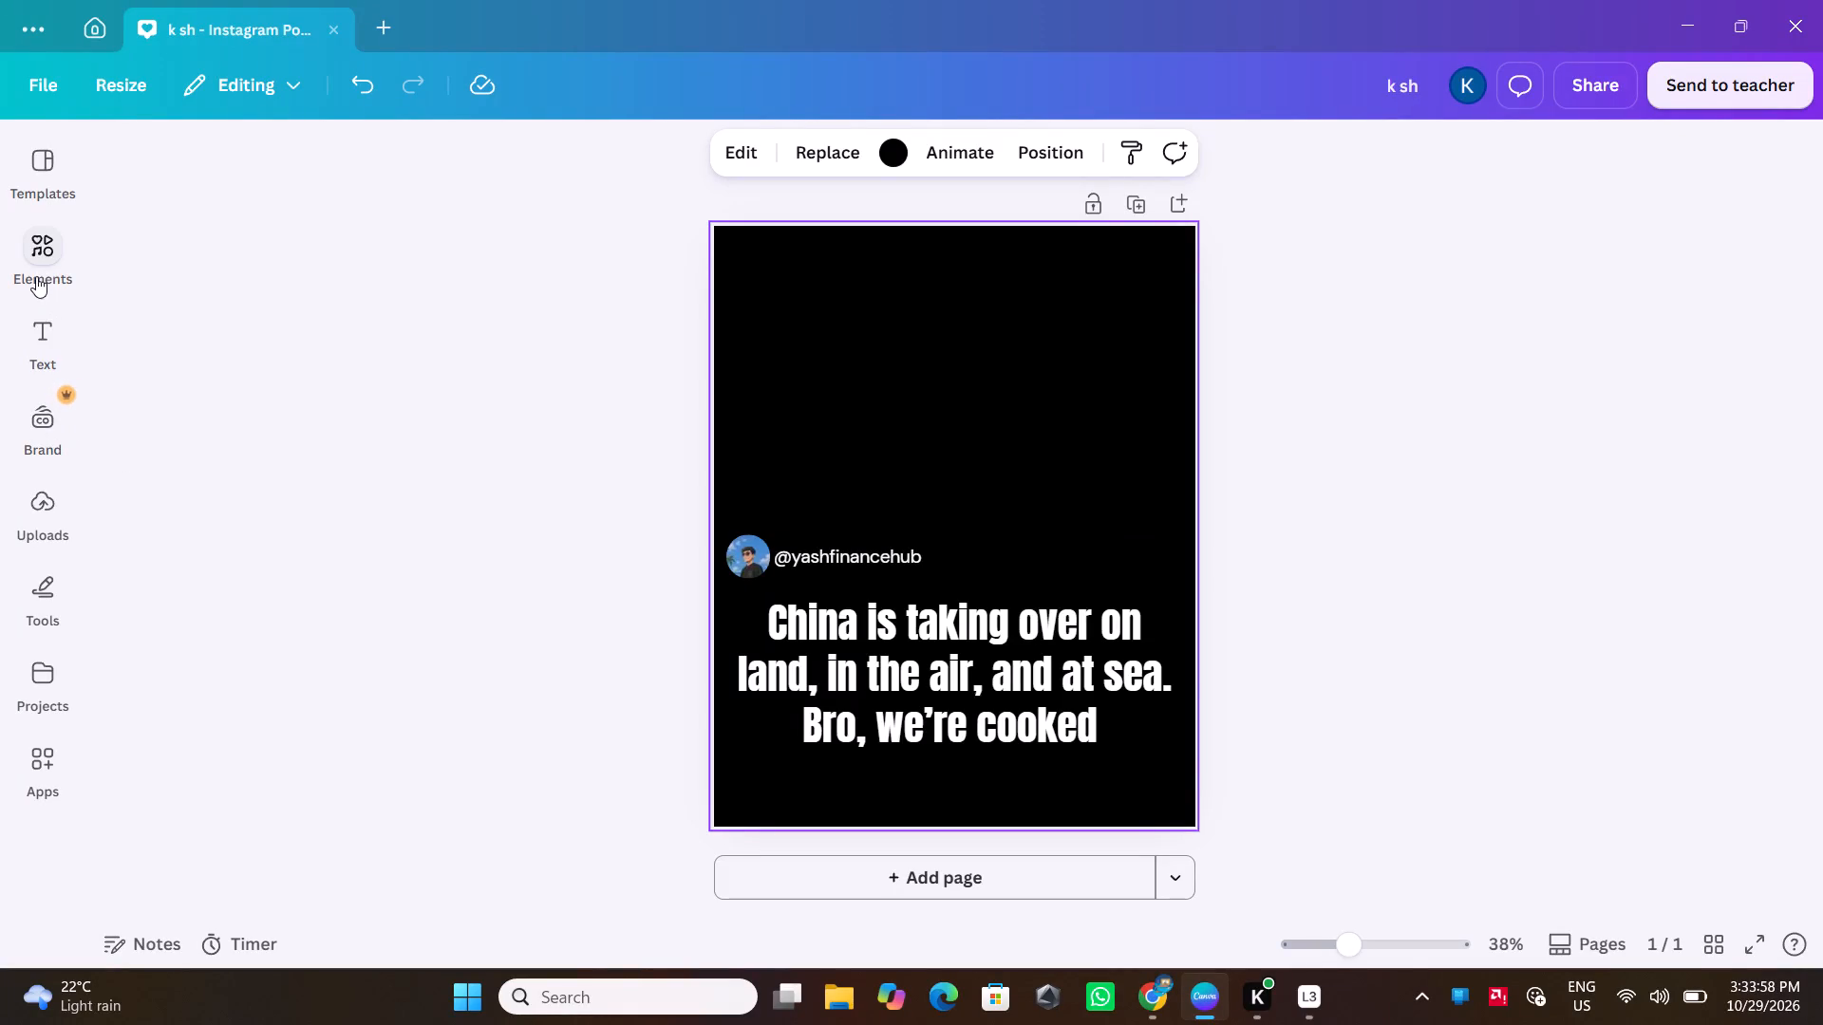
Upload today's threadsdownloader truck video from the Downloads folder to the design's uploads.
left_click(44, 506)
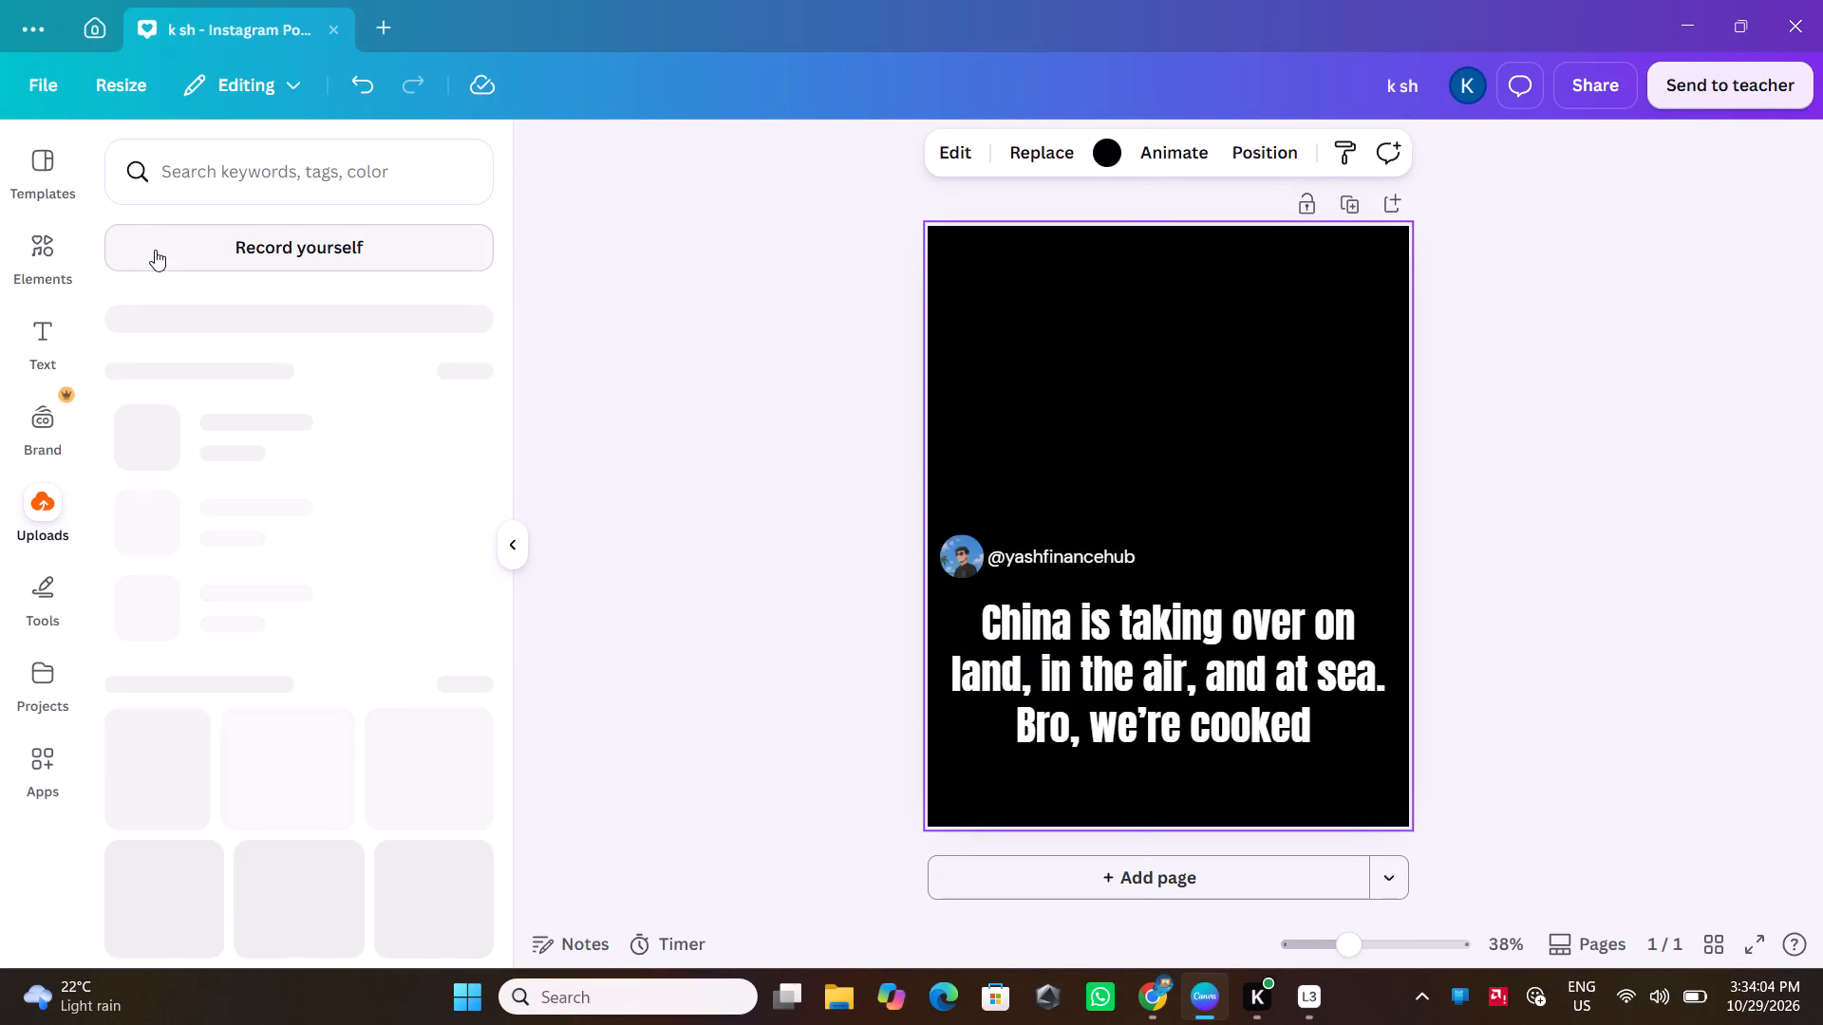
left_click(161, 249)
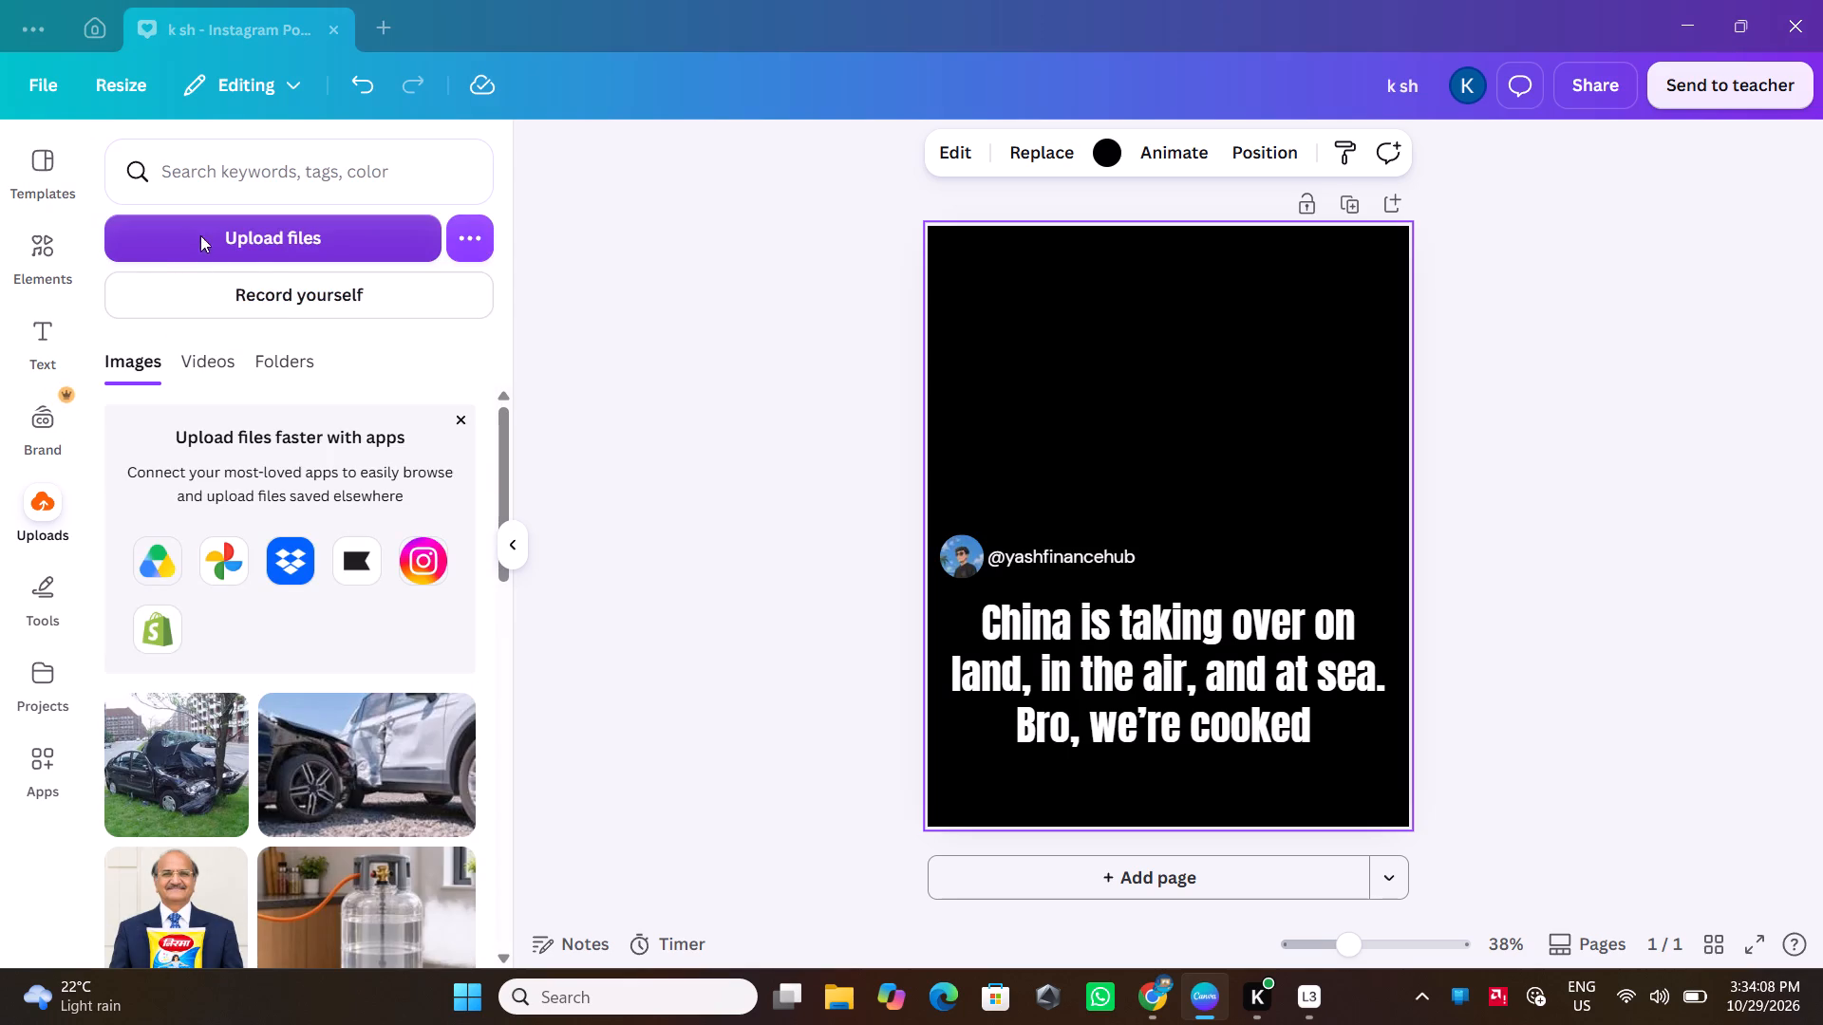
left_click(265, 245)
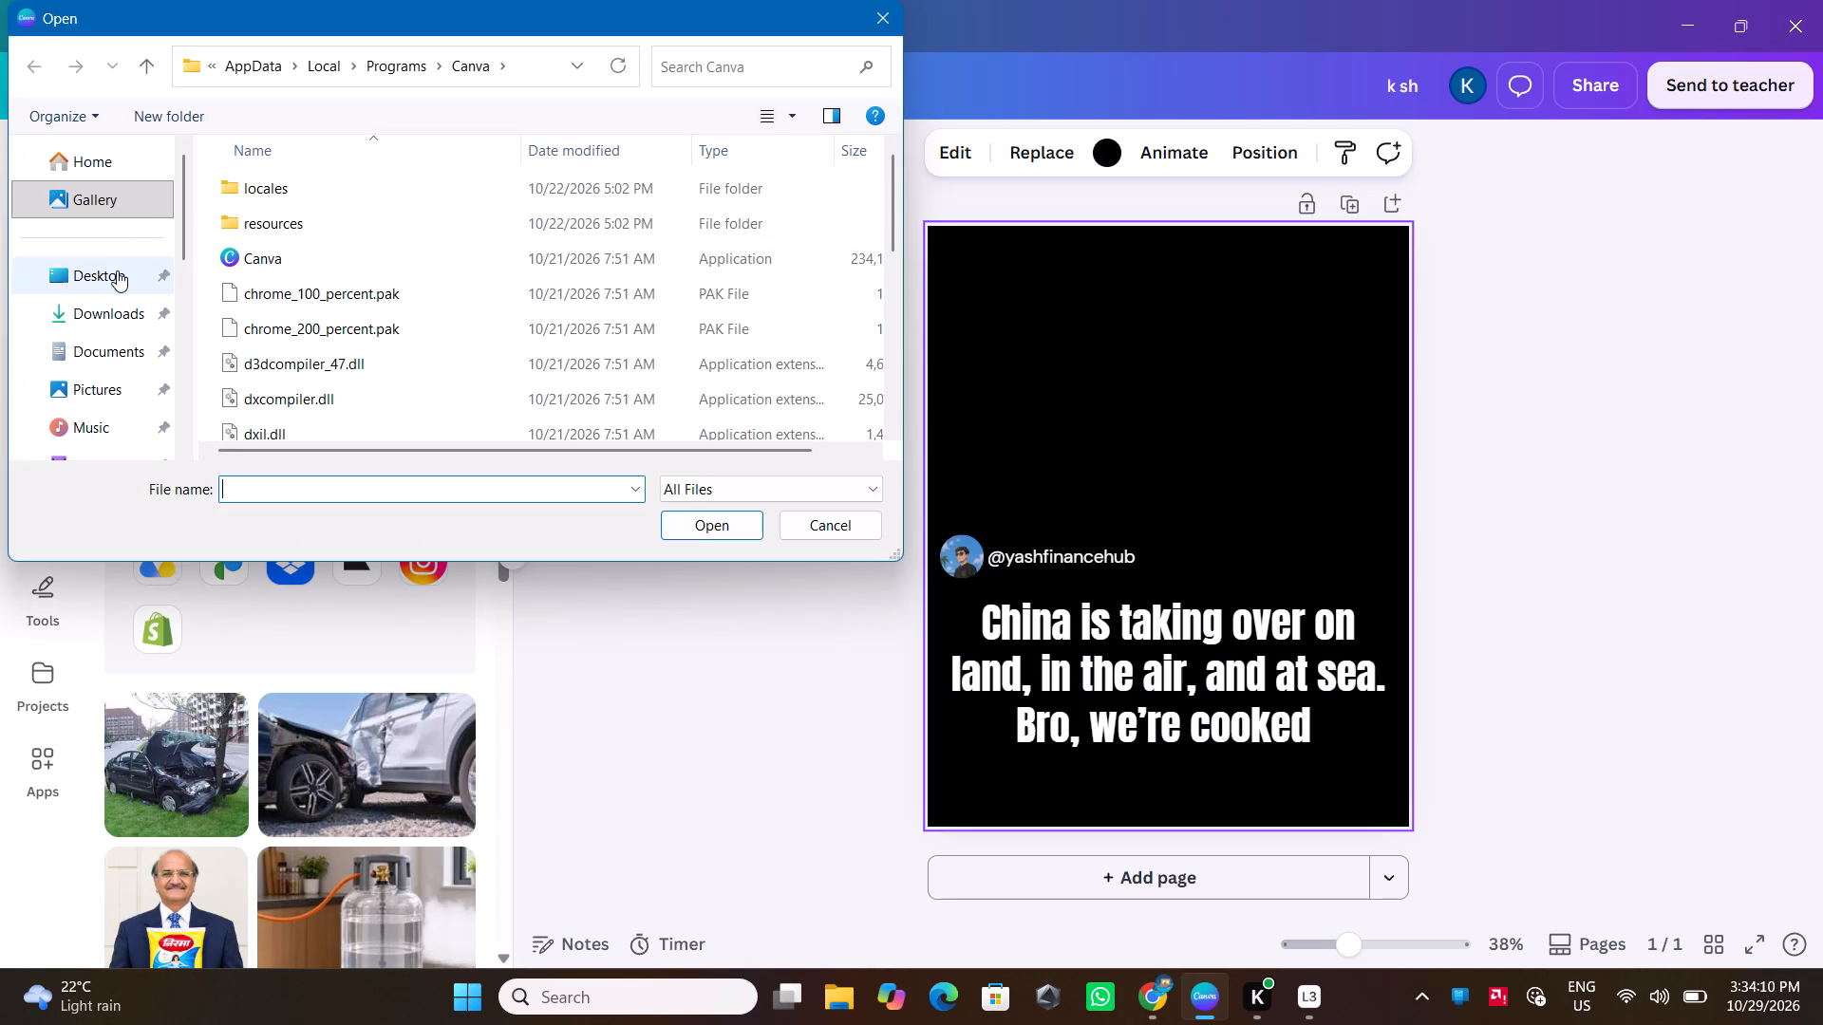
left_click(101, 302)
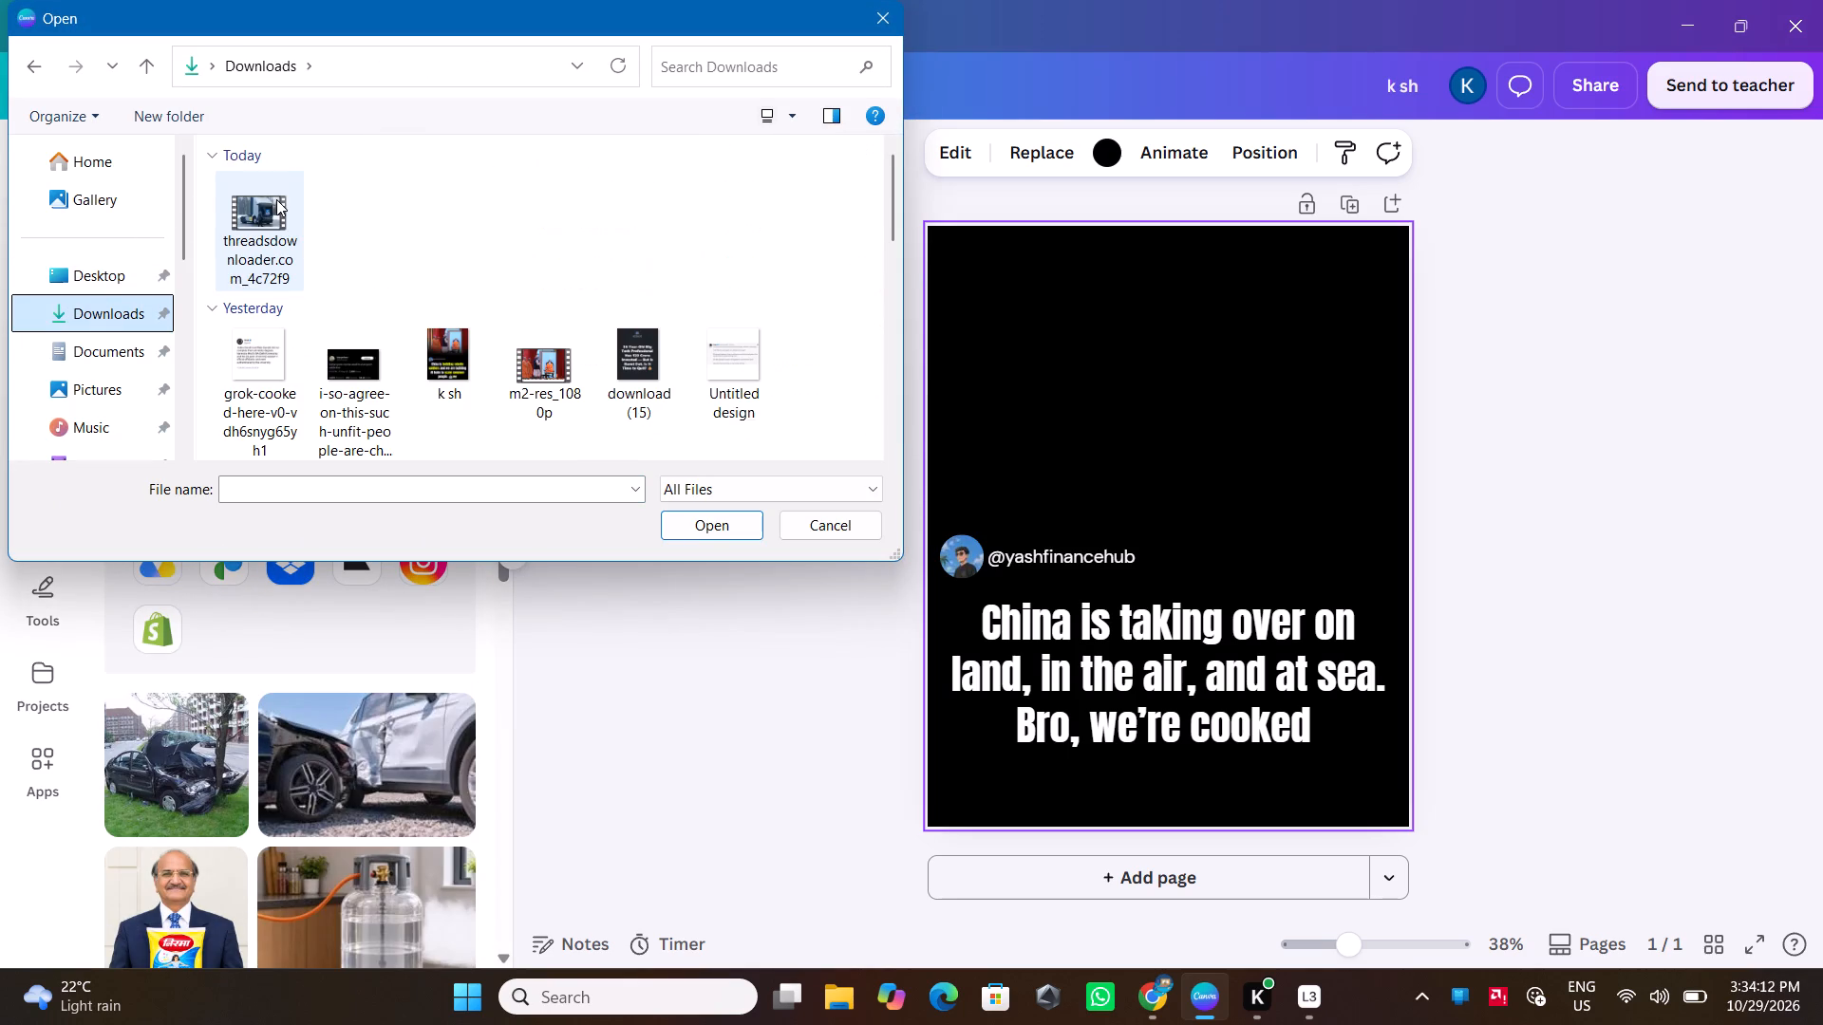
left_click(276, 199)
left_click(684, 523)
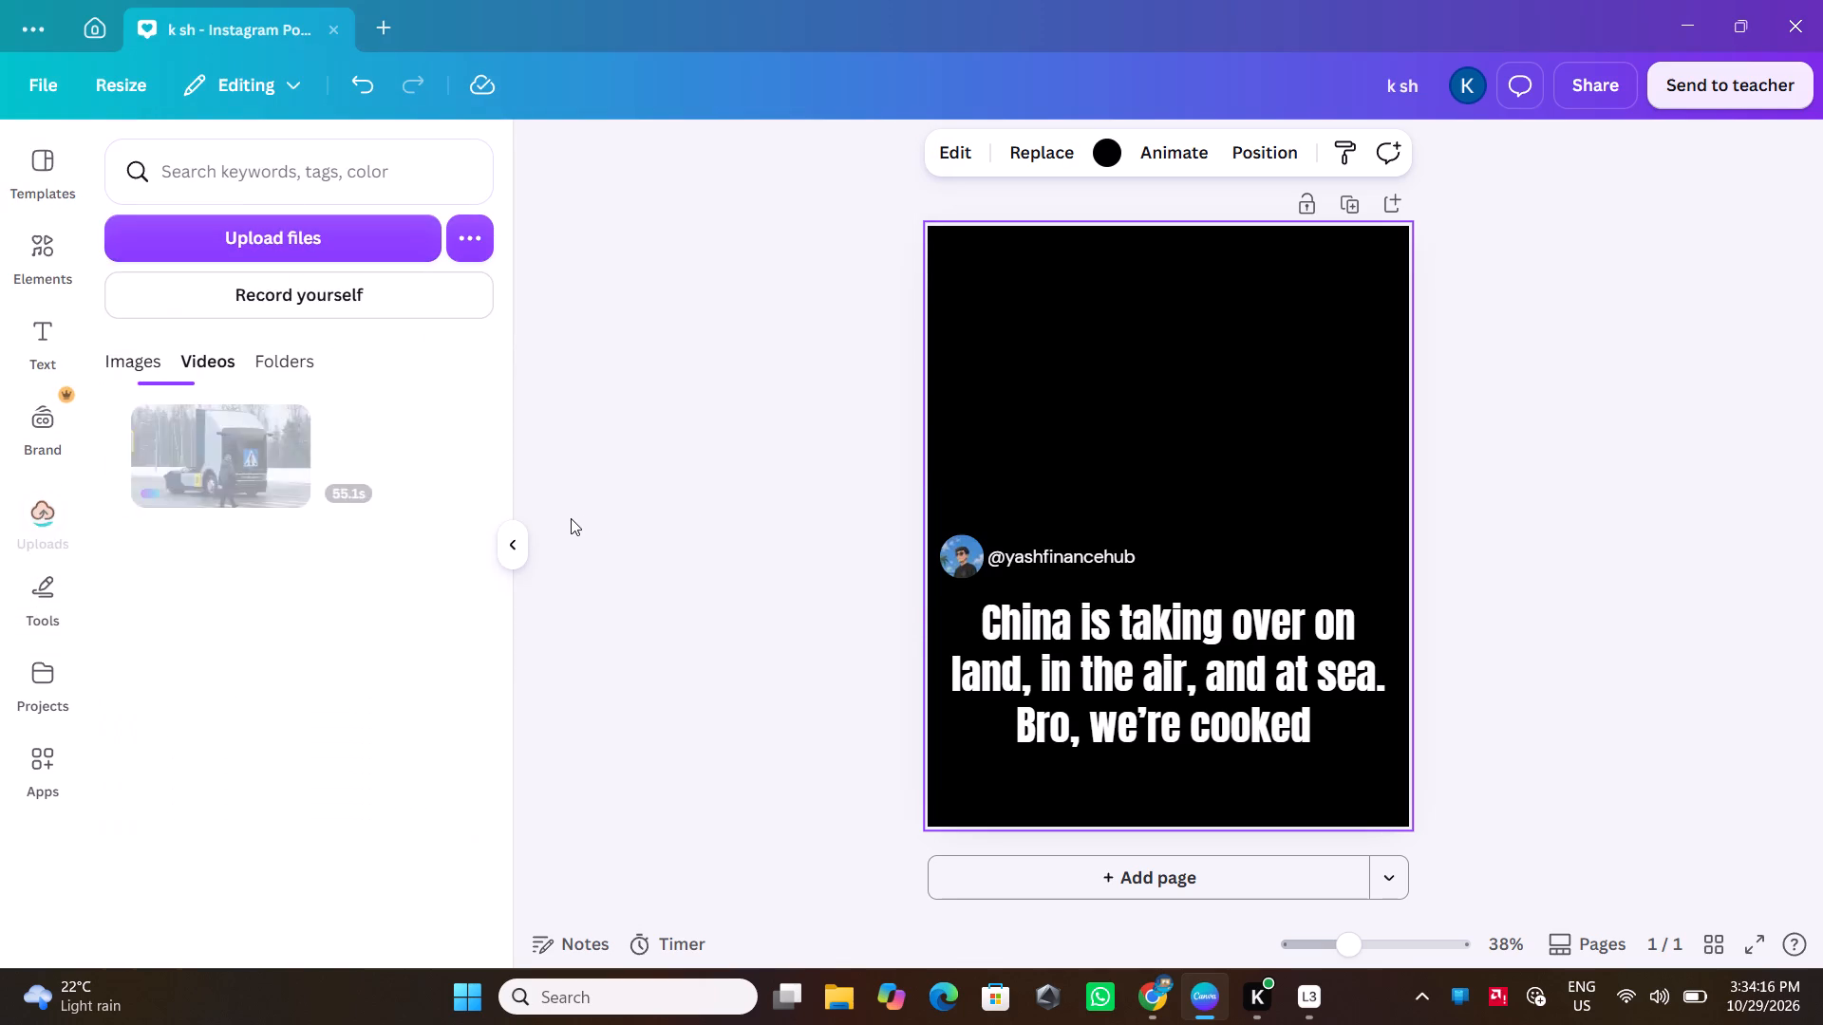
Place the uploaded truck video on the page and move it to the top, above the profile picture and account handle.
left_click_drag(211, 444, 210, 444)
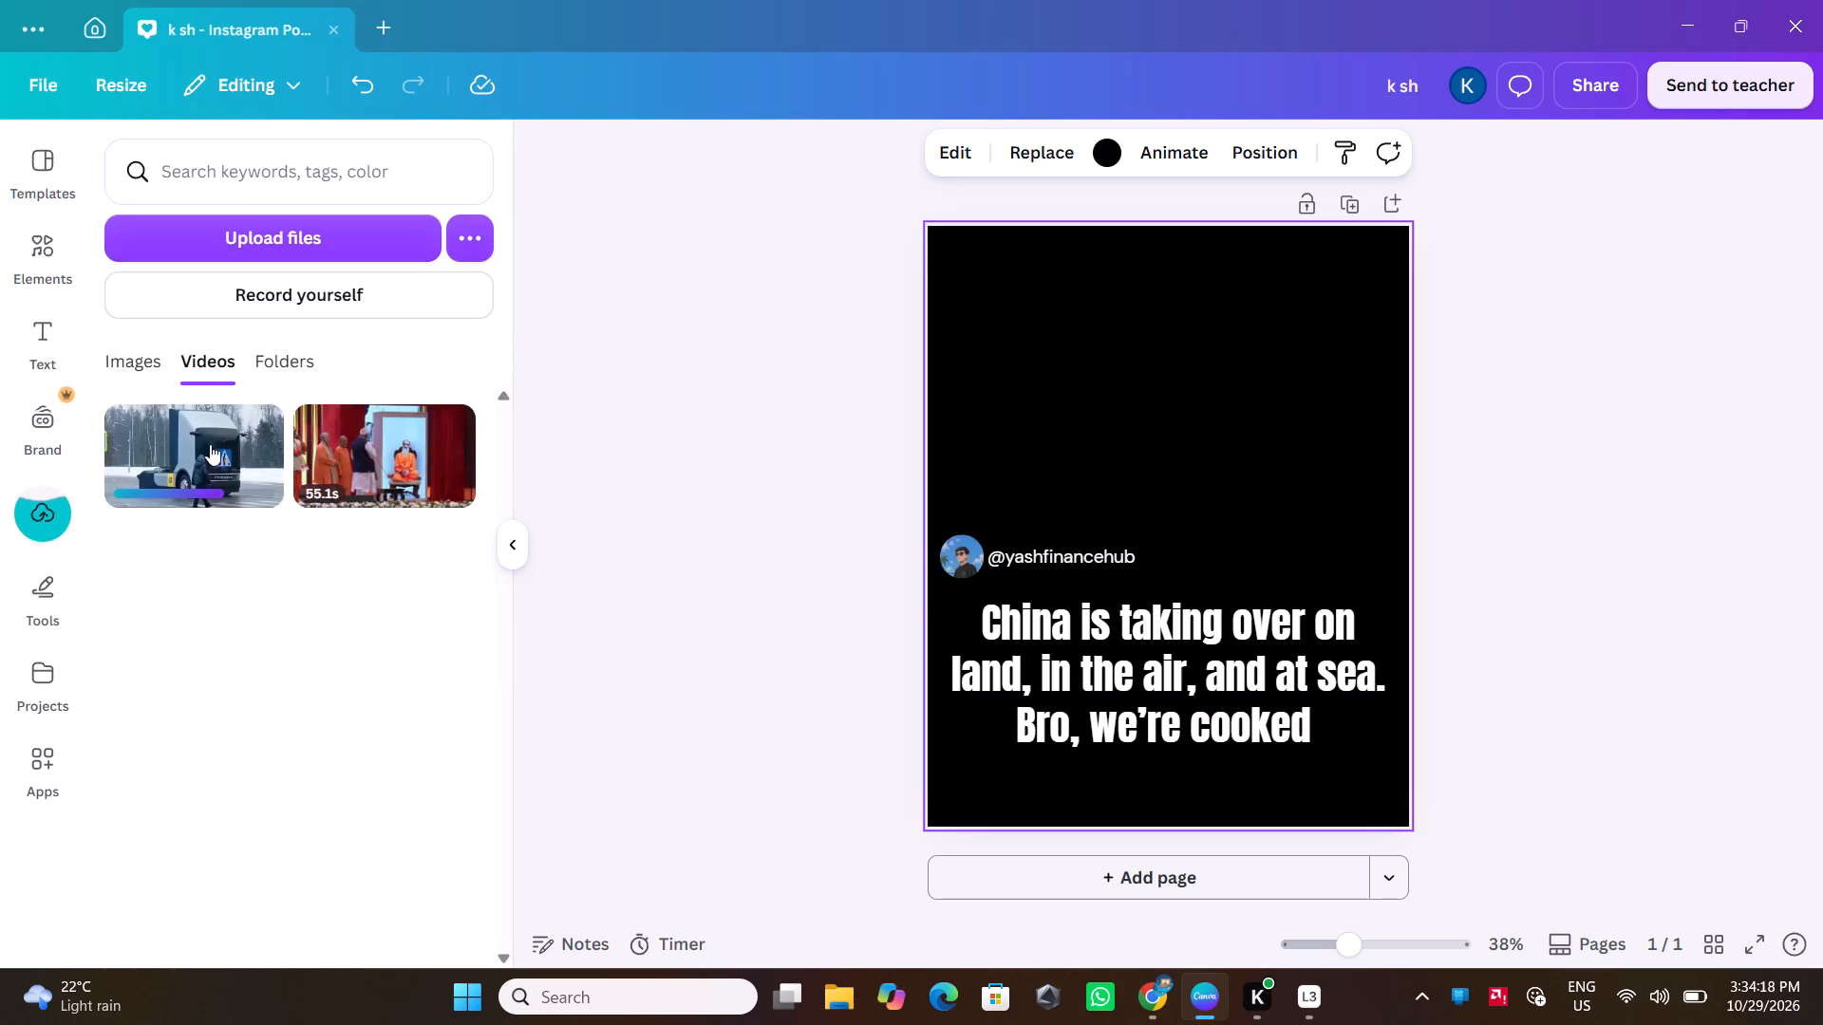
left_click_drag(210, 444, 1099, 285)
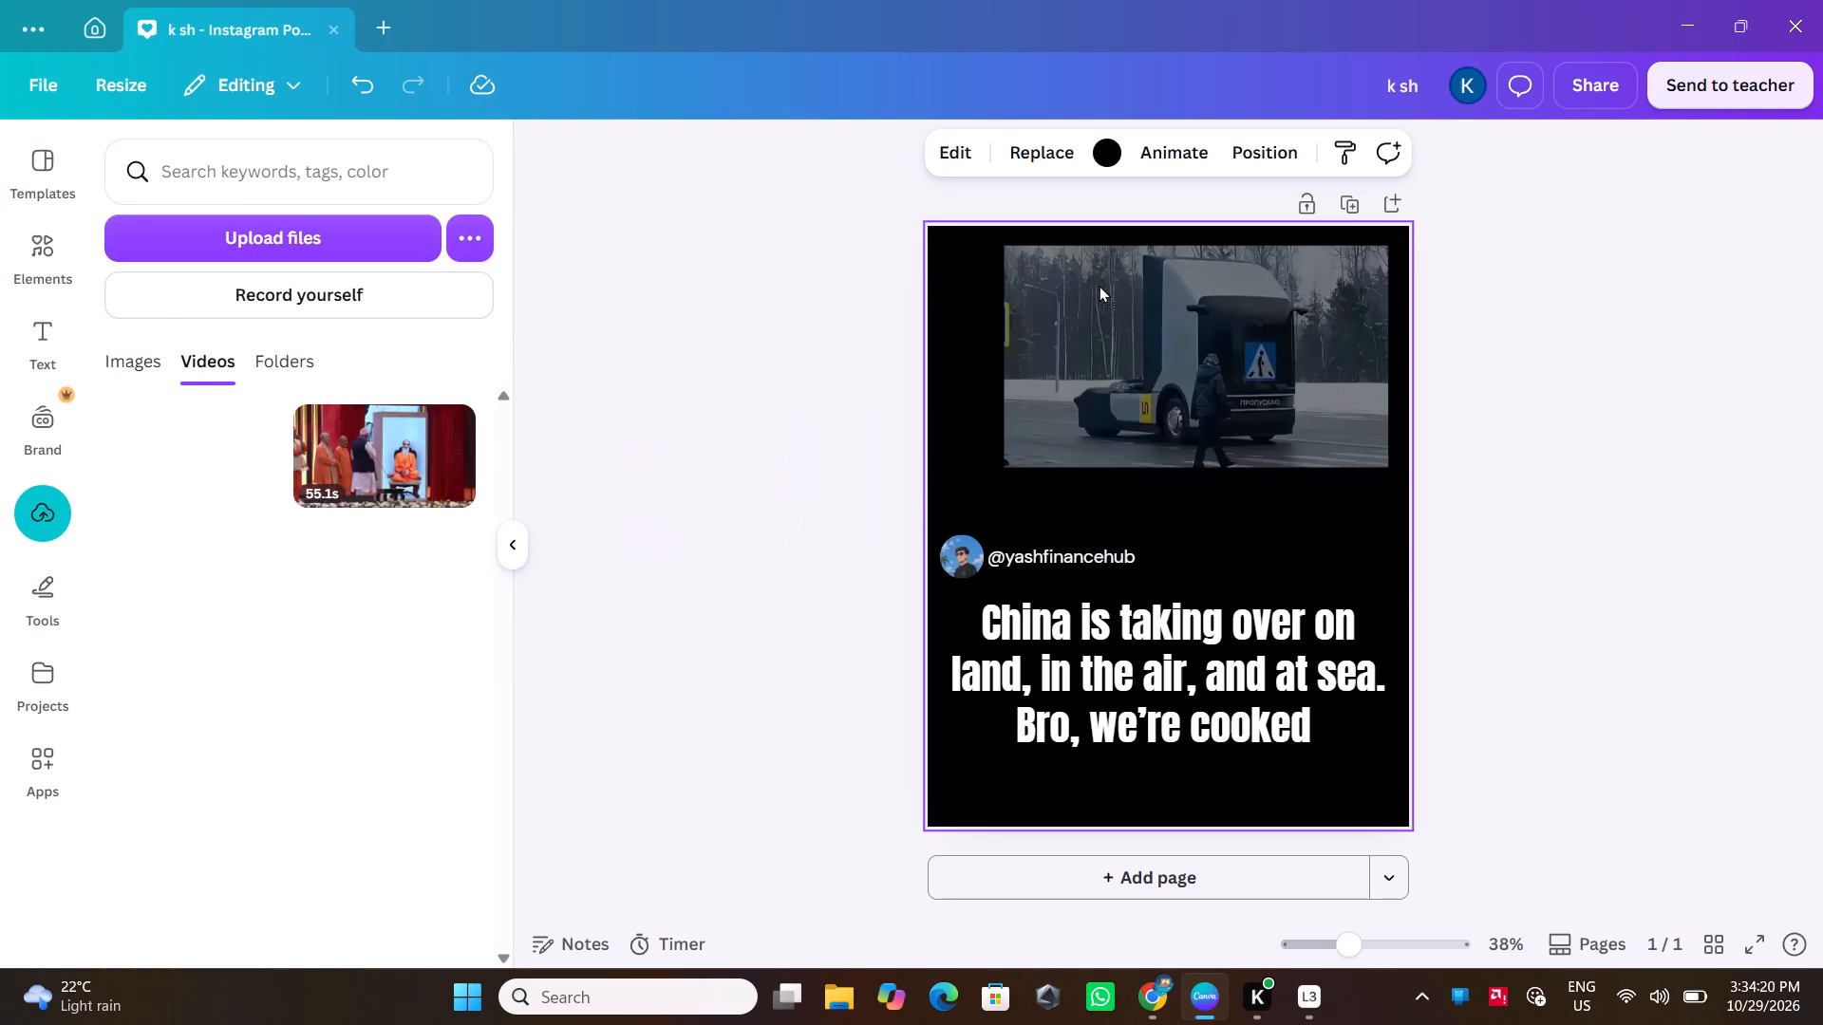
left_click_drag(1099, 285, 1072, 307)
left_click_drag(1128, 421, 1132, 408)
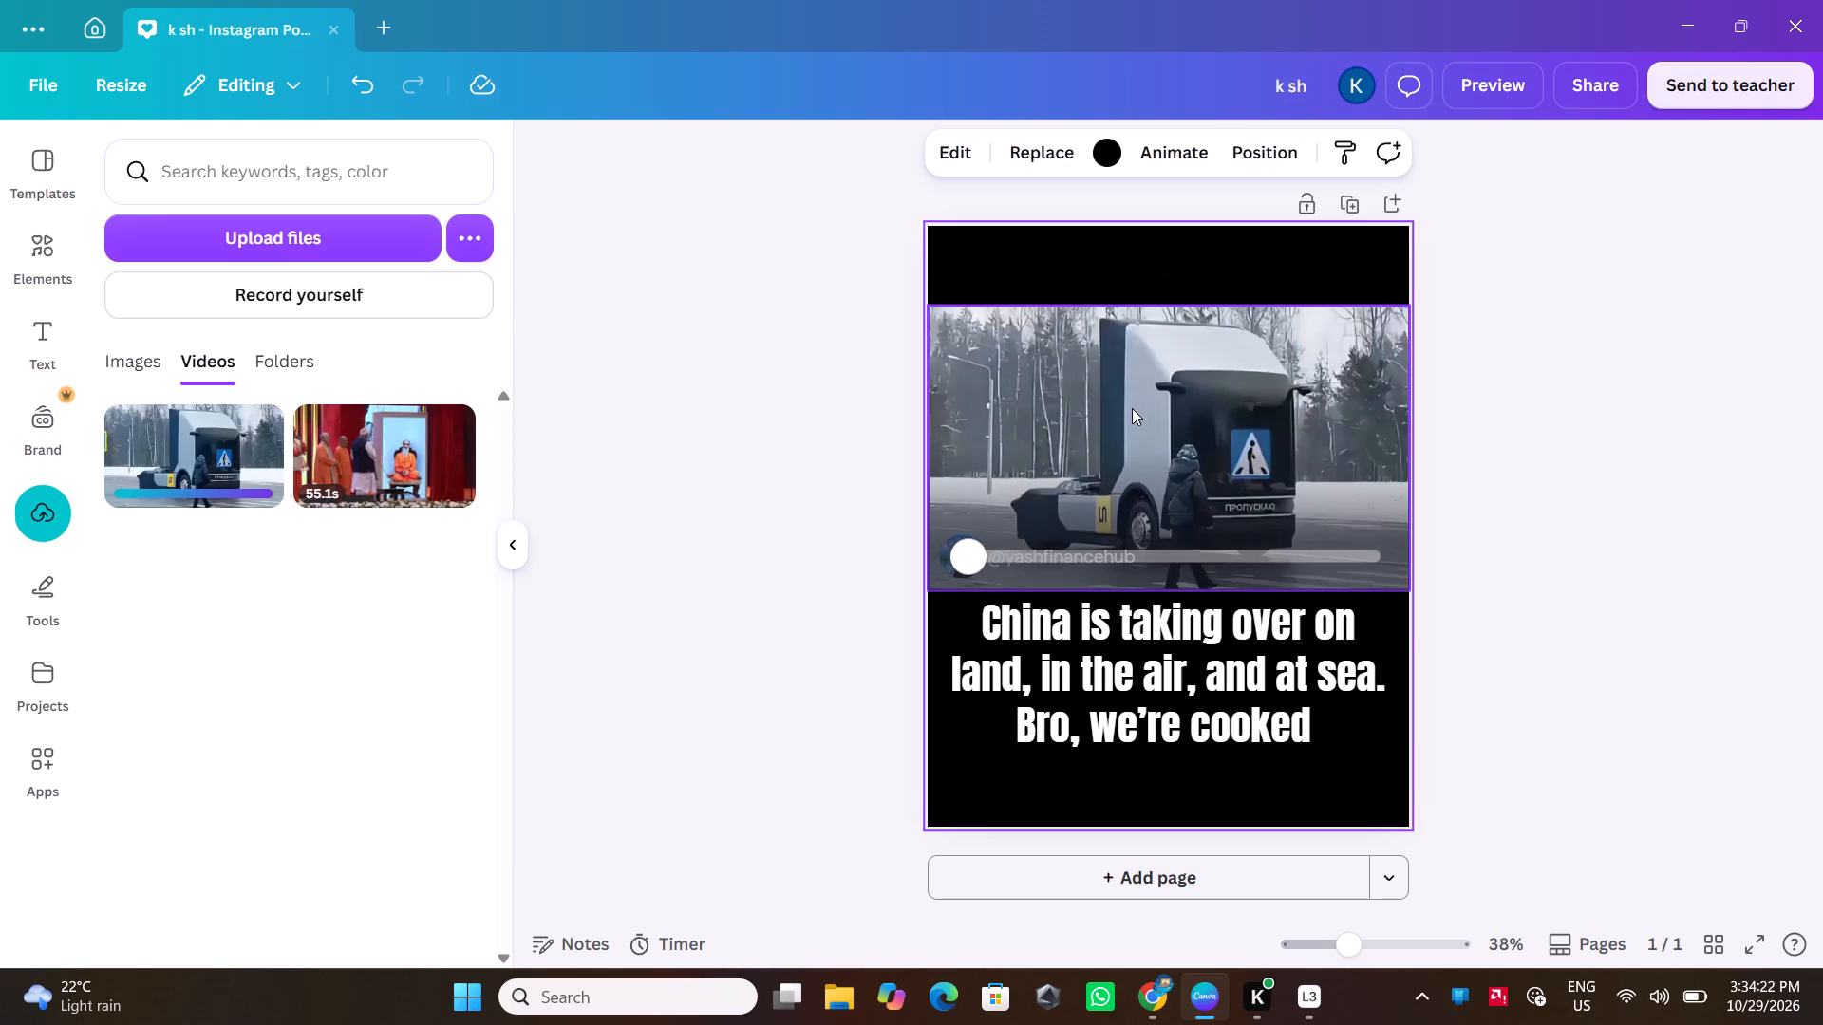
left_click_drag(1132, 408, 1133, 382)
left_click_drag(1133, 382, 1136, 355)
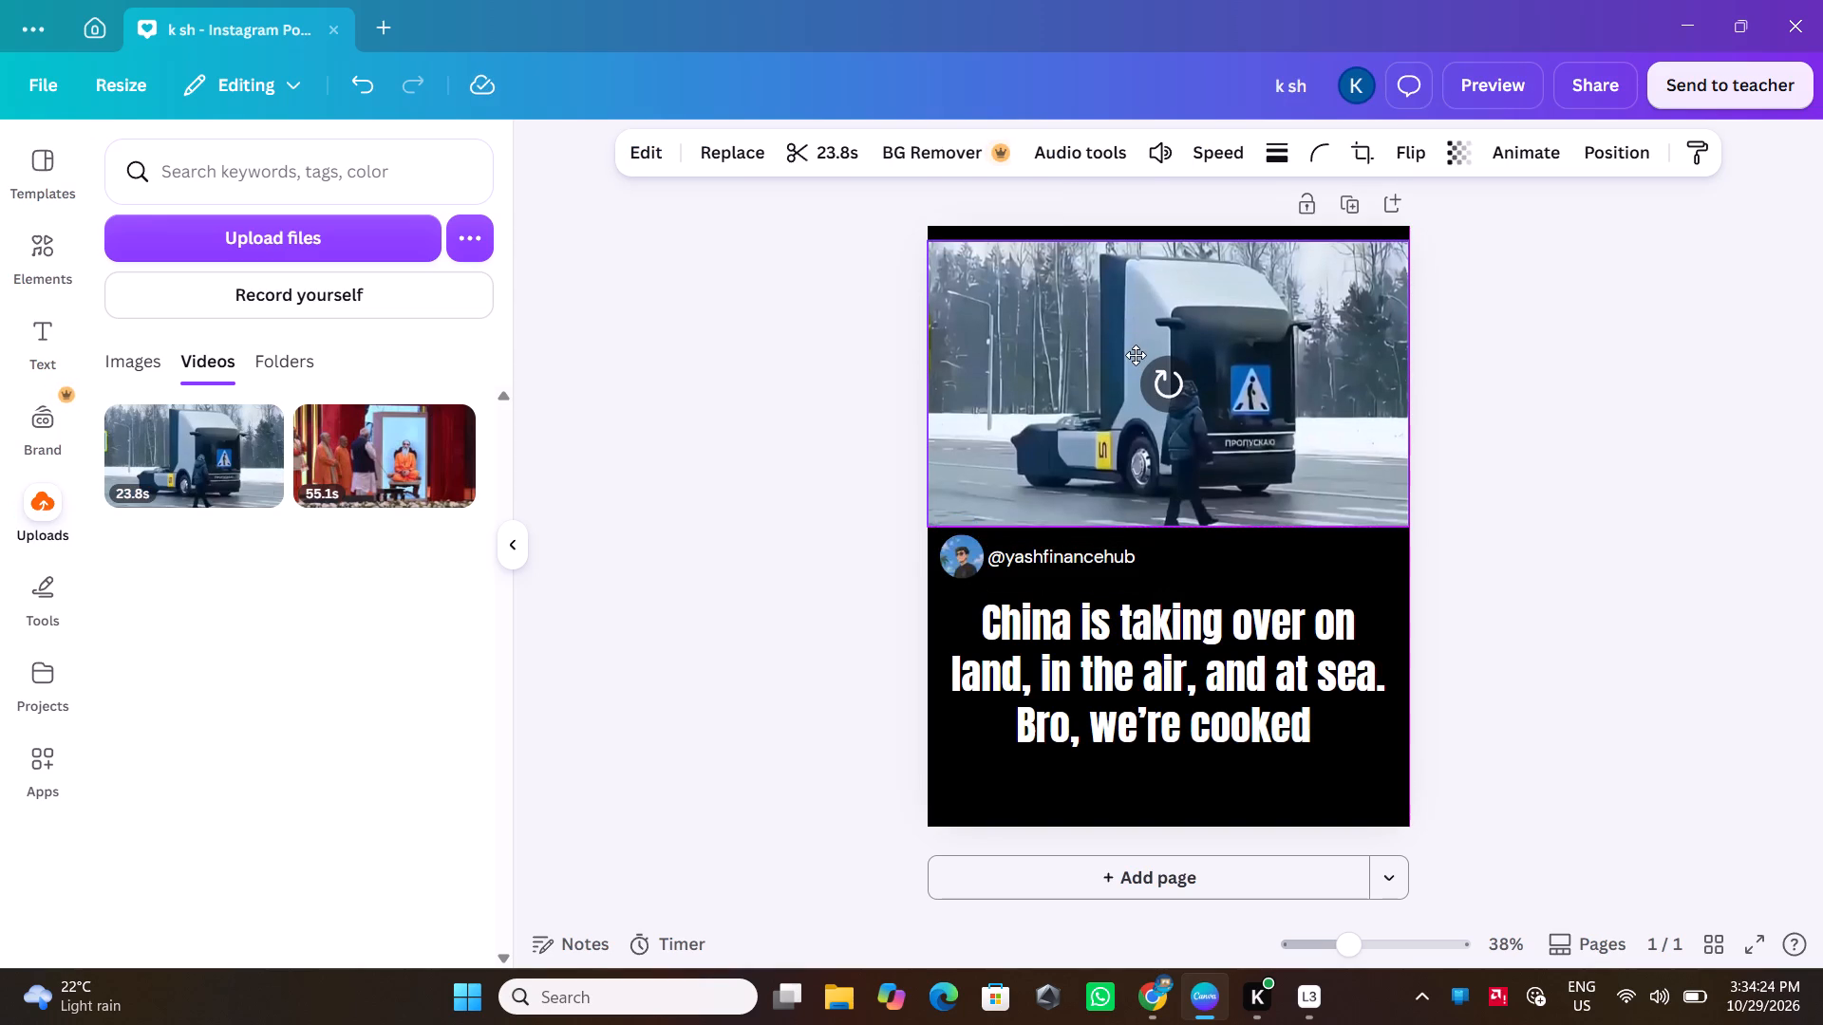
left_click_drag(1136, 355, 1136, 354)
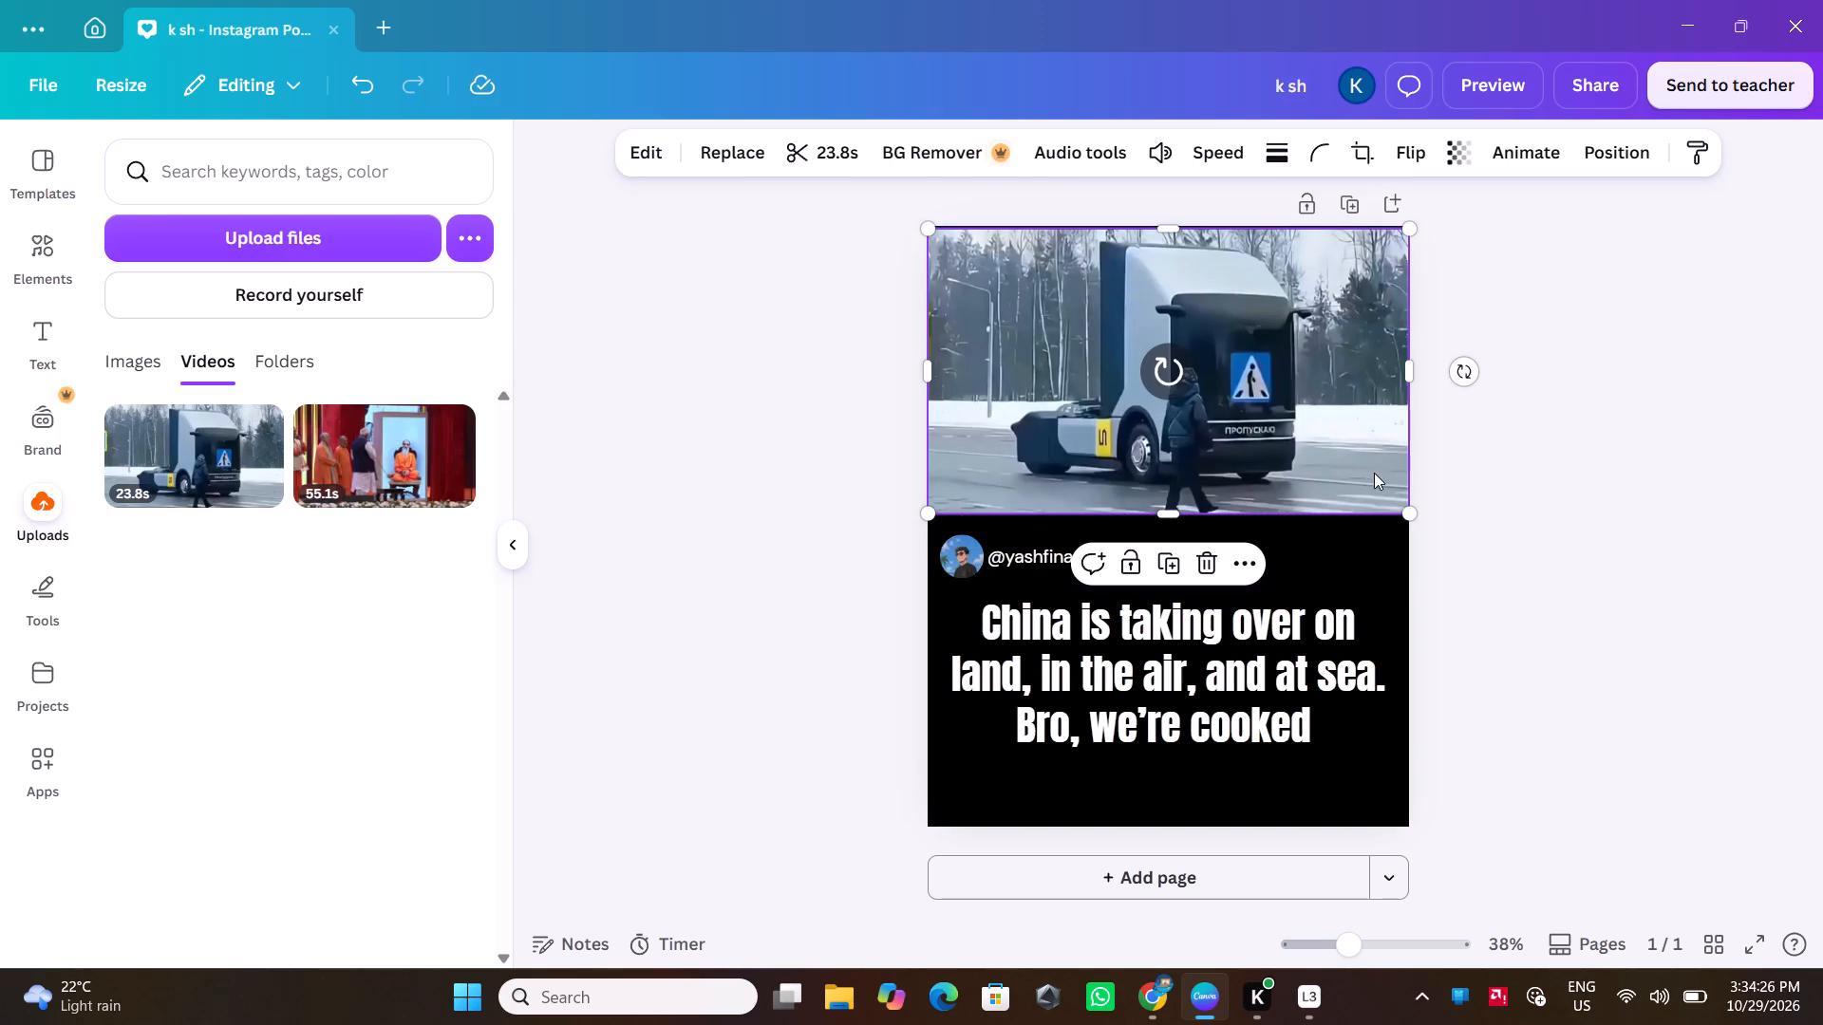
Enlarge the truck video down to the account handle row and crop both sides flush with the page edges.
left_click_drag(1410, 509, 1438, 534)
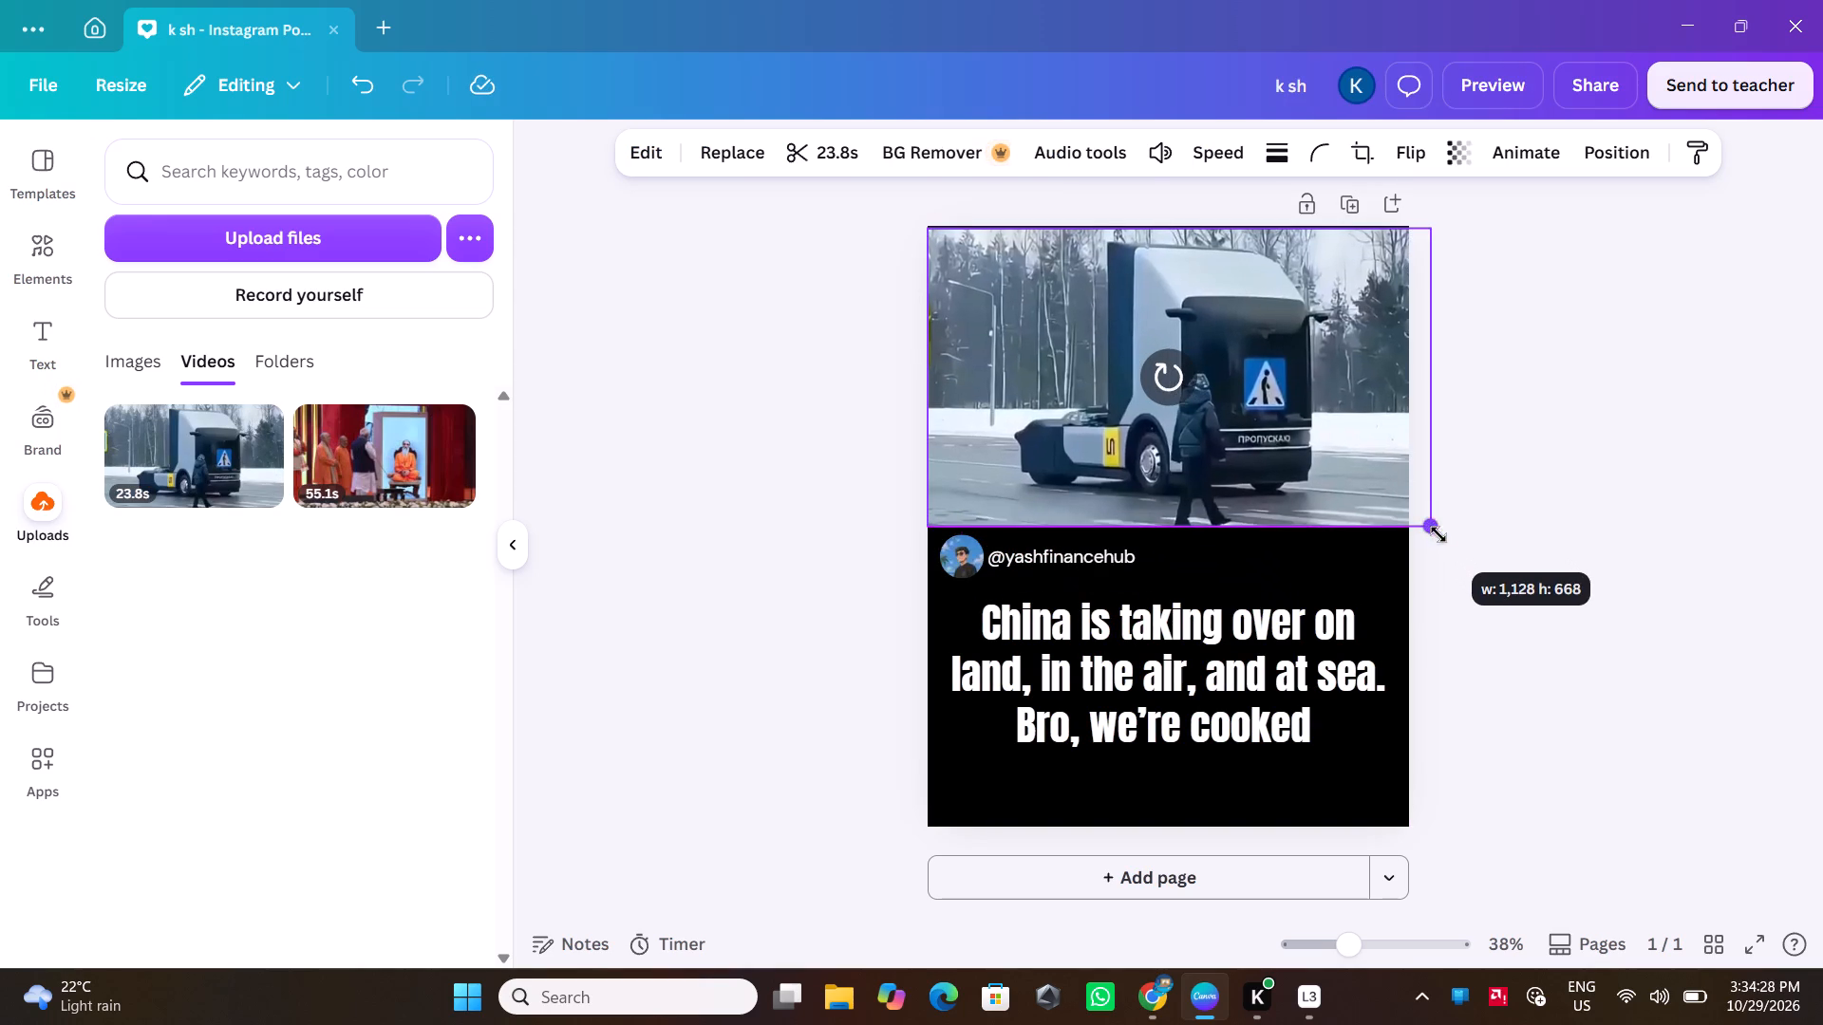
left_click_drag(1438, 534, 1442, 537)
left_click_drag(1287, 430, 1276, 429)
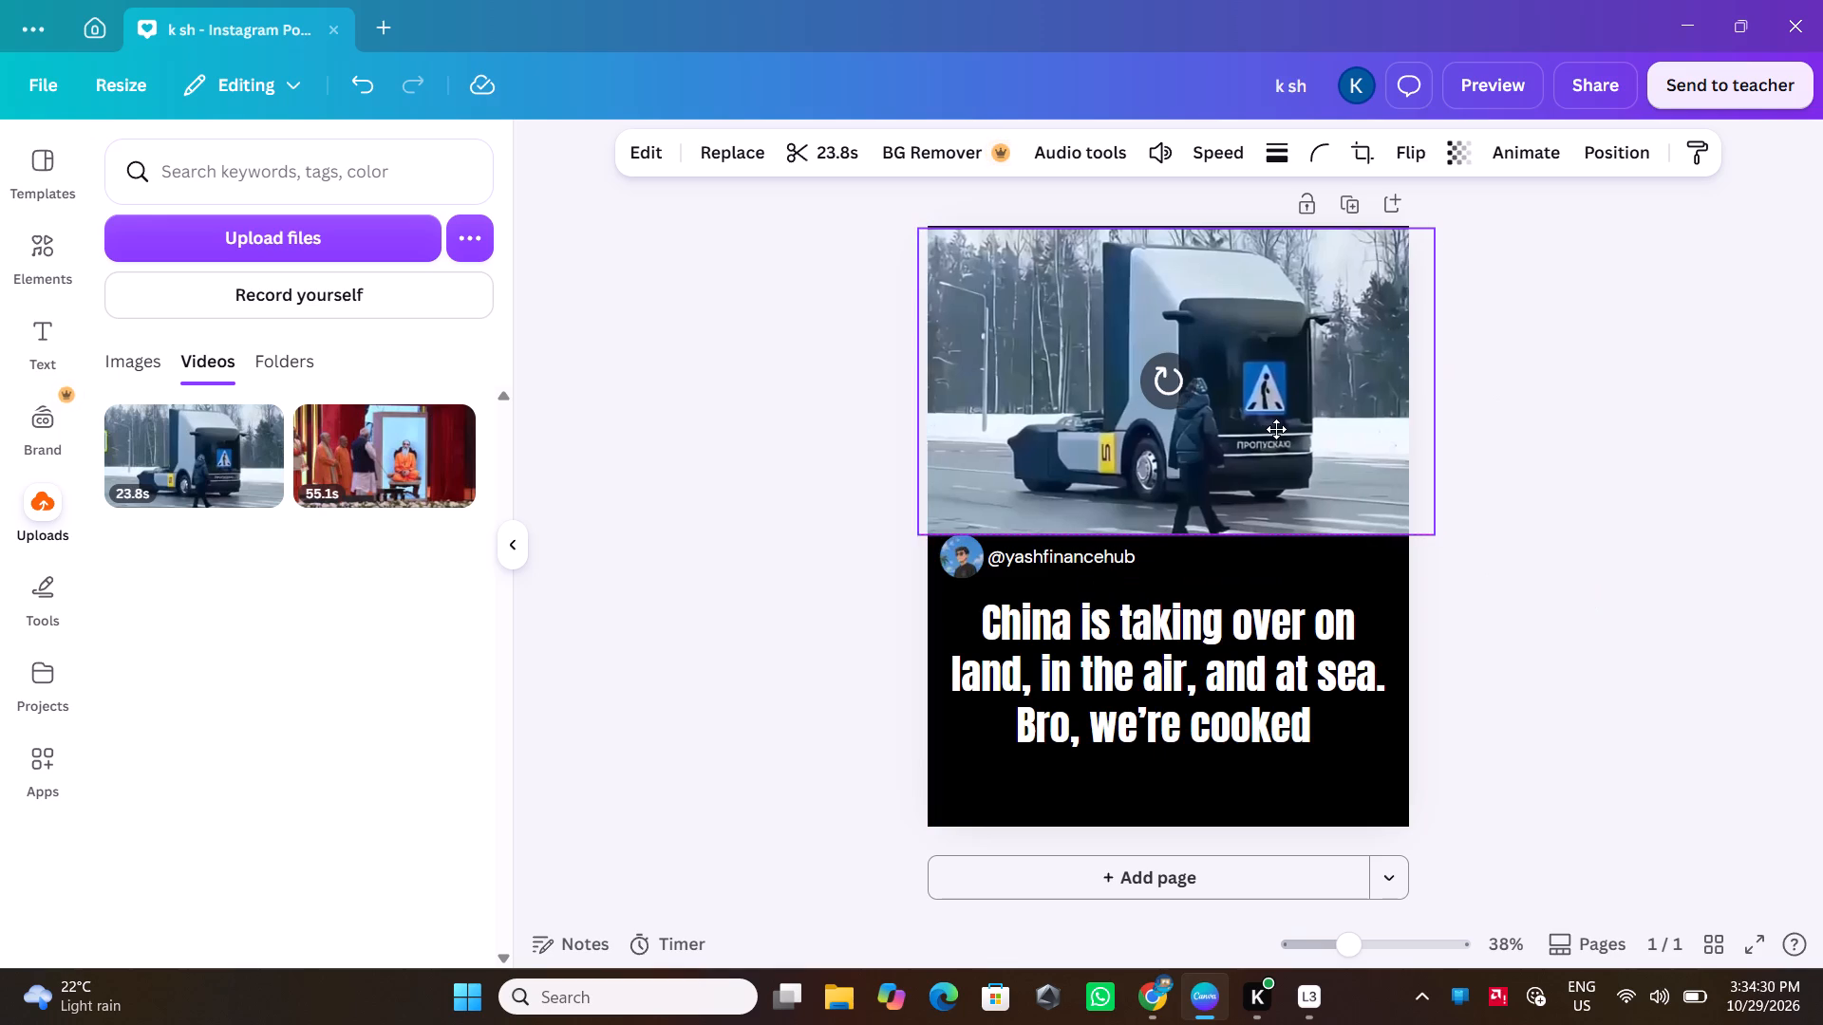
left_click_drag(1276, 429, 1274, 429)
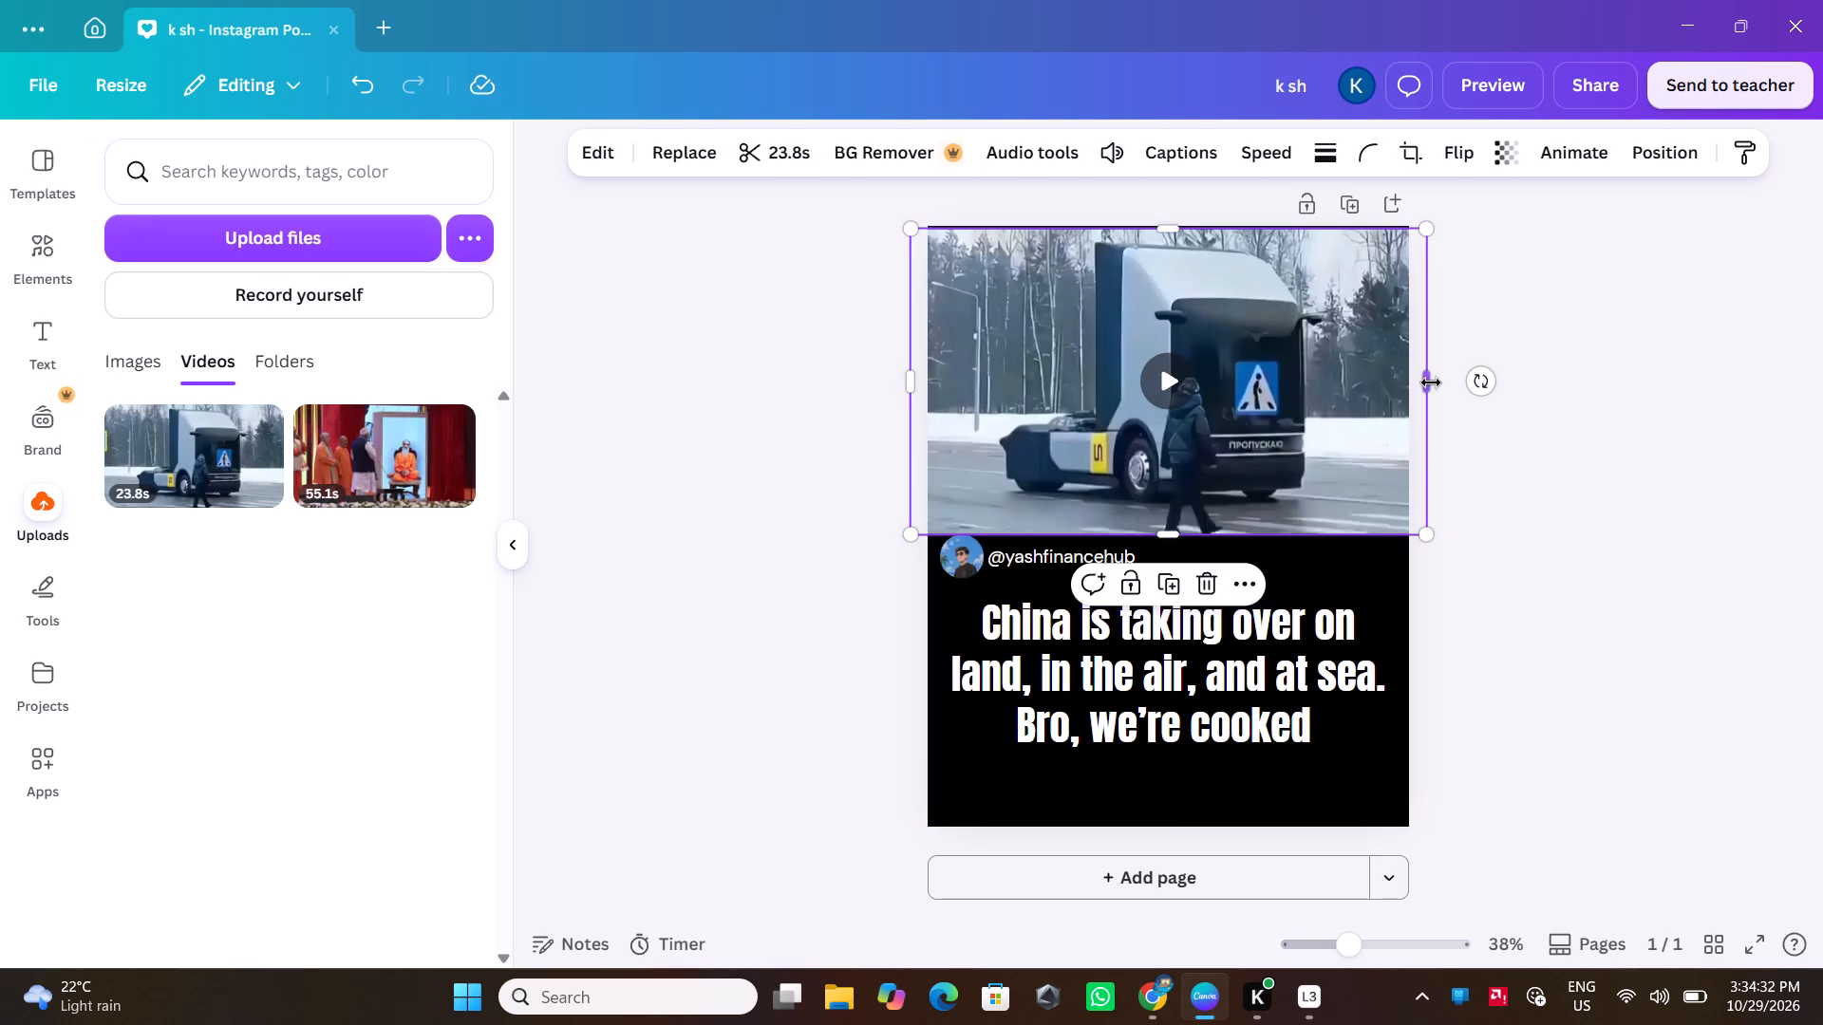
left_click_drag(1431, 382, 1417, 385)
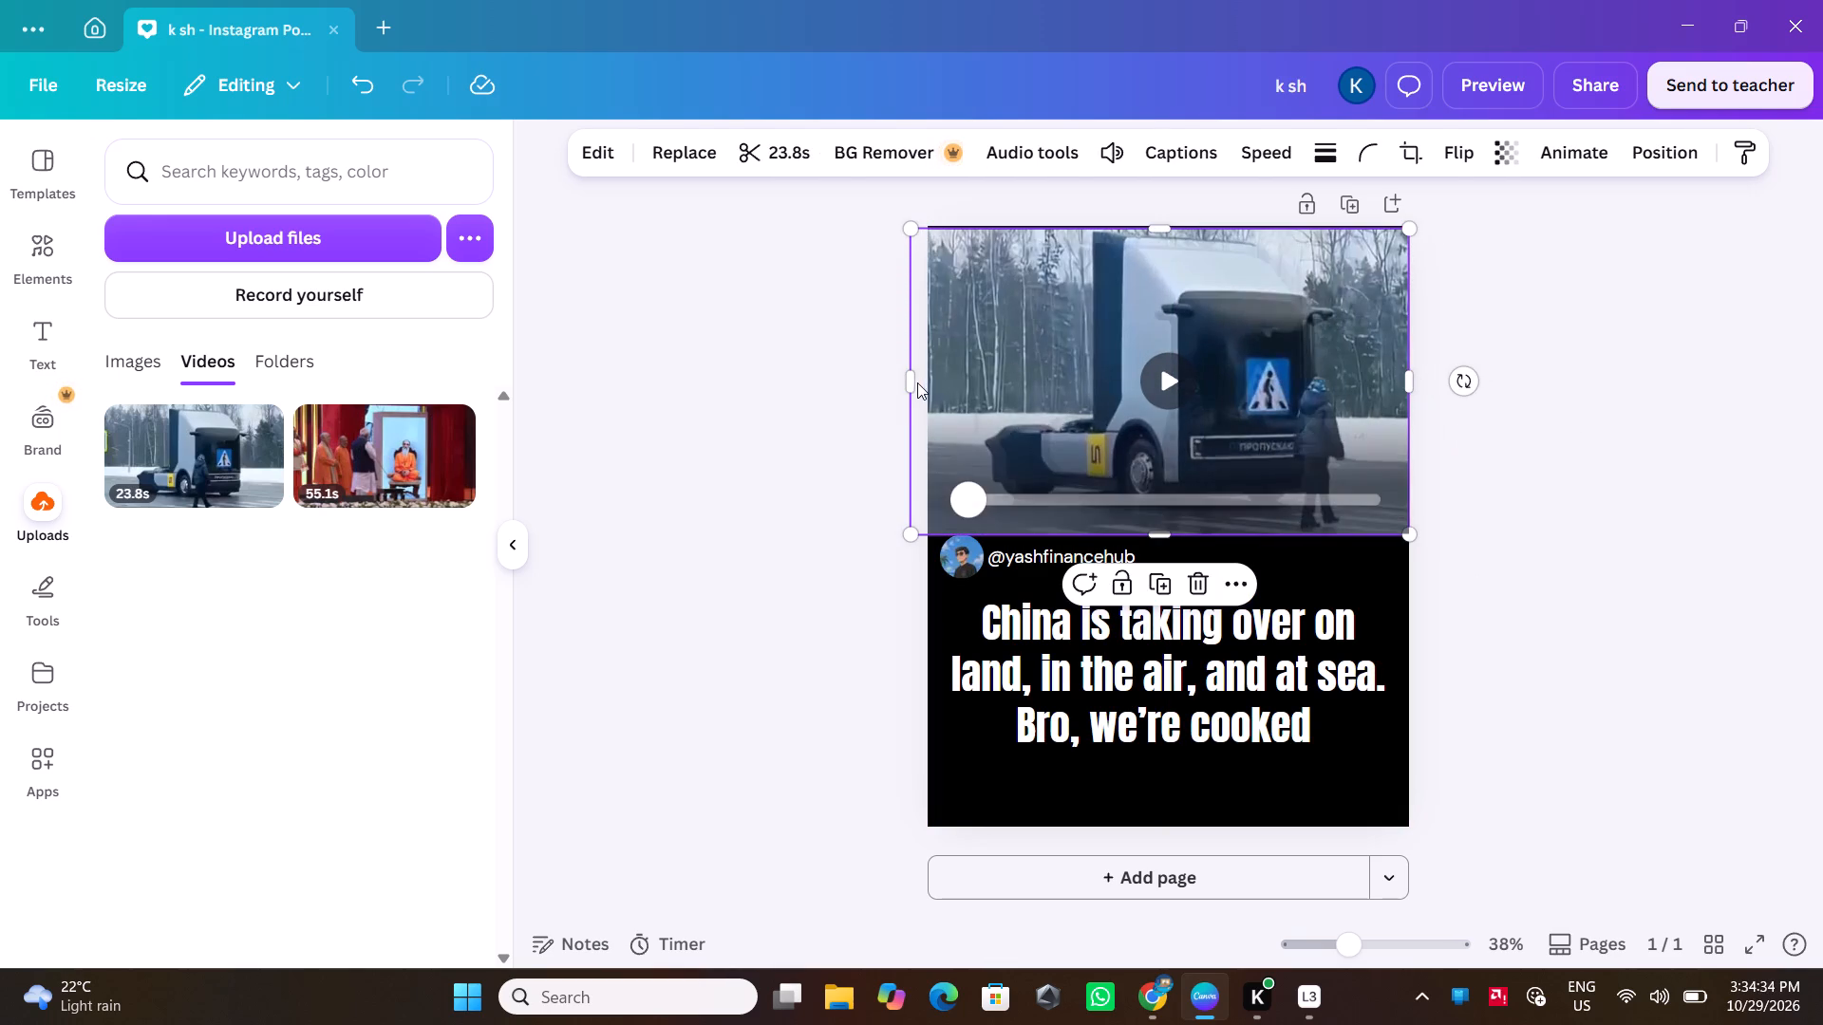
left_click_drag(913, 383, 934, 383)
left_click(816, 434)
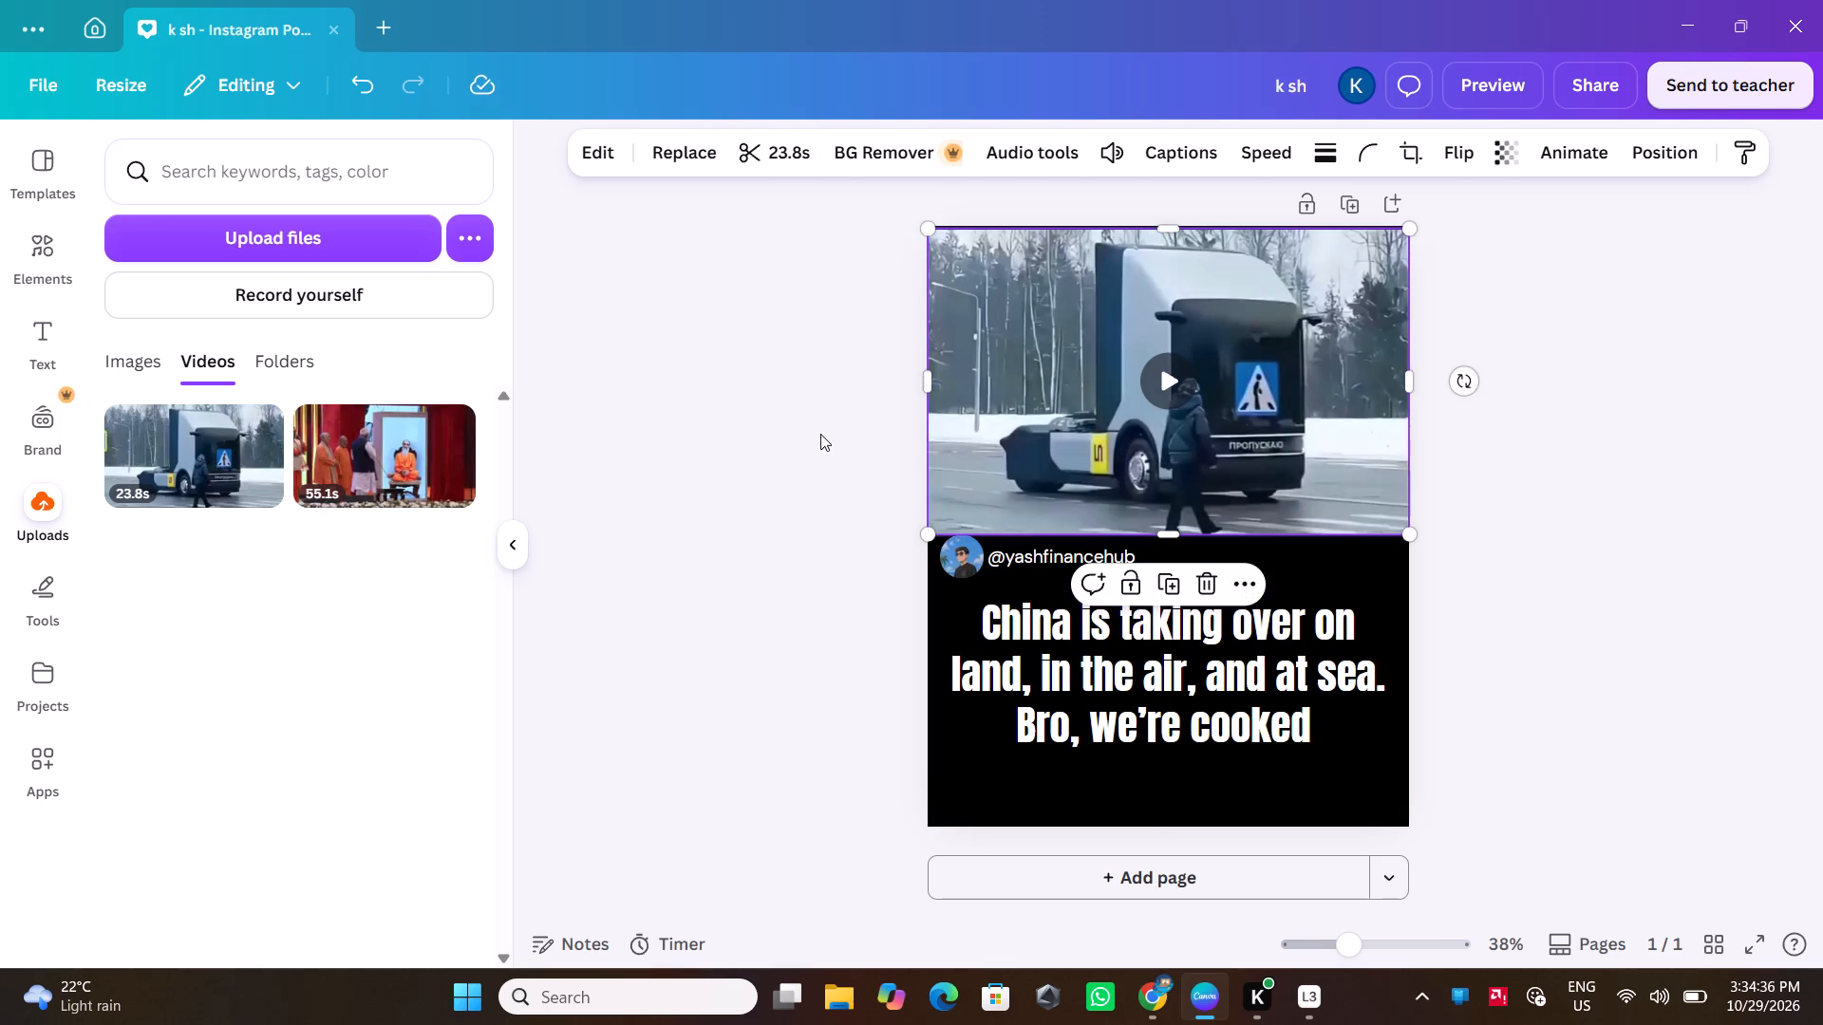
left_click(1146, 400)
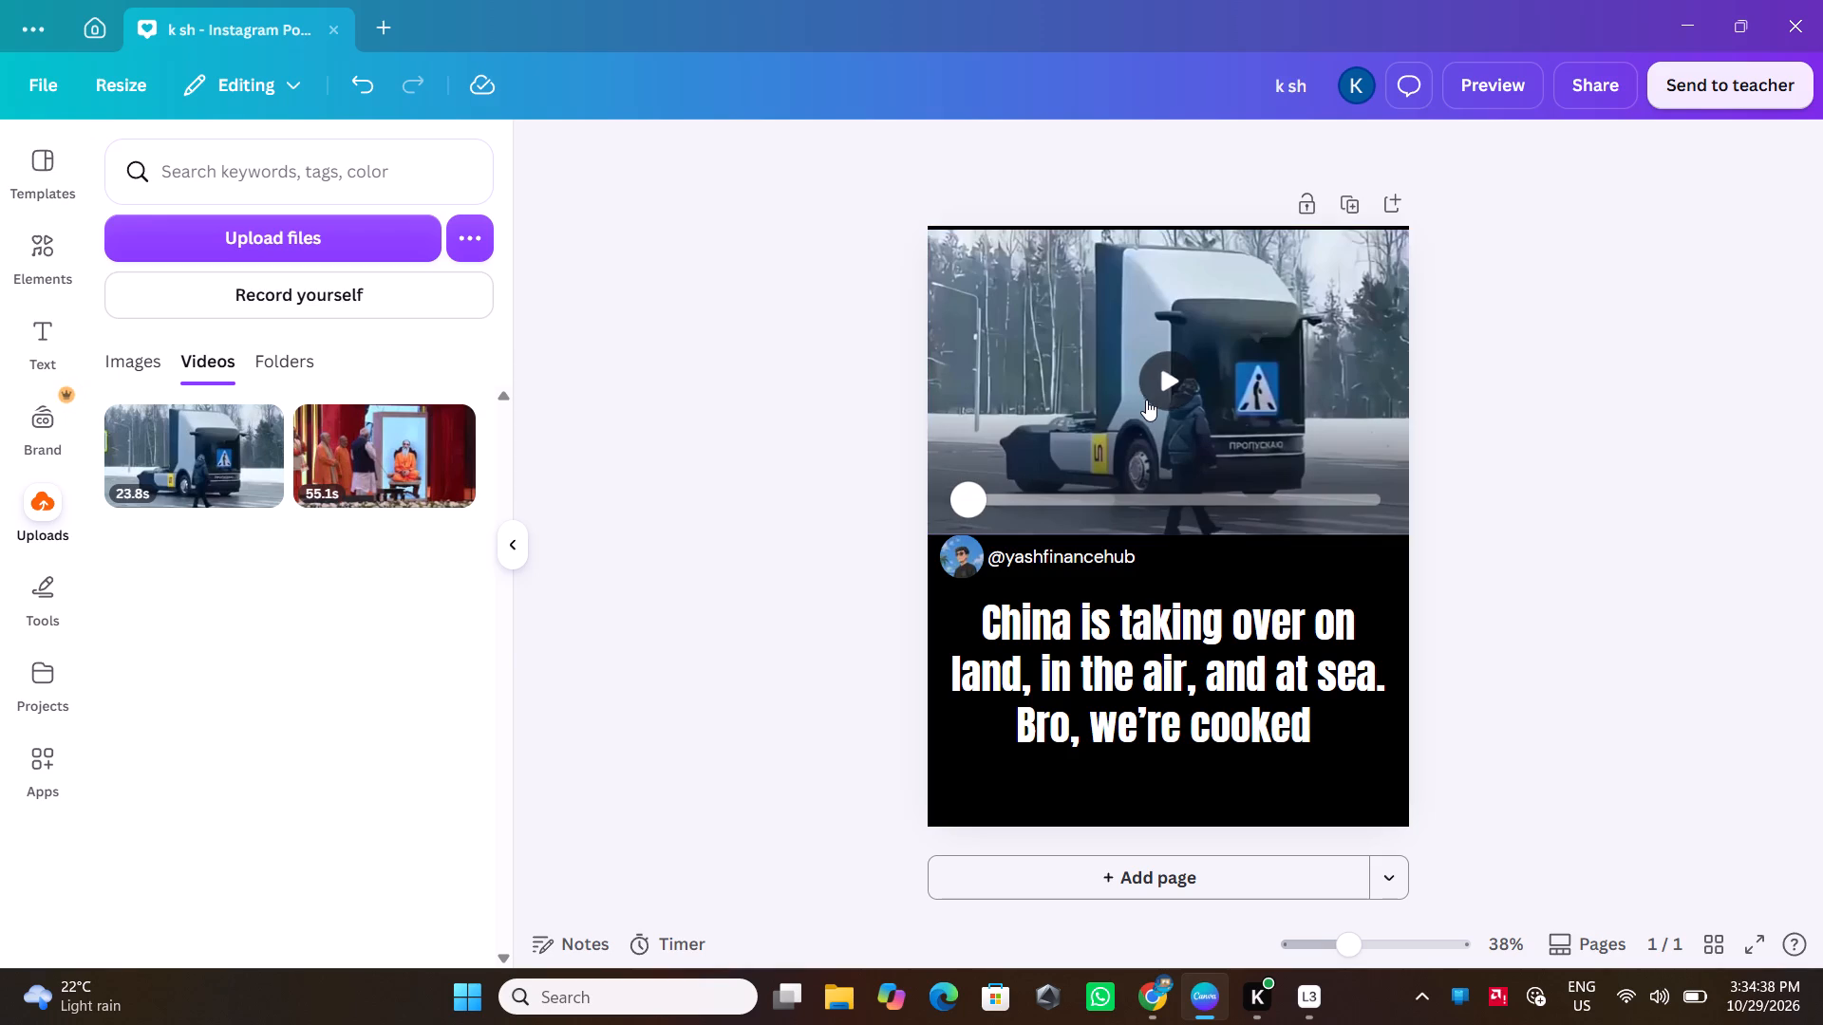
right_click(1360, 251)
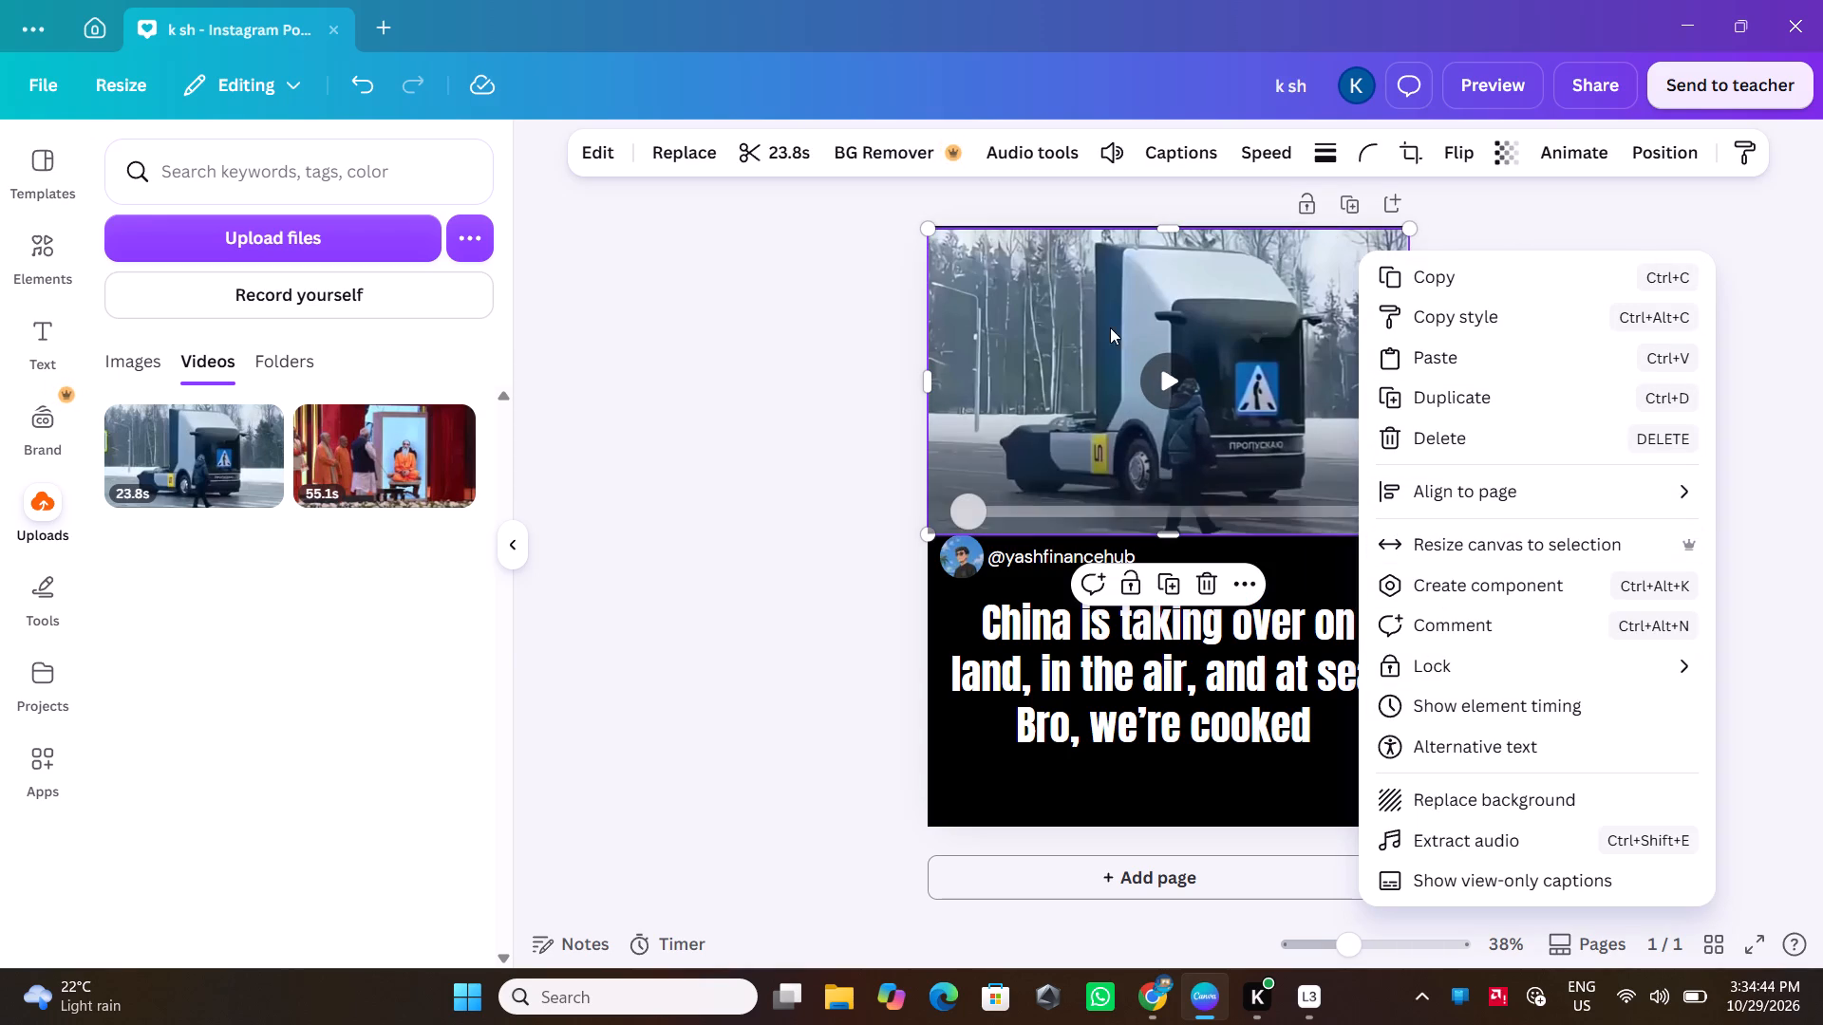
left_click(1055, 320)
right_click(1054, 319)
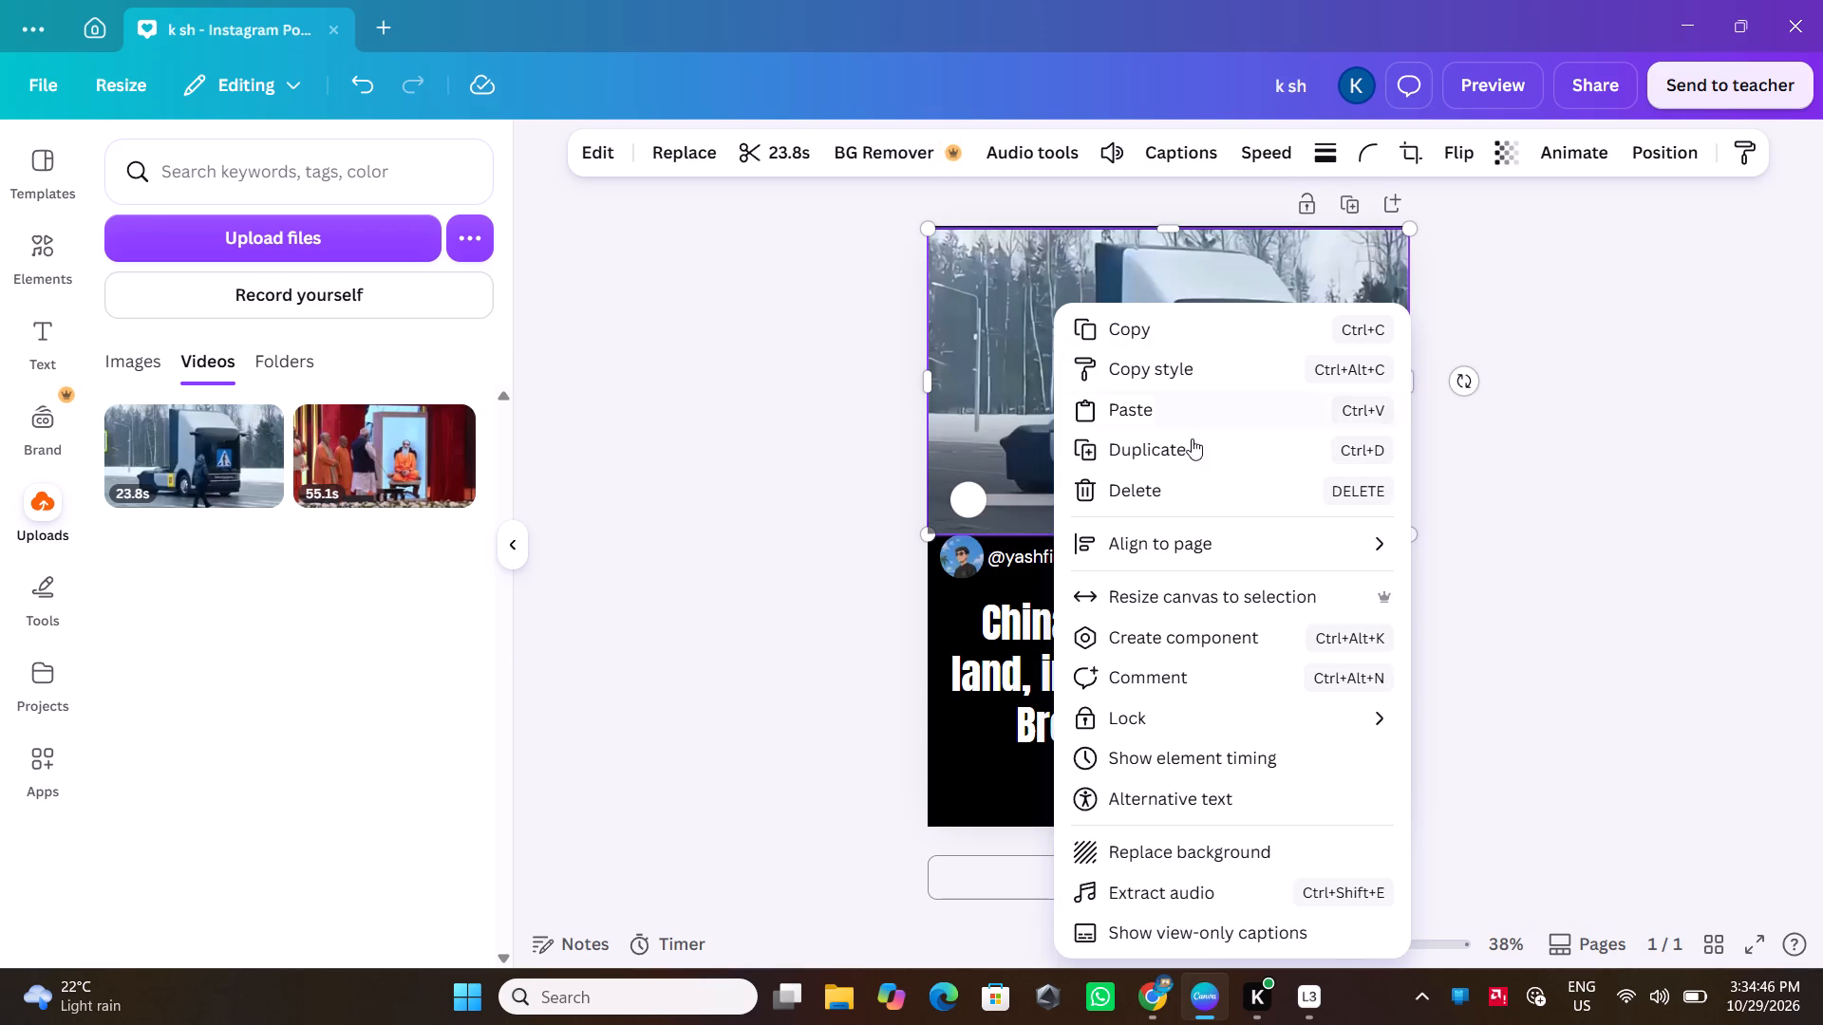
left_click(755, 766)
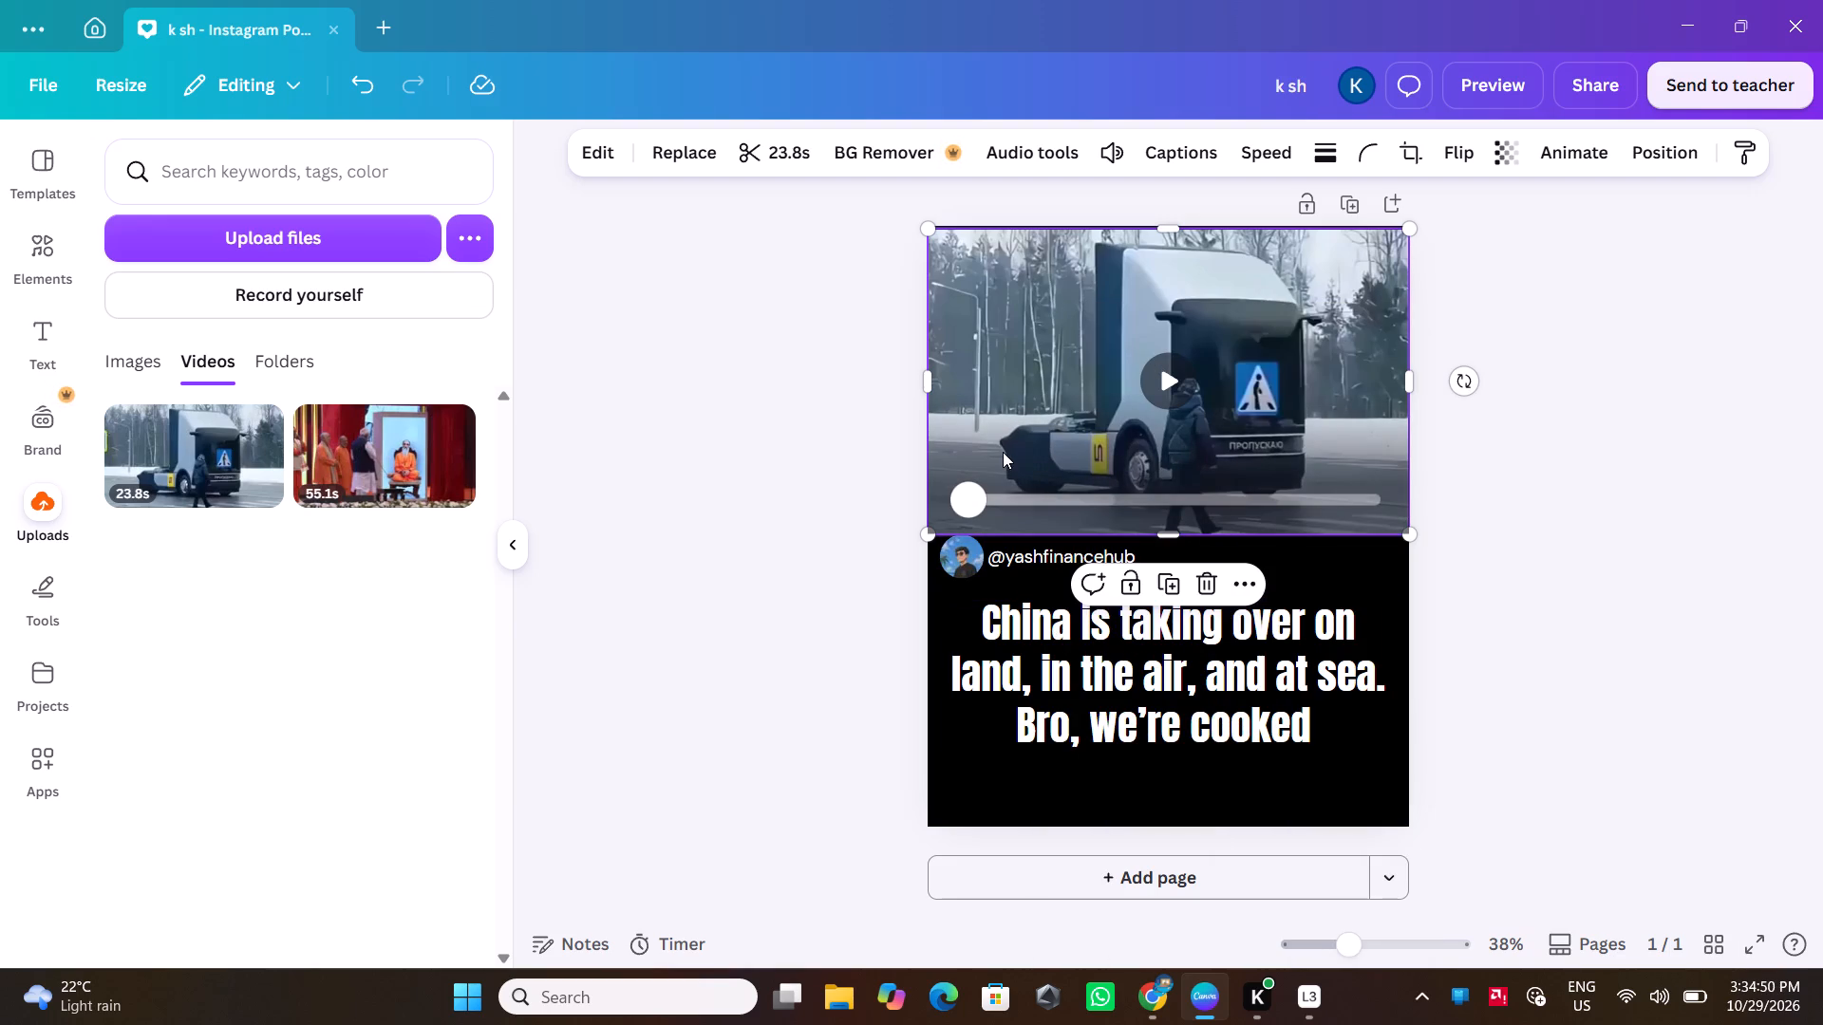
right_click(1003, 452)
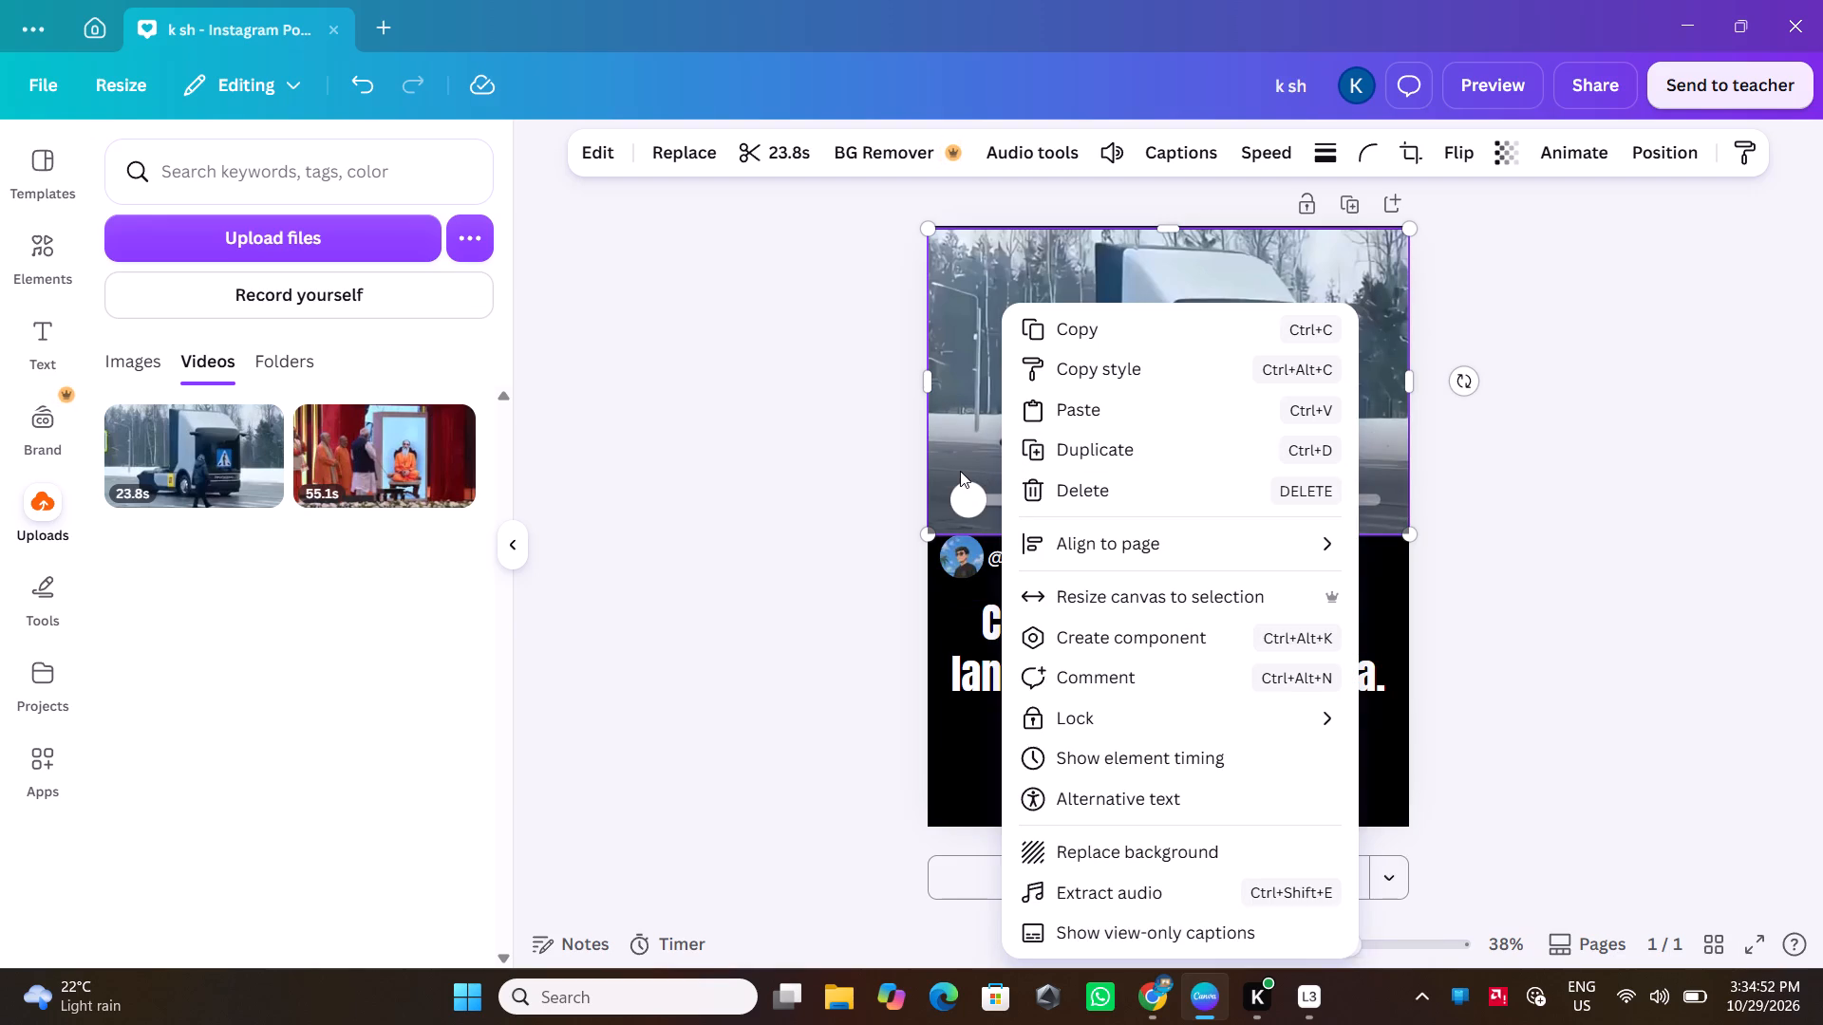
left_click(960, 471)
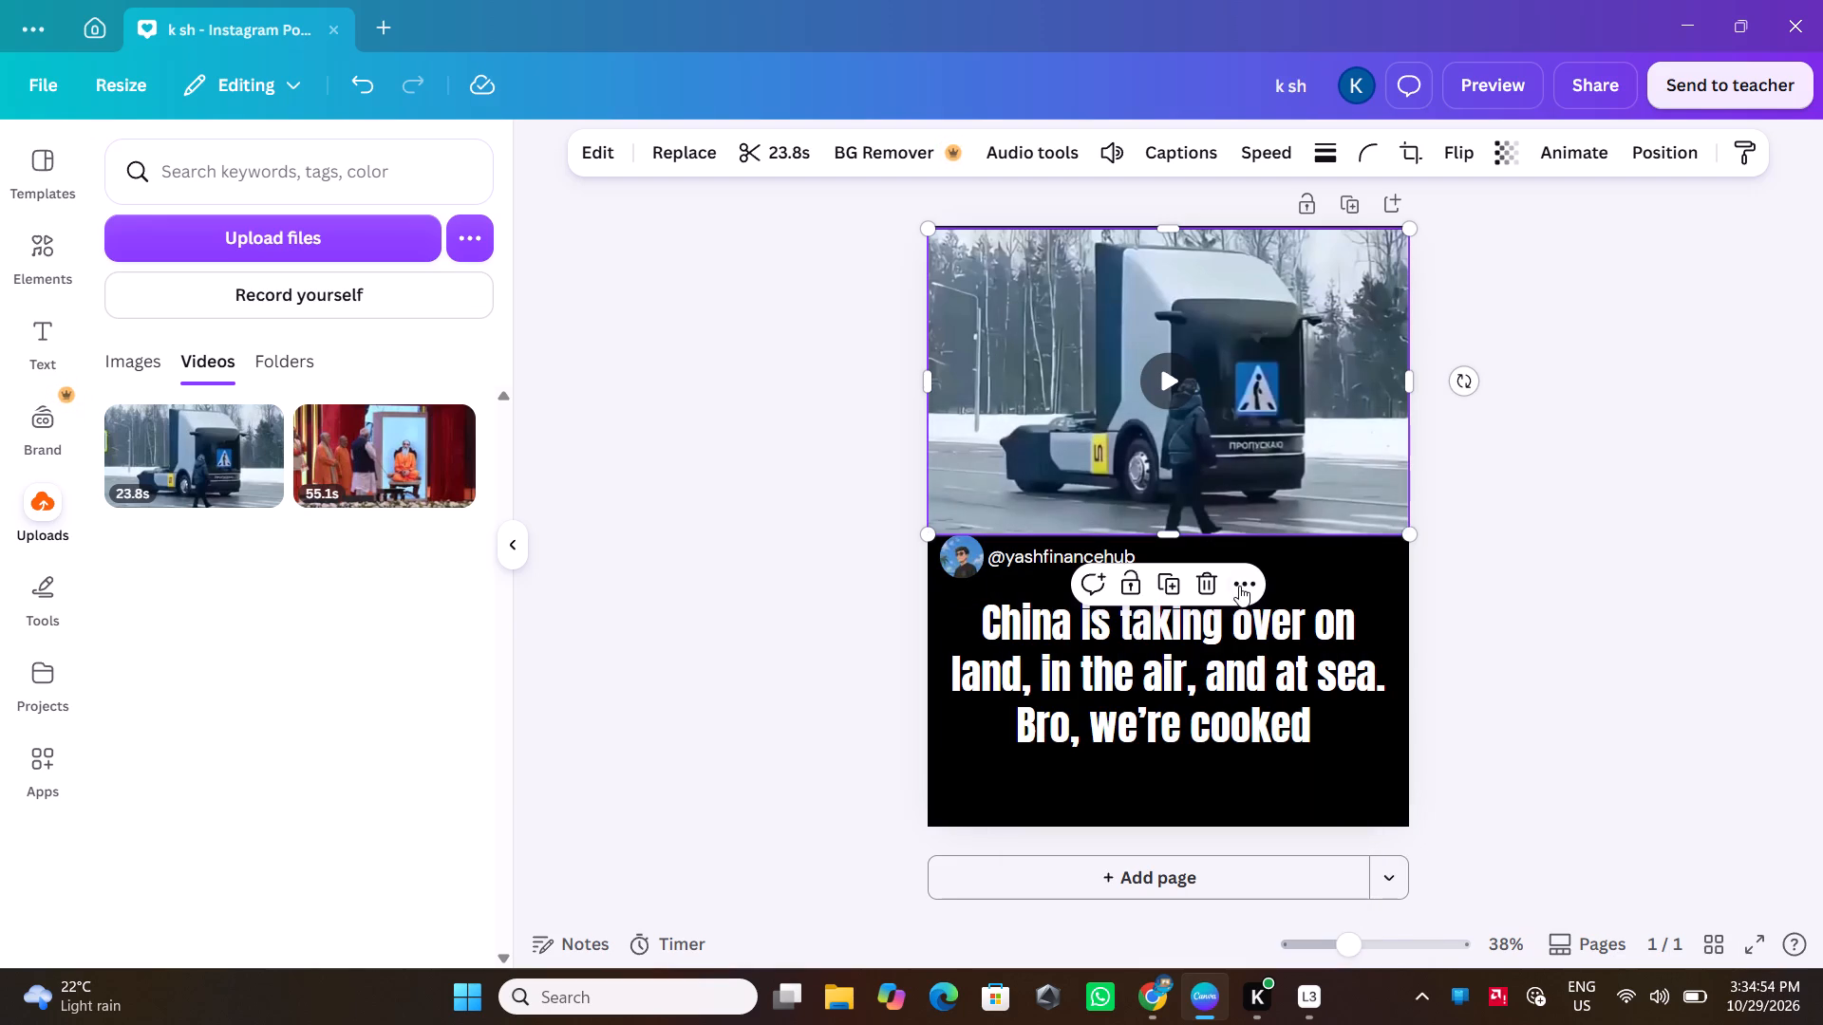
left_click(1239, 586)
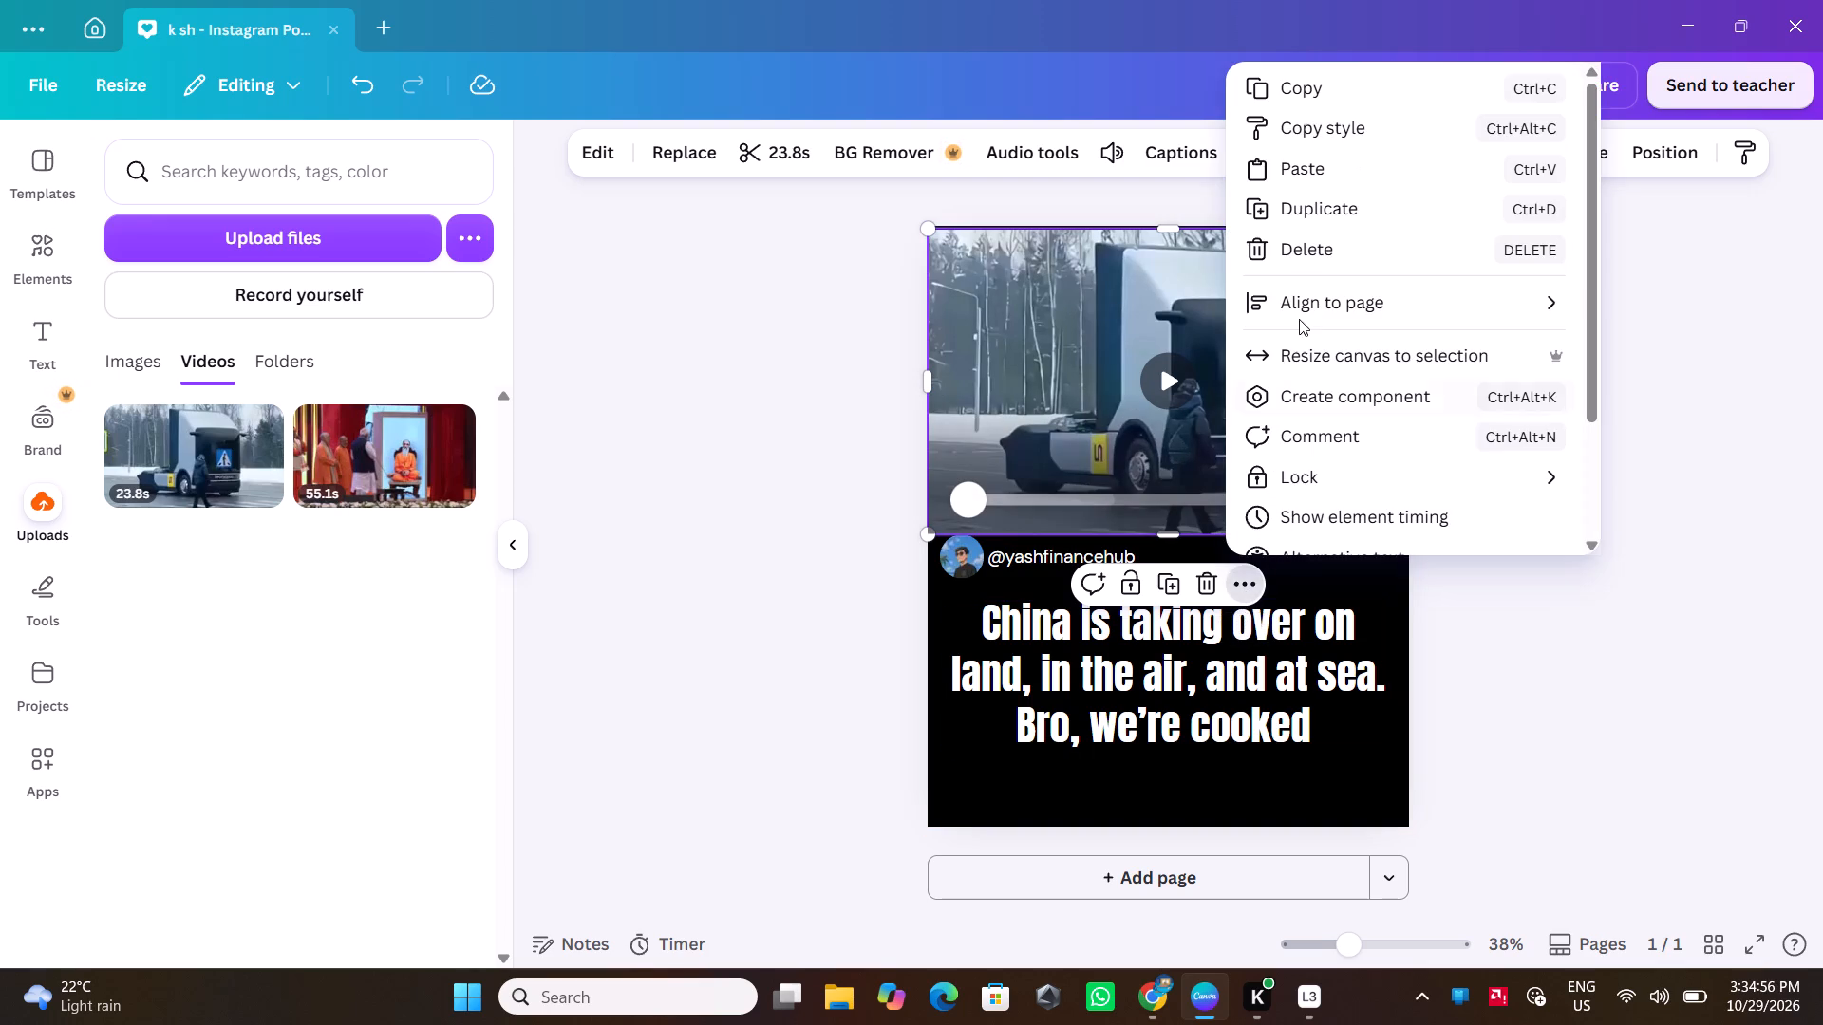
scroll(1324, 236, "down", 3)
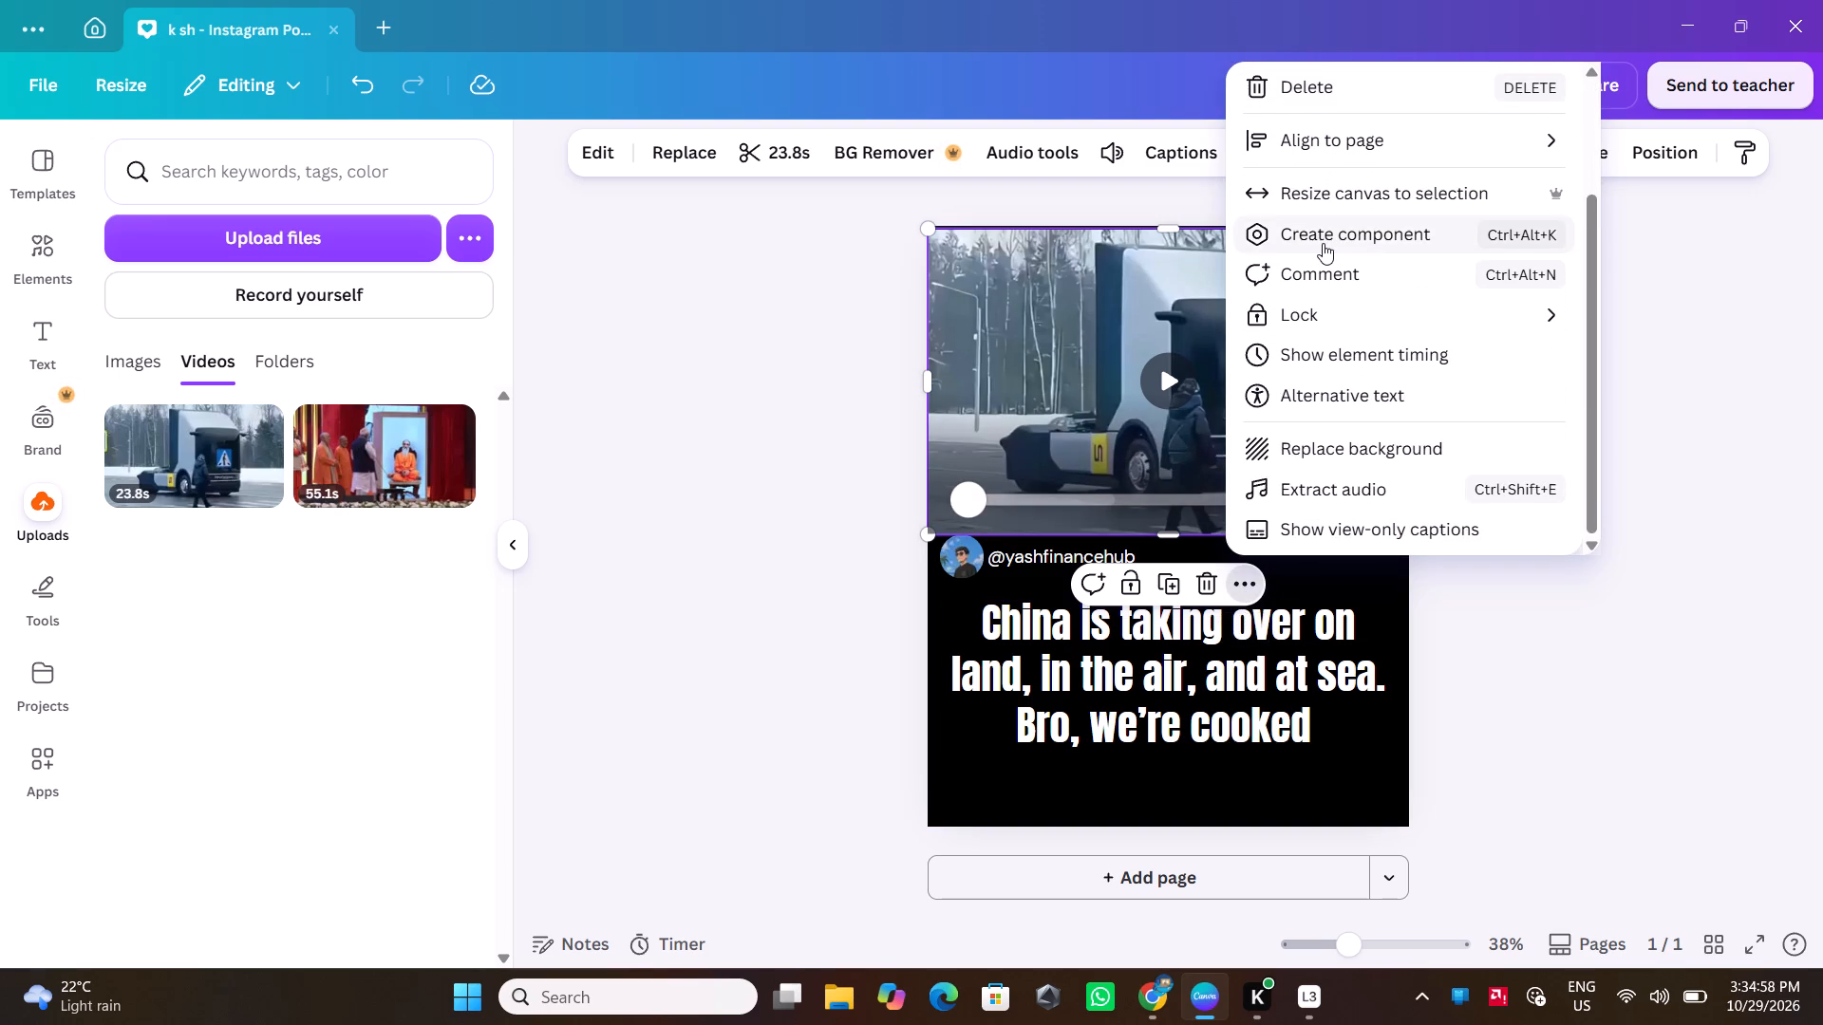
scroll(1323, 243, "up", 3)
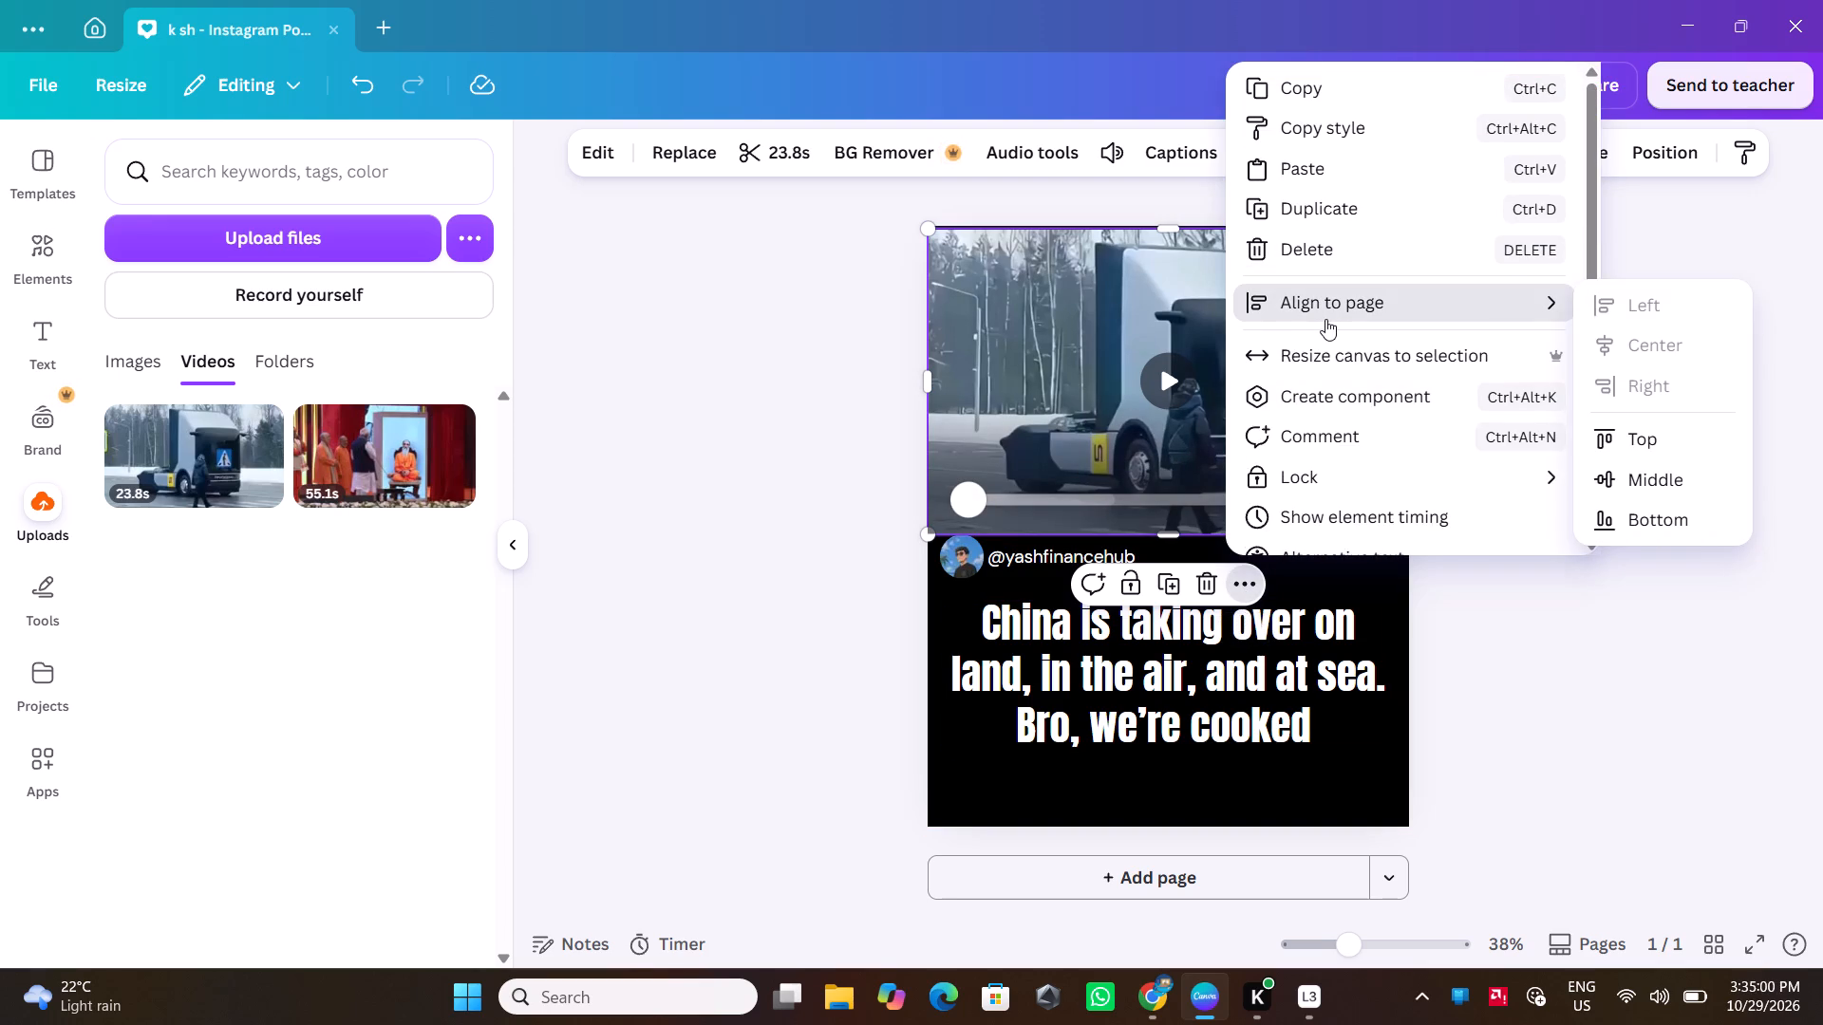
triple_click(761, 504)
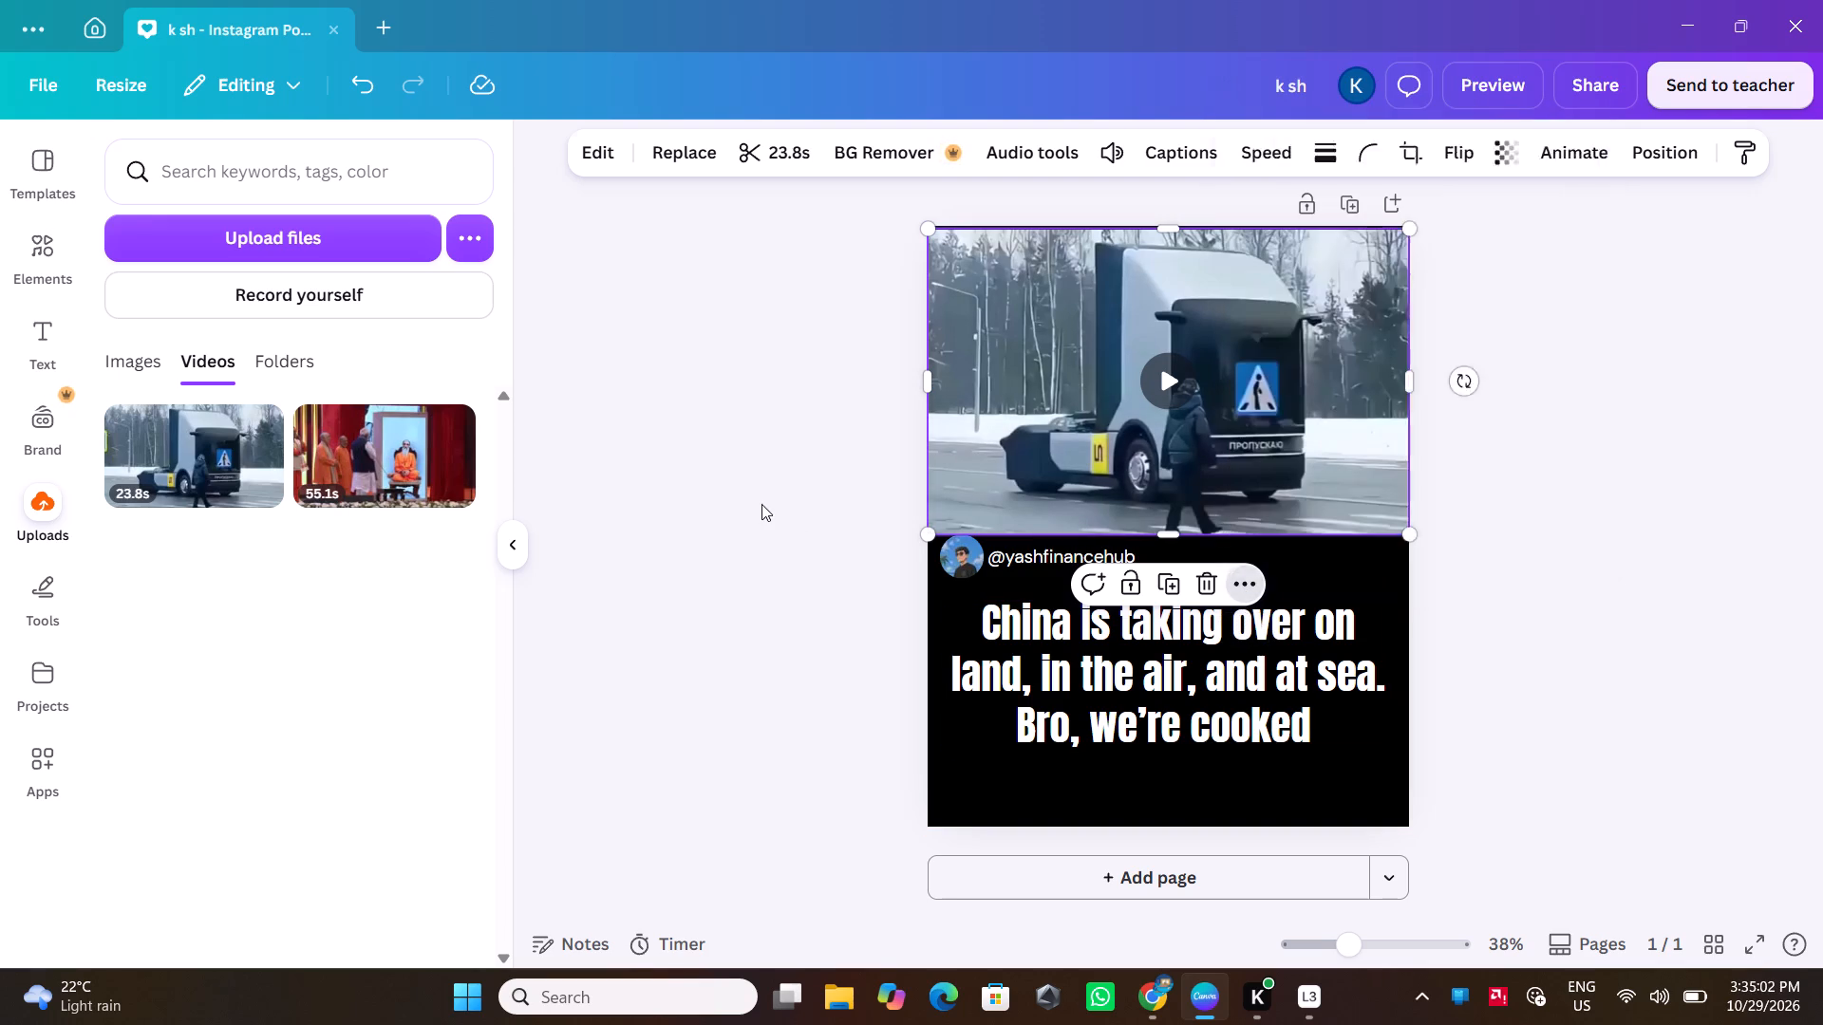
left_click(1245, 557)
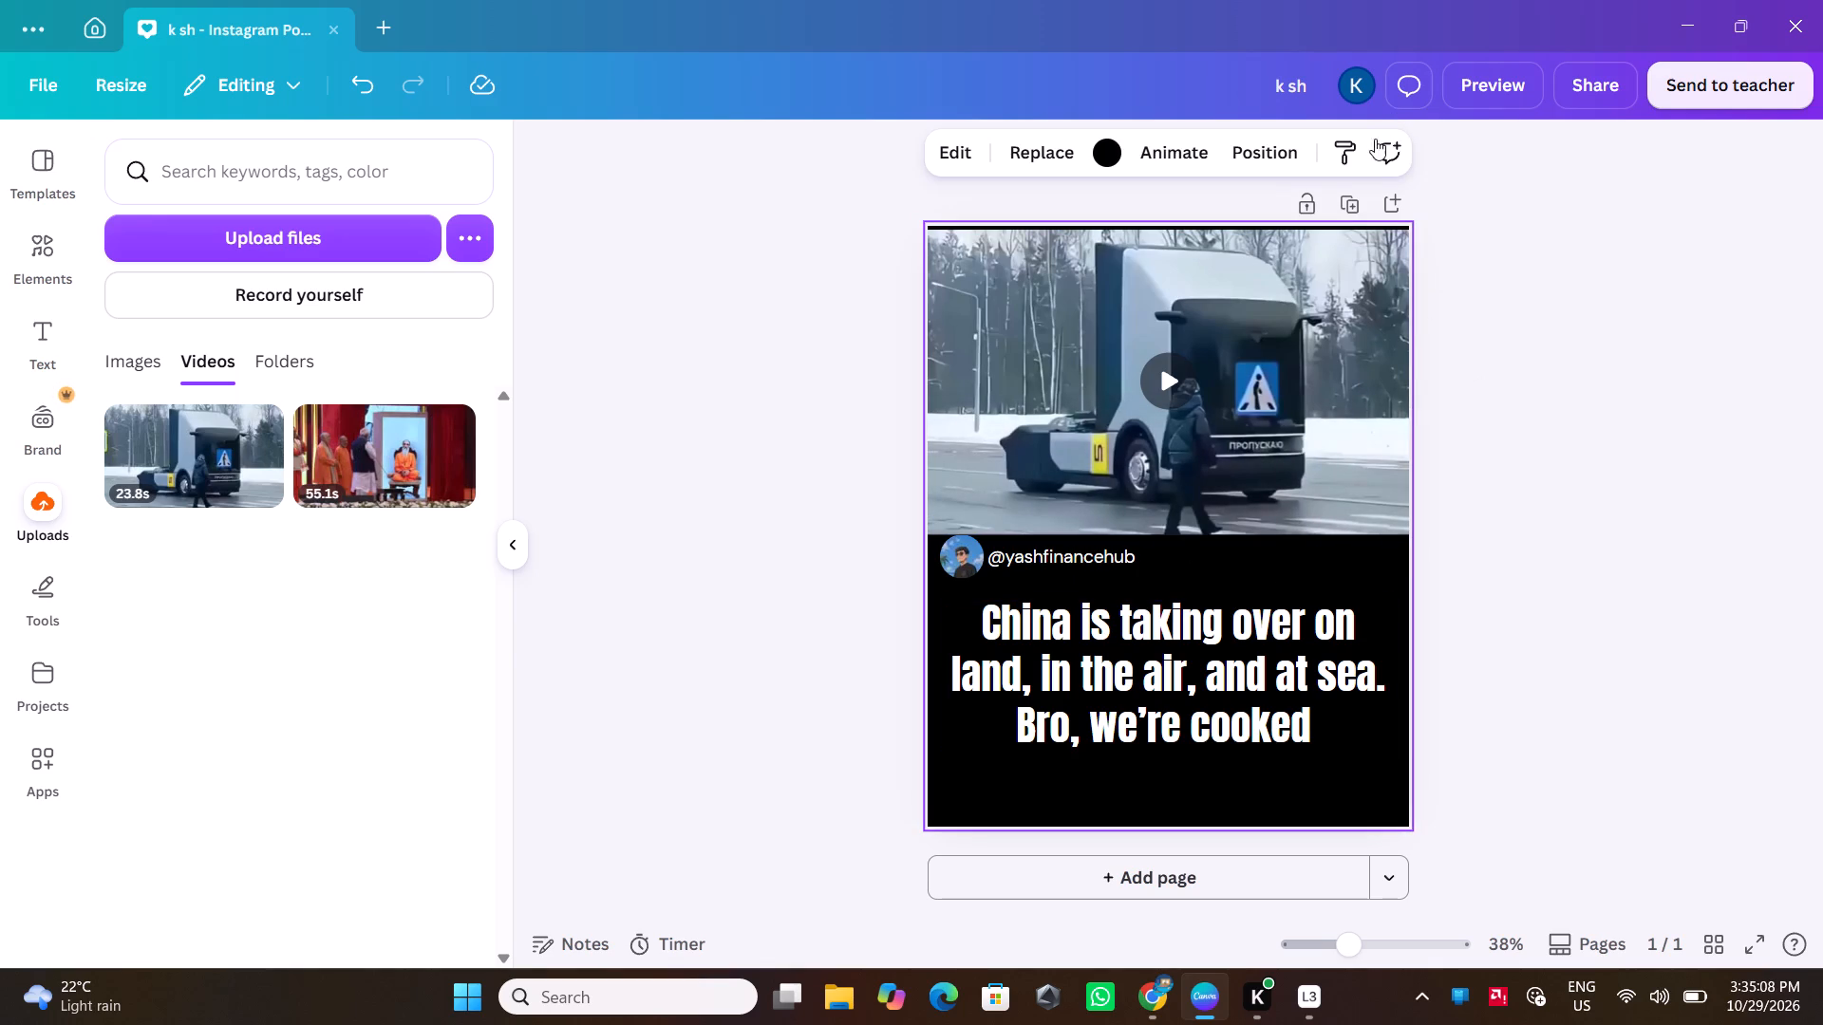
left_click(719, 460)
Show the page's layers for the account handle text to check the stacking order, and close the view.
left_click(1042, 568)
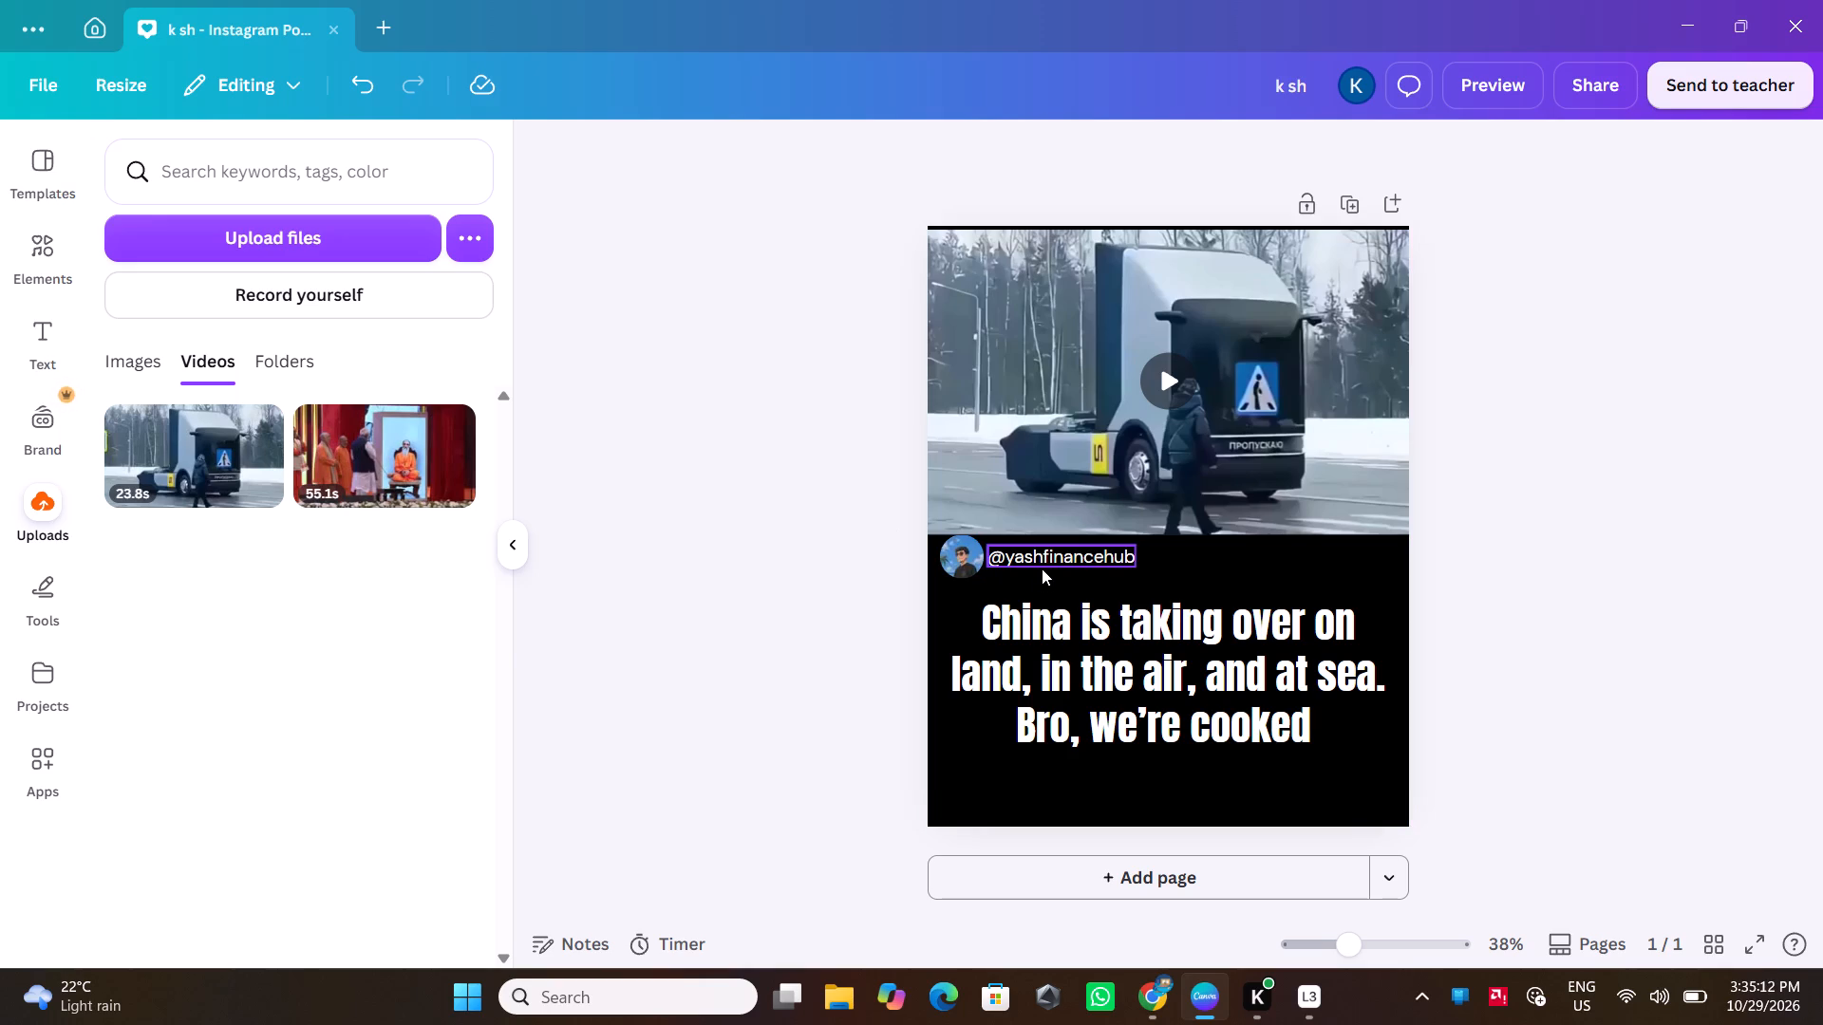
right_click(1042, 568)
left_click(1138, 561)
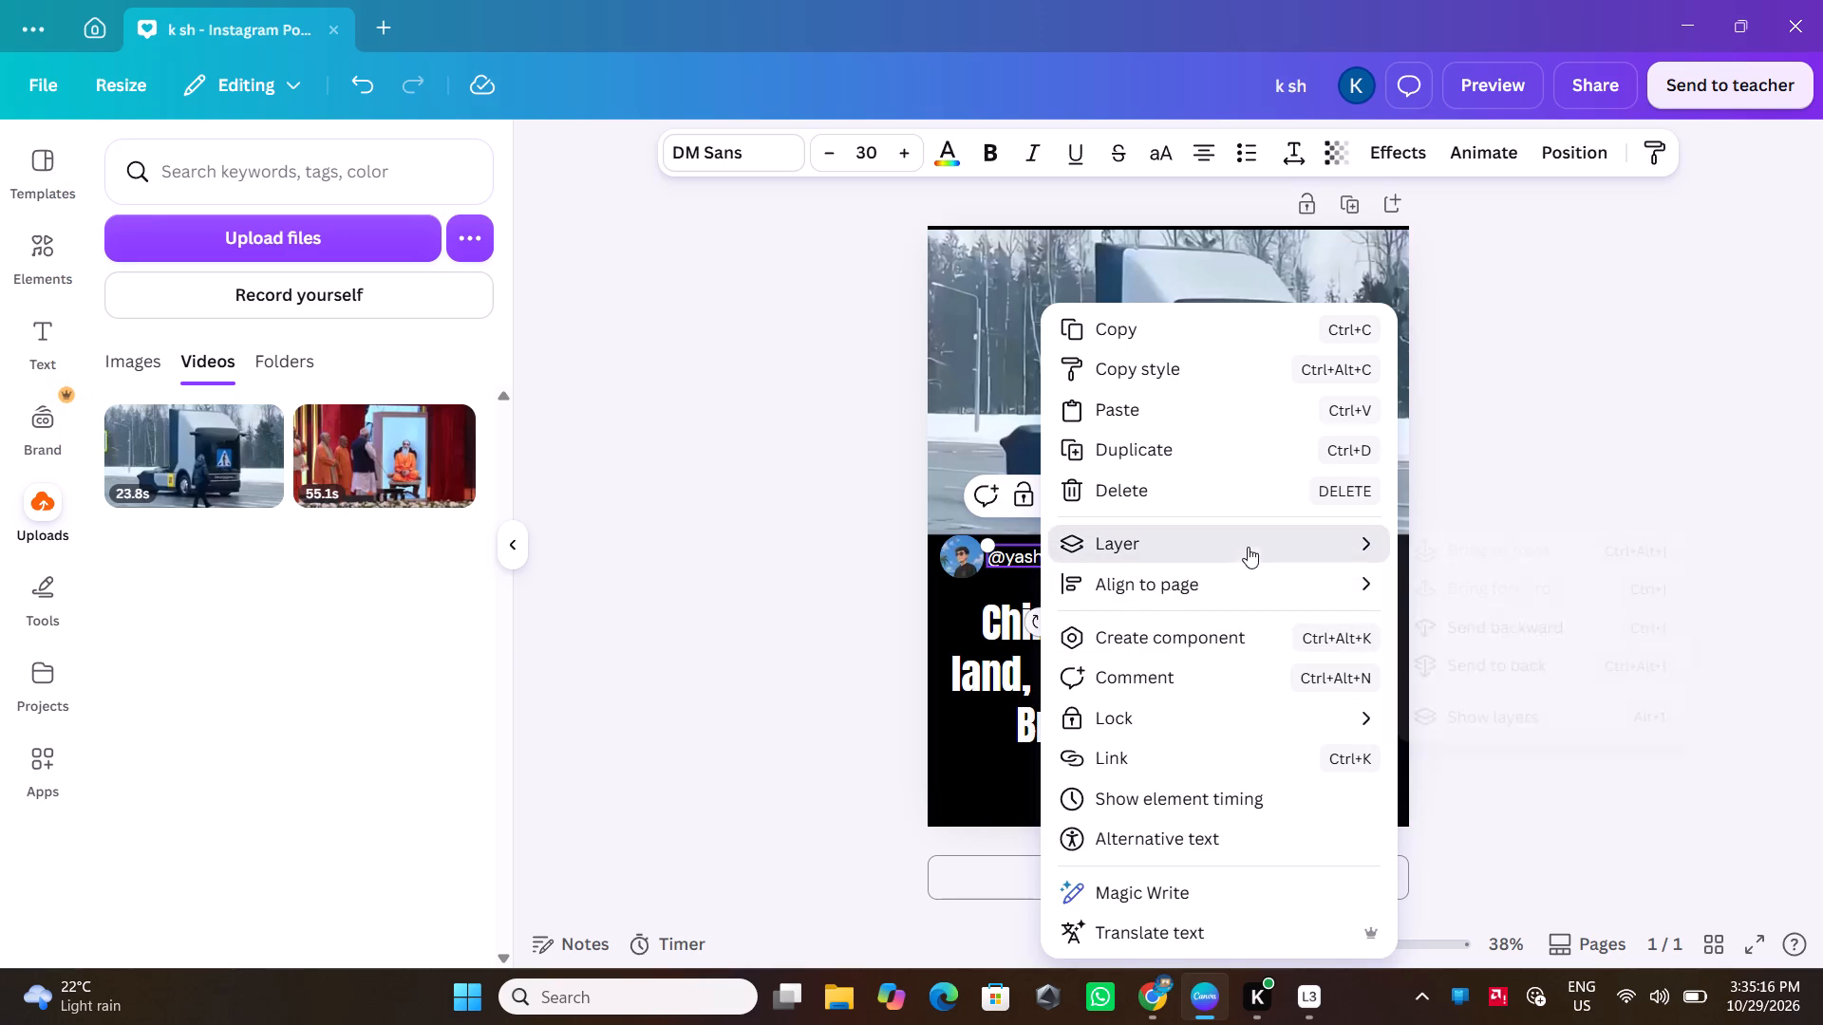
left_click(1464, 721)
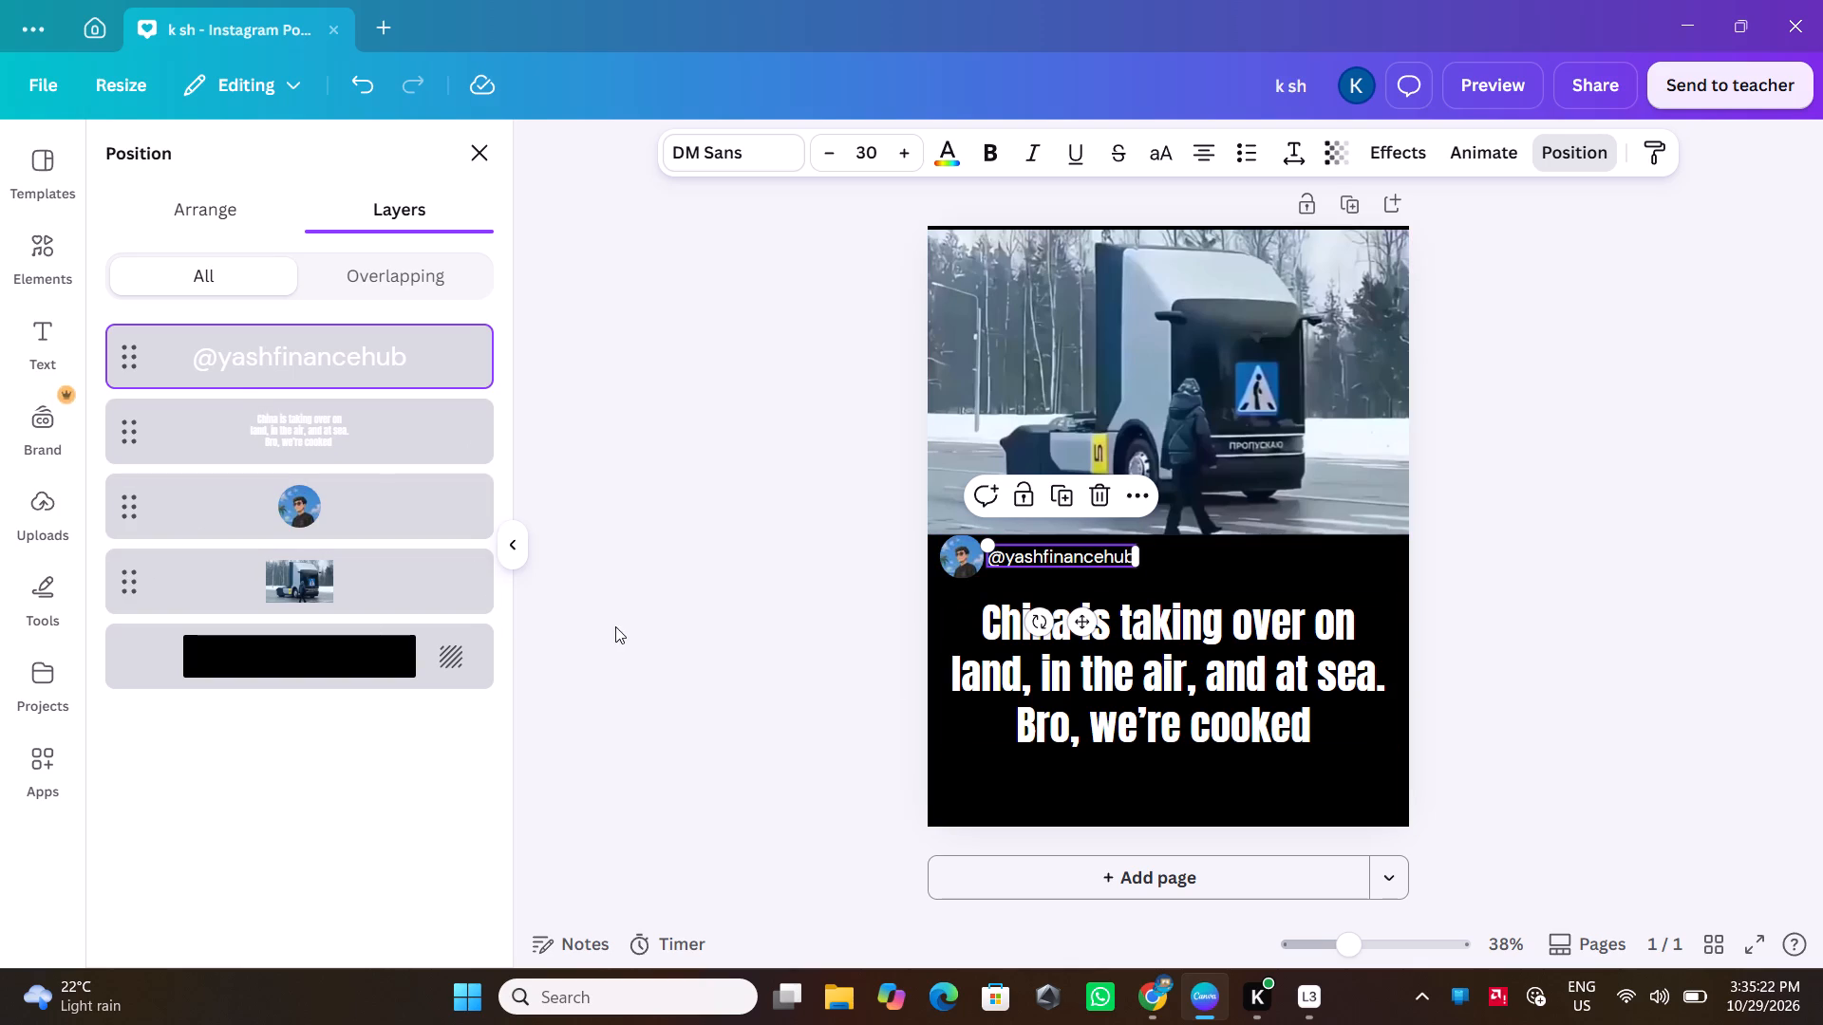
left_click(708, 626)
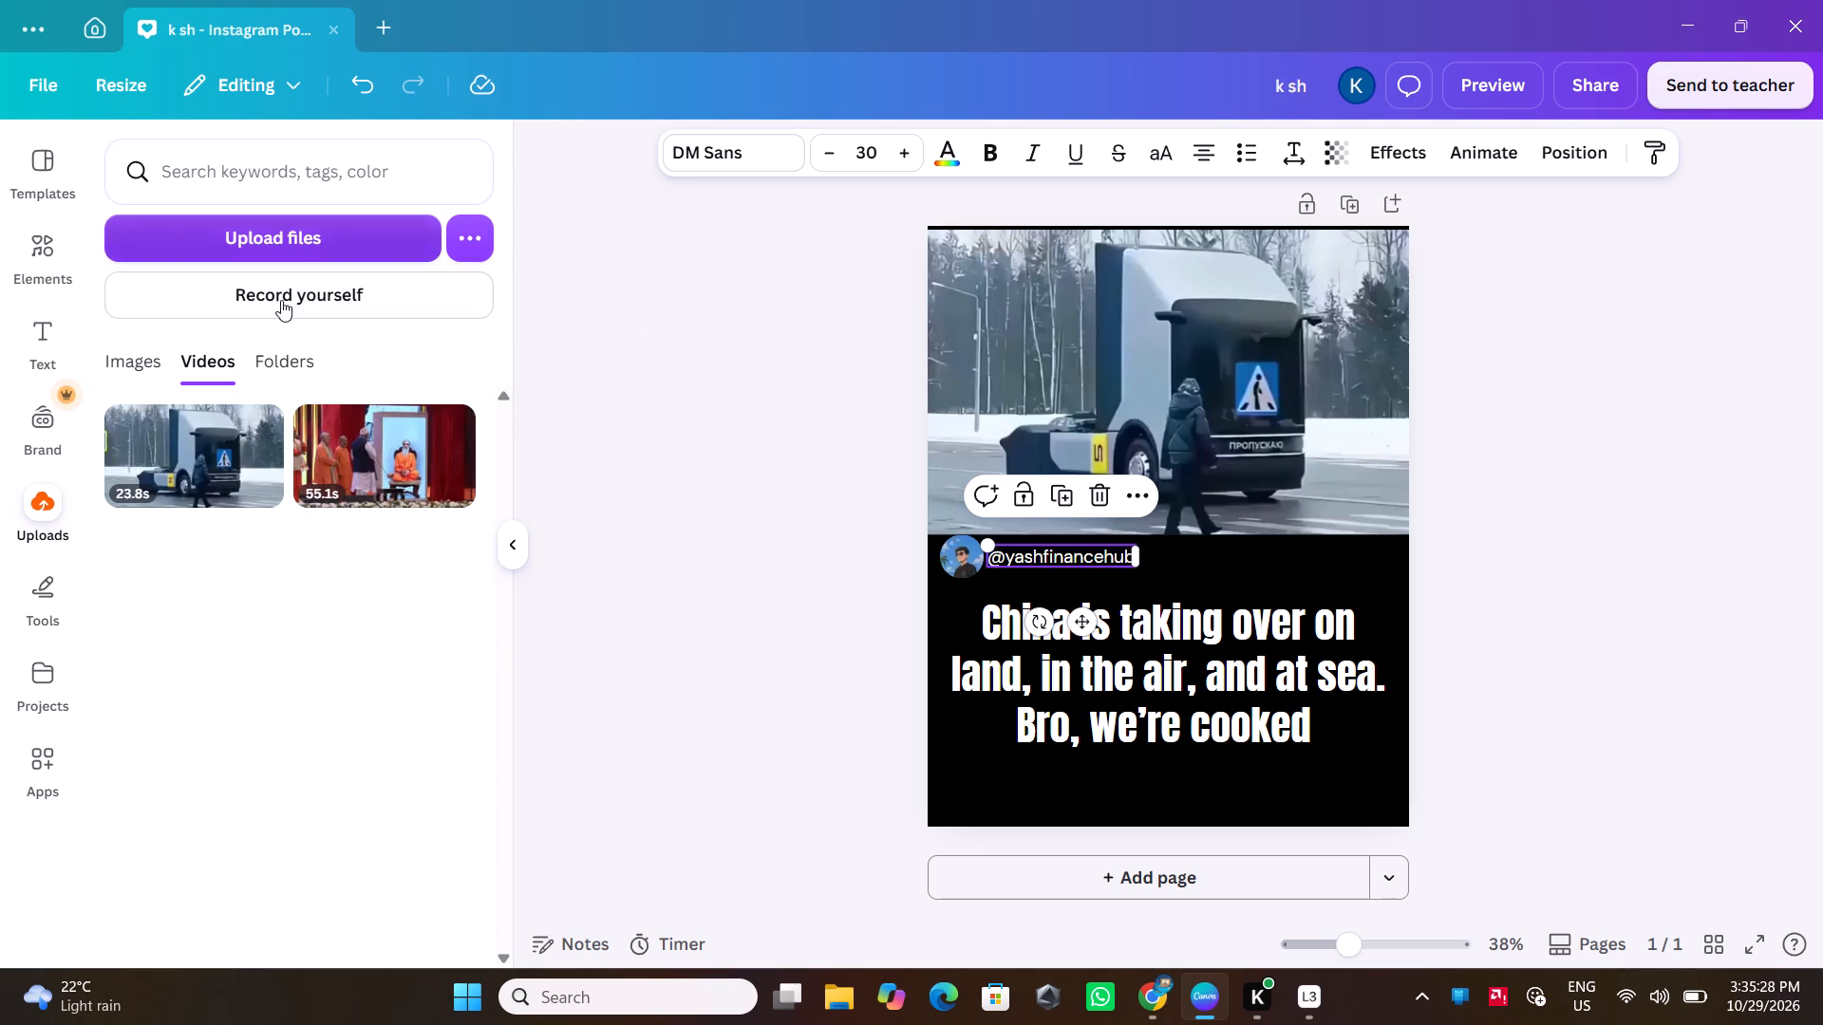
Add the recently used black fade gradient over the lower part of the video and stretch it to the full page width.
left_click(40, 247)
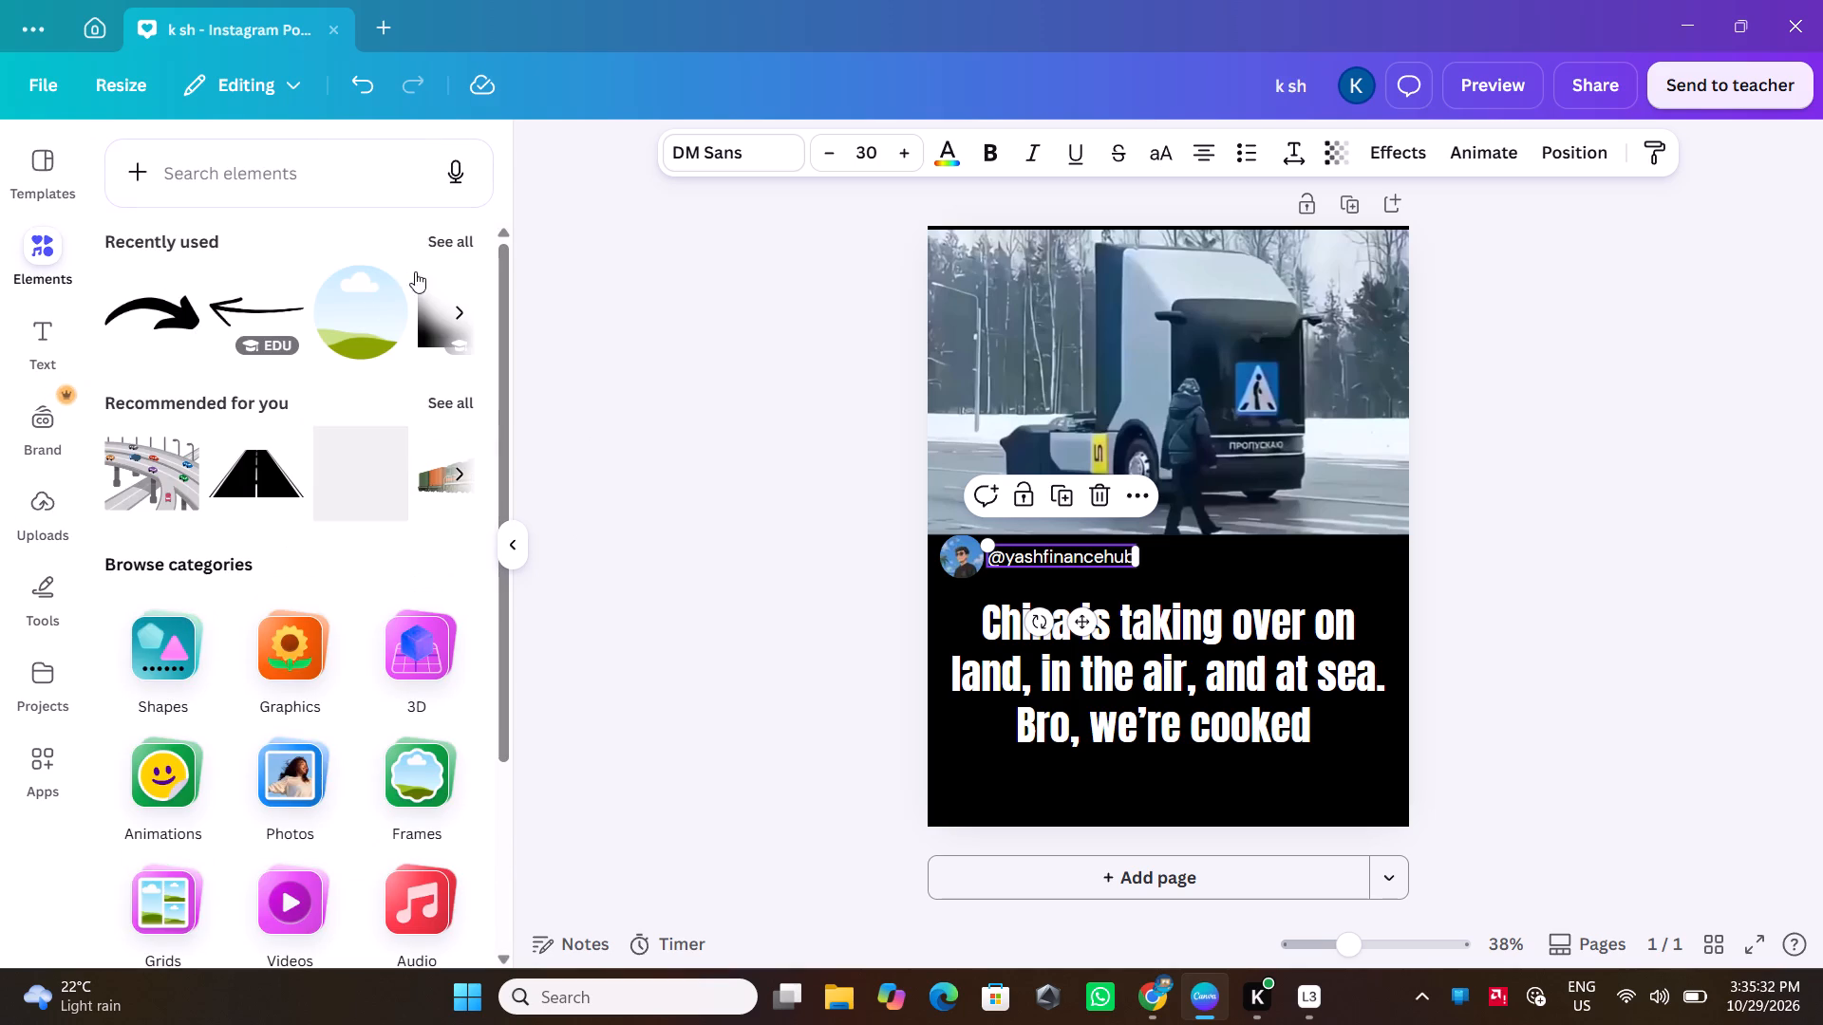
left_click(438, 309)
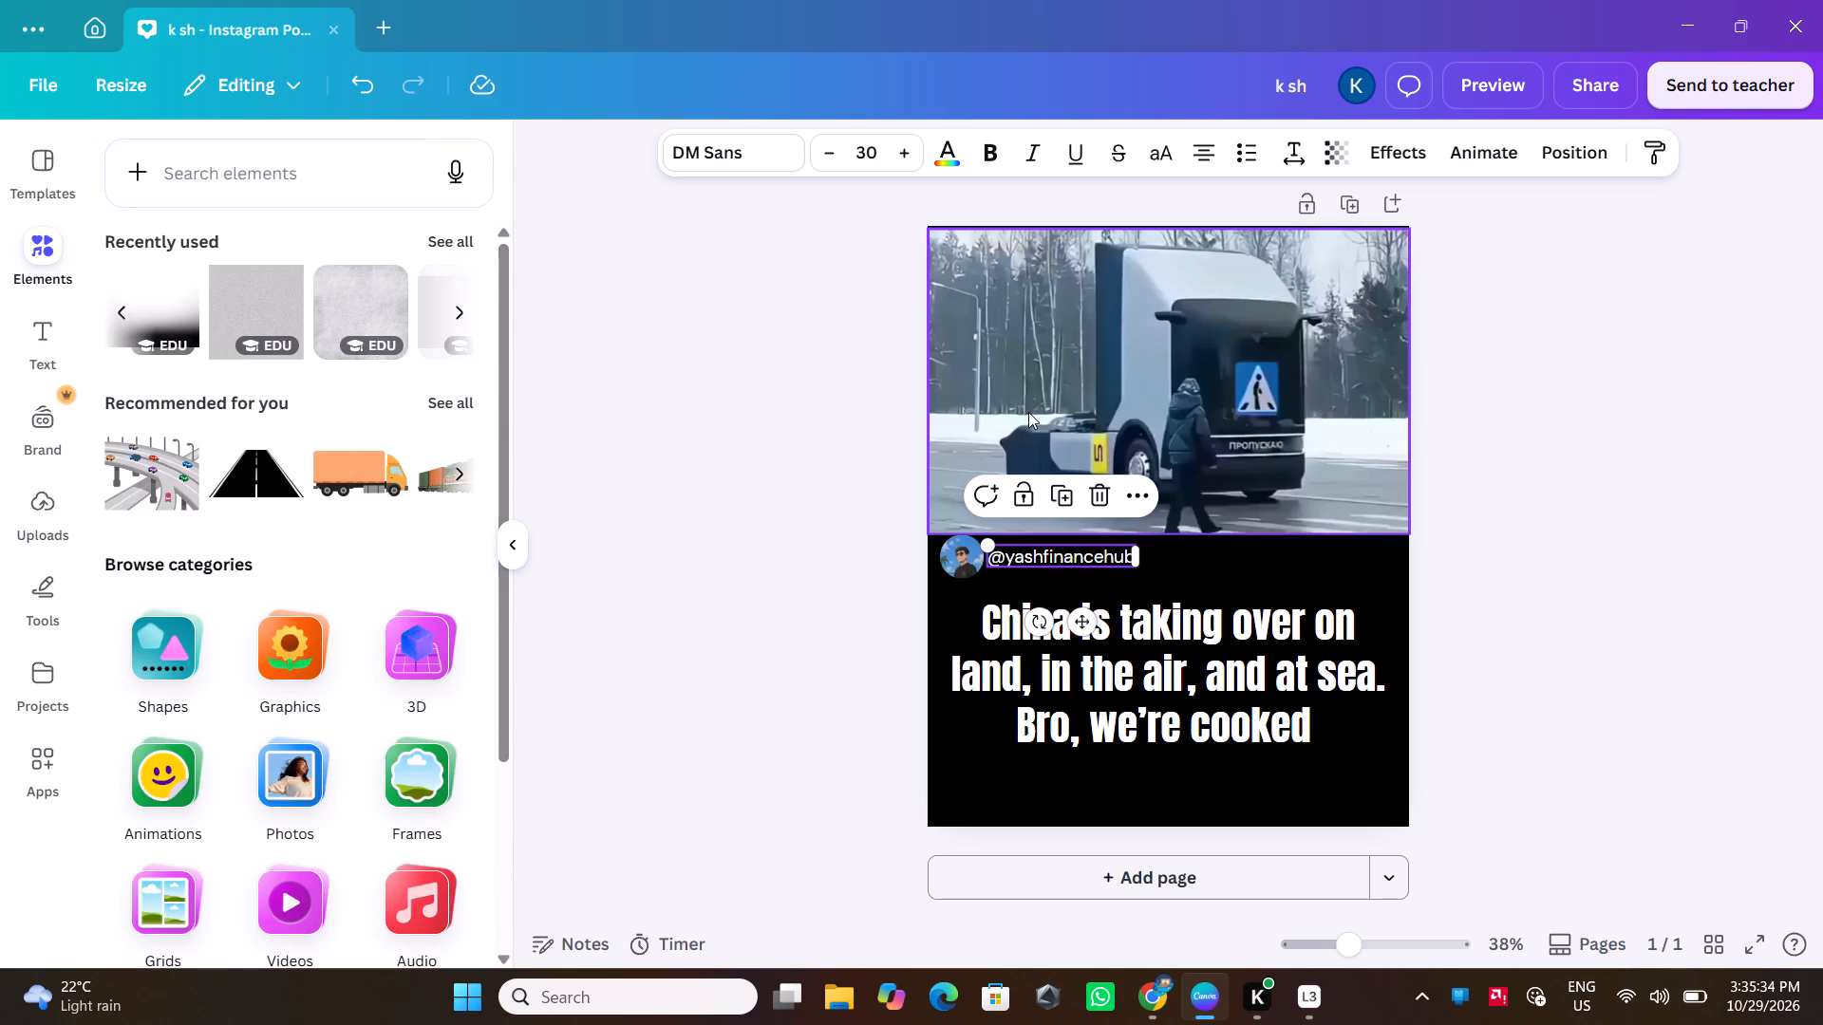
left_click(172, 310)
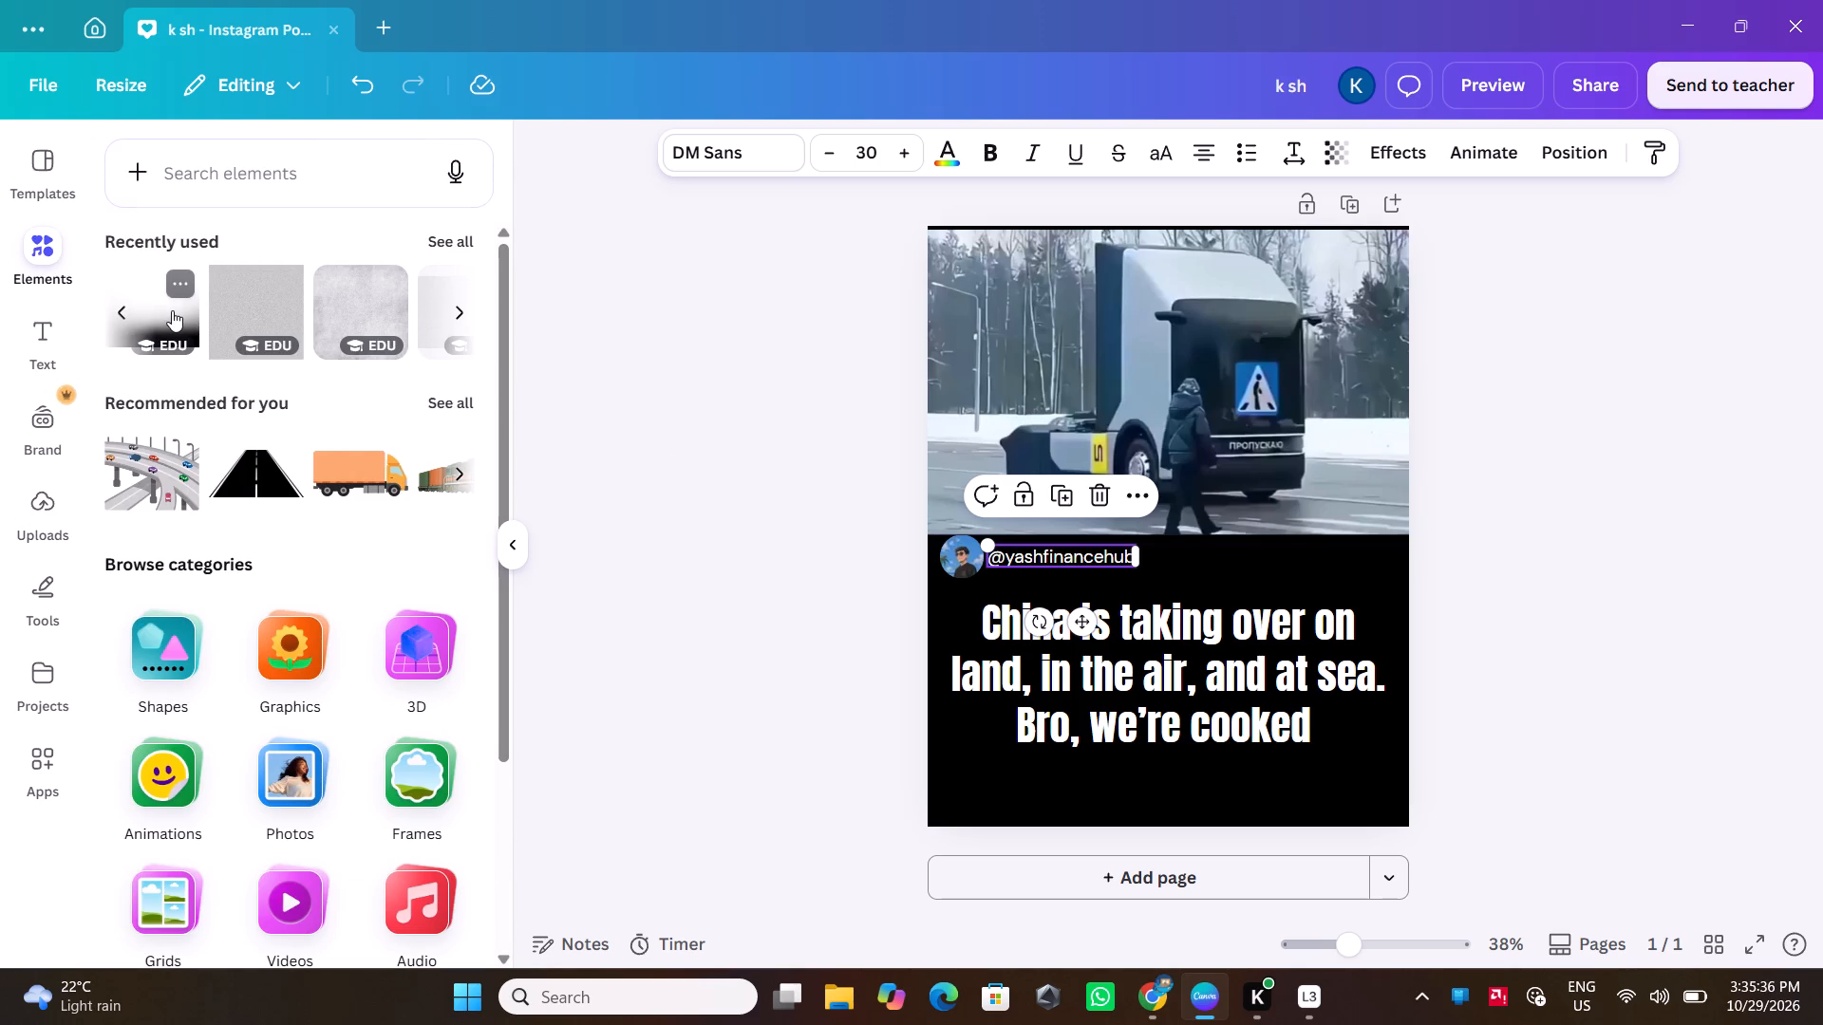
left_click_drag(1236, 495, 1215, 439)
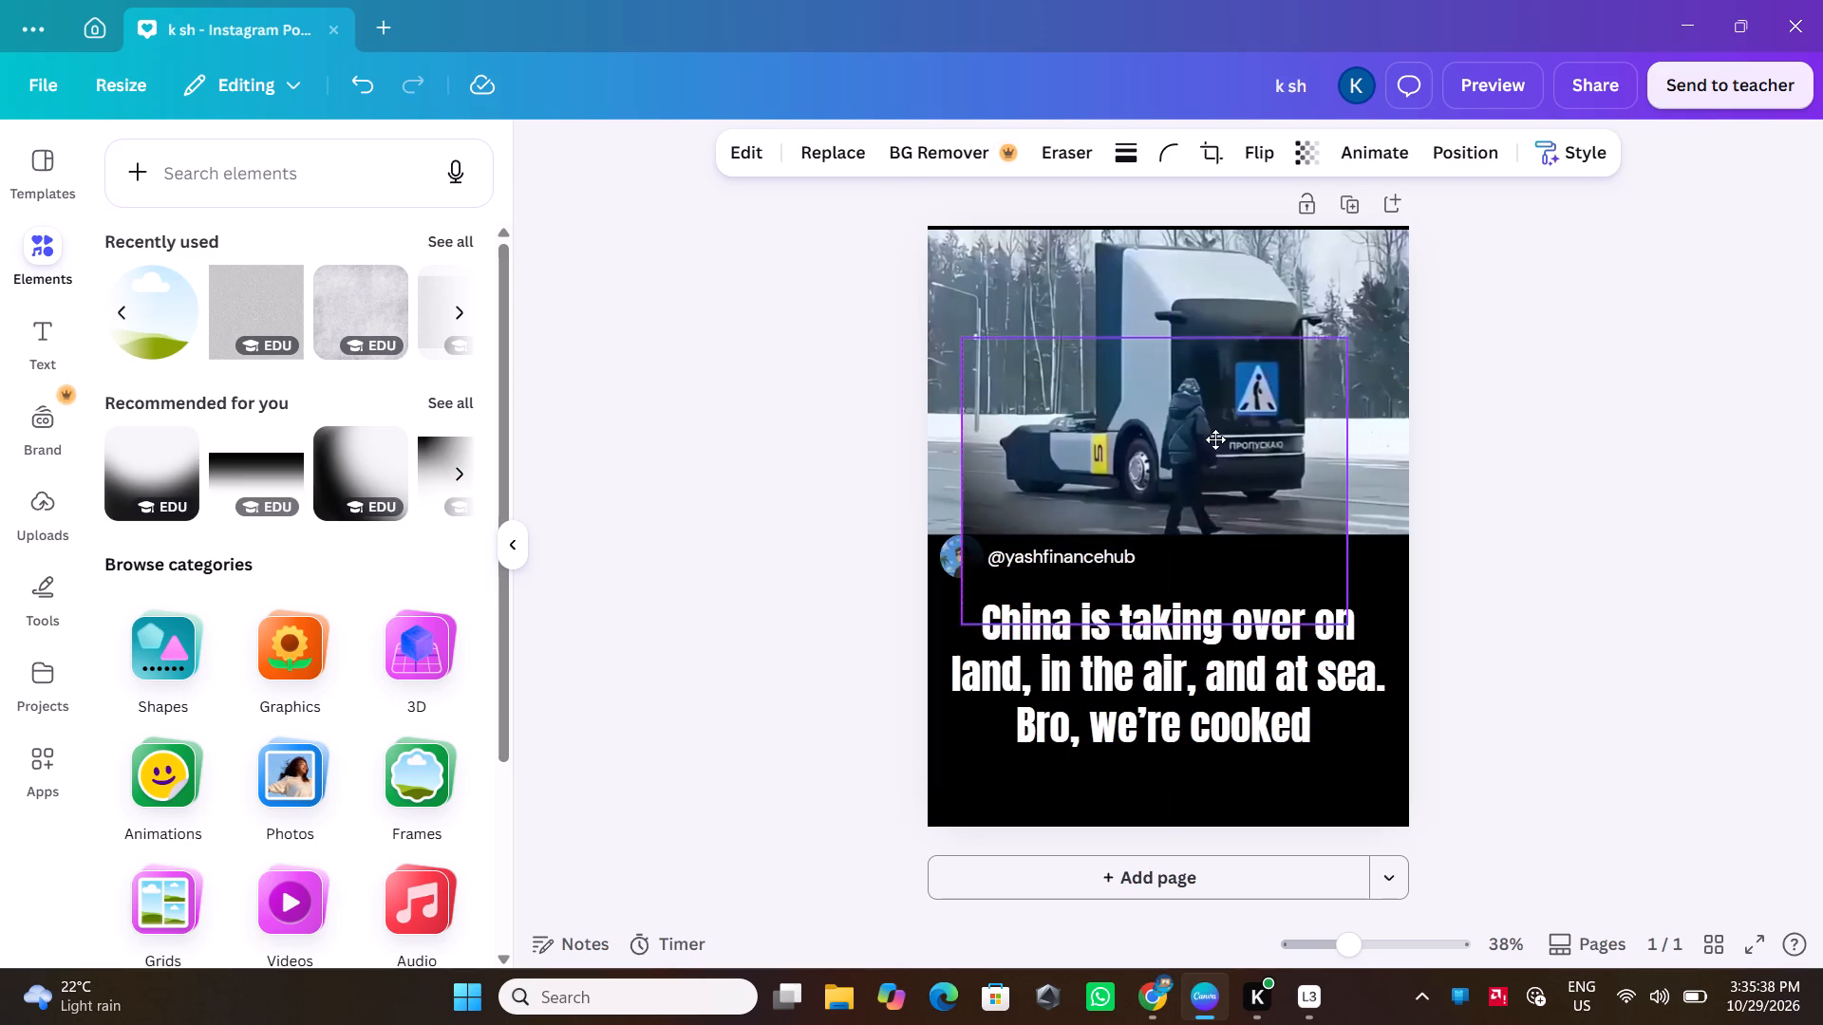
left_click_drag(1215, 439, 1185, 364)
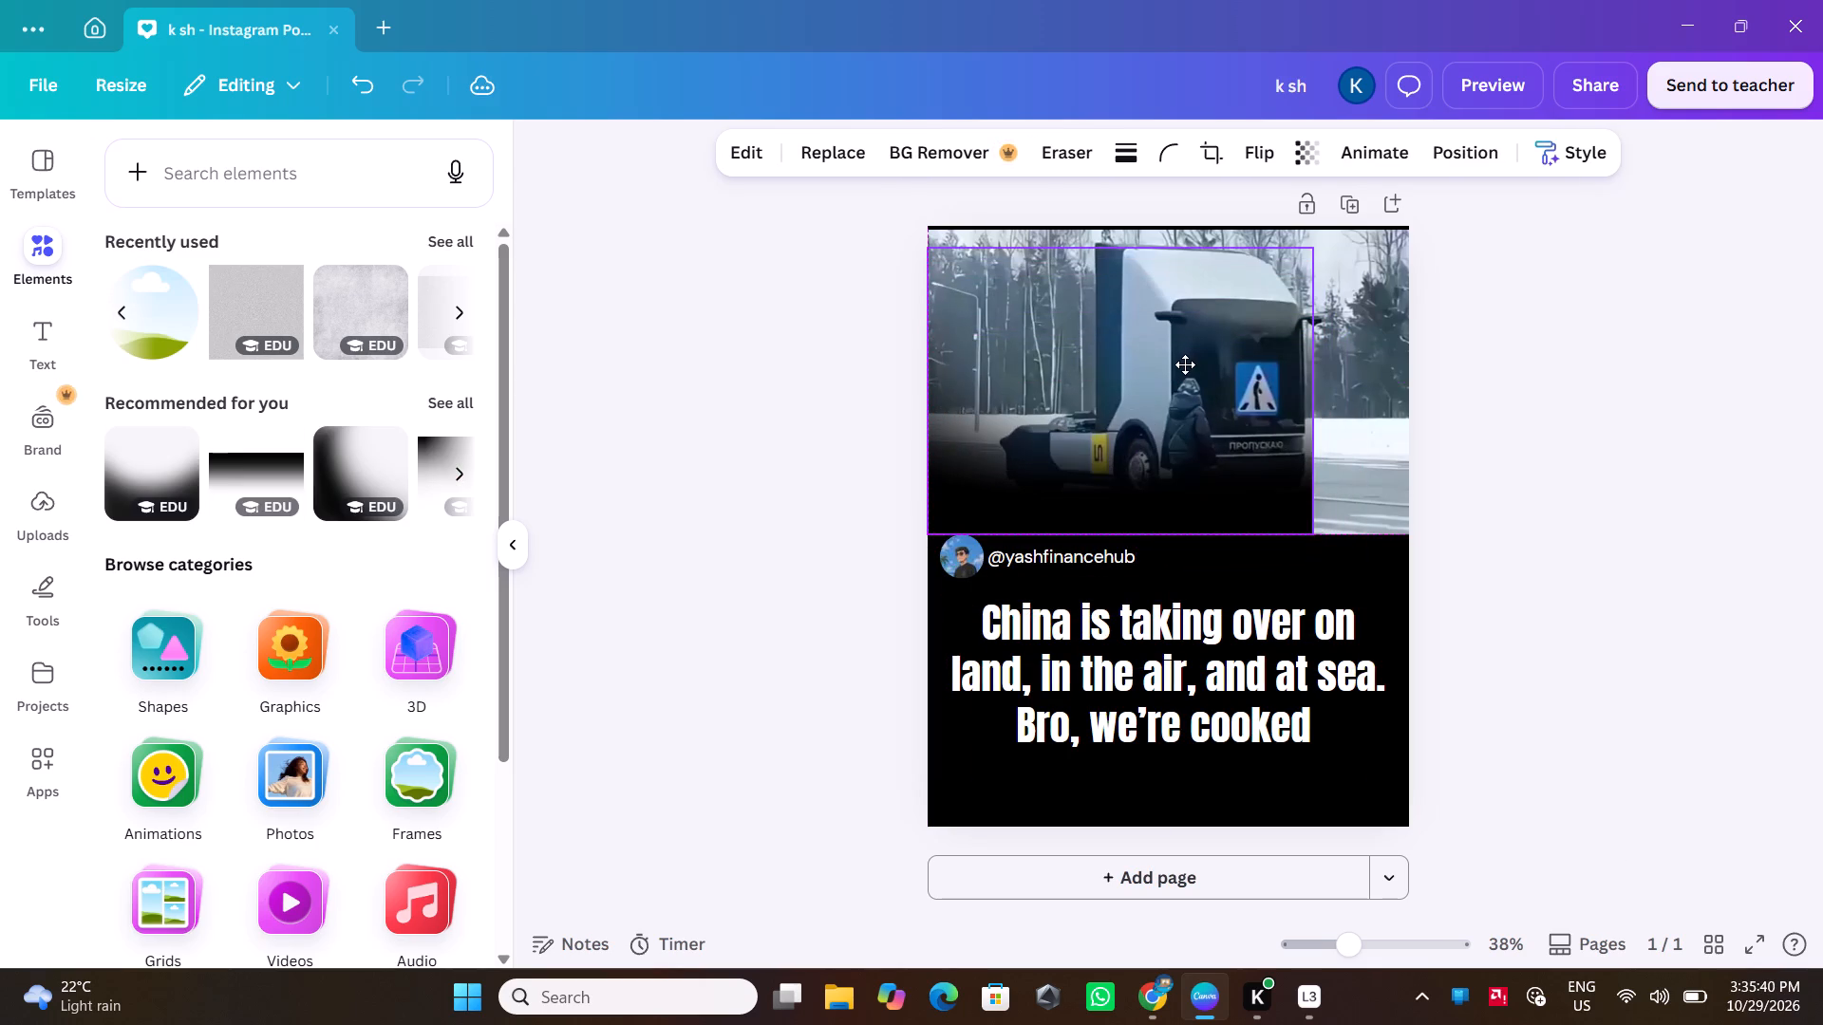
left_click_drag(1185, 364, 1185, 367)
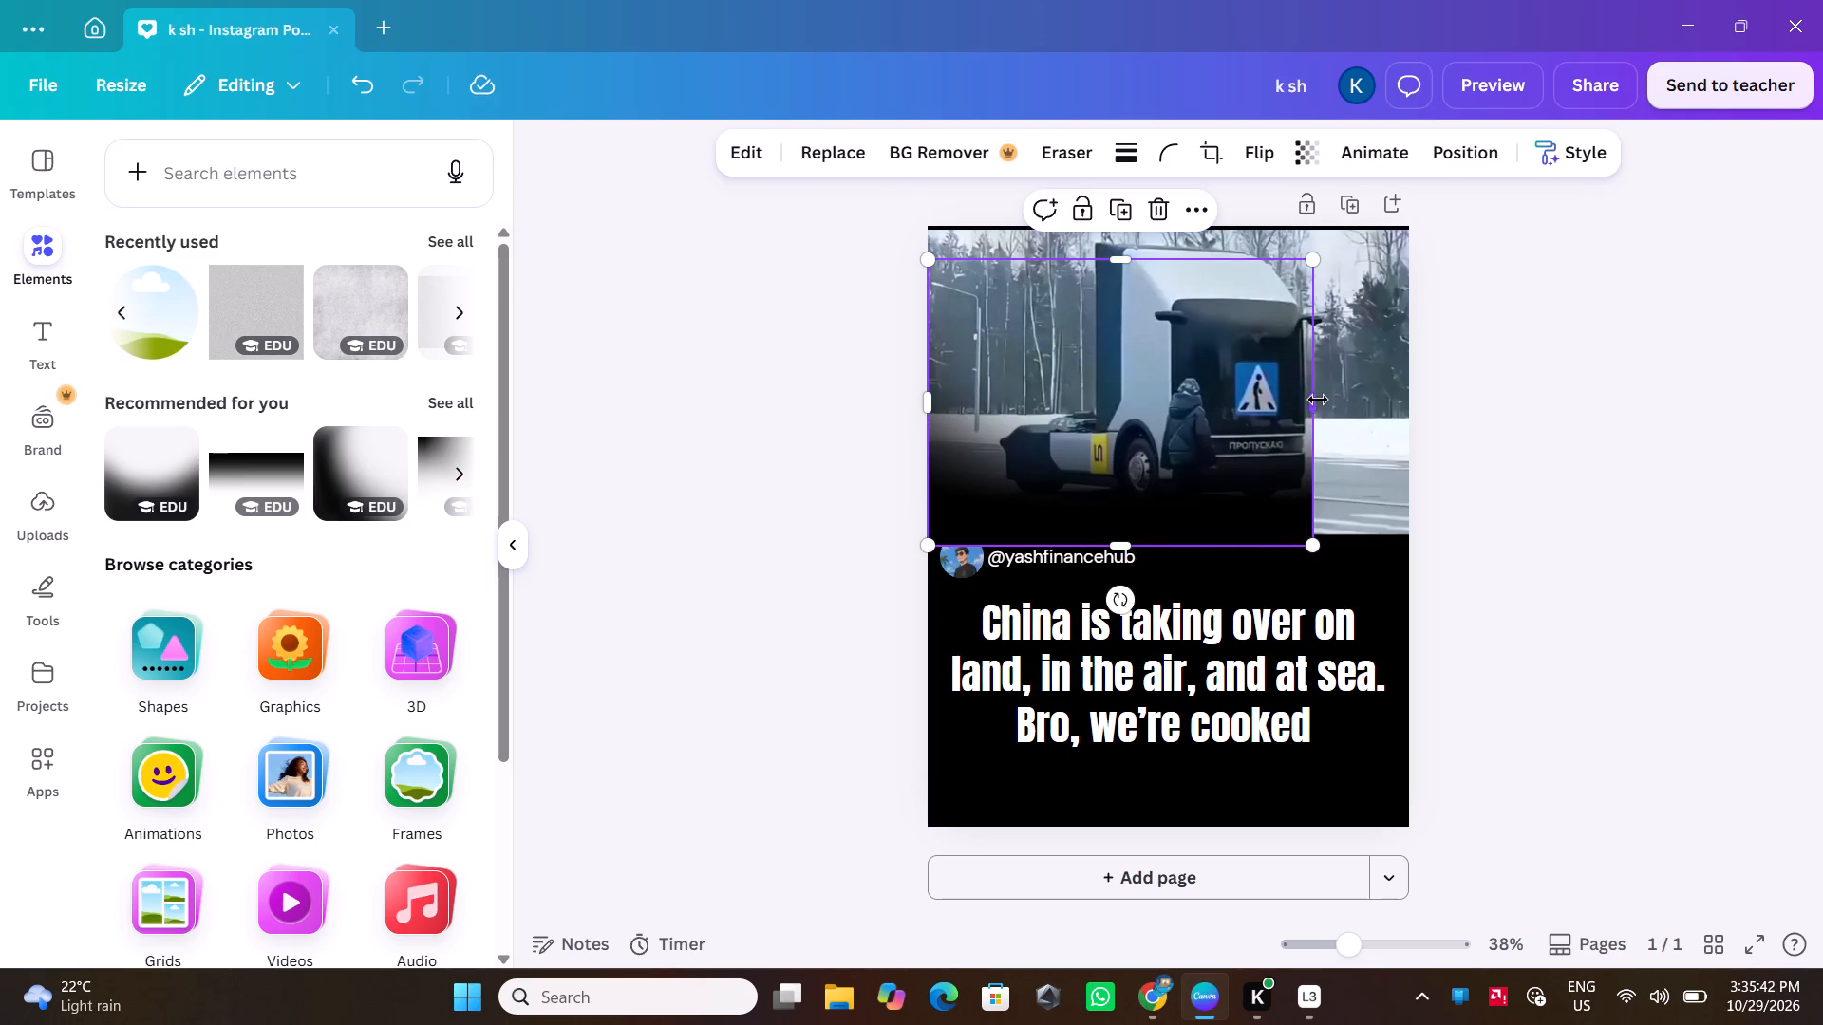
left_click_drag(1318, 400, 1405, 408)
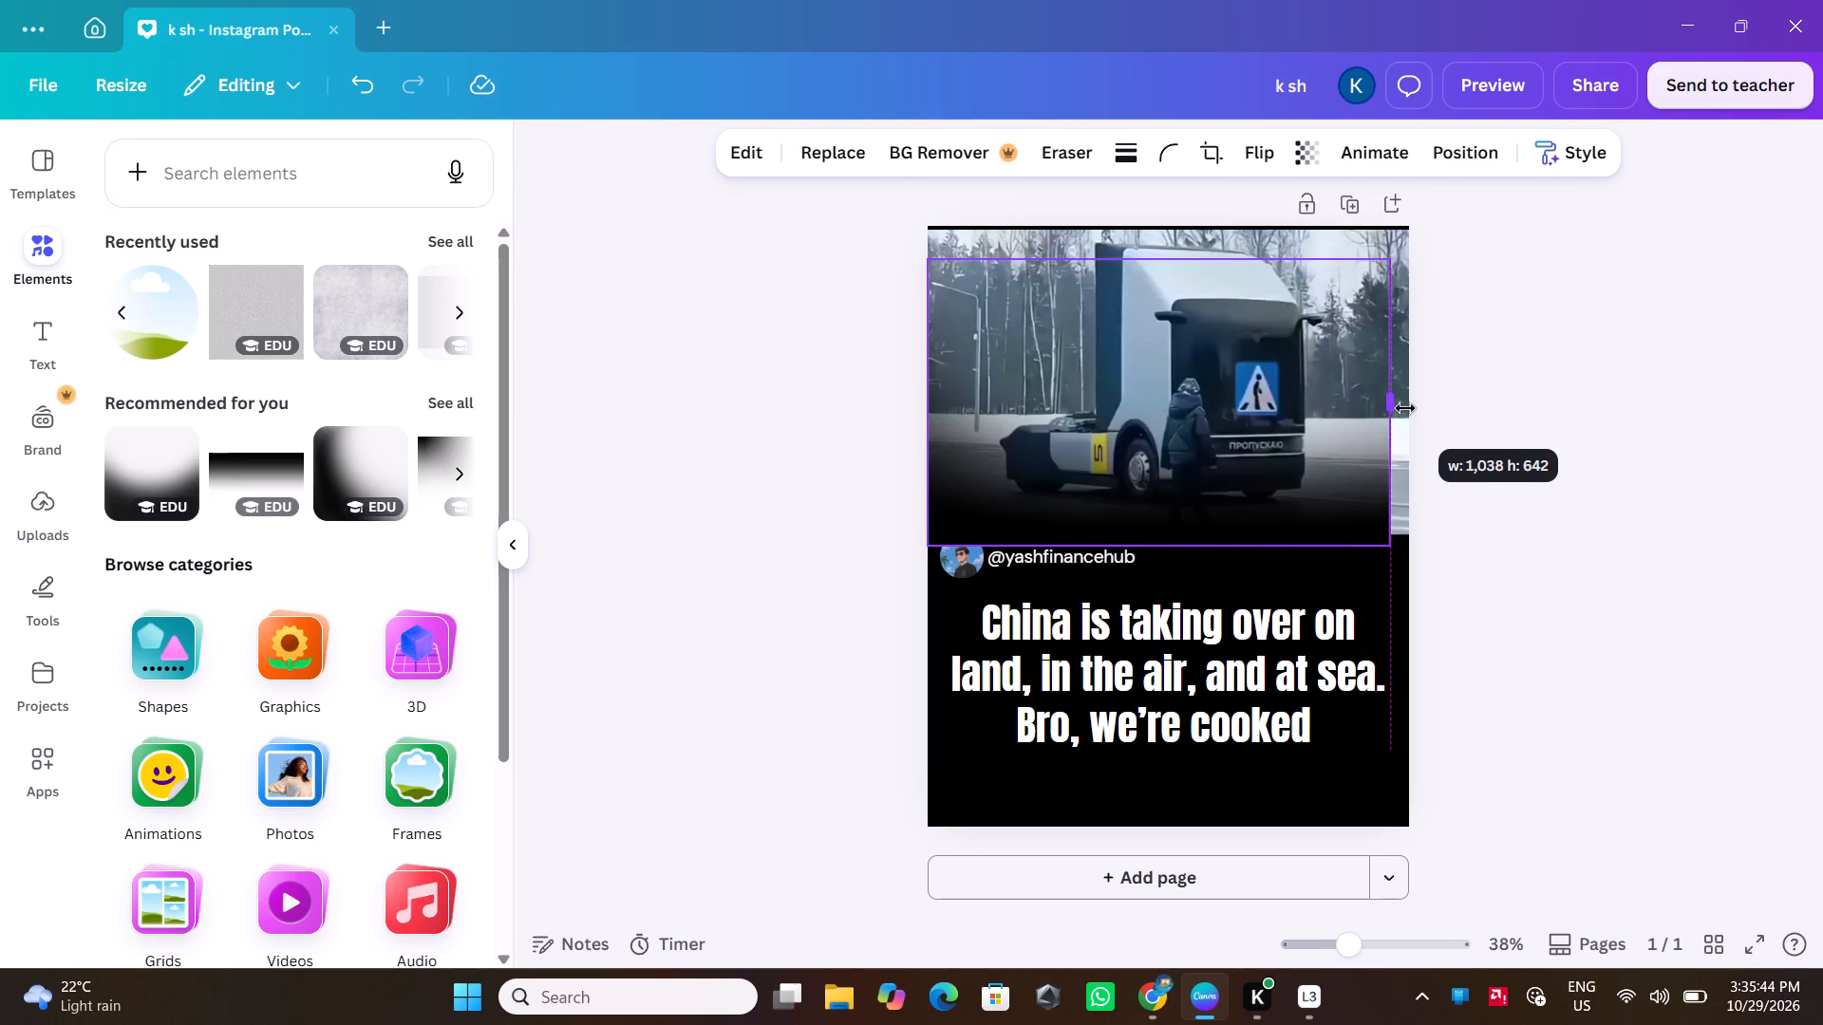
Stretch the black fade gradient's side out to the page edge so it spans the full page width.
left_click_drag(1405, 408, 1410, 411)
left_click(1554, 526)
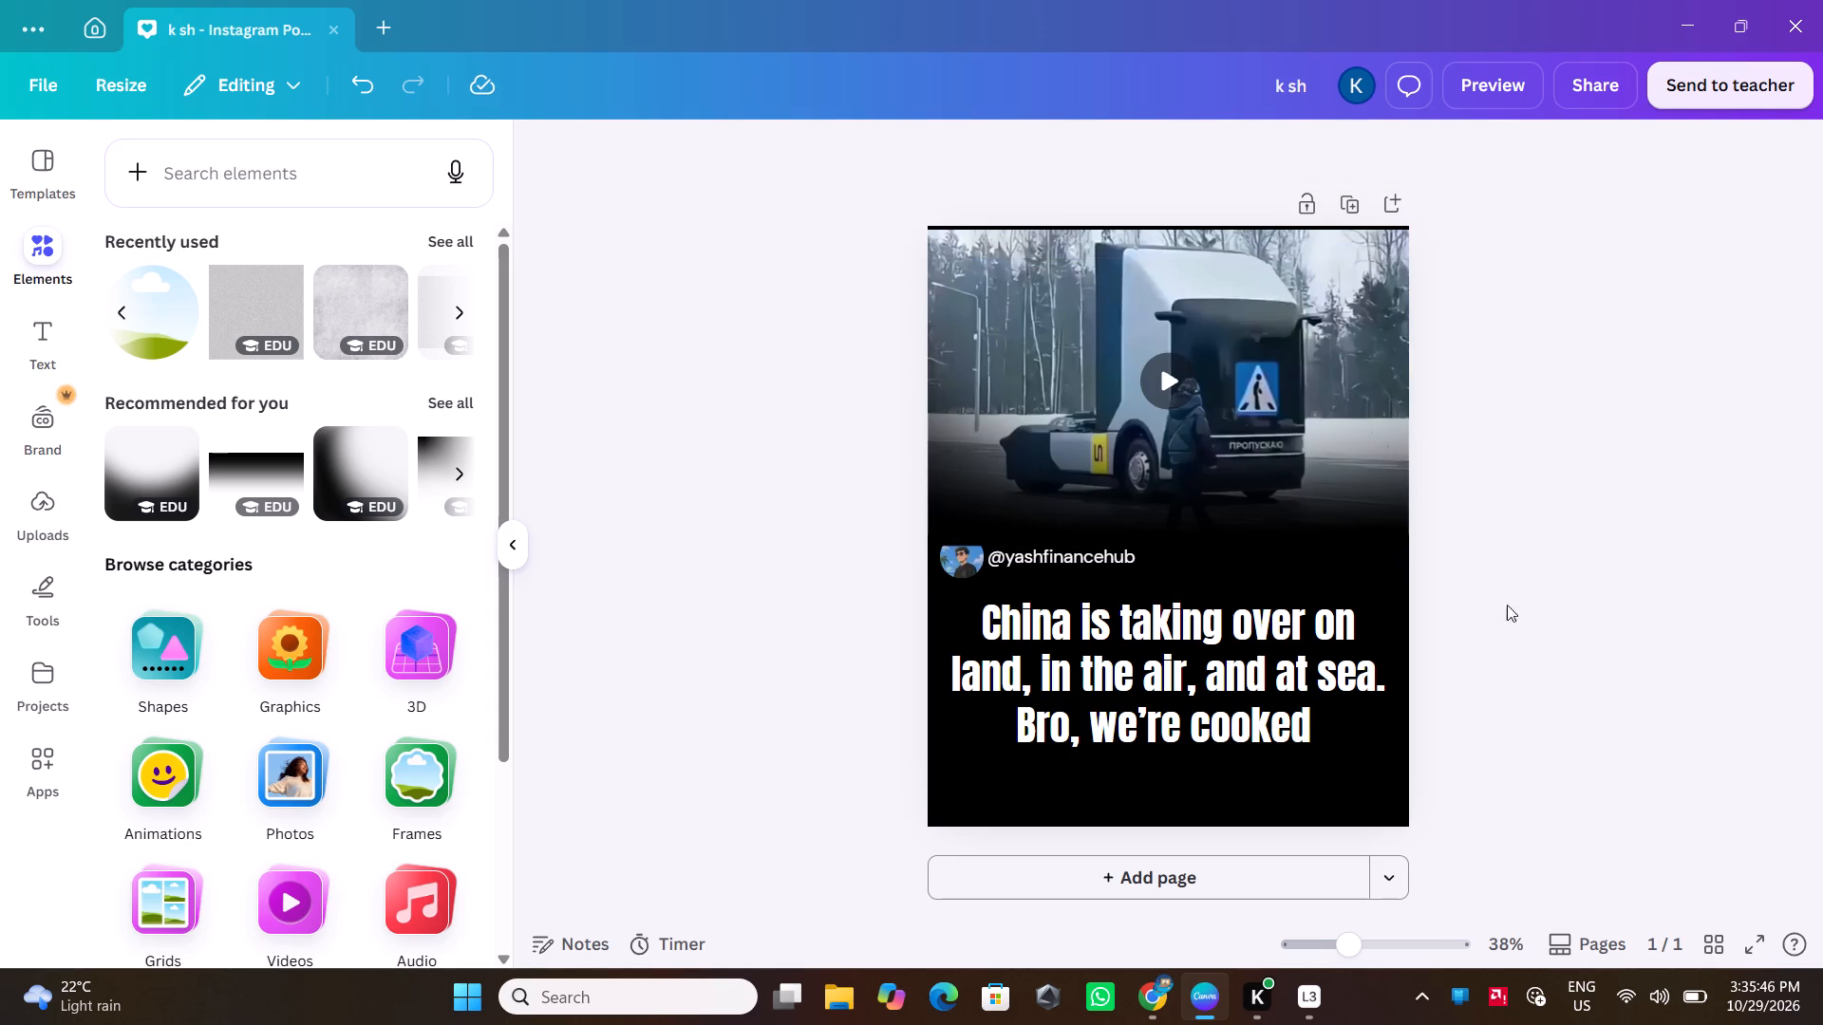
left_click(968, 557)
right_click(968, 558)
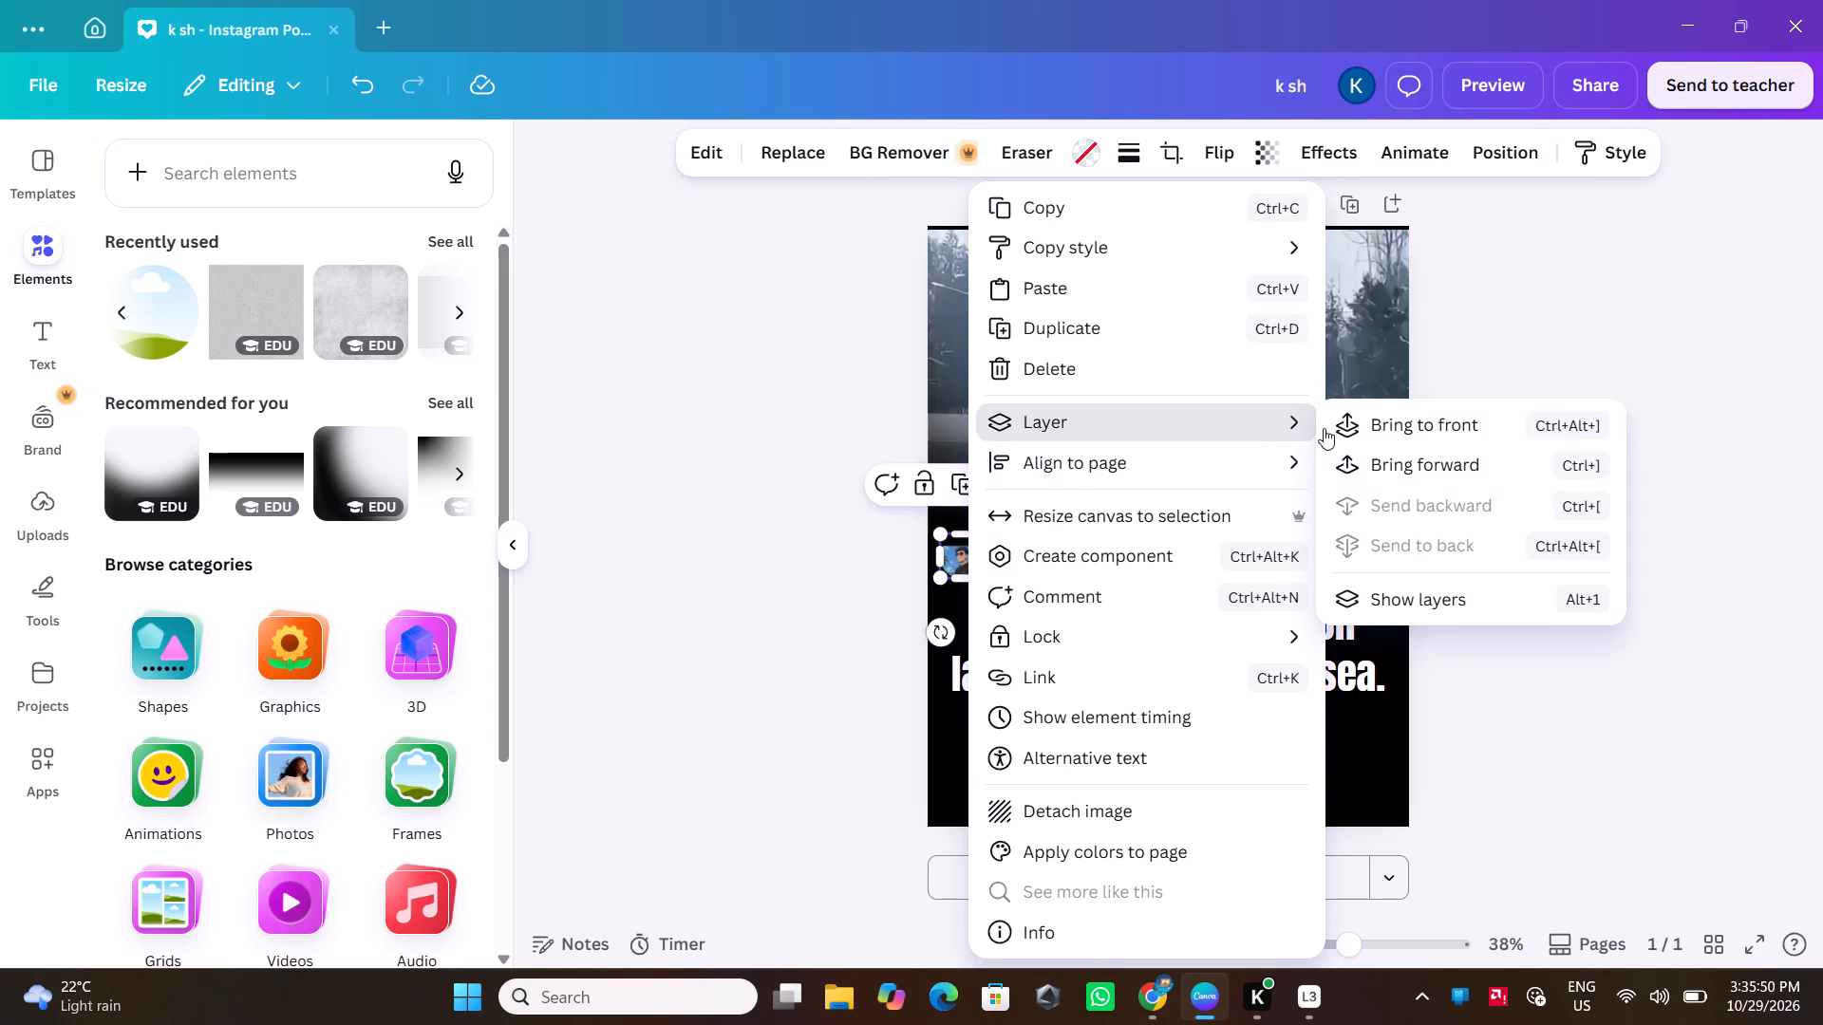
left_click(1347, 428)
left_click(769, 585)
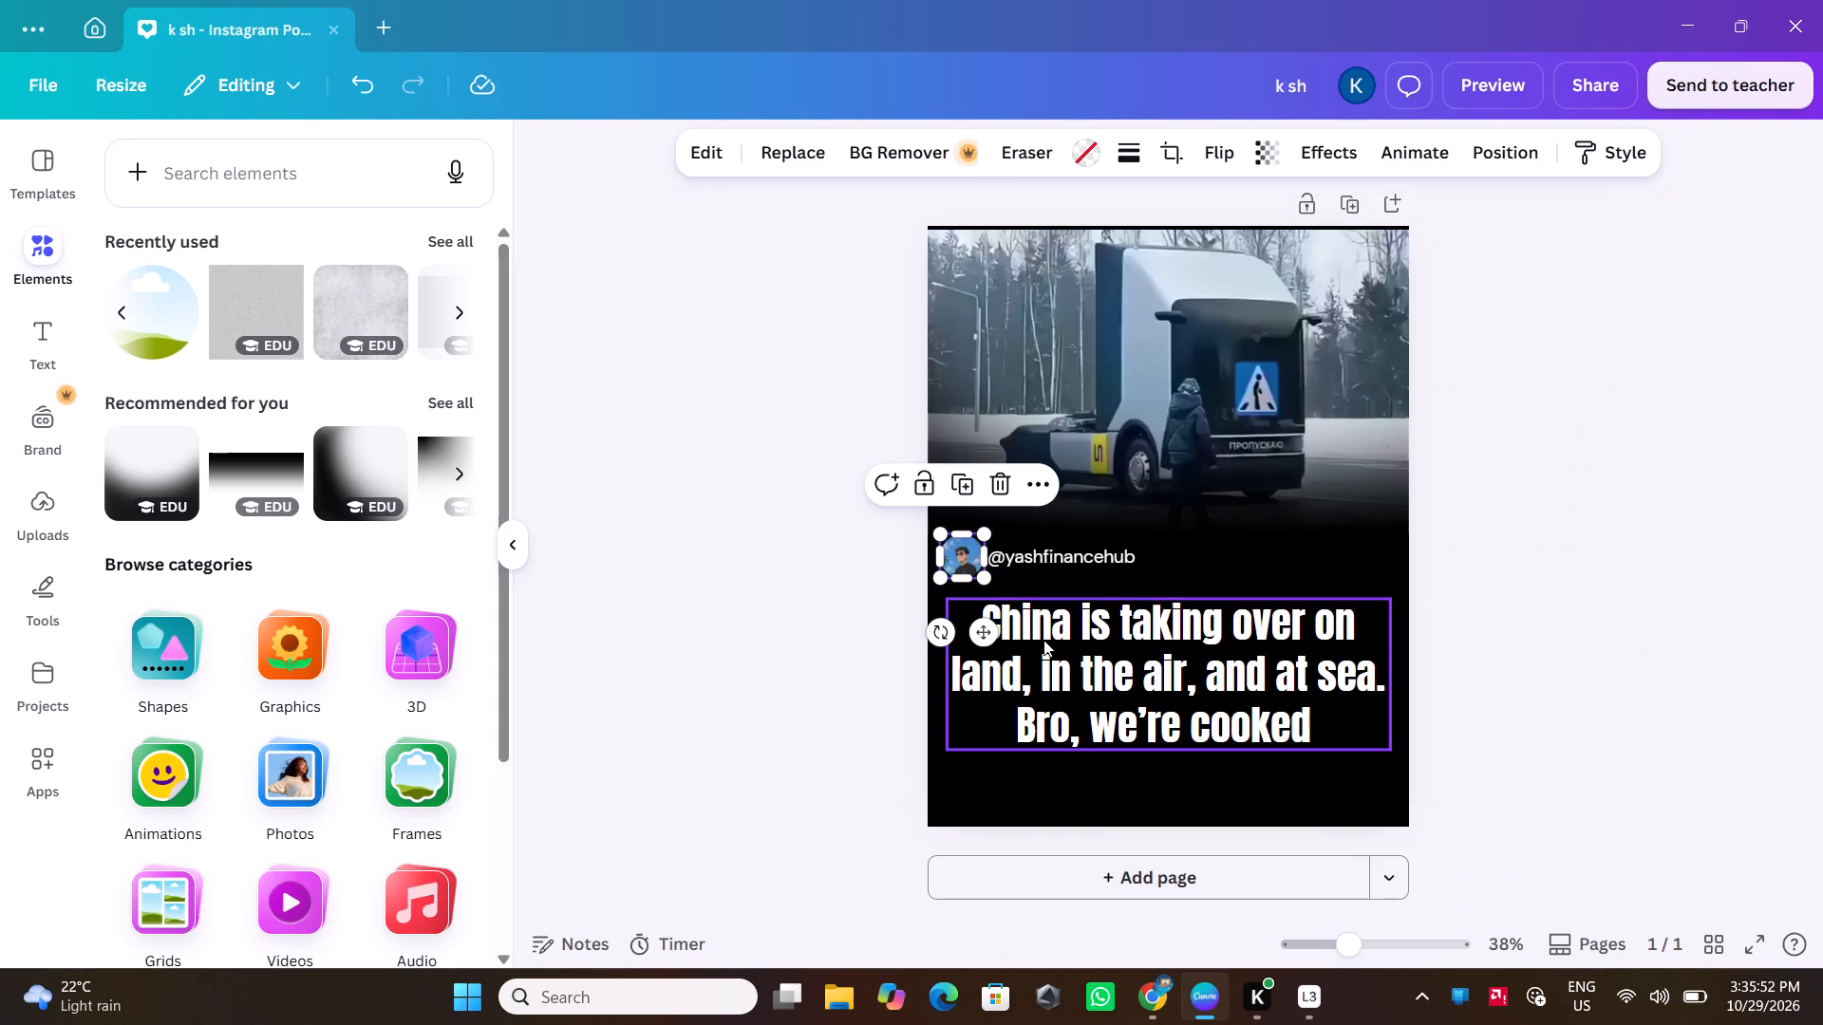
left_click(1618, 662)
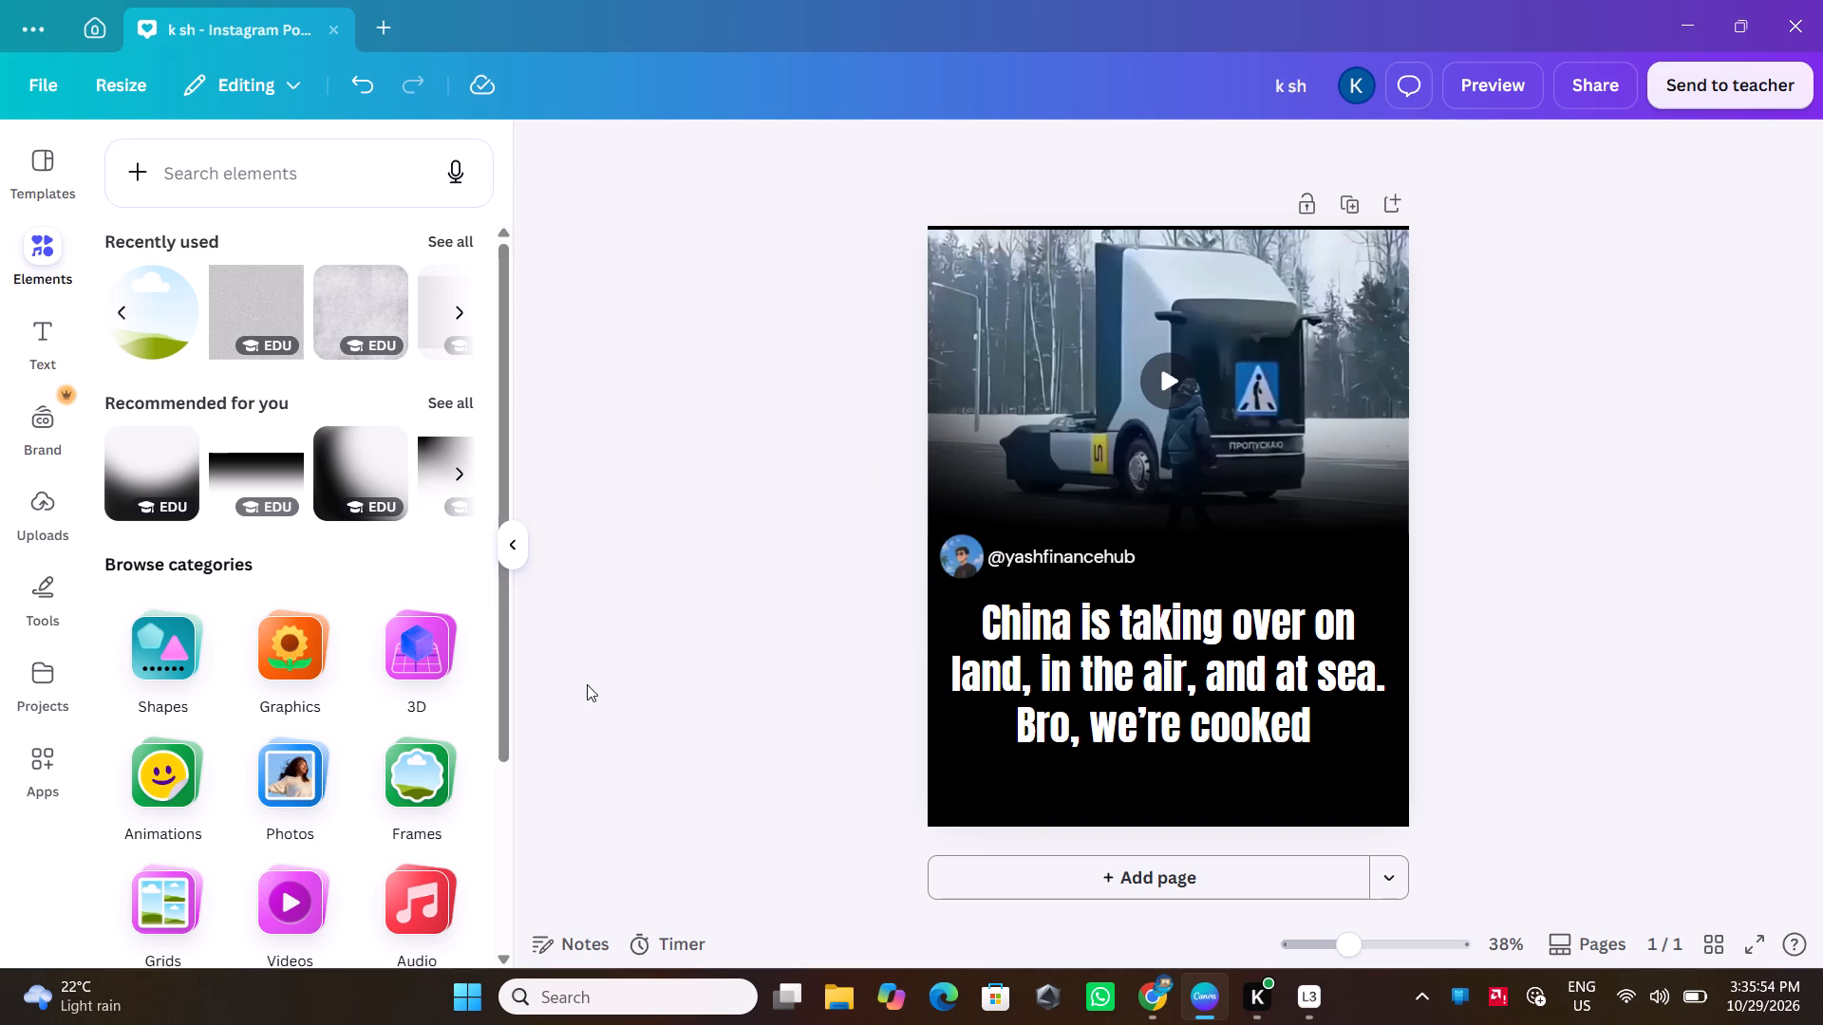
Play the truck video on the page for a few seconds to check it under the gradient, and pause it.
left_click(1162, 370)
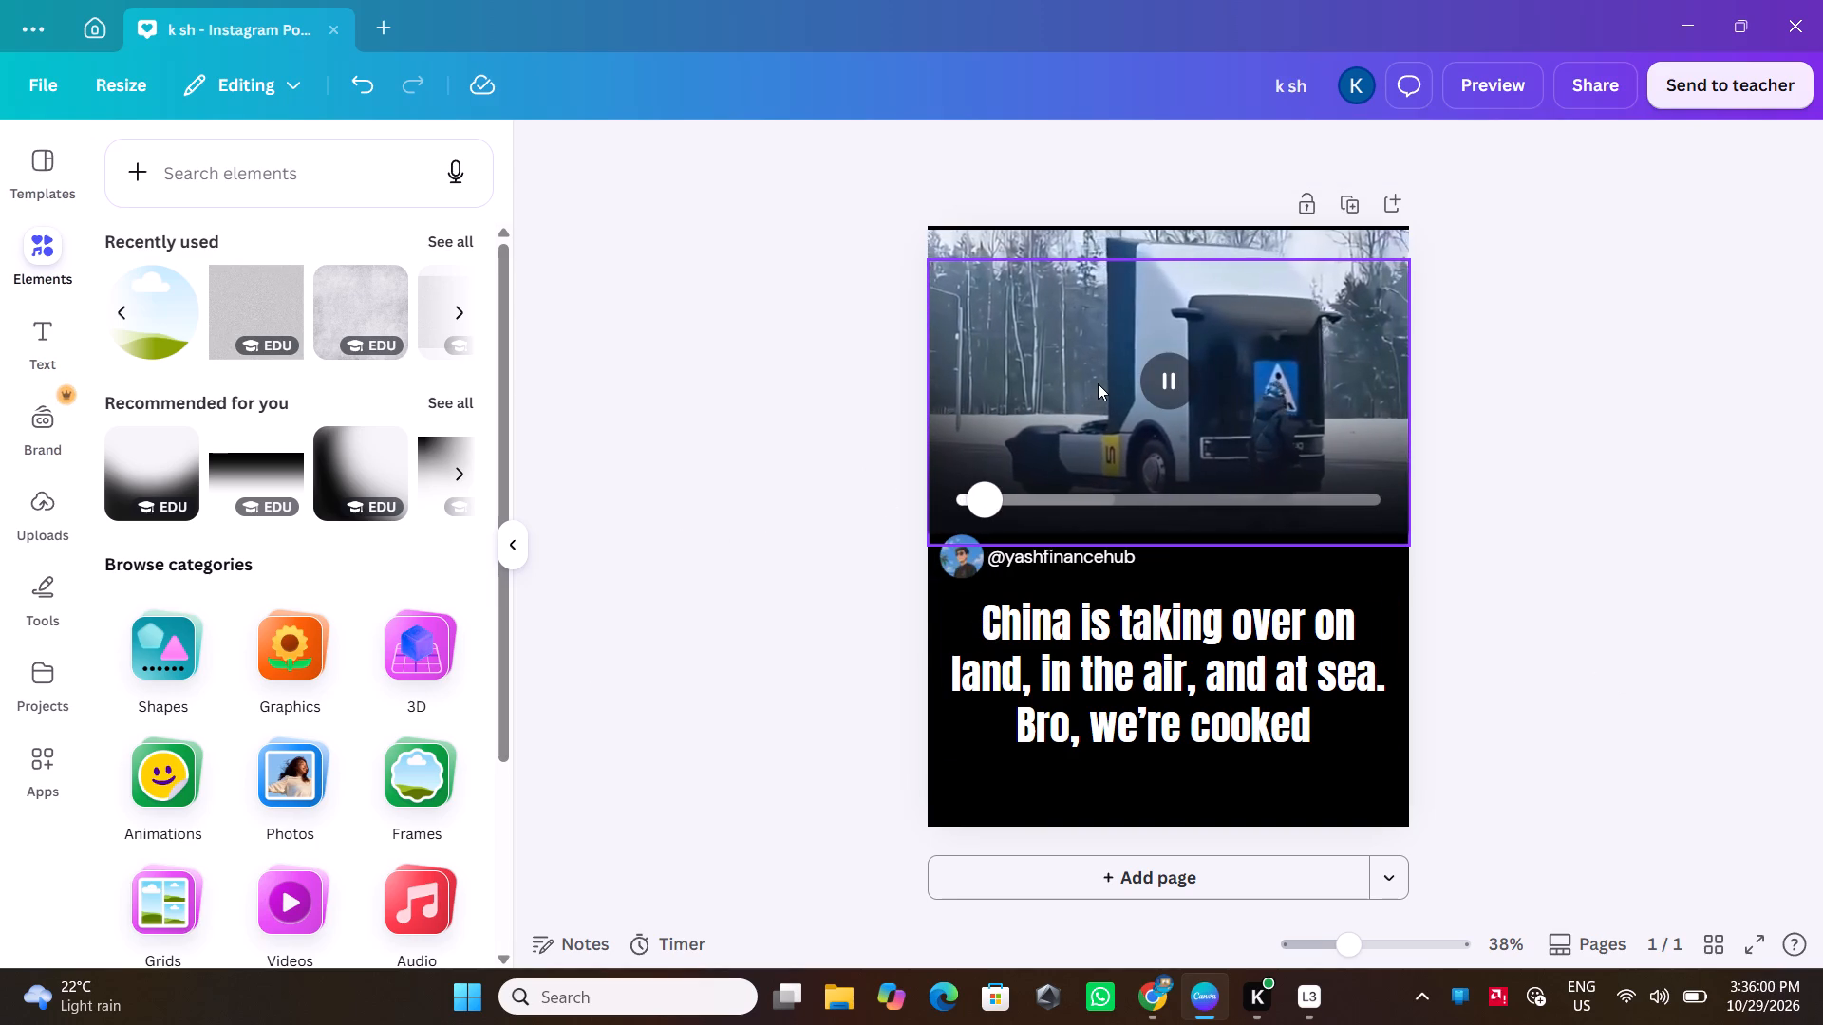
left_click(1174, 382)
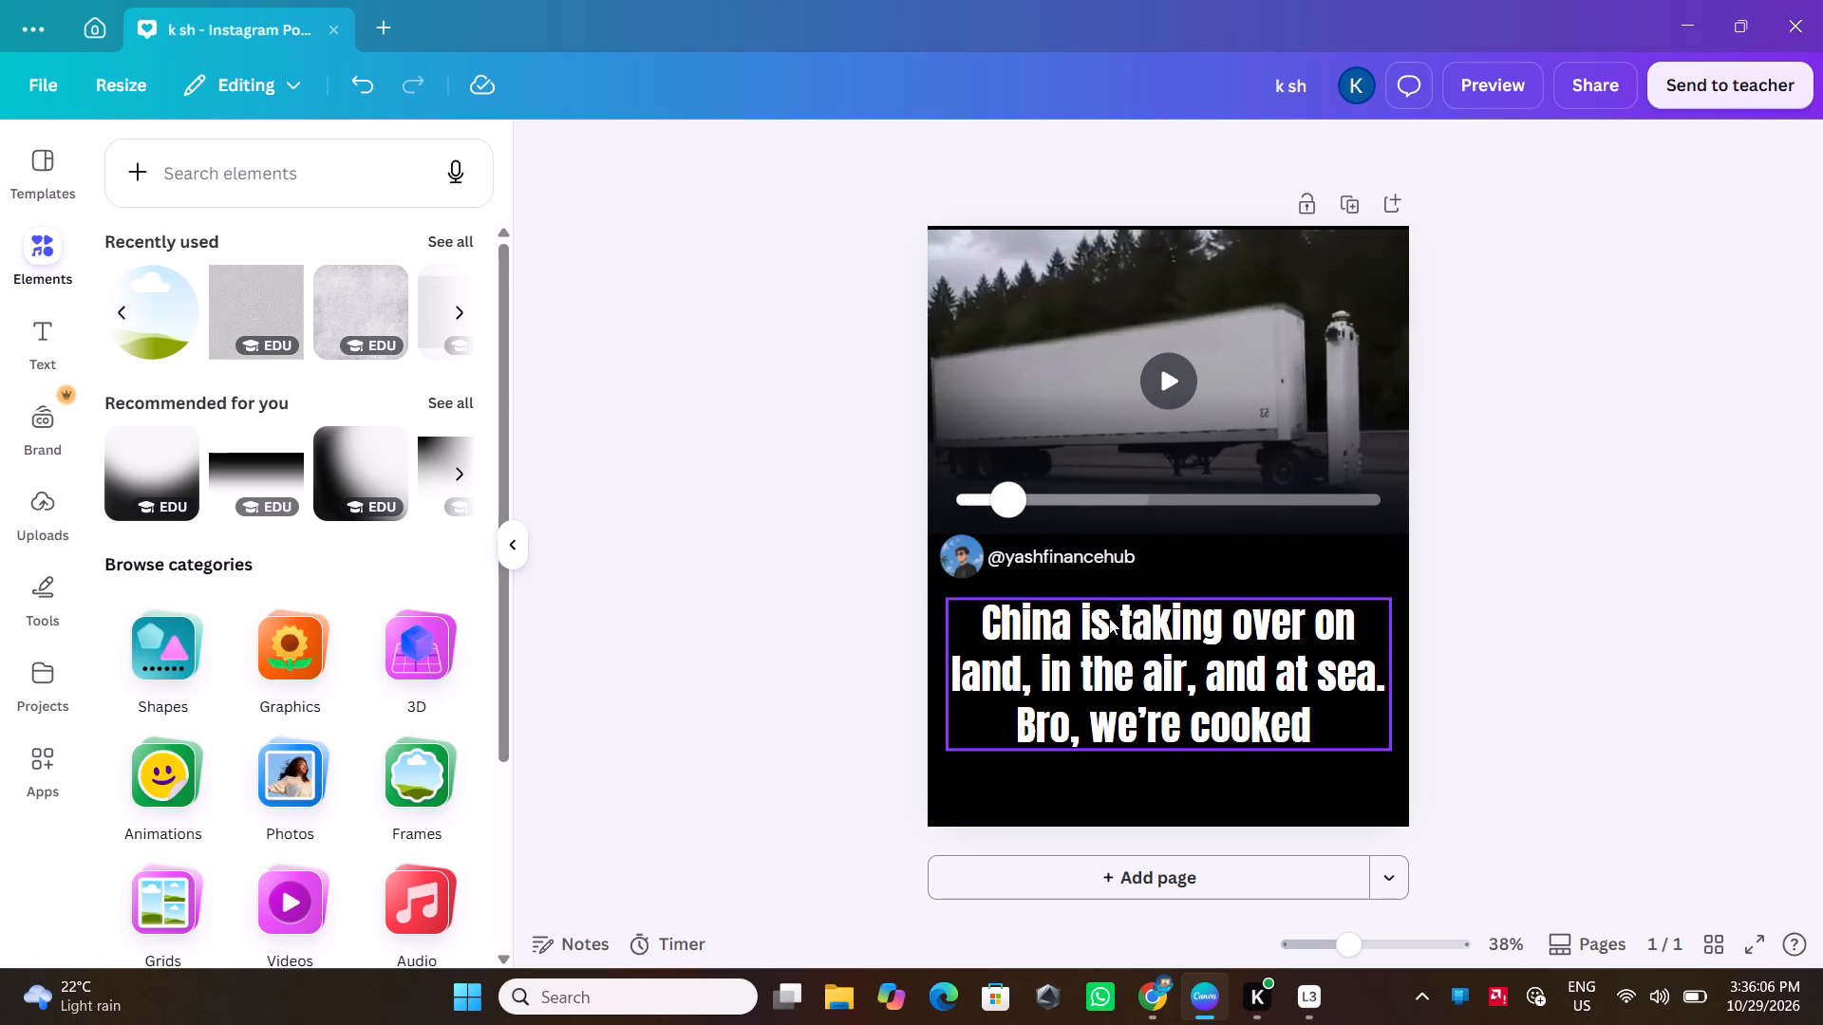
Select the word "China" in the headline and open its text colour options.
left_click(997, 618)
left_click(983, 616)
left_click_drag(983, 616, 1043, 622)
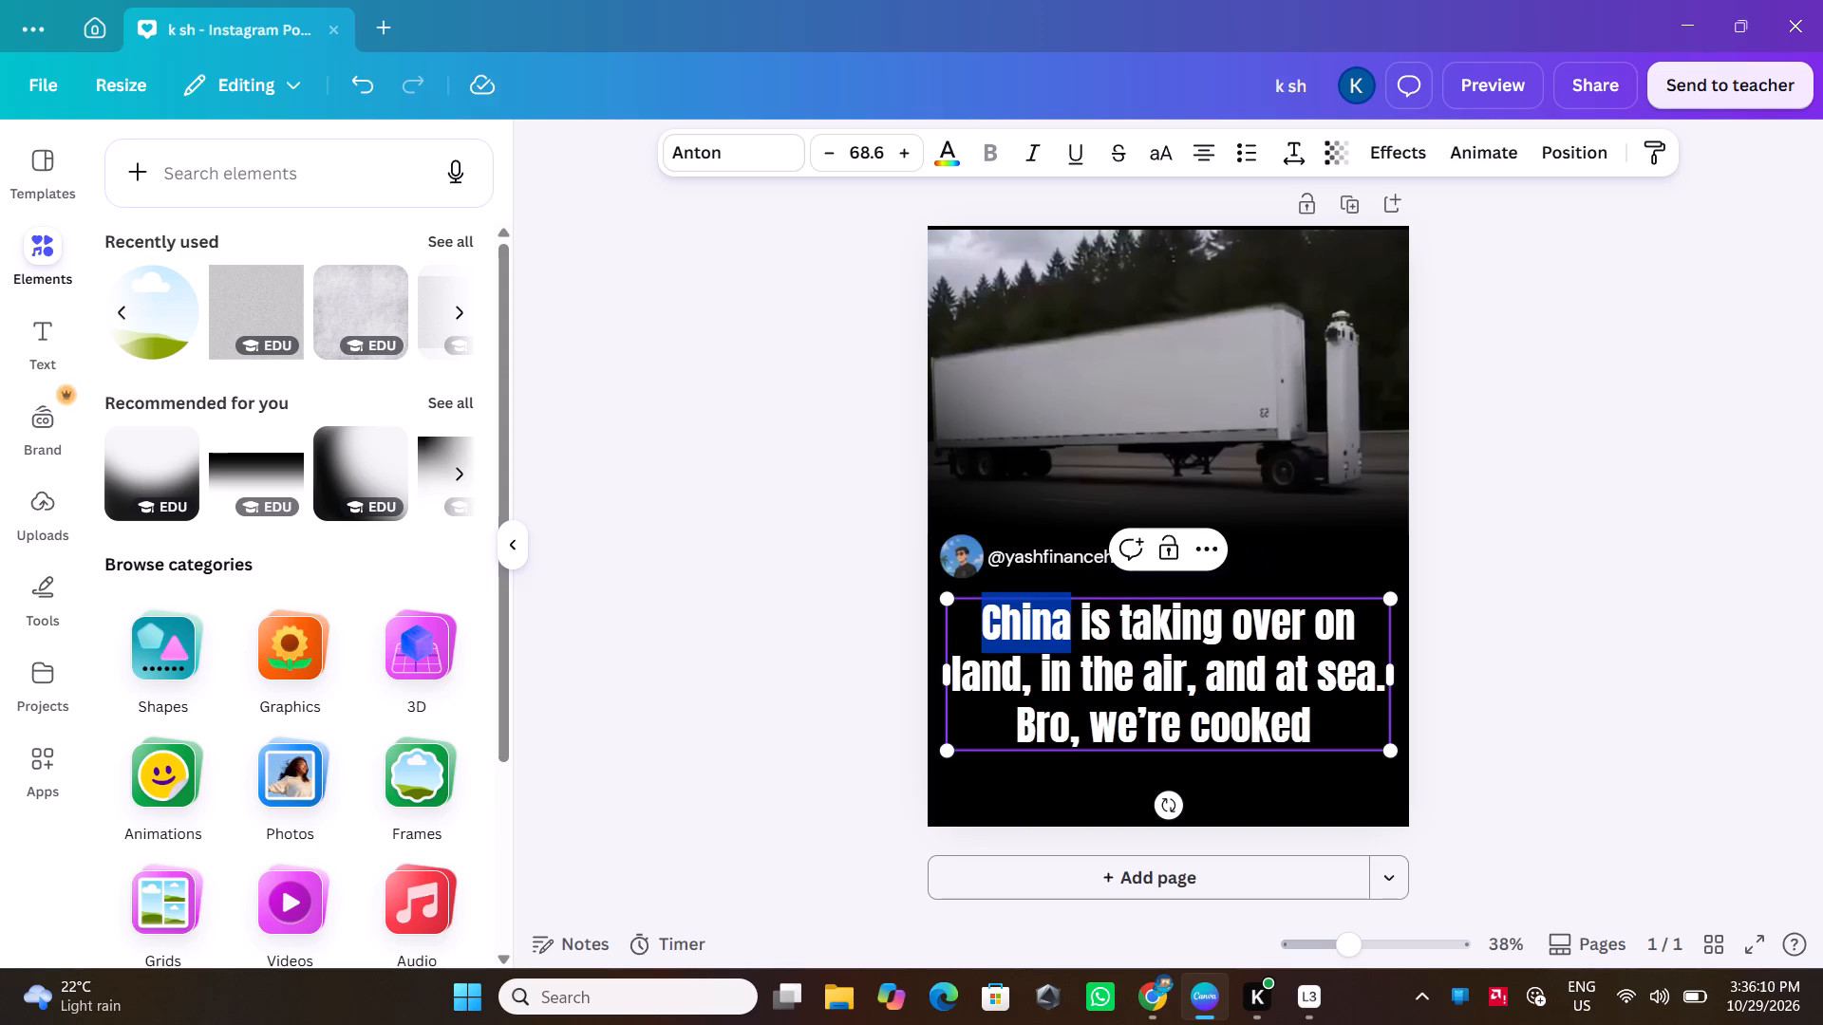
left_click_drag(1043, 622, 1055, 620)
left_click(964, 153)
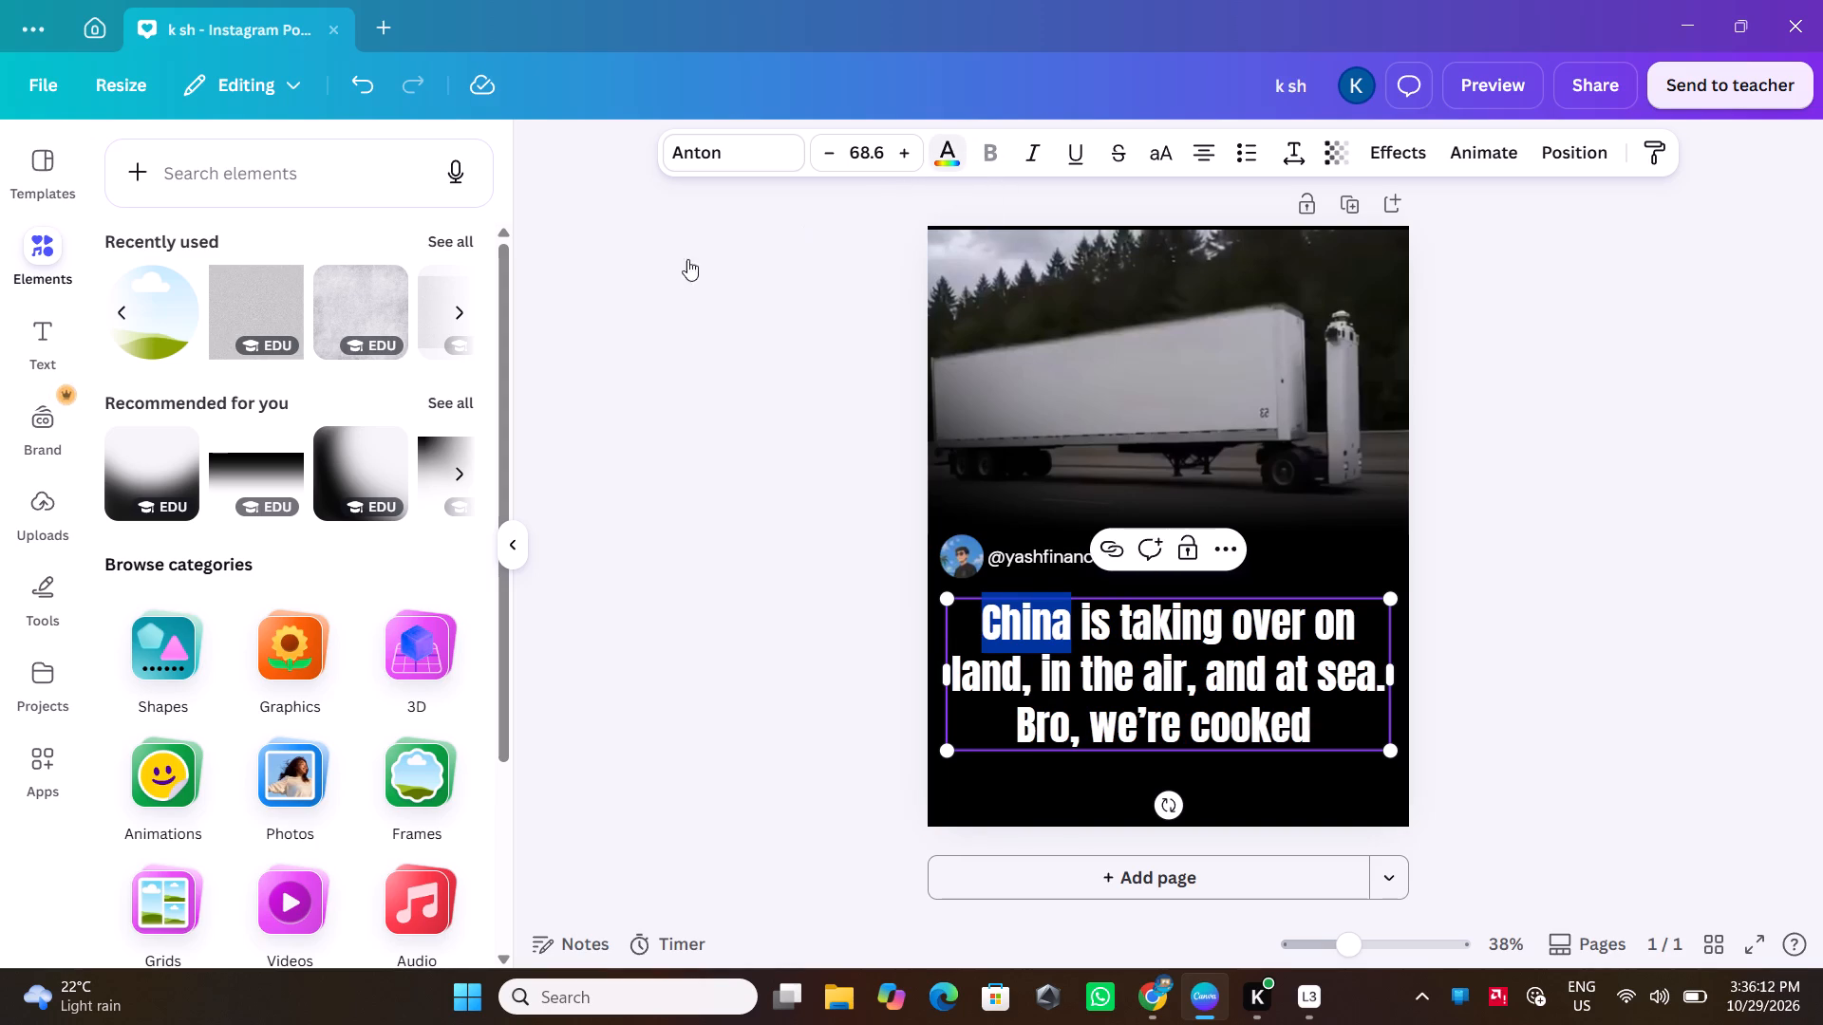
Recolor the word "China" in the headline to solid yellow #FFE500.
left_click(136, 332)
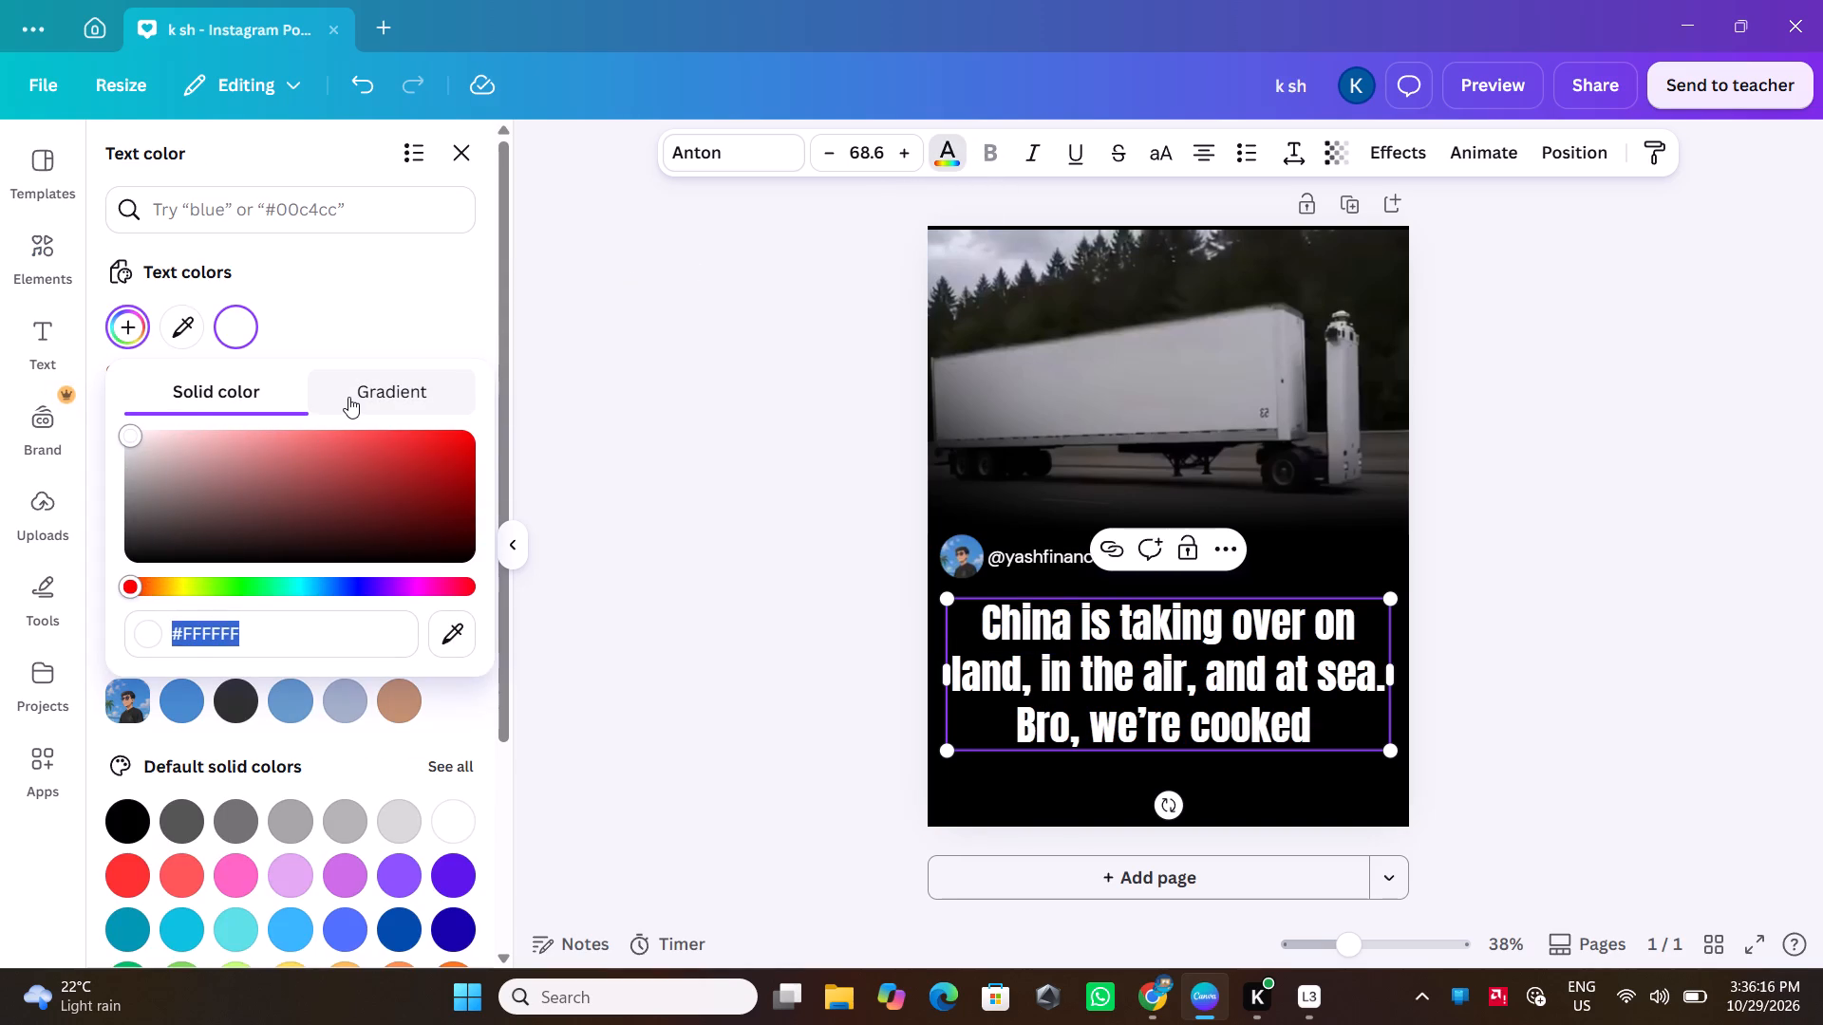
left_click(350, 397)
left_click(199, 387)
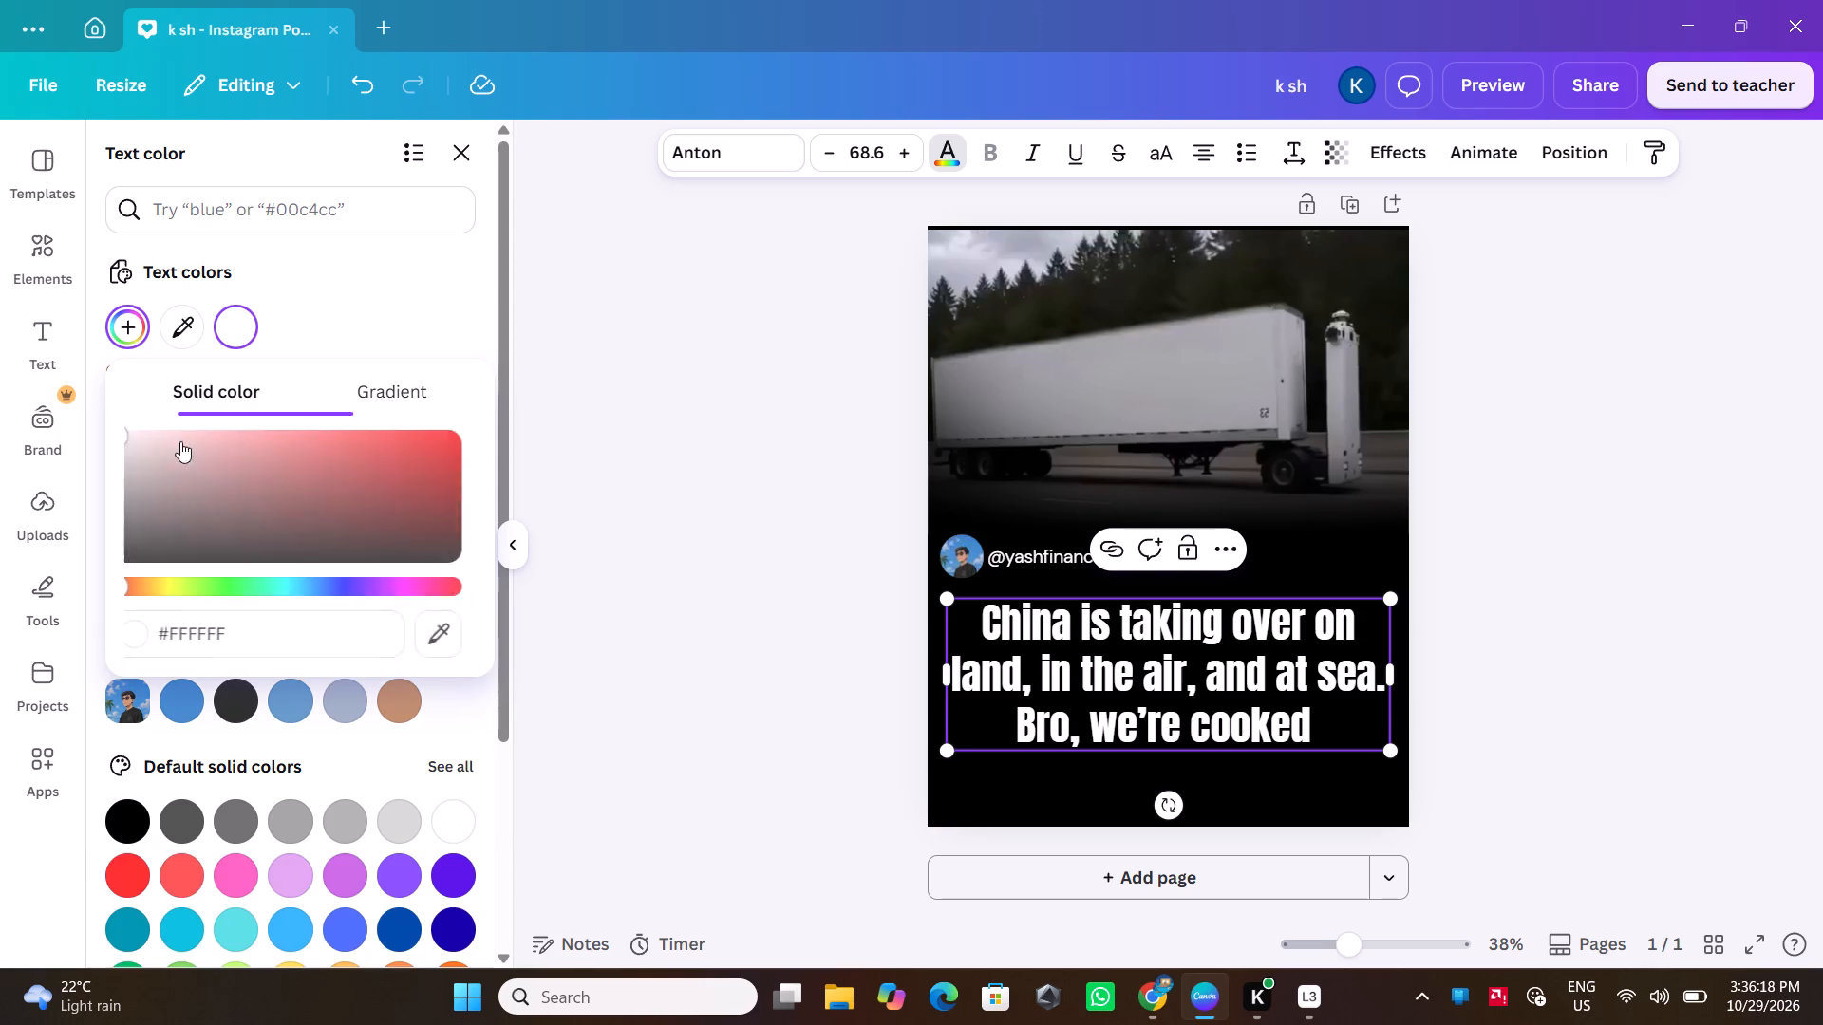
left_click_drag(129, 590, 146, 593)
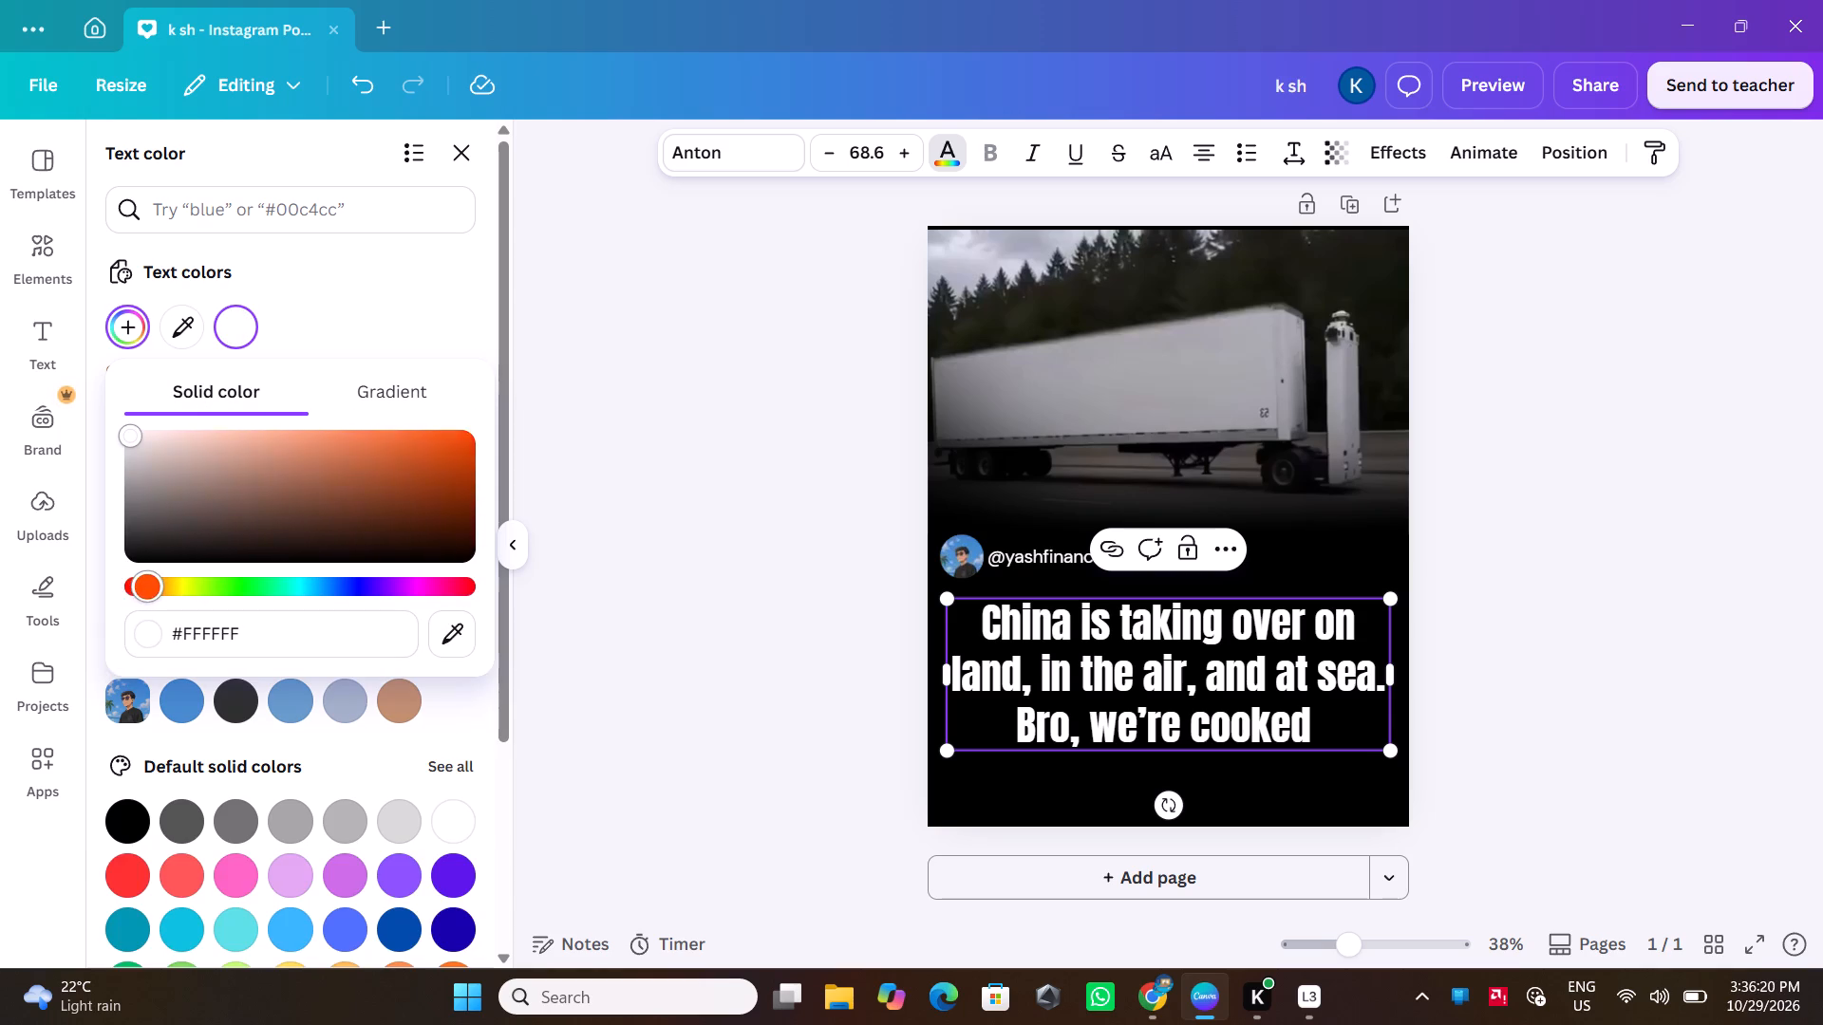
left_click_drag(146, 593, 171, 594)
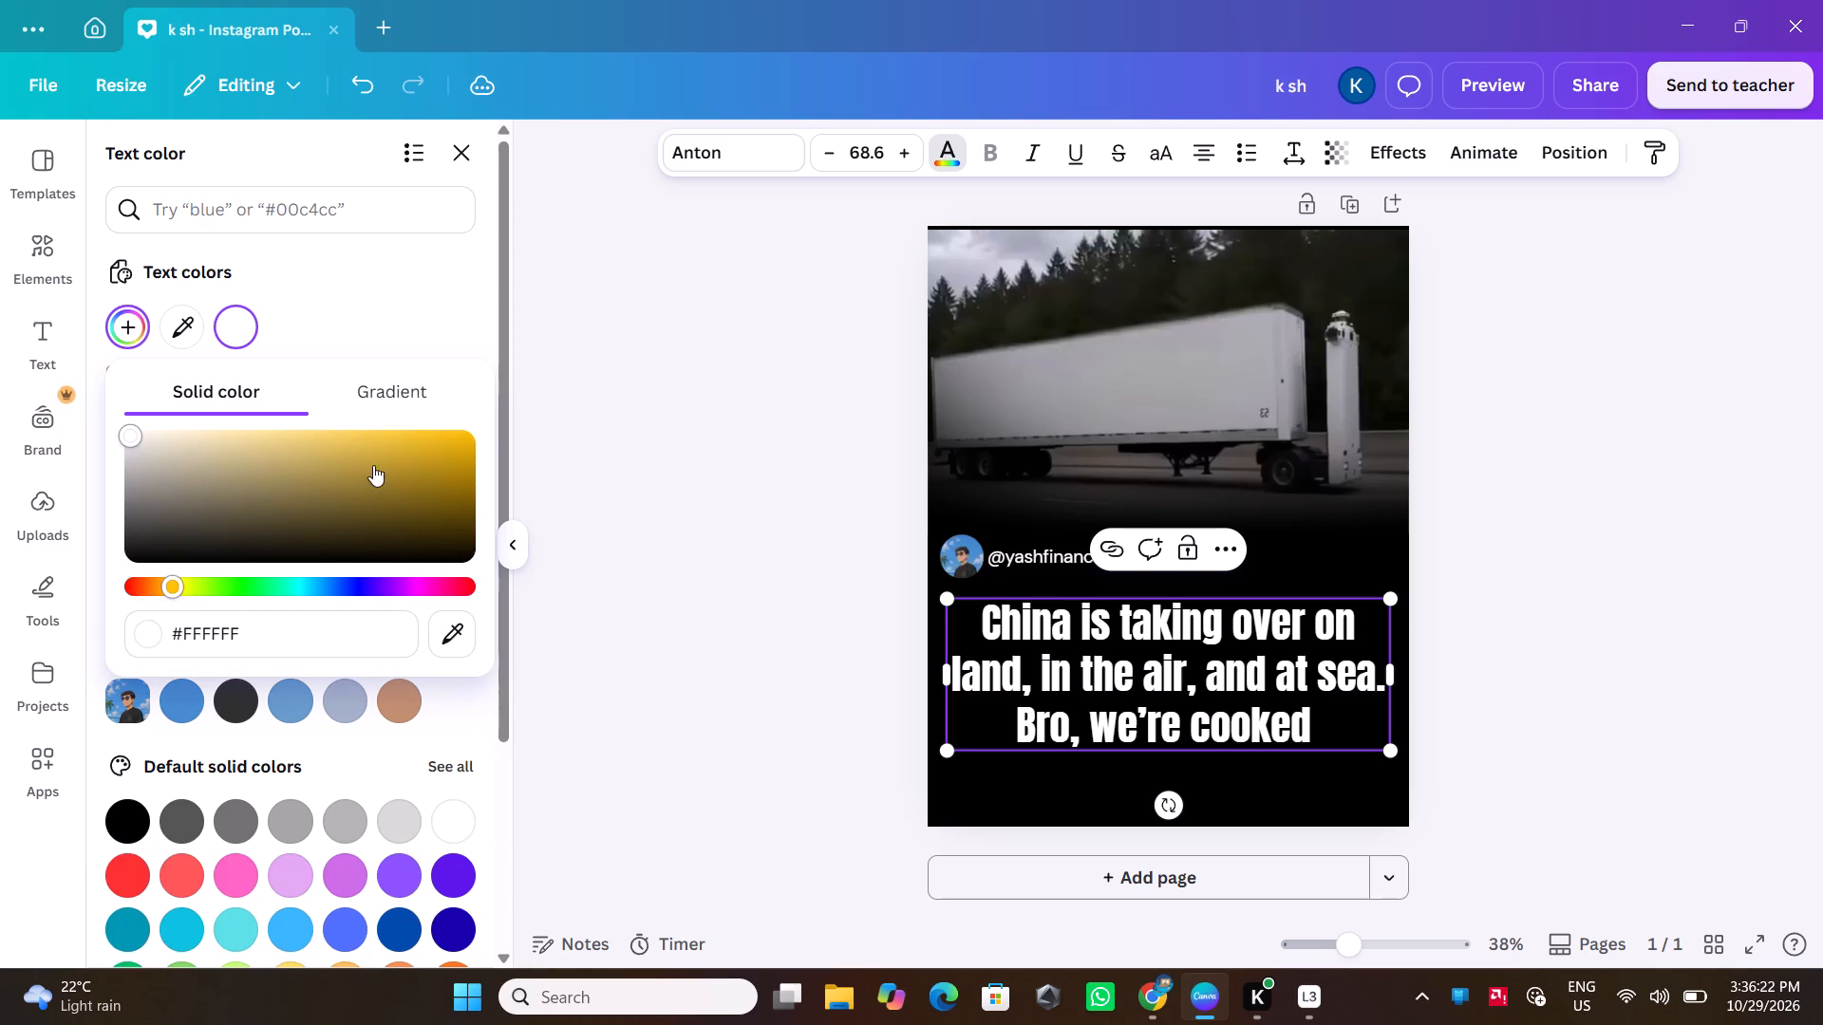
left_click_drag(373, 465, 520, 392)
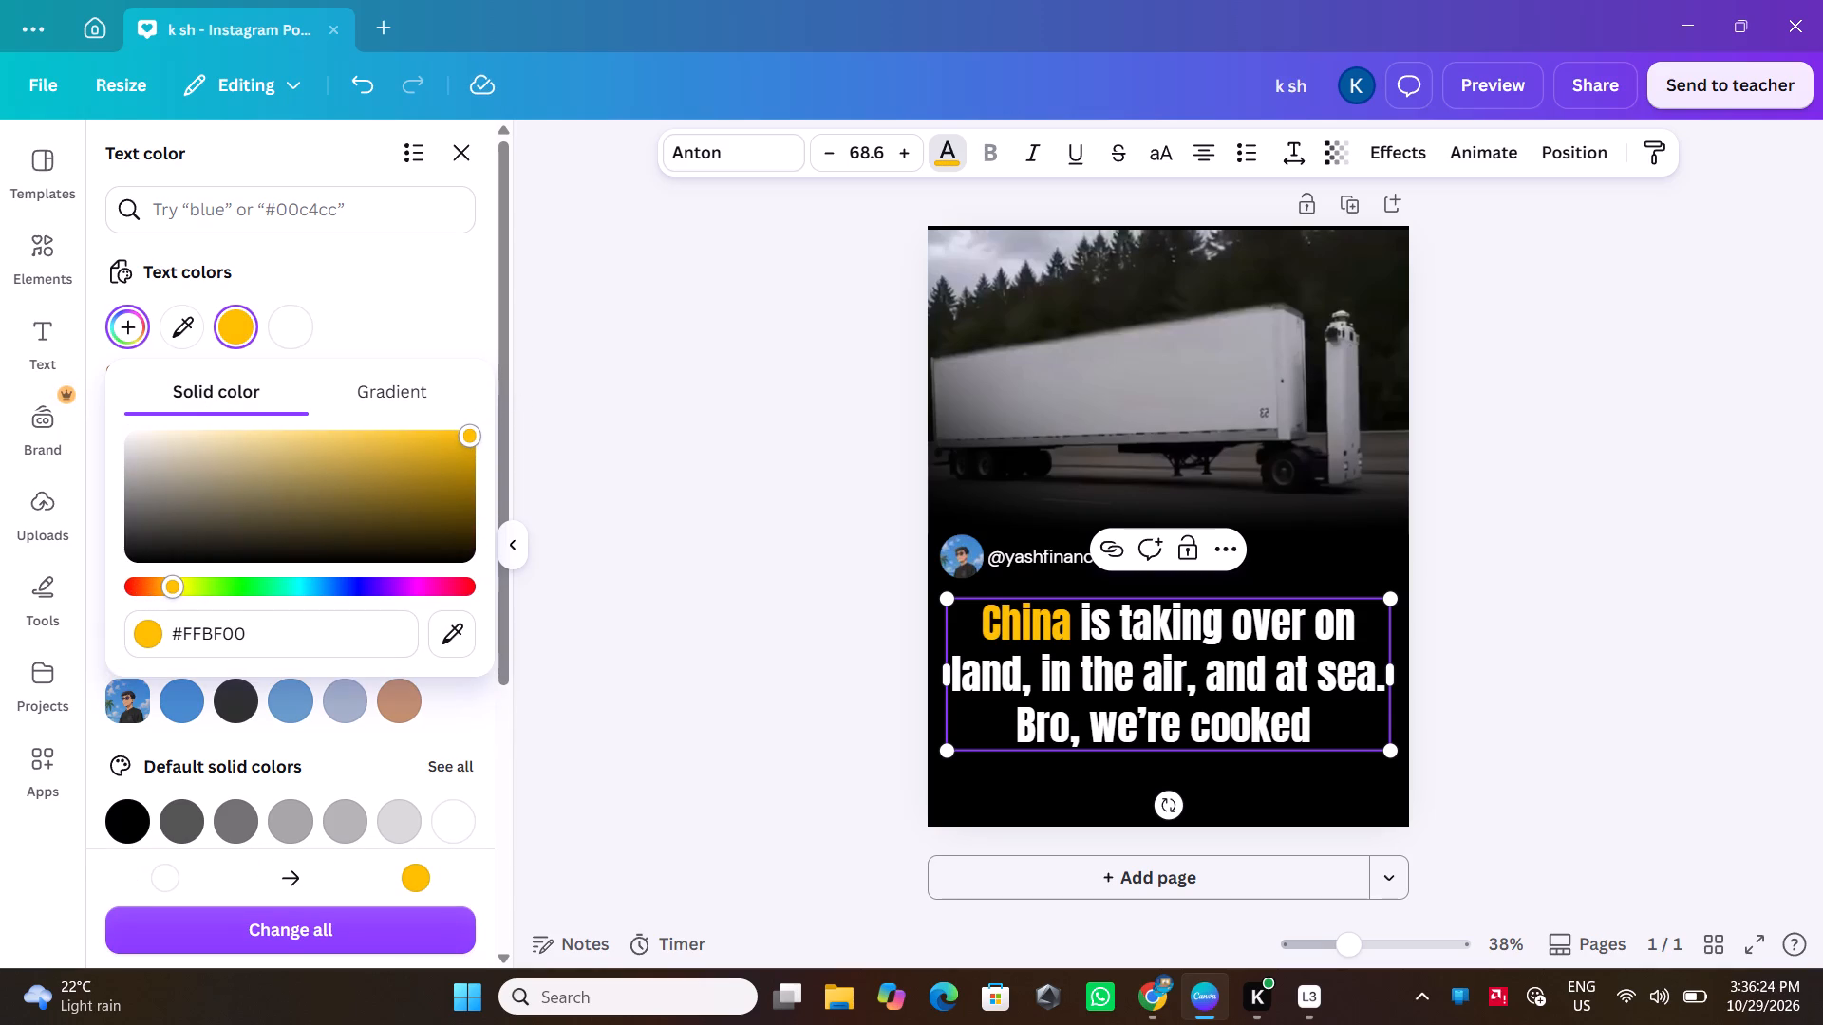
left_click(178, 591)
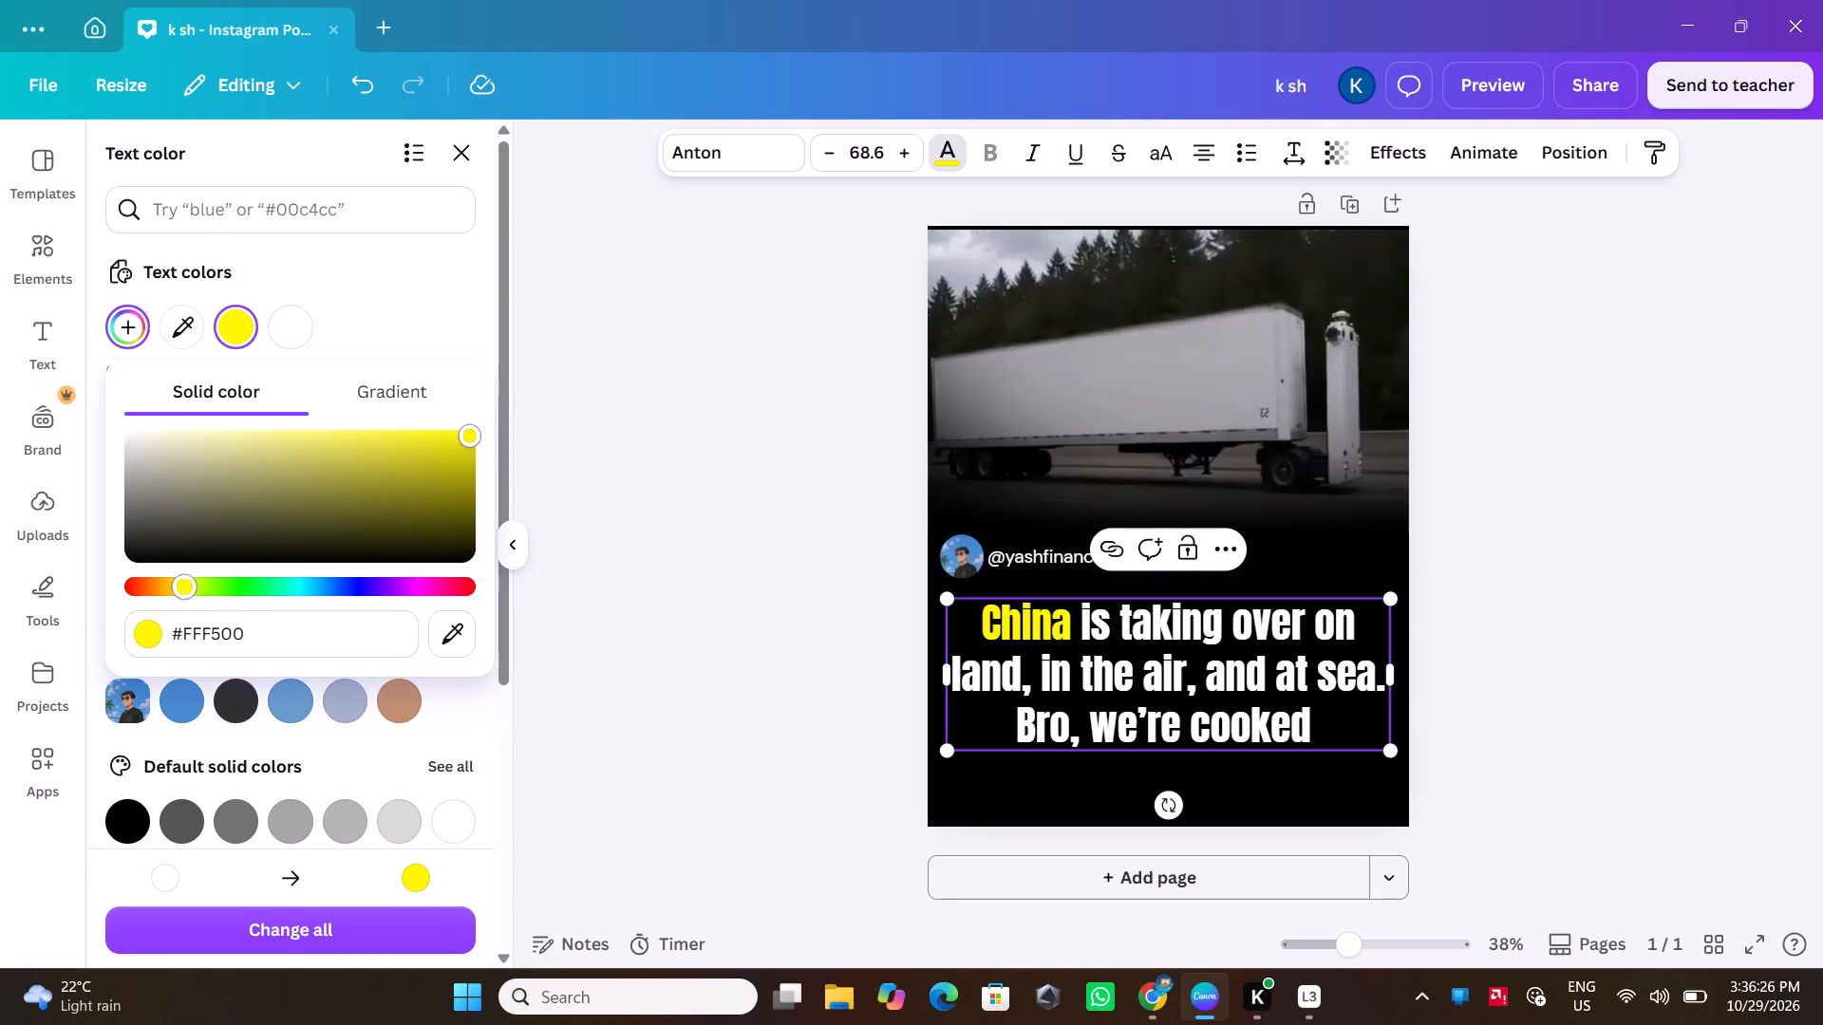
left_click(182, 588)
left_click(721, 614)
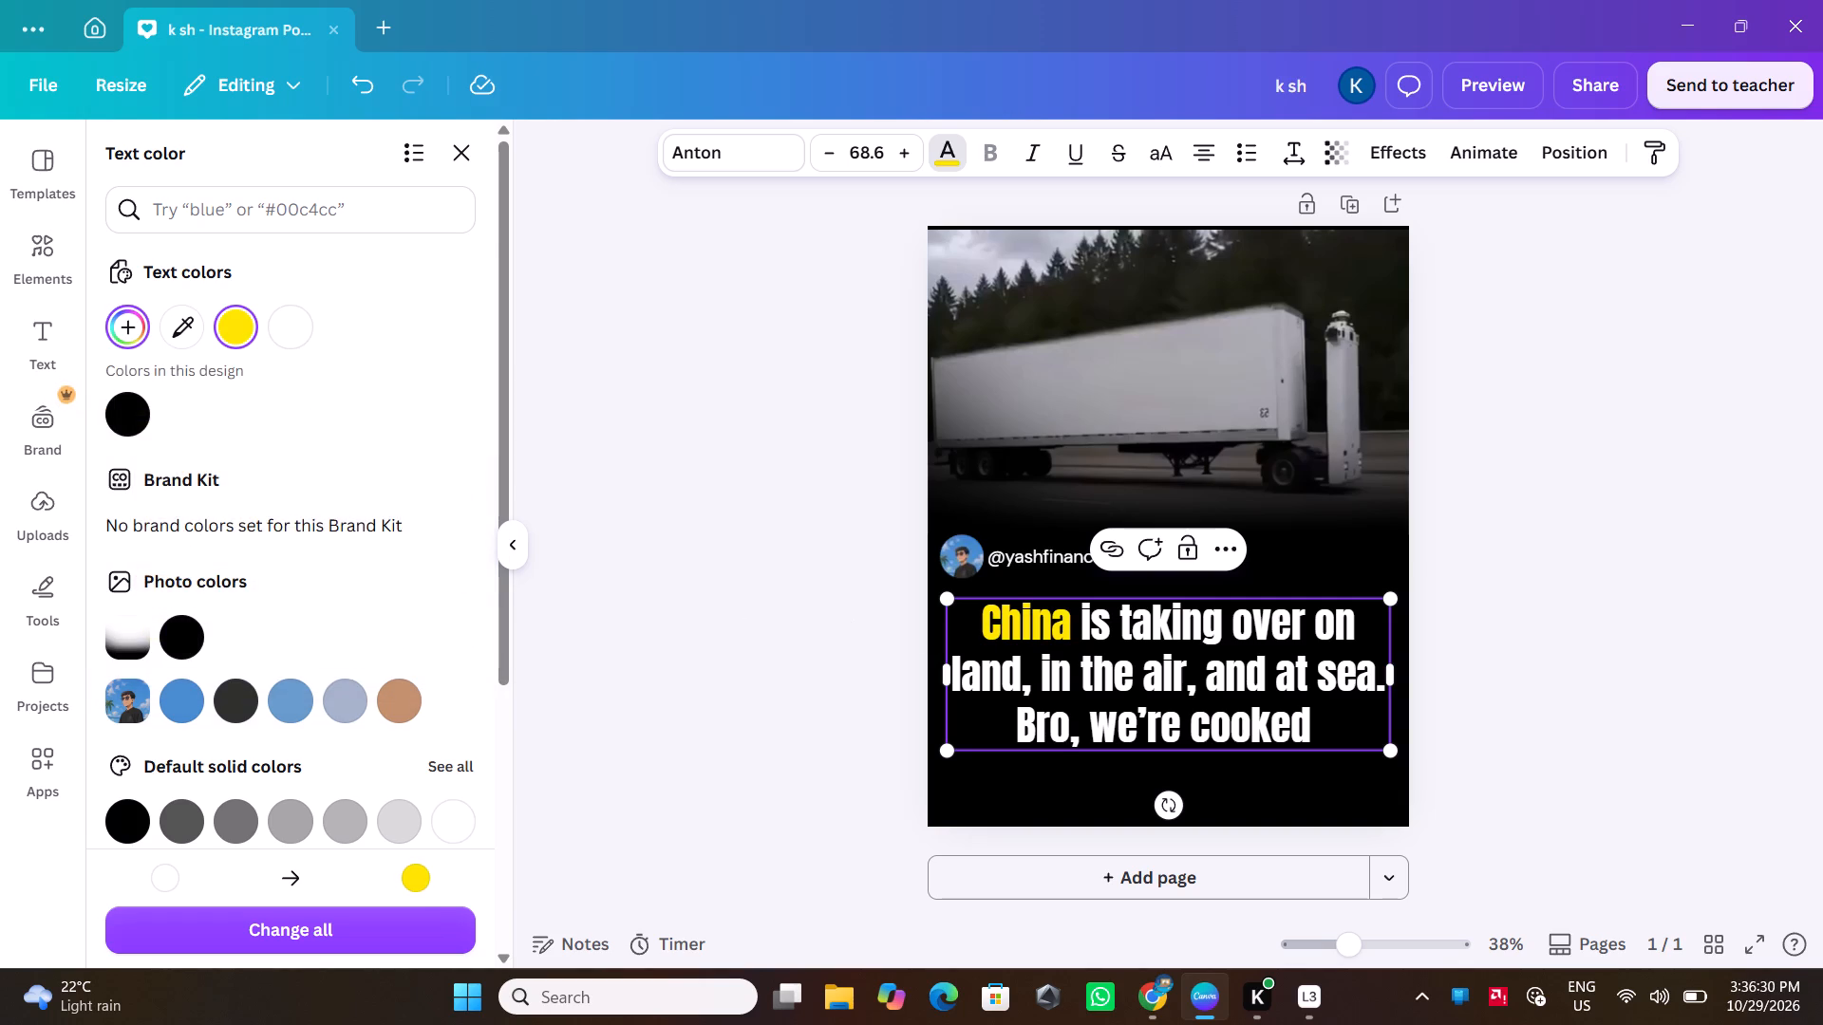
Recolor the words "in the air" in the headline to the same yellow as "China".
left_click(1037, 676)
left_click_drag(1037, 676, 1057, 677)
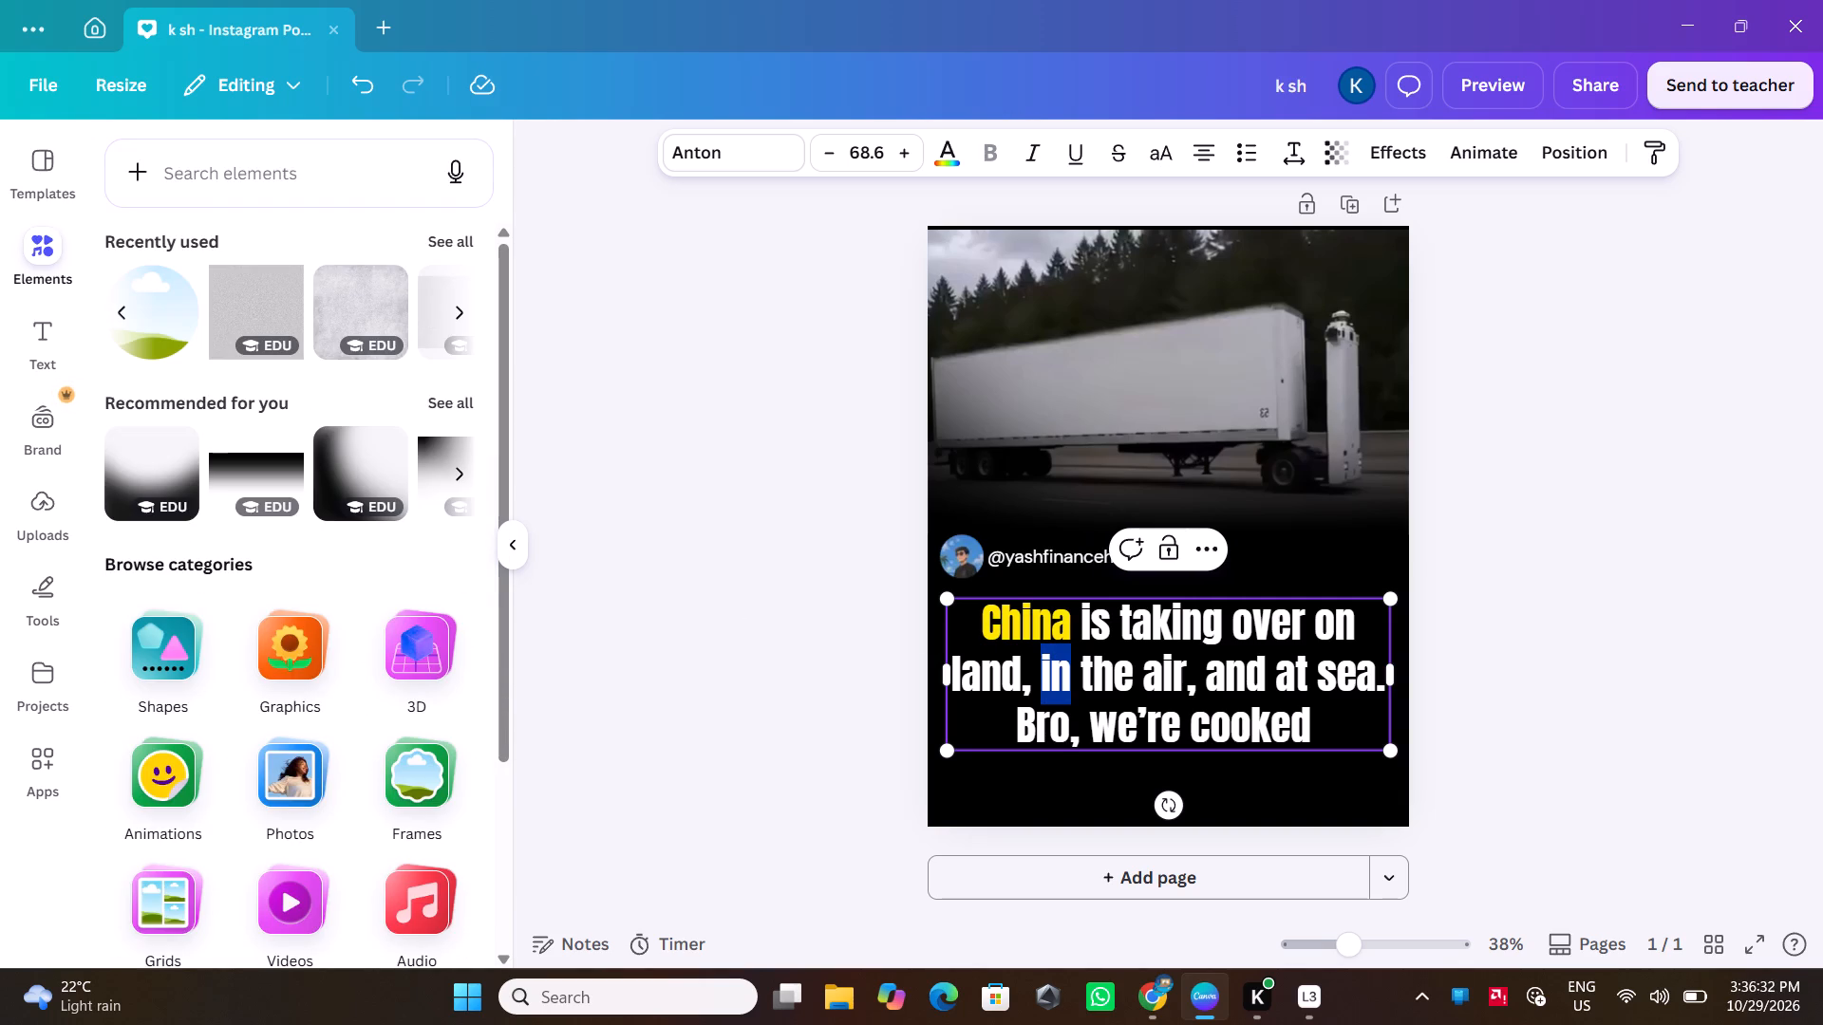
left_click_drag(1057, 677, 1144, 676)
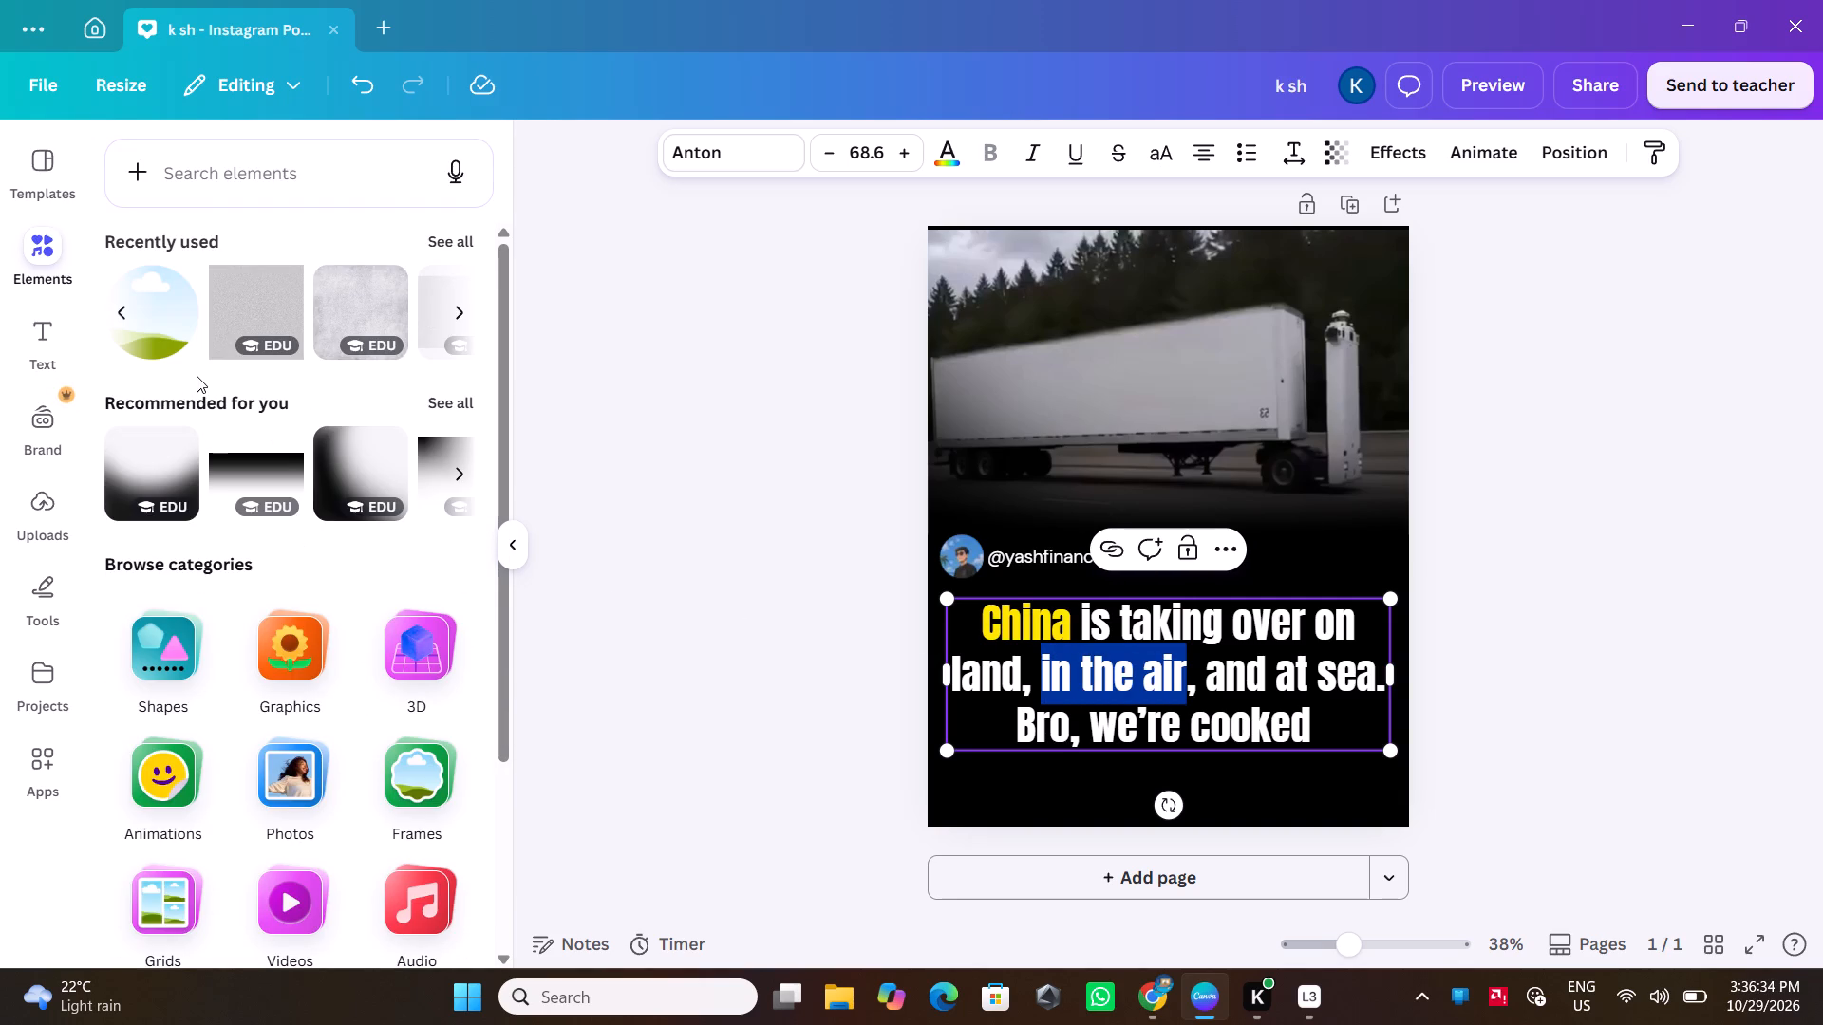
left_click(948, 164)
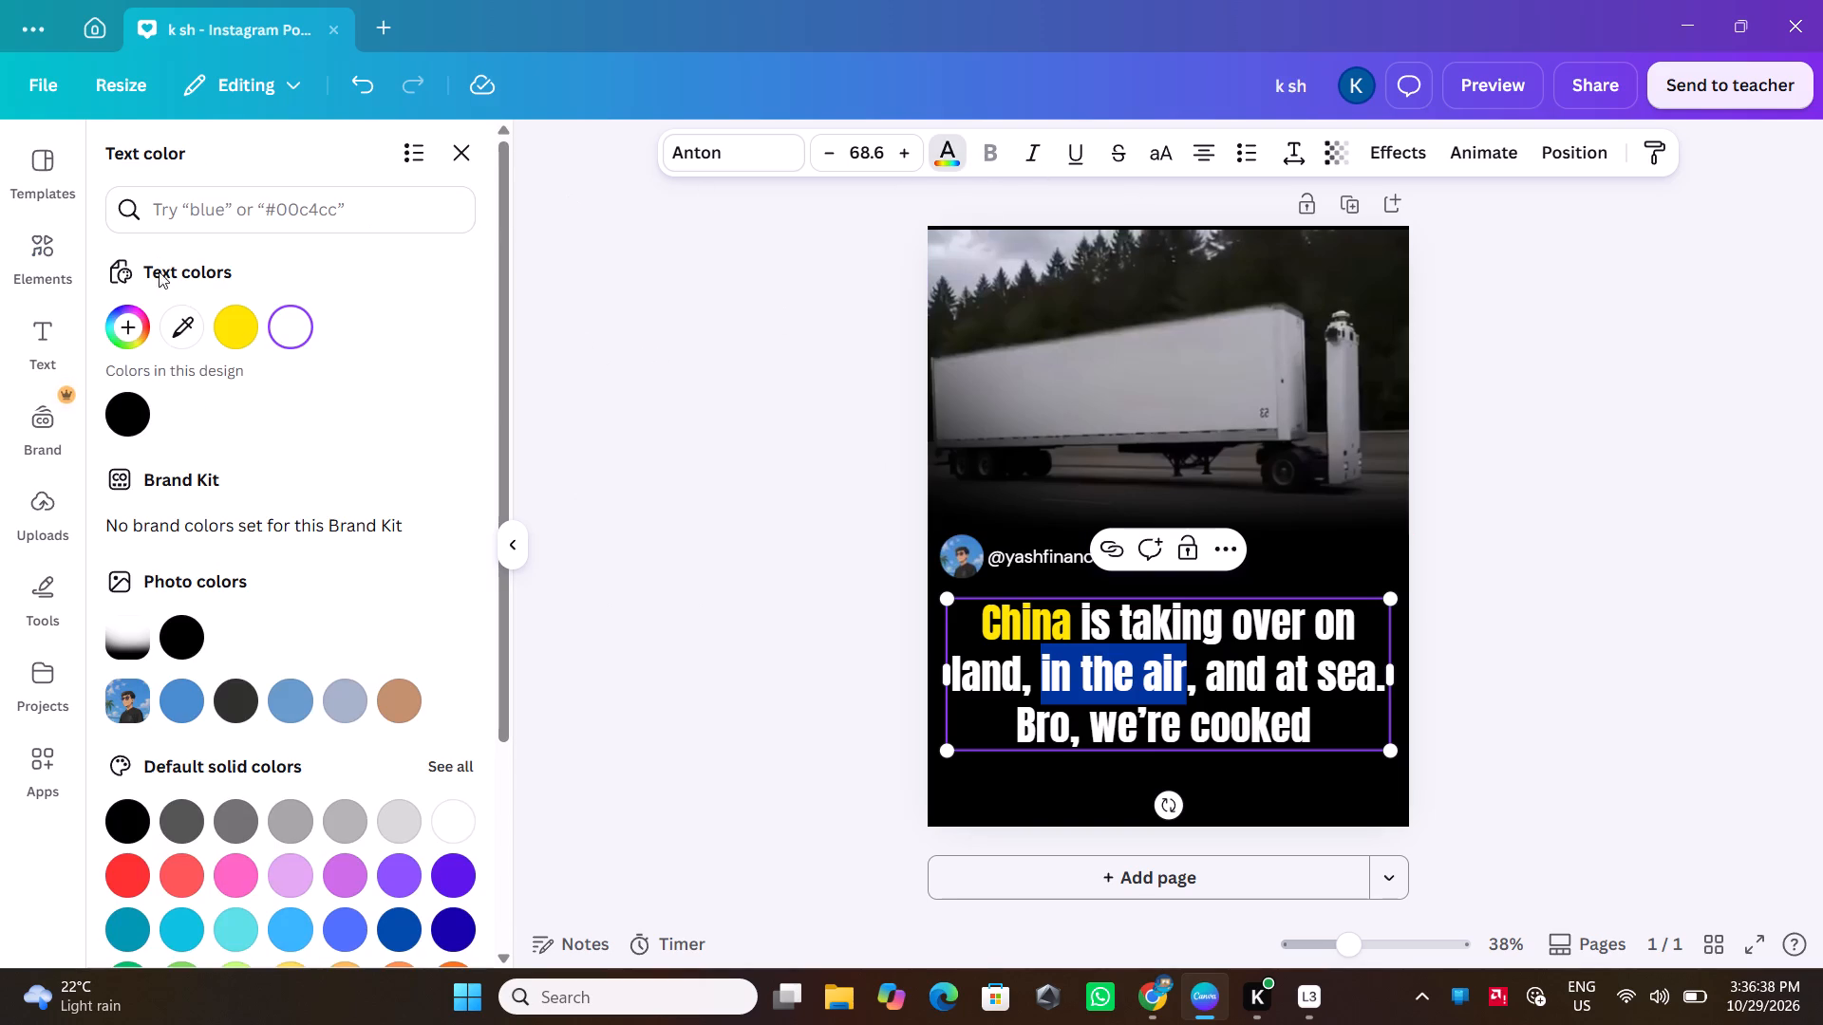
left_click(233, 326)
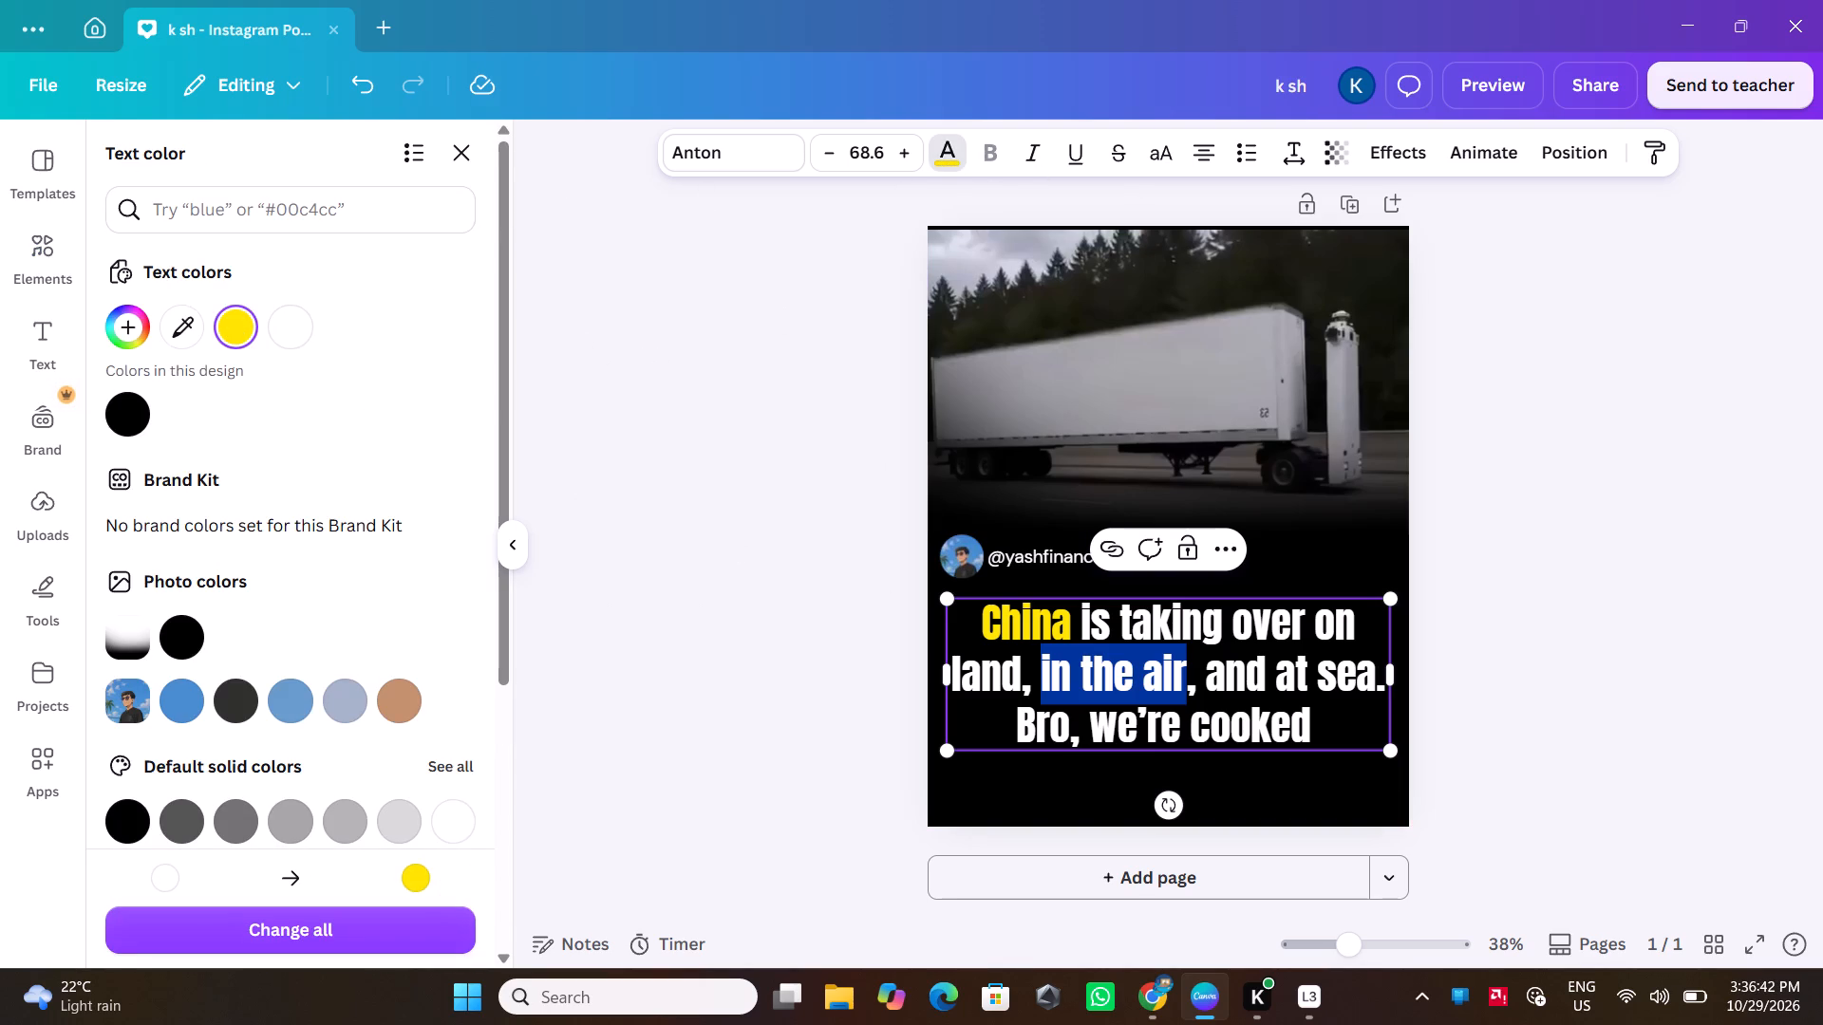
Recolor the word "cooked" at the end of the headline to the same yellow and deselect the text.
left_click(1192, 729)
left_click_drag(1193, 729, 1265, 728)
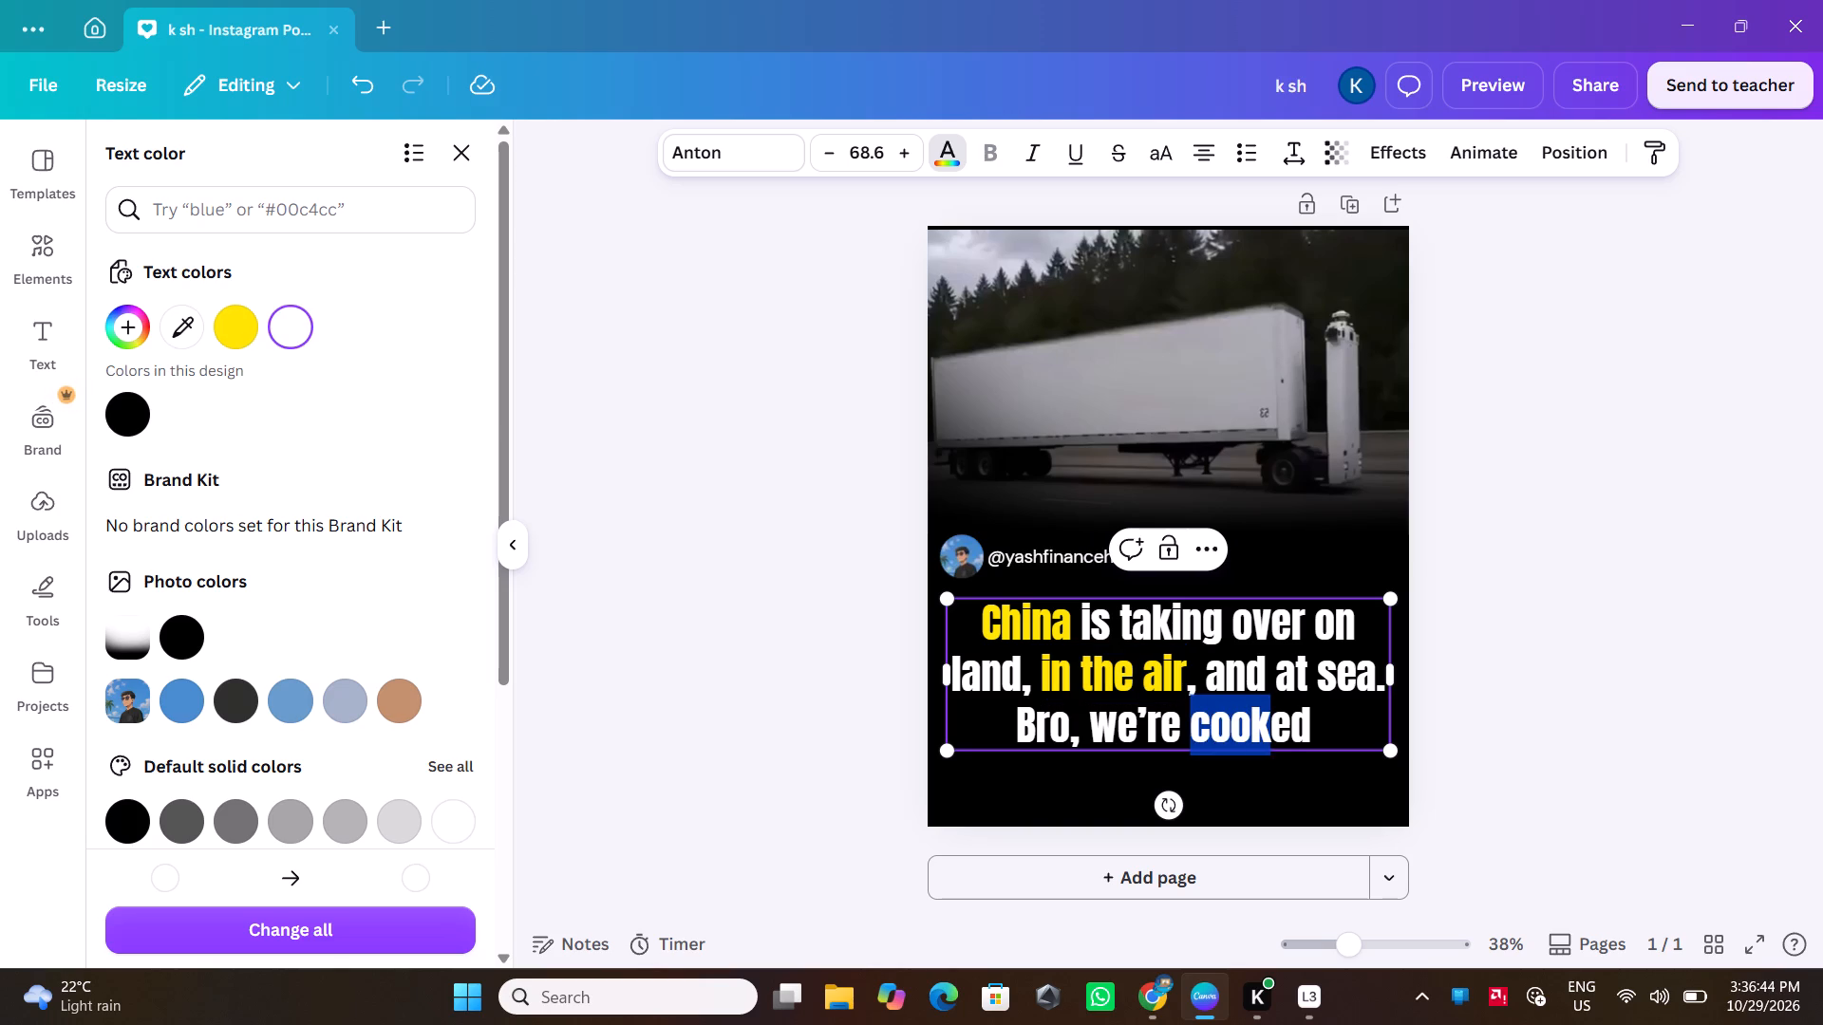
left_click_drag(1265, 728, 1307, 736)
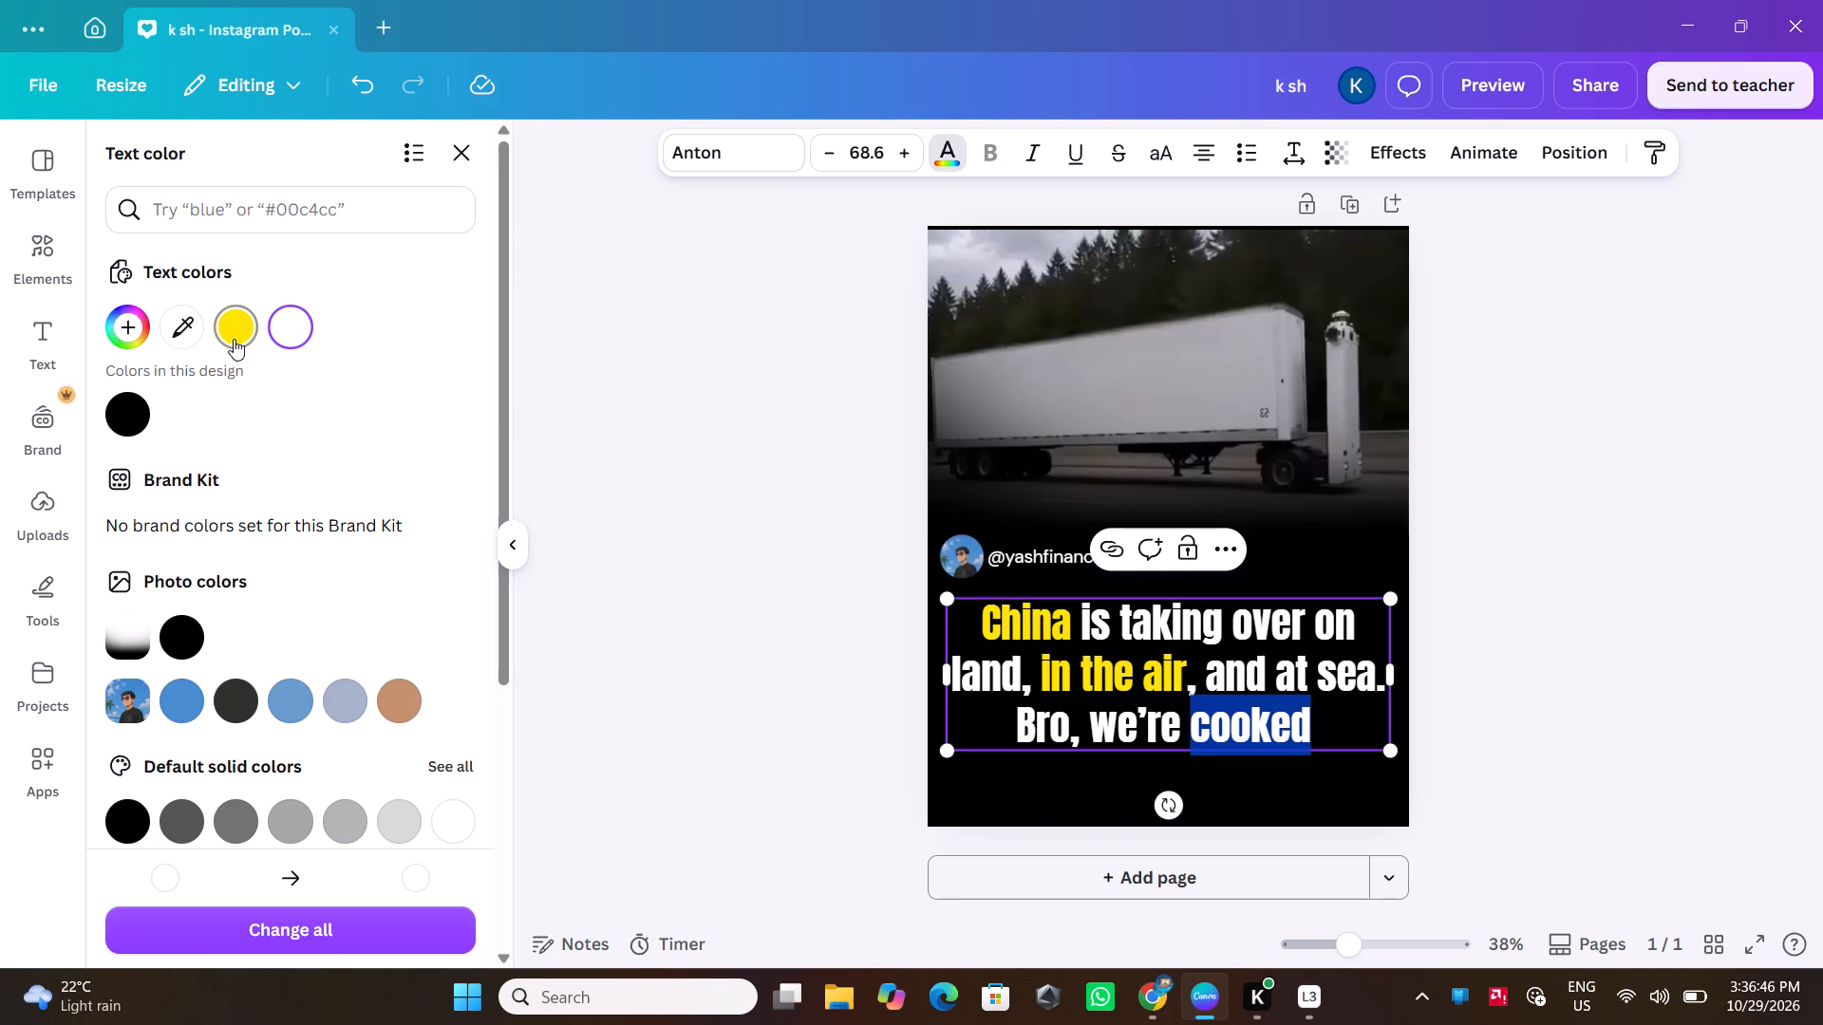
left_click(234, 339)
left_click(702, 553)
left_click(691, 660)
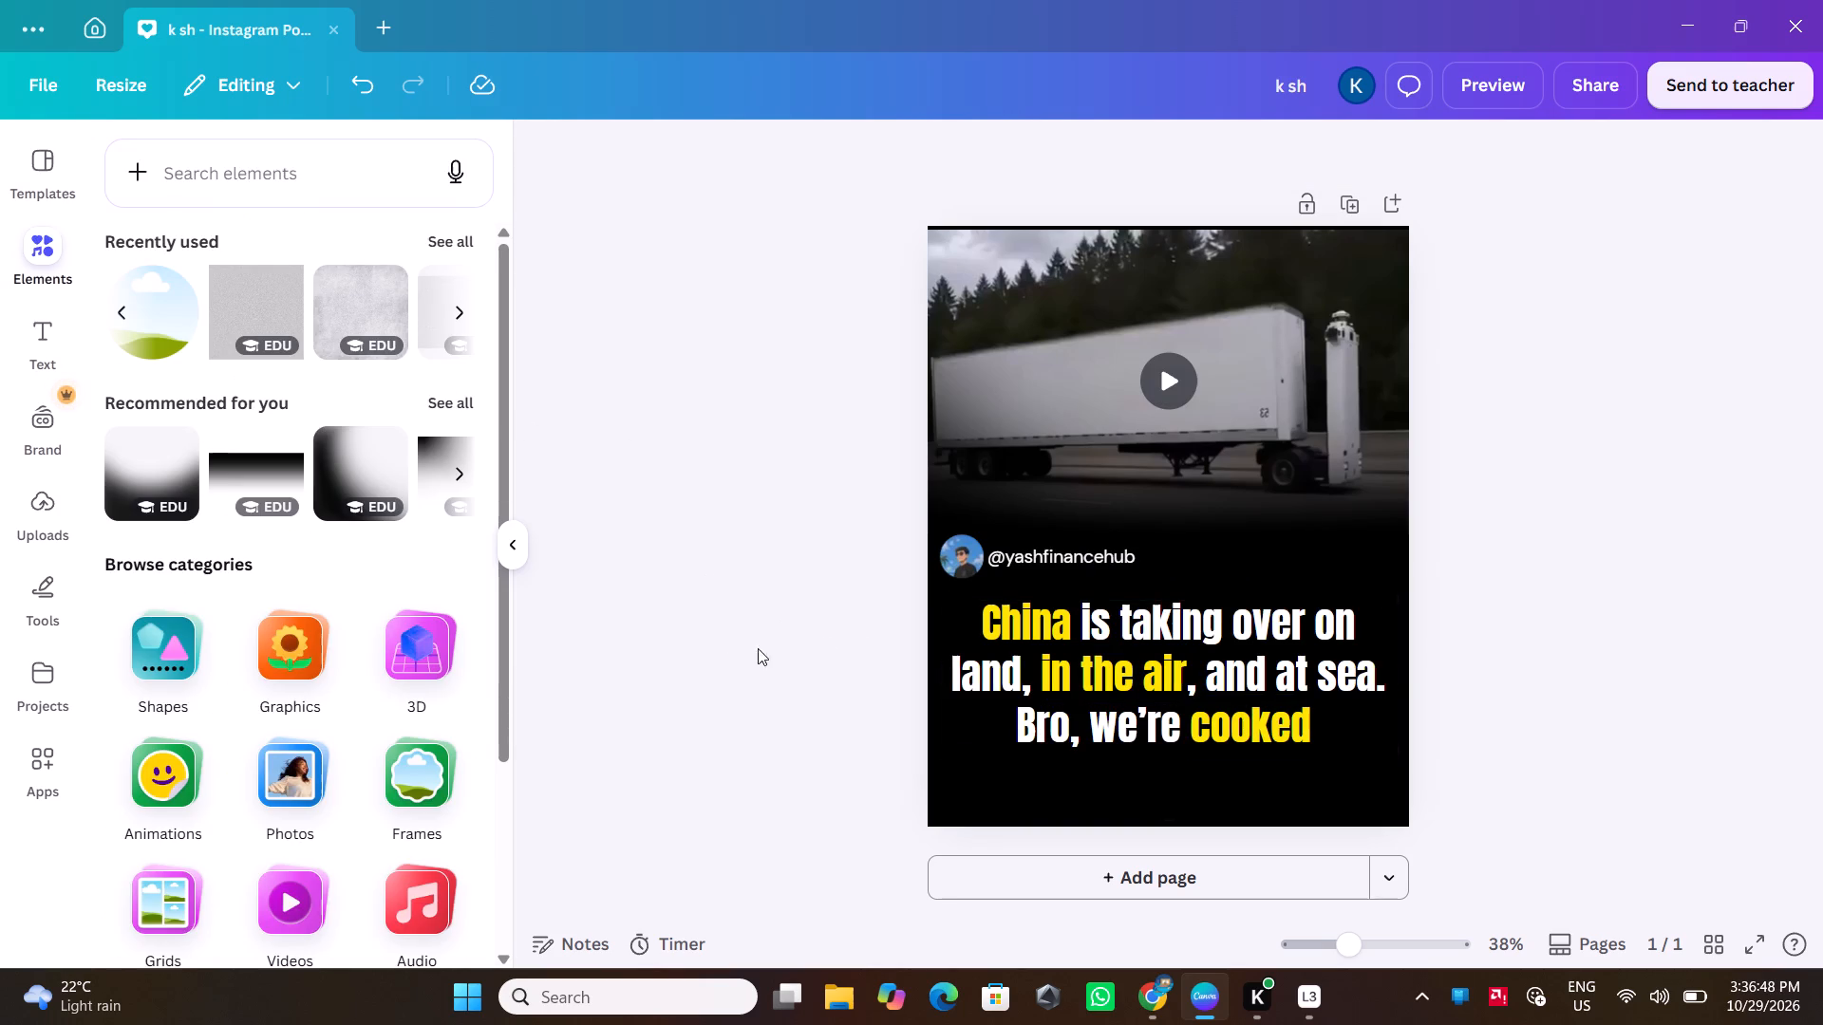
Recolor the word "sea" in the headline's second line to the same yellow, leaving its period white, and deselect the text.
double_click(1318, 669)
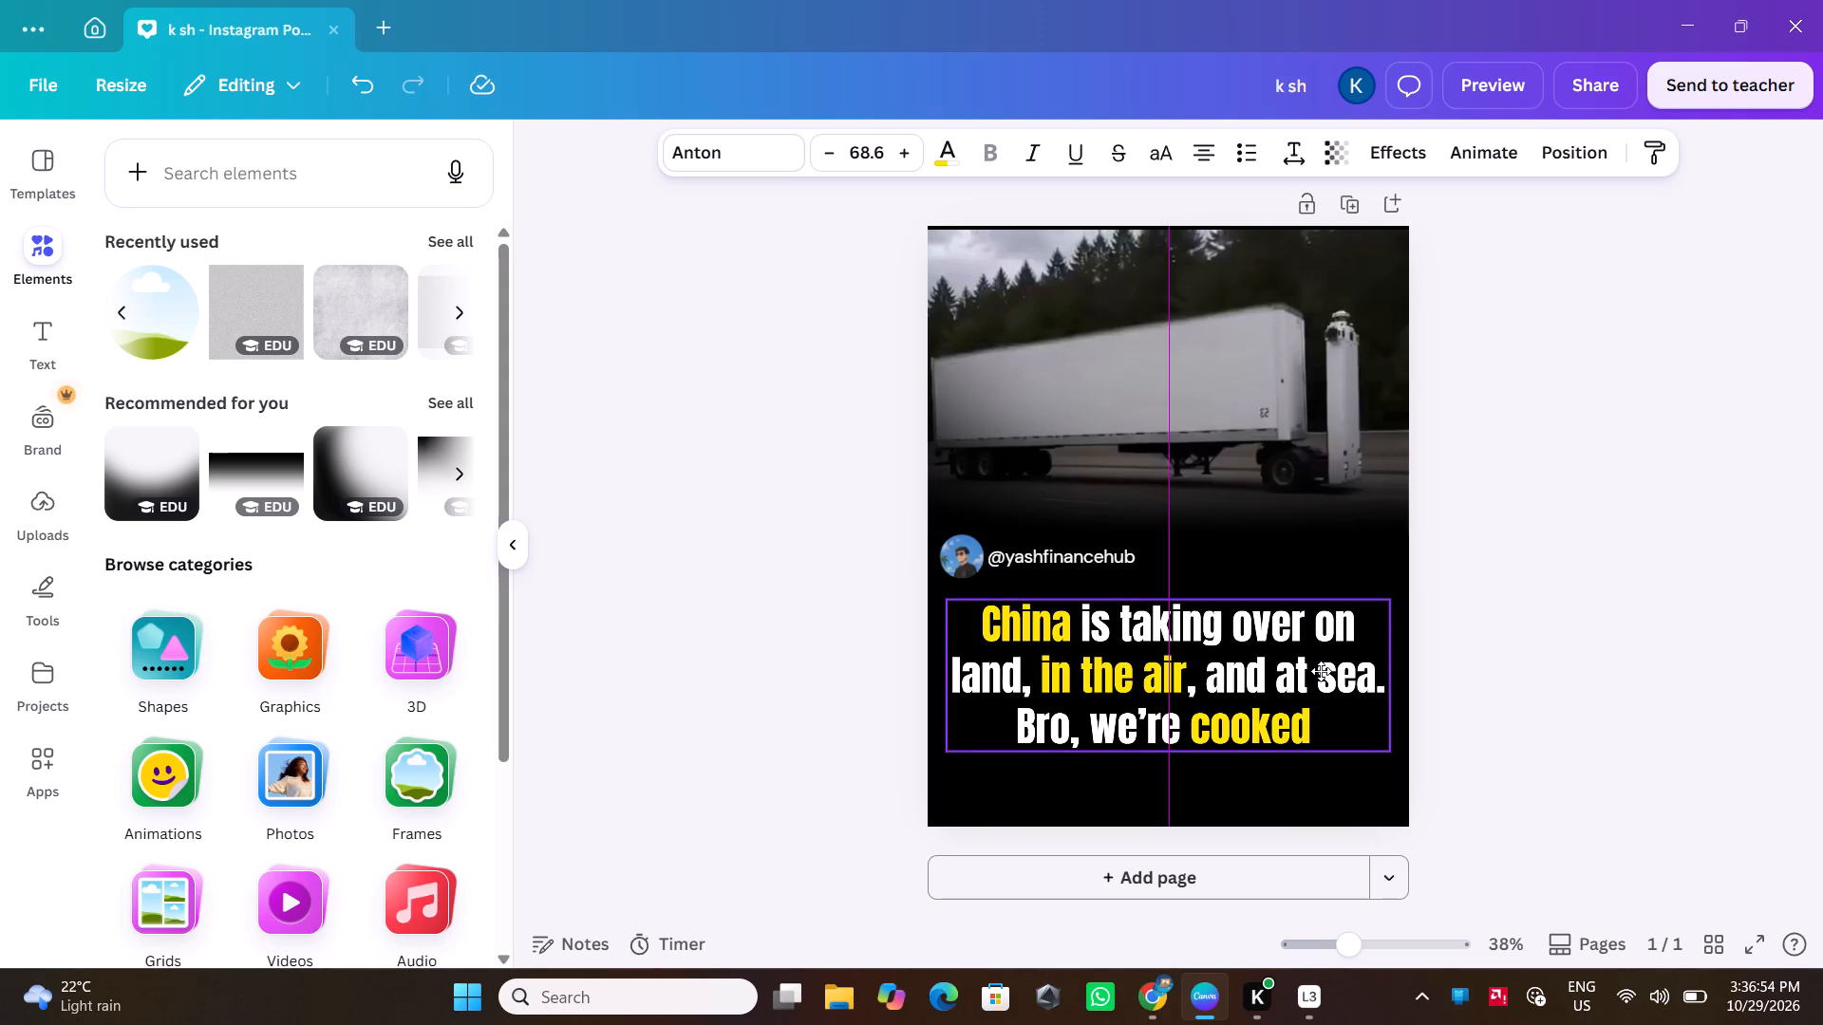
left_click(1320, 676)
left_click(1320, 676)
left_click_drag(1320, 676, 1340, 676)
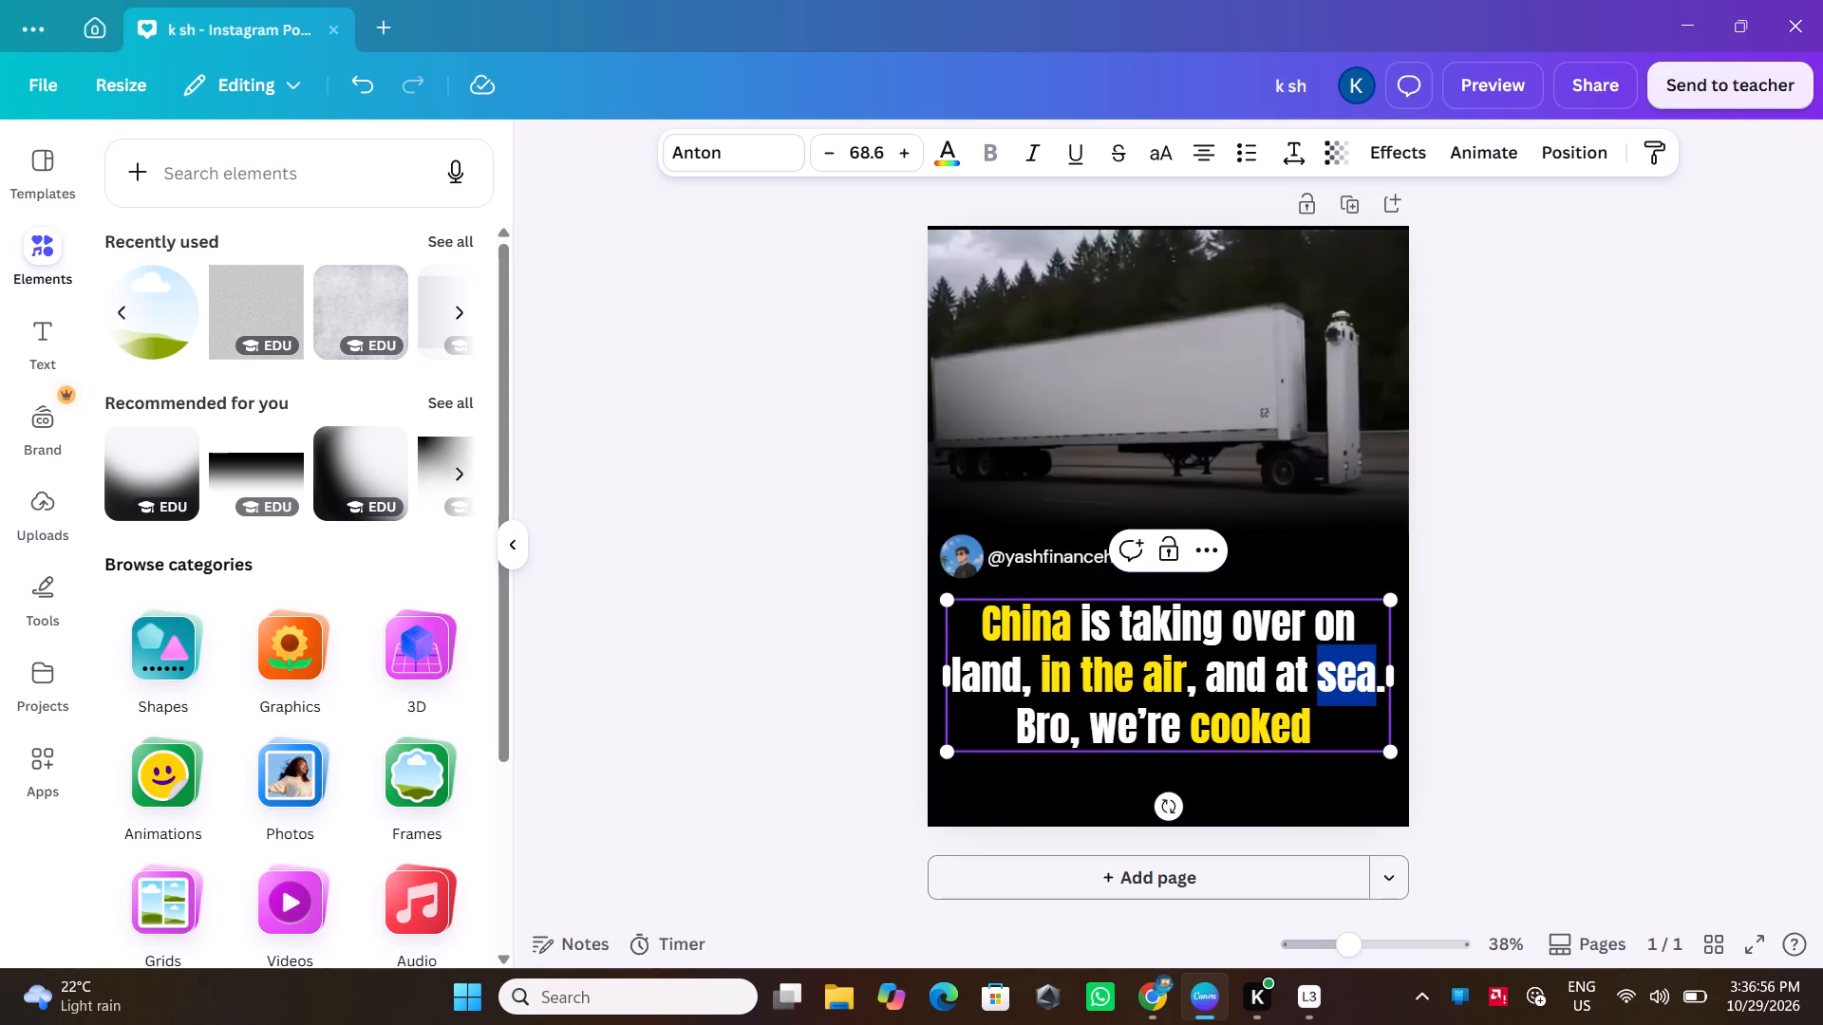
left_click_drag(1340, 676, 1354, 676)
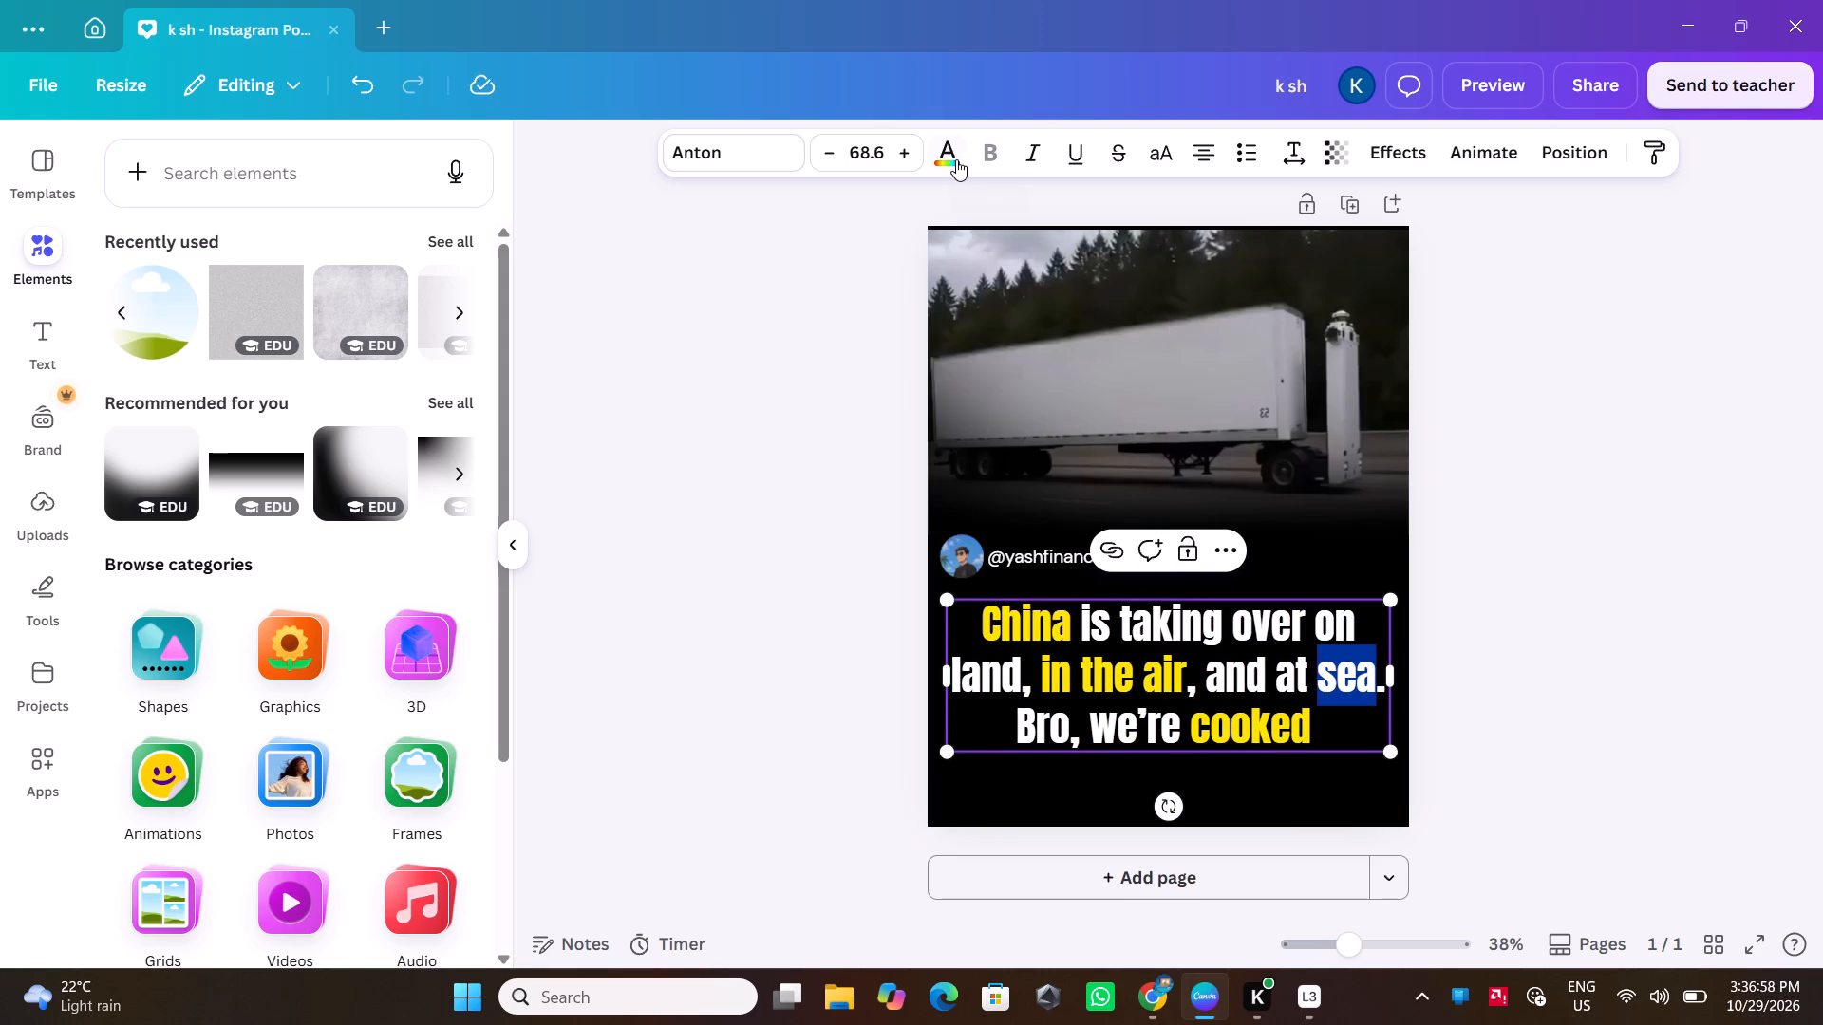
left_click(956, 159)
left_click(232, 342)
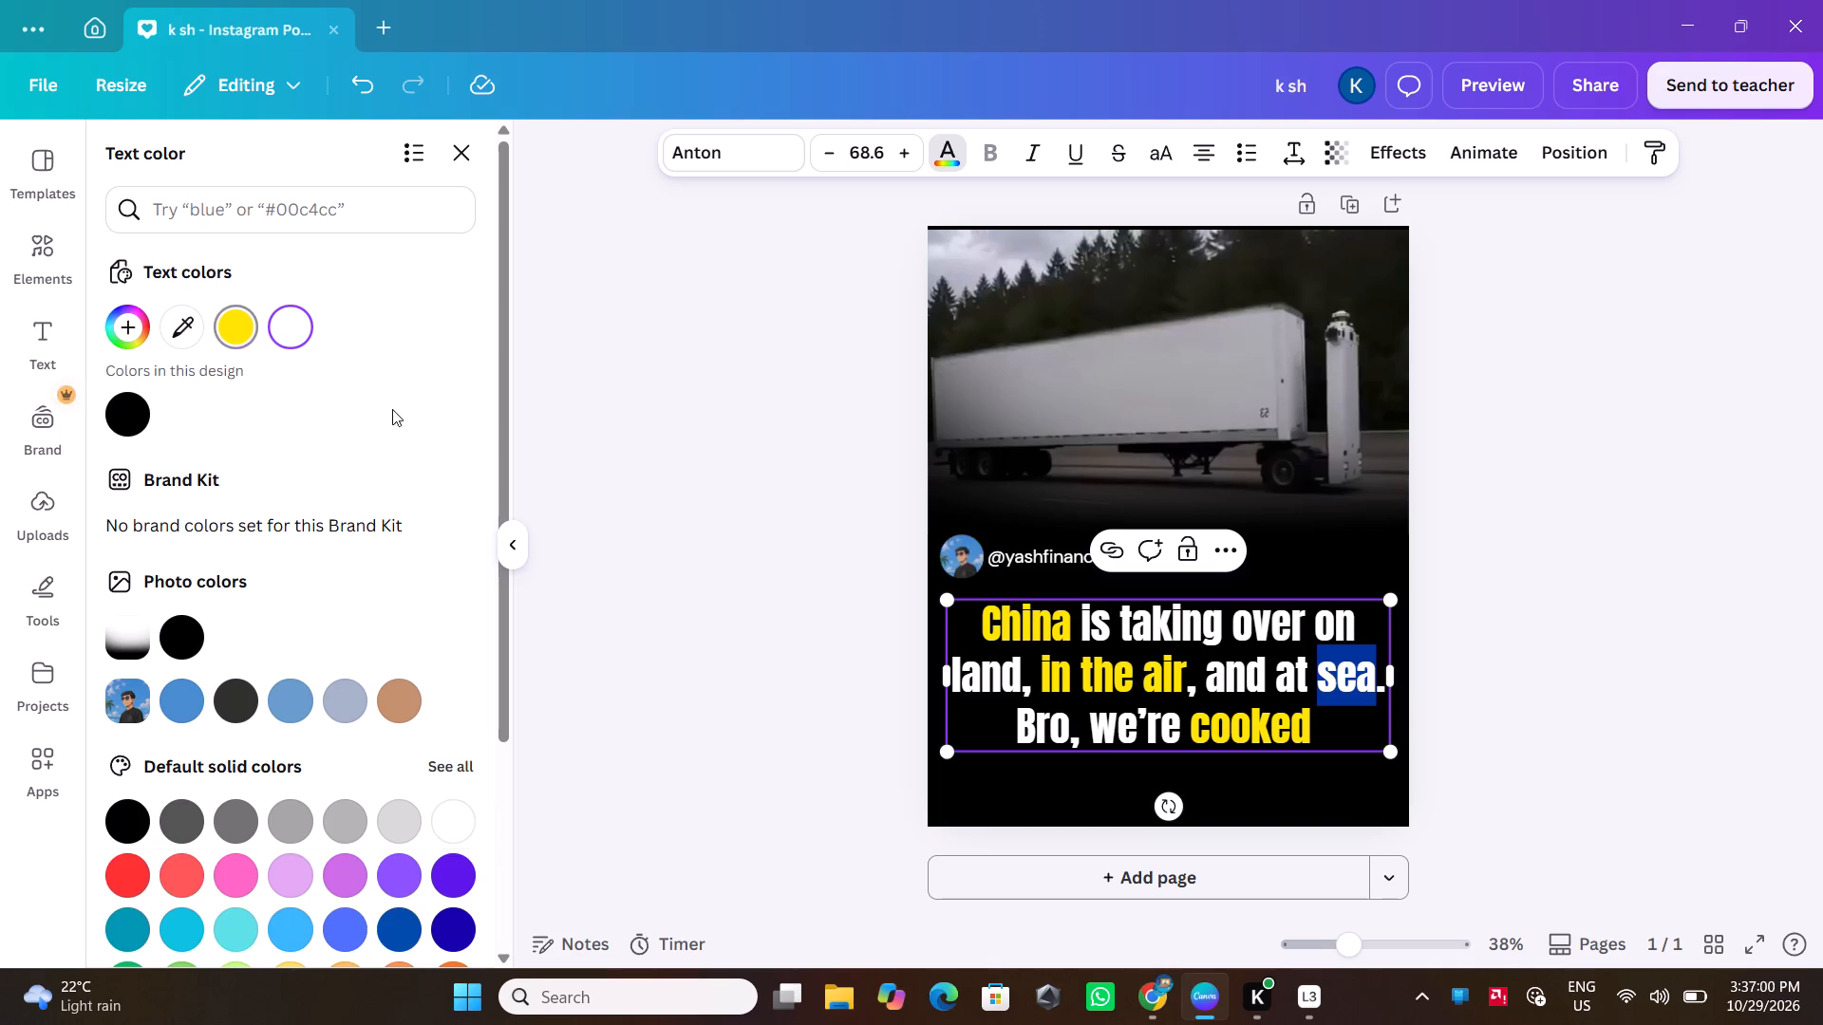
left_click(788, 642)
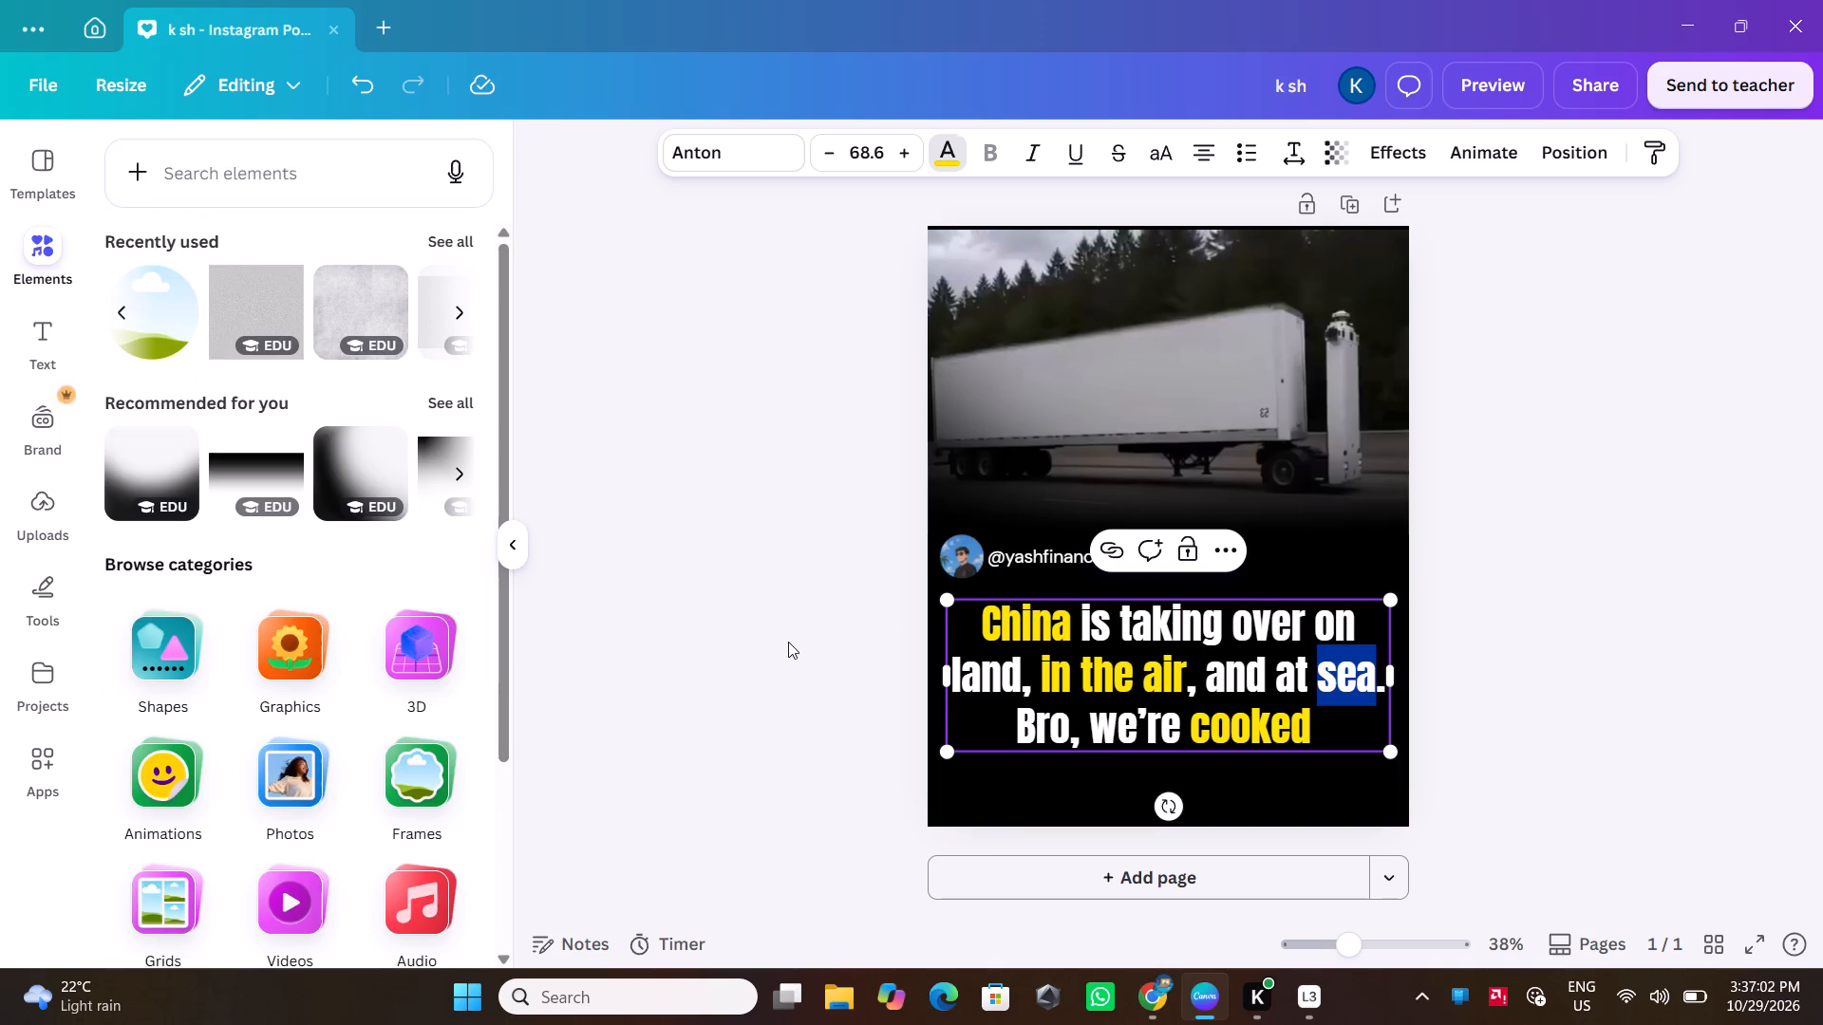
left_click(788, 642)
double_click(788, 642)
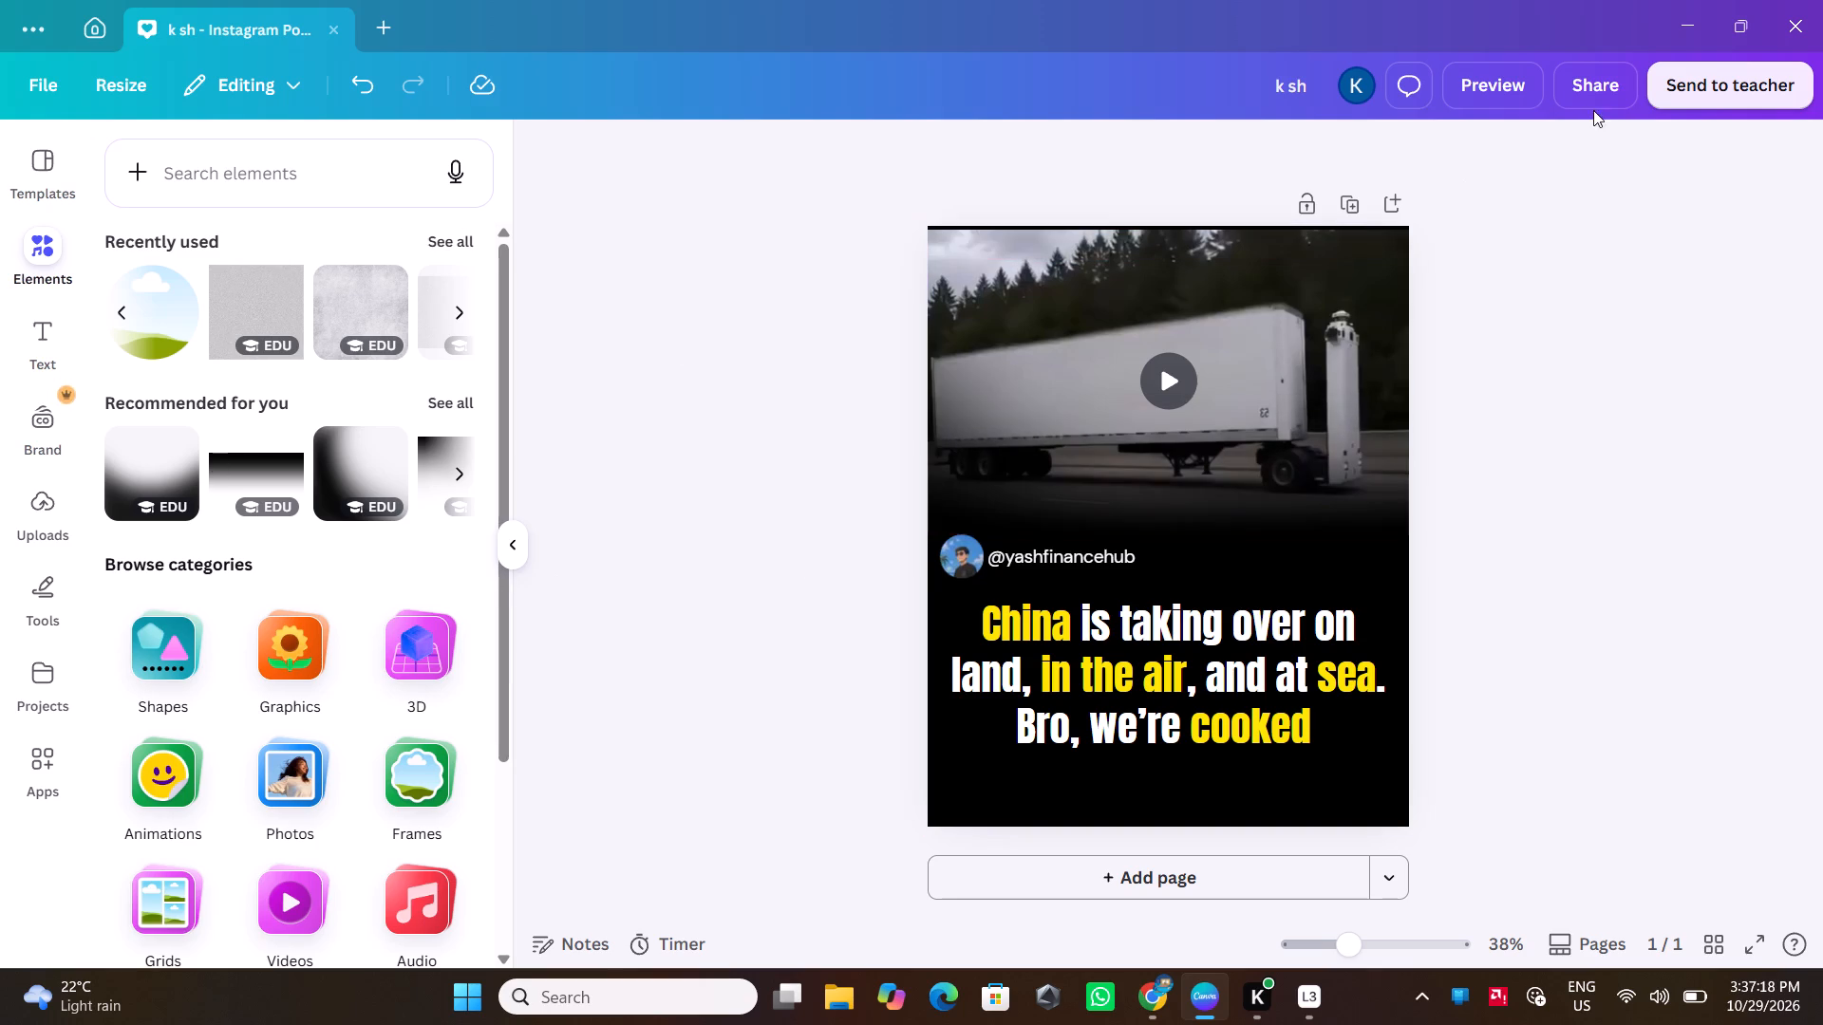
Download the finished post as an MP4 video at 1080 x 1350 px.
left_click(1610, 89)
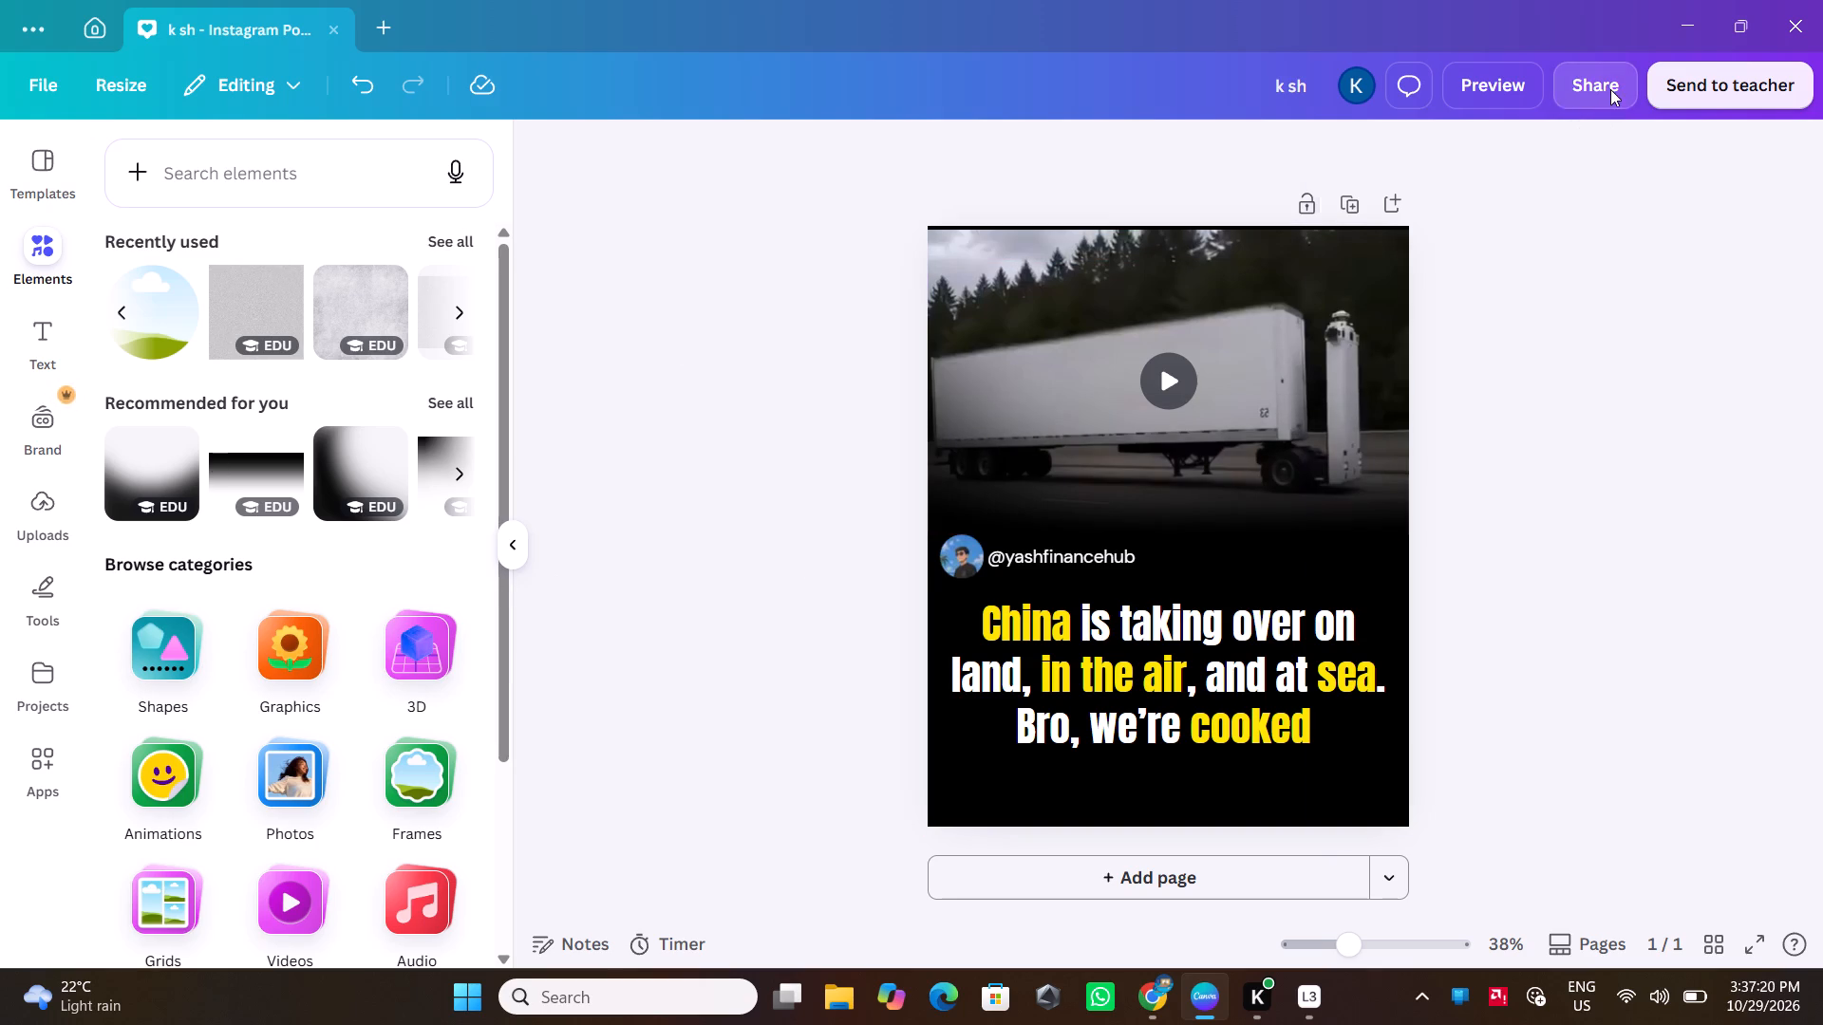
left_click(1401, 677)
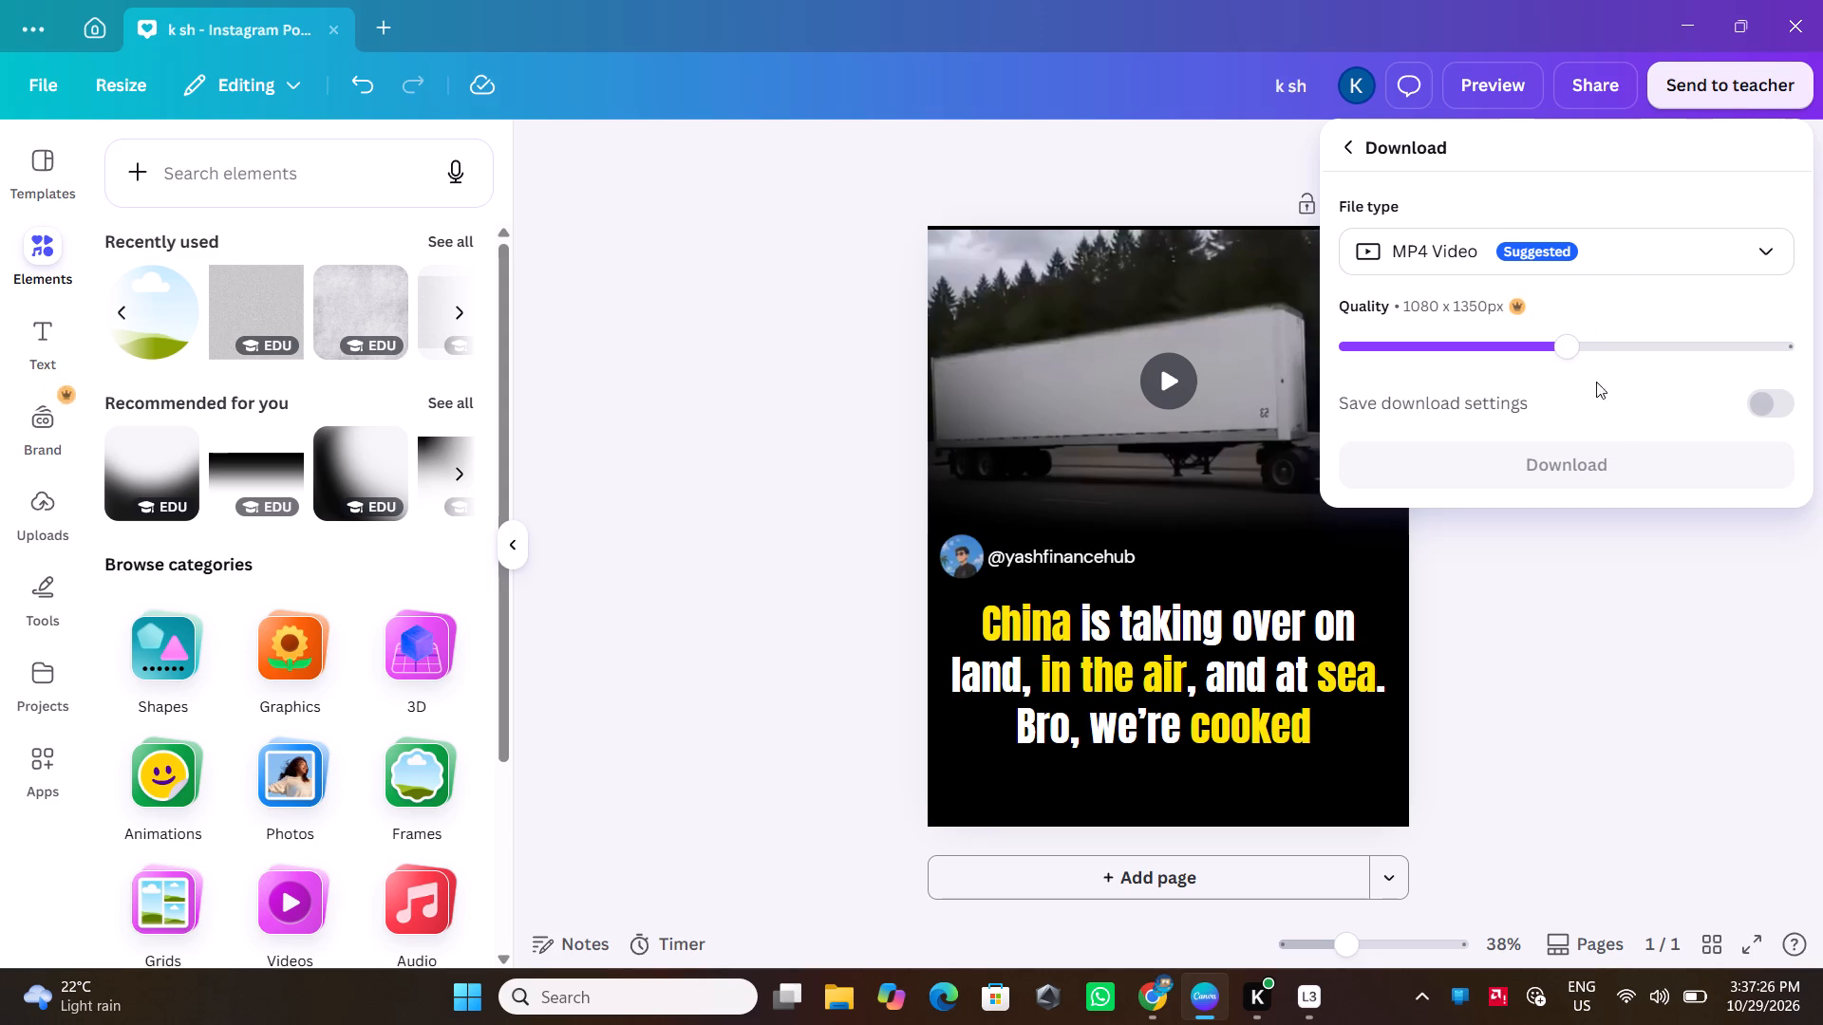
left_click(1576, 466)
left_click(1514, 468)
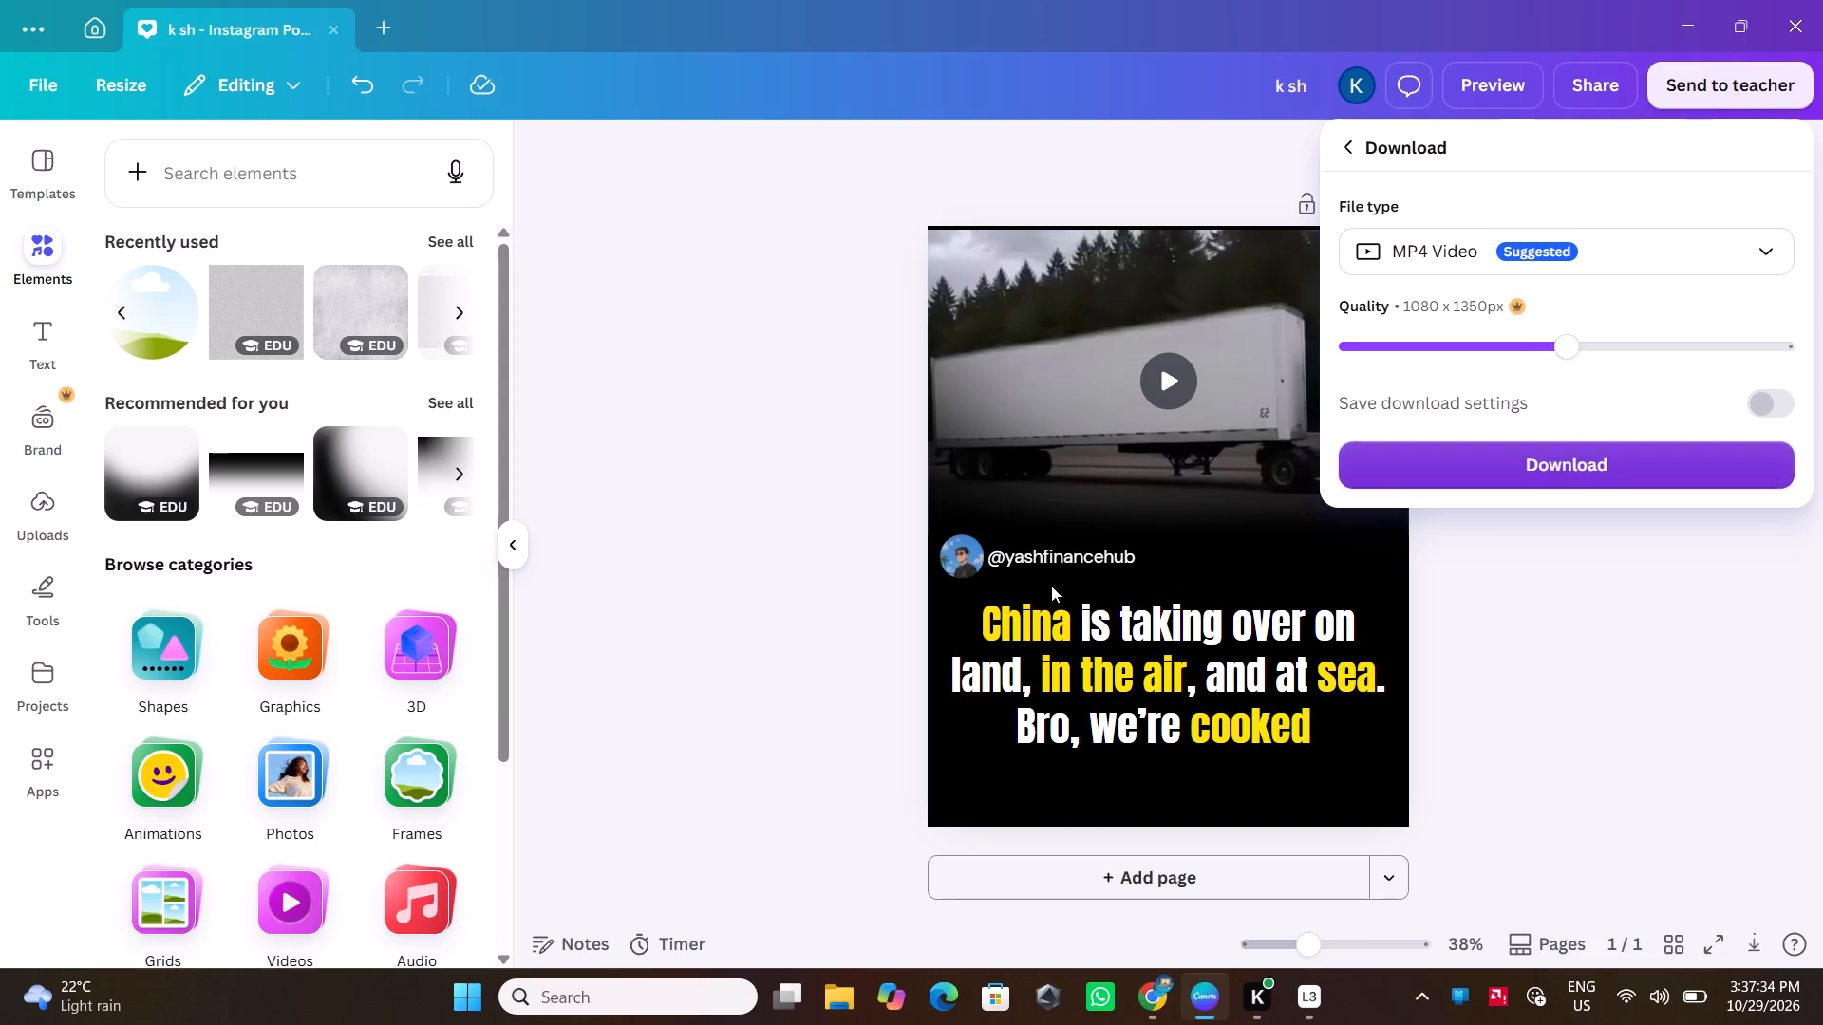
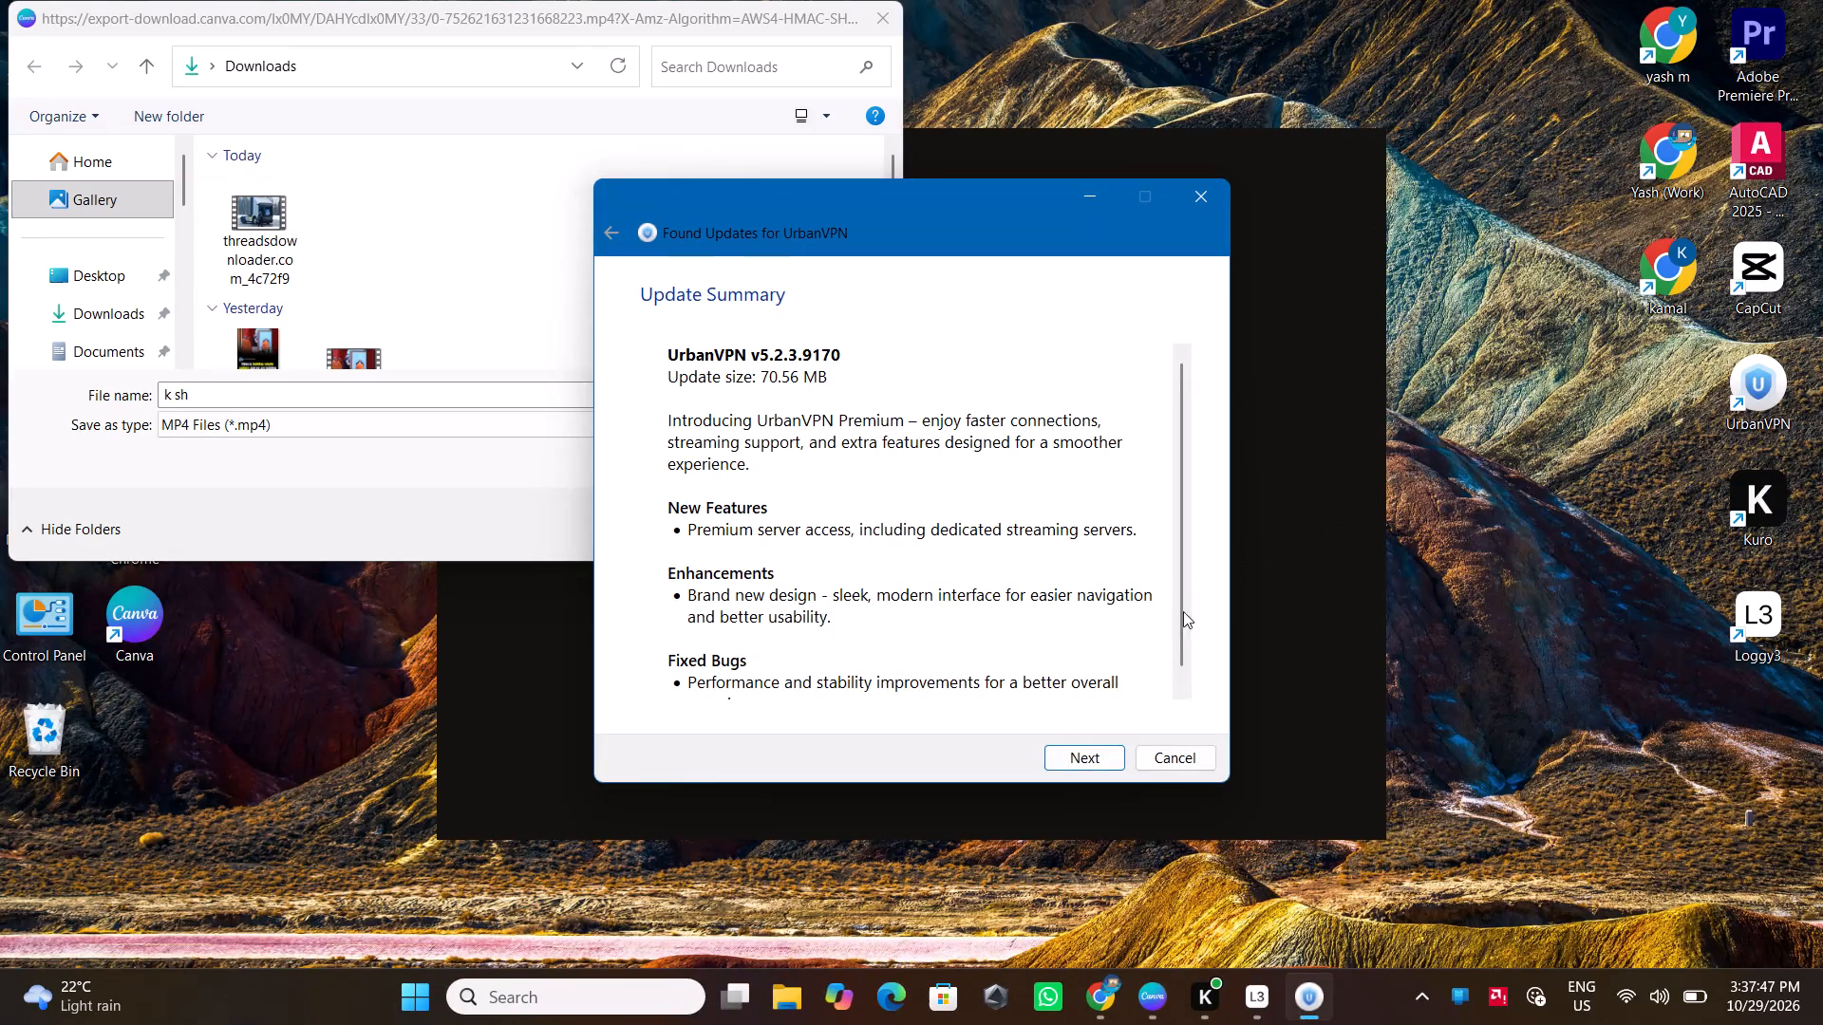
Dismiss the UrbanVPN v5.2.3.9170 update offer.
left_click(1164, 755)
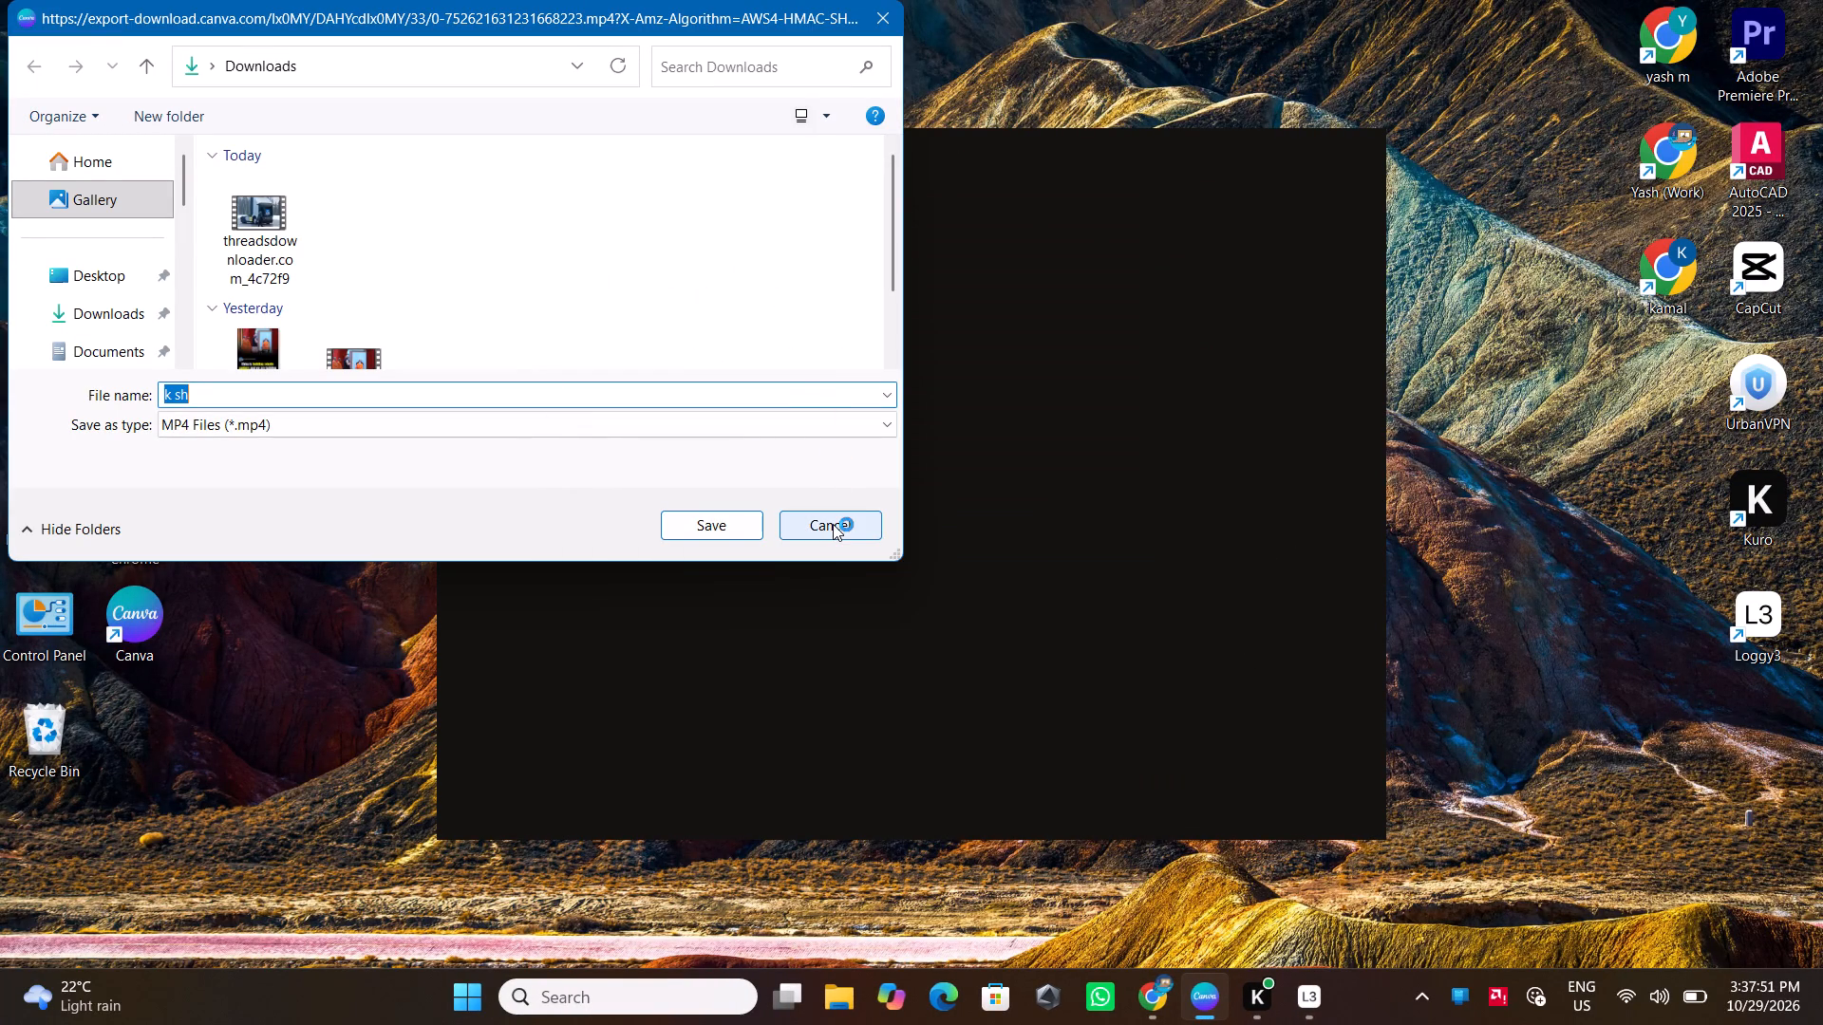
Save the exported MP4 as "k sh" in the Downloads folder, replacing the existing file of that name.
left_click(115, 315)
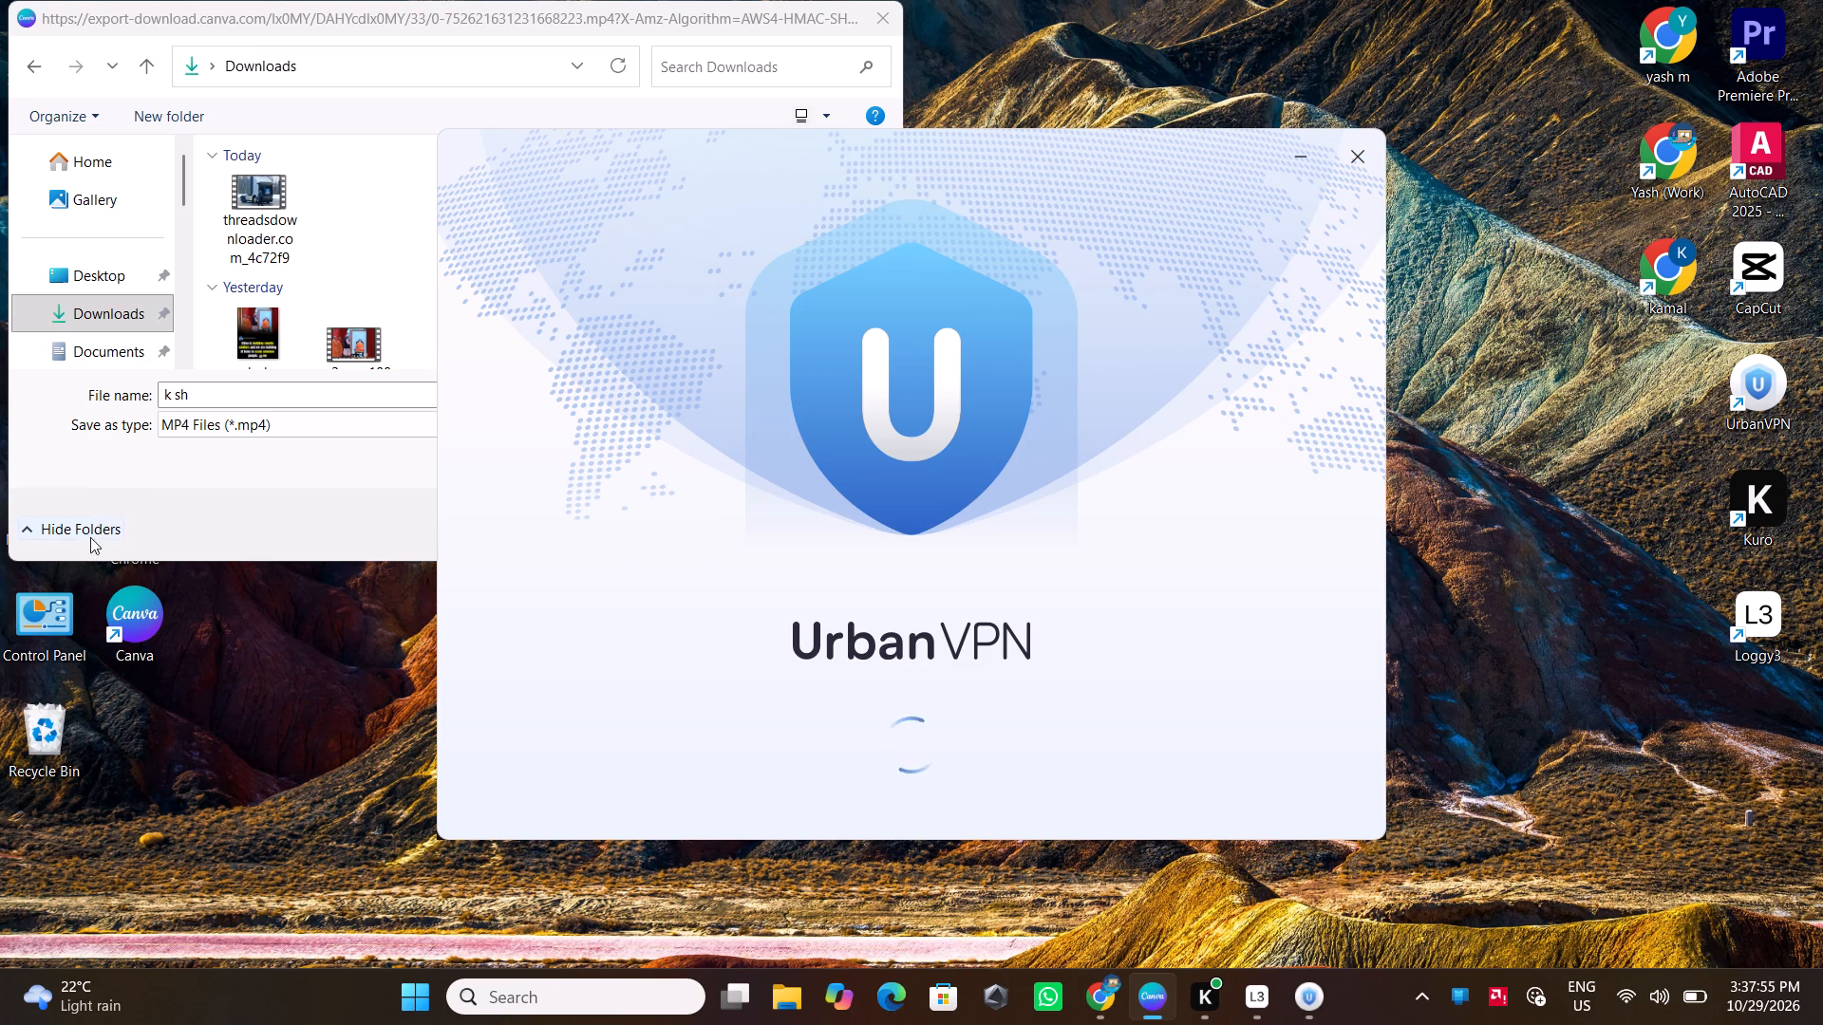
left_click(142, 492)
left_click(703, 520)
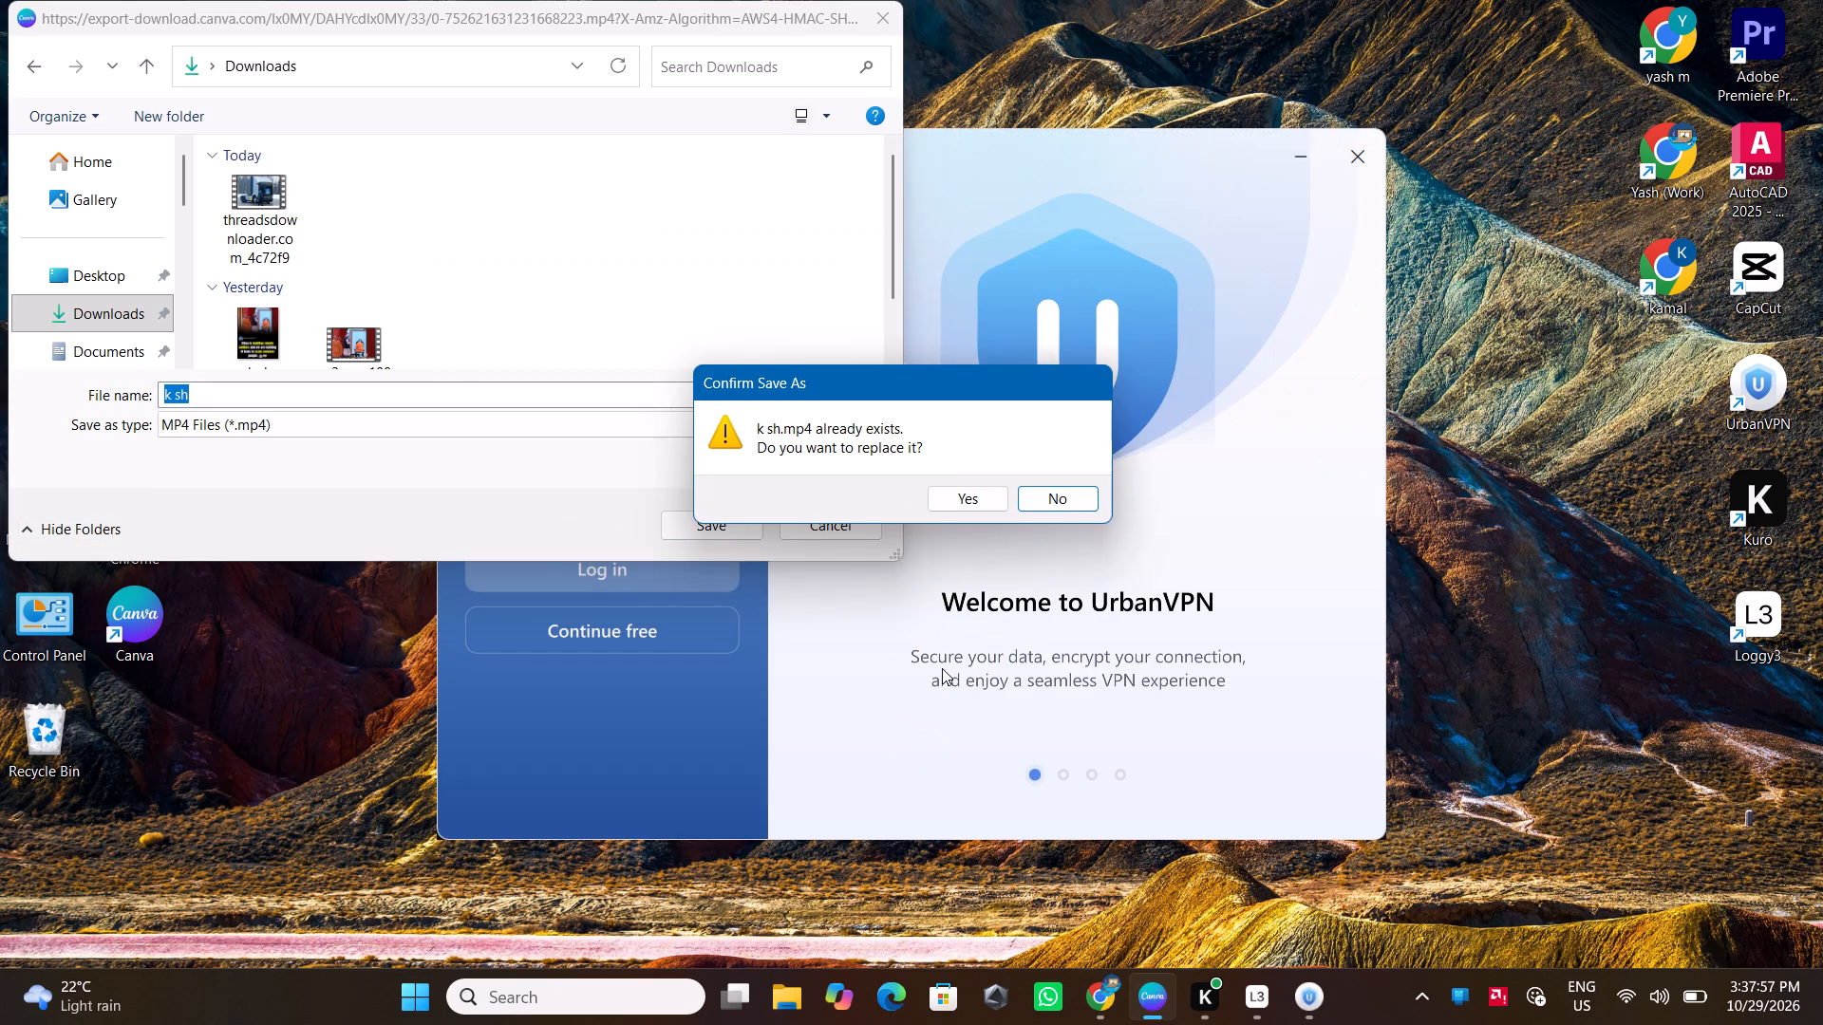
left_click(973, 508)
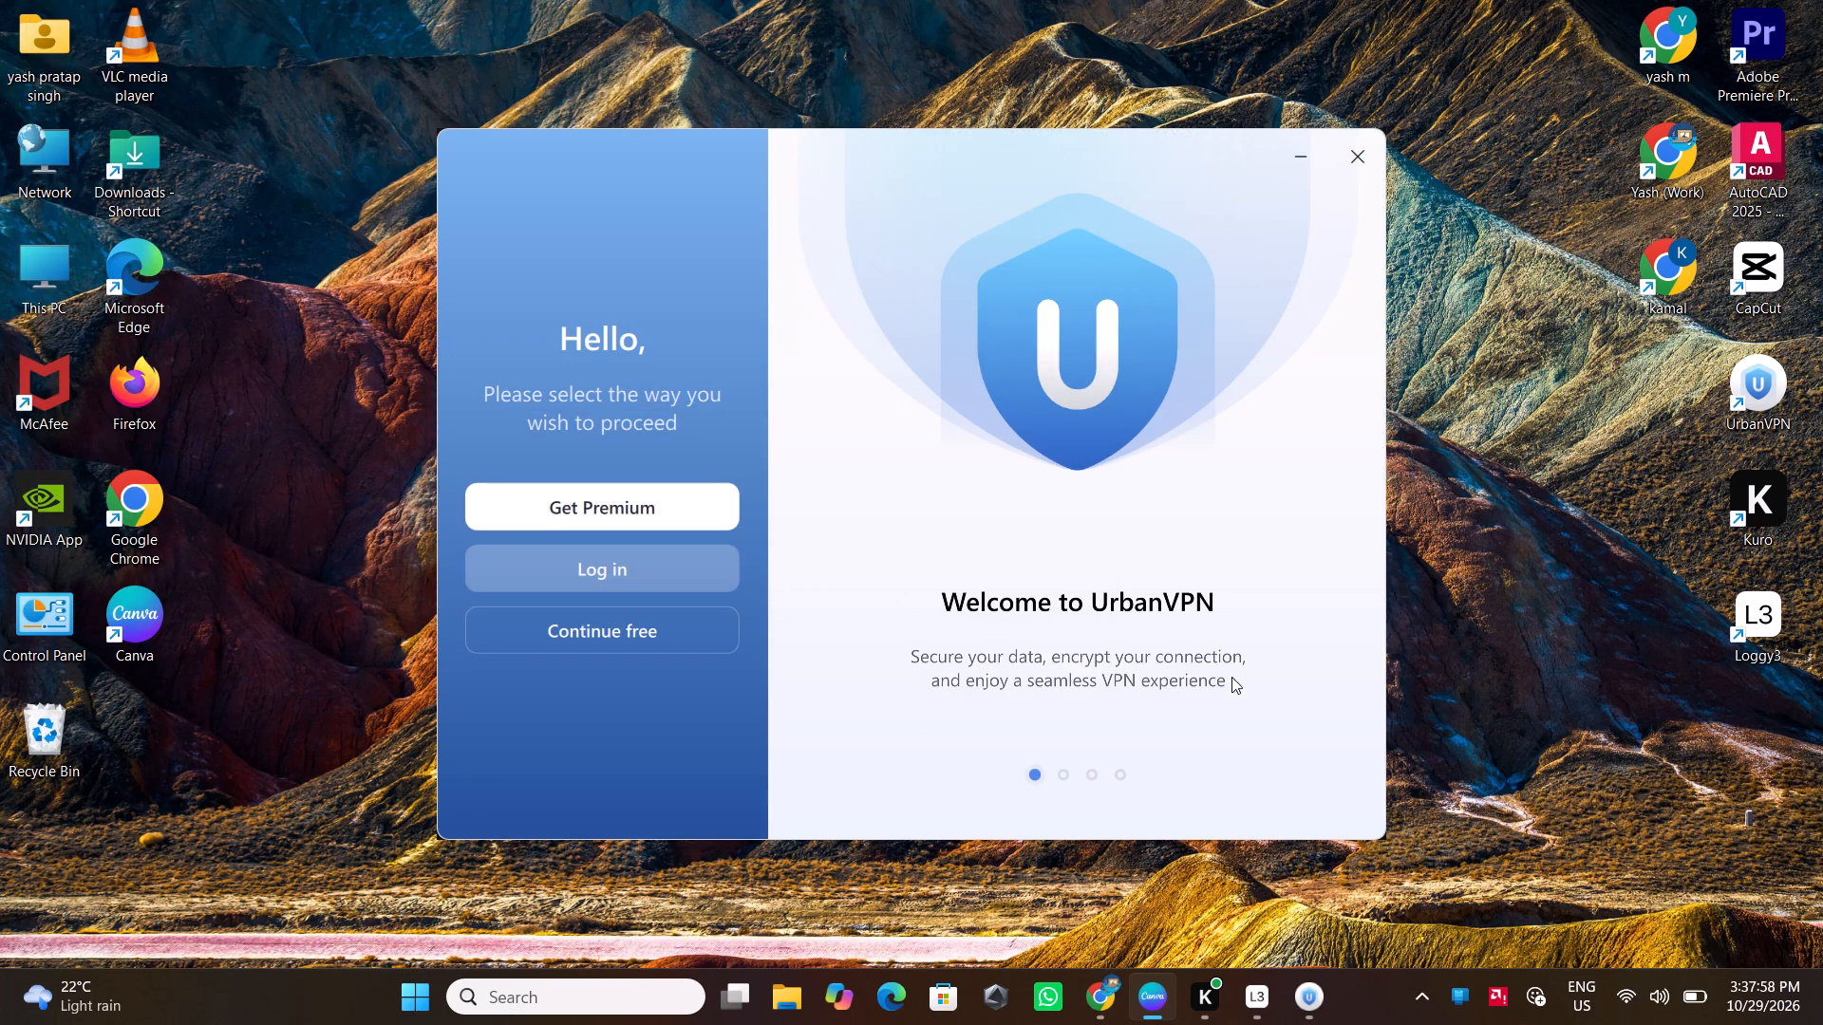
Bring the Canva window back to check the download and close it.
left_click(1142, 1011)
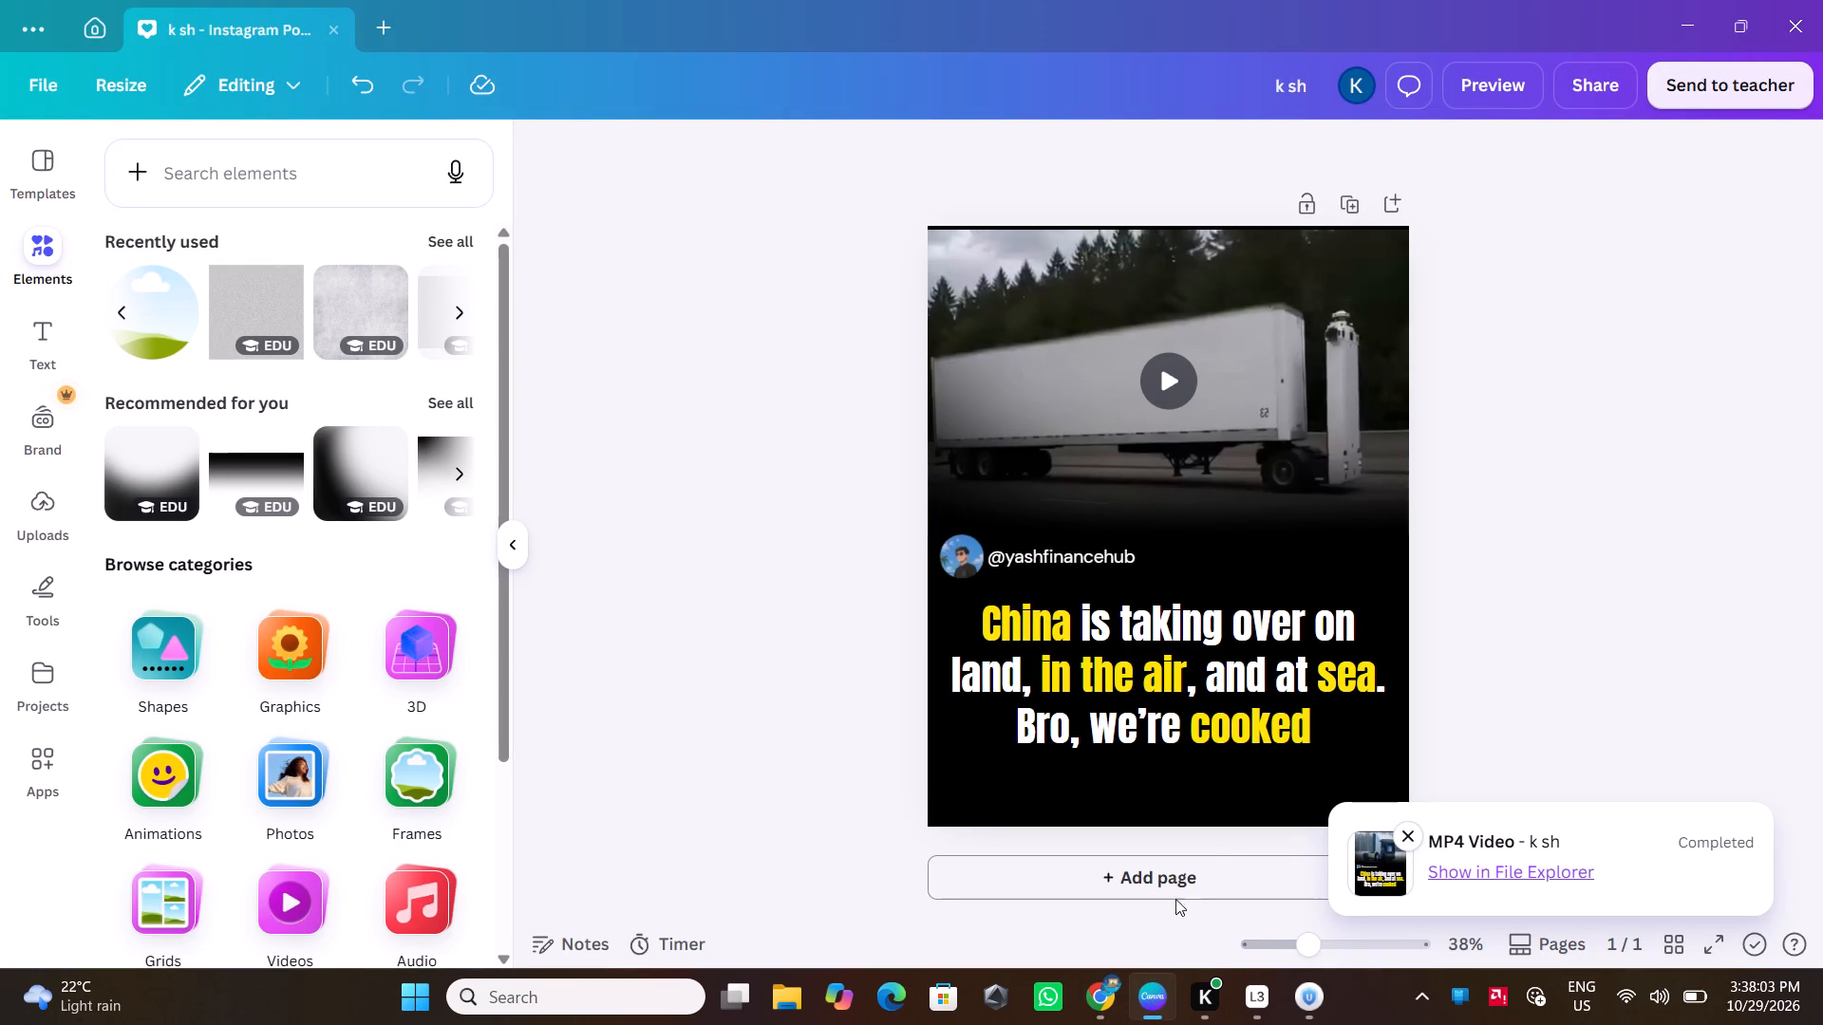
left_click(1822, 0)
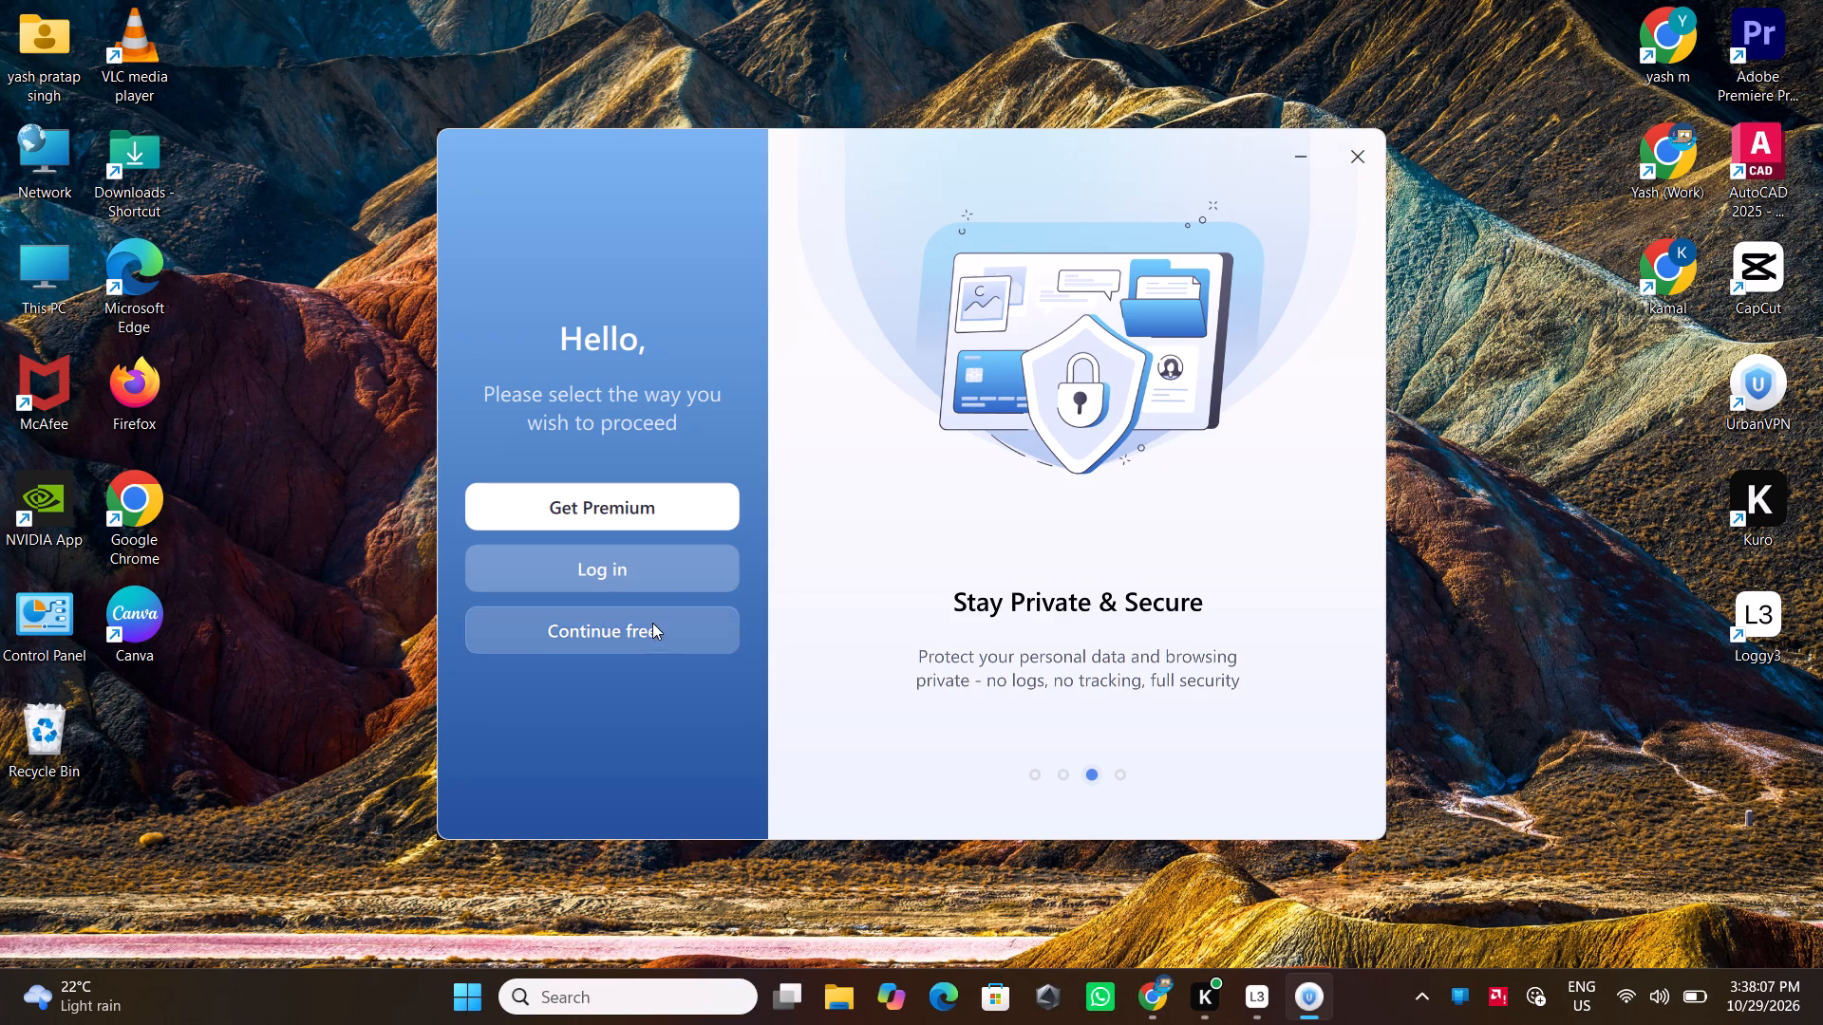
Proceed into UrbanVPN with the free option.
left_click(652, 623)
left_click(754, 673)
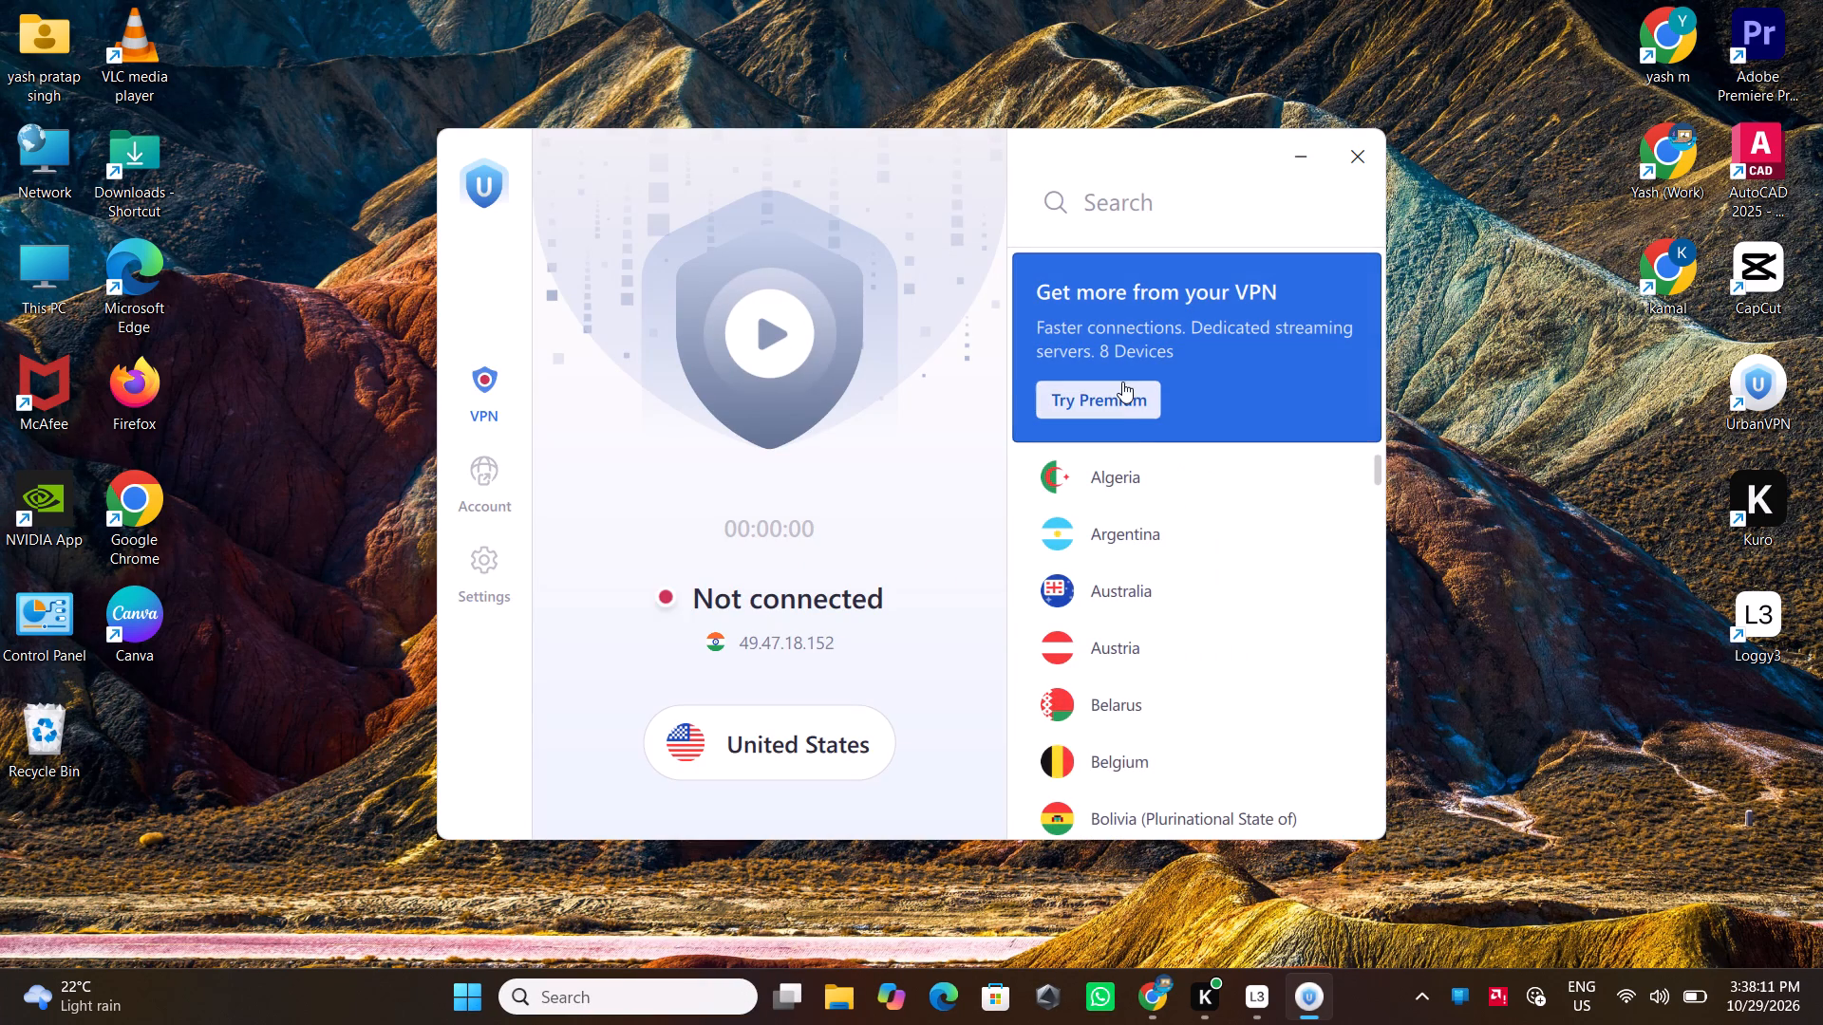
Connect the VPN to the Netherlands from the country list.
scroll(1122, 588, "down", 4)
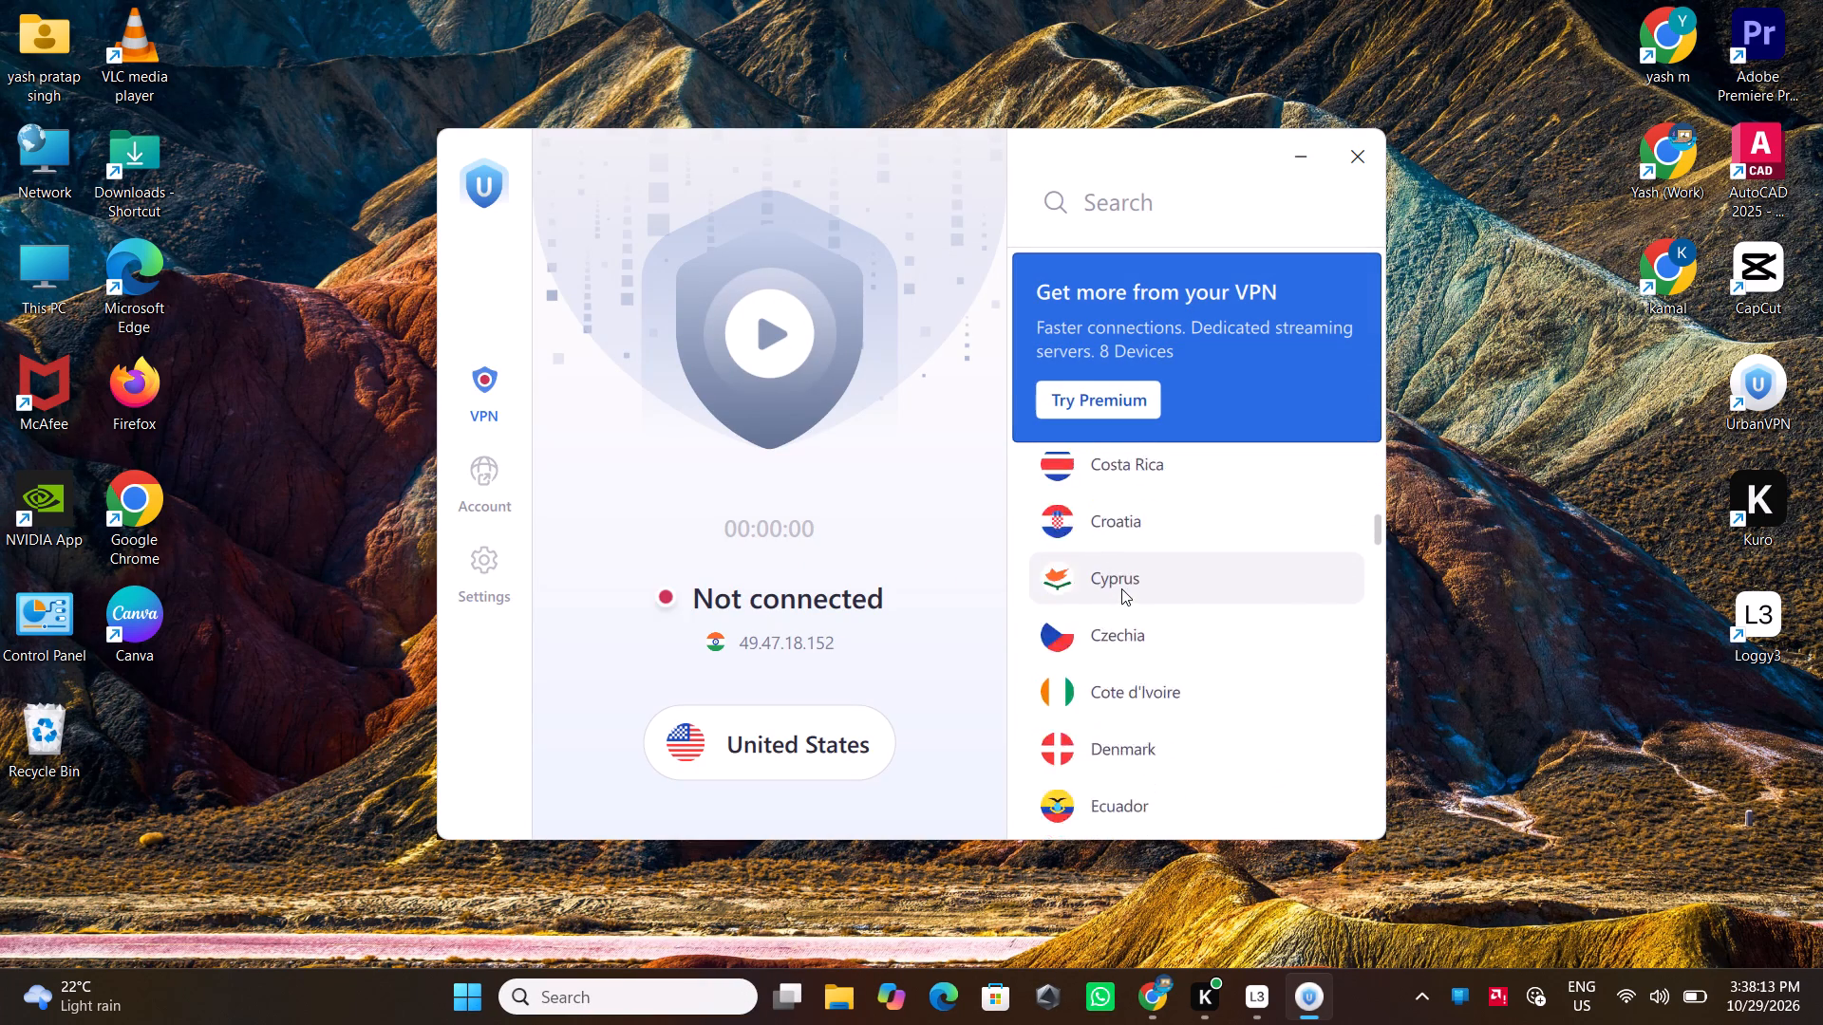
scroll(1121, 588, "down", 2)
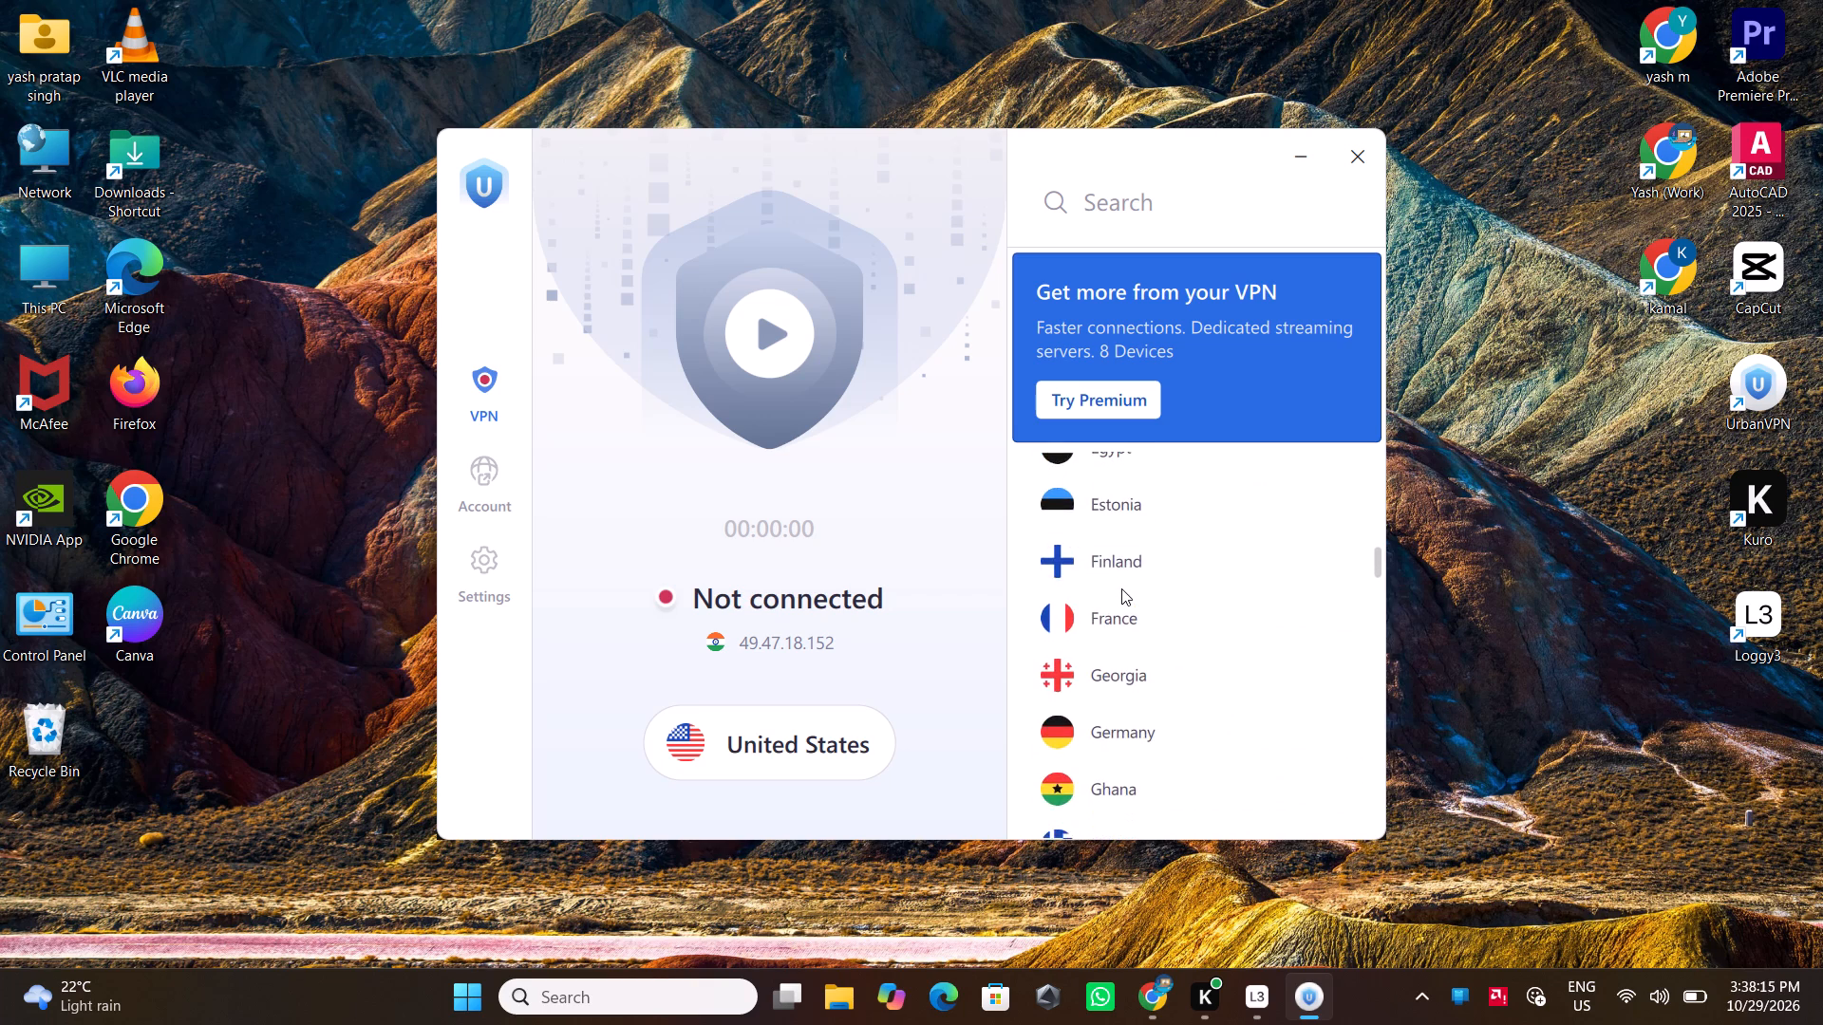
scroll(1121, 588, "down", 4)
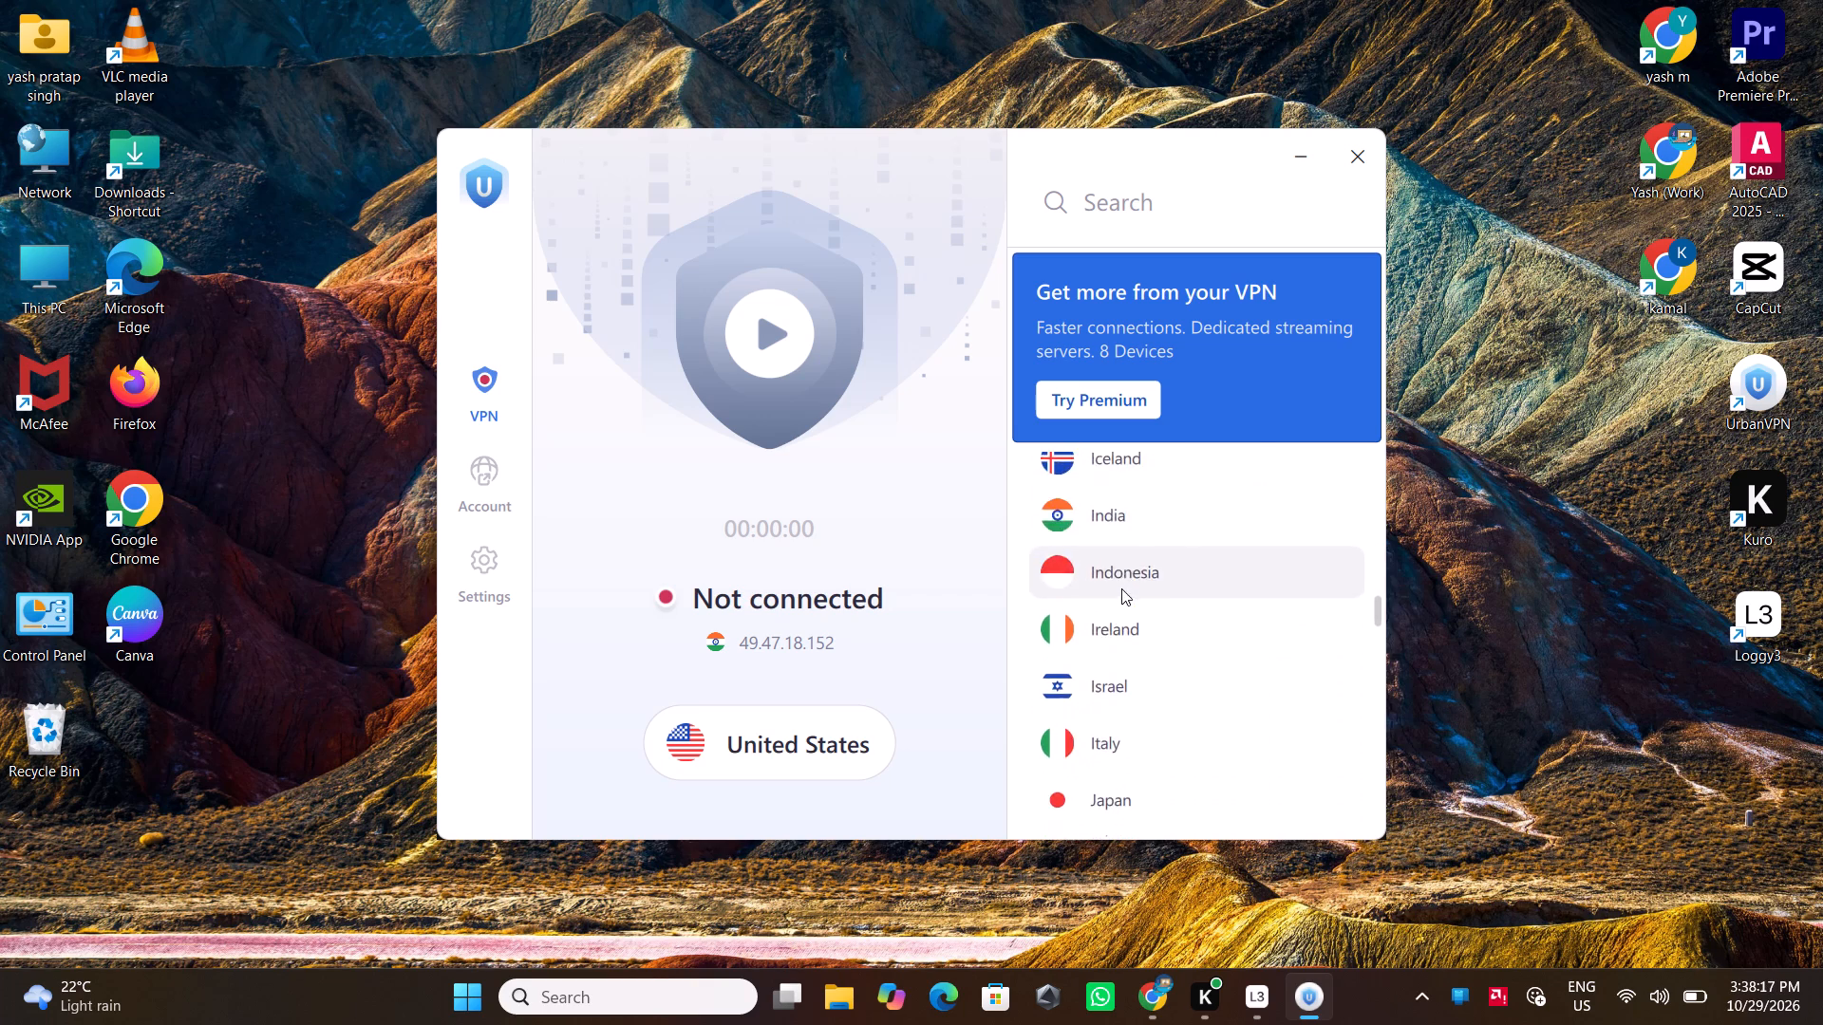
scroll(1121, 588, "down", 4)
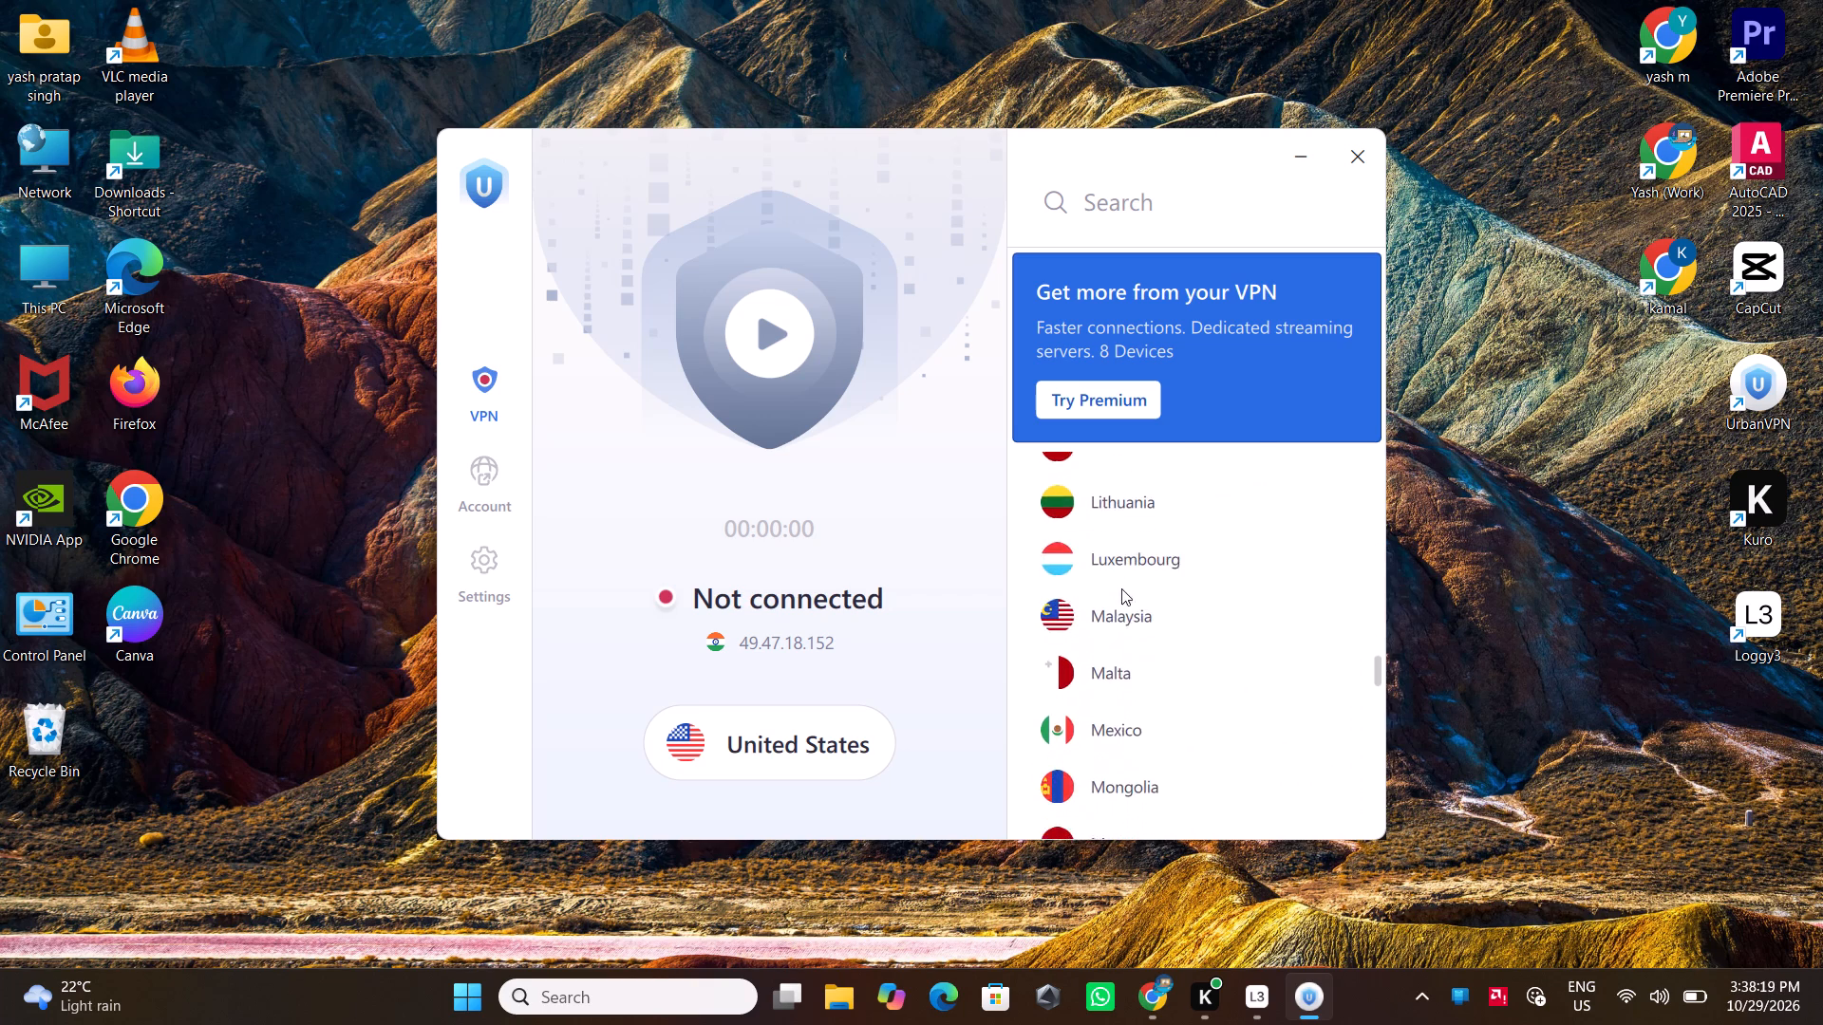
scroll(1121, 588, "down", 2)
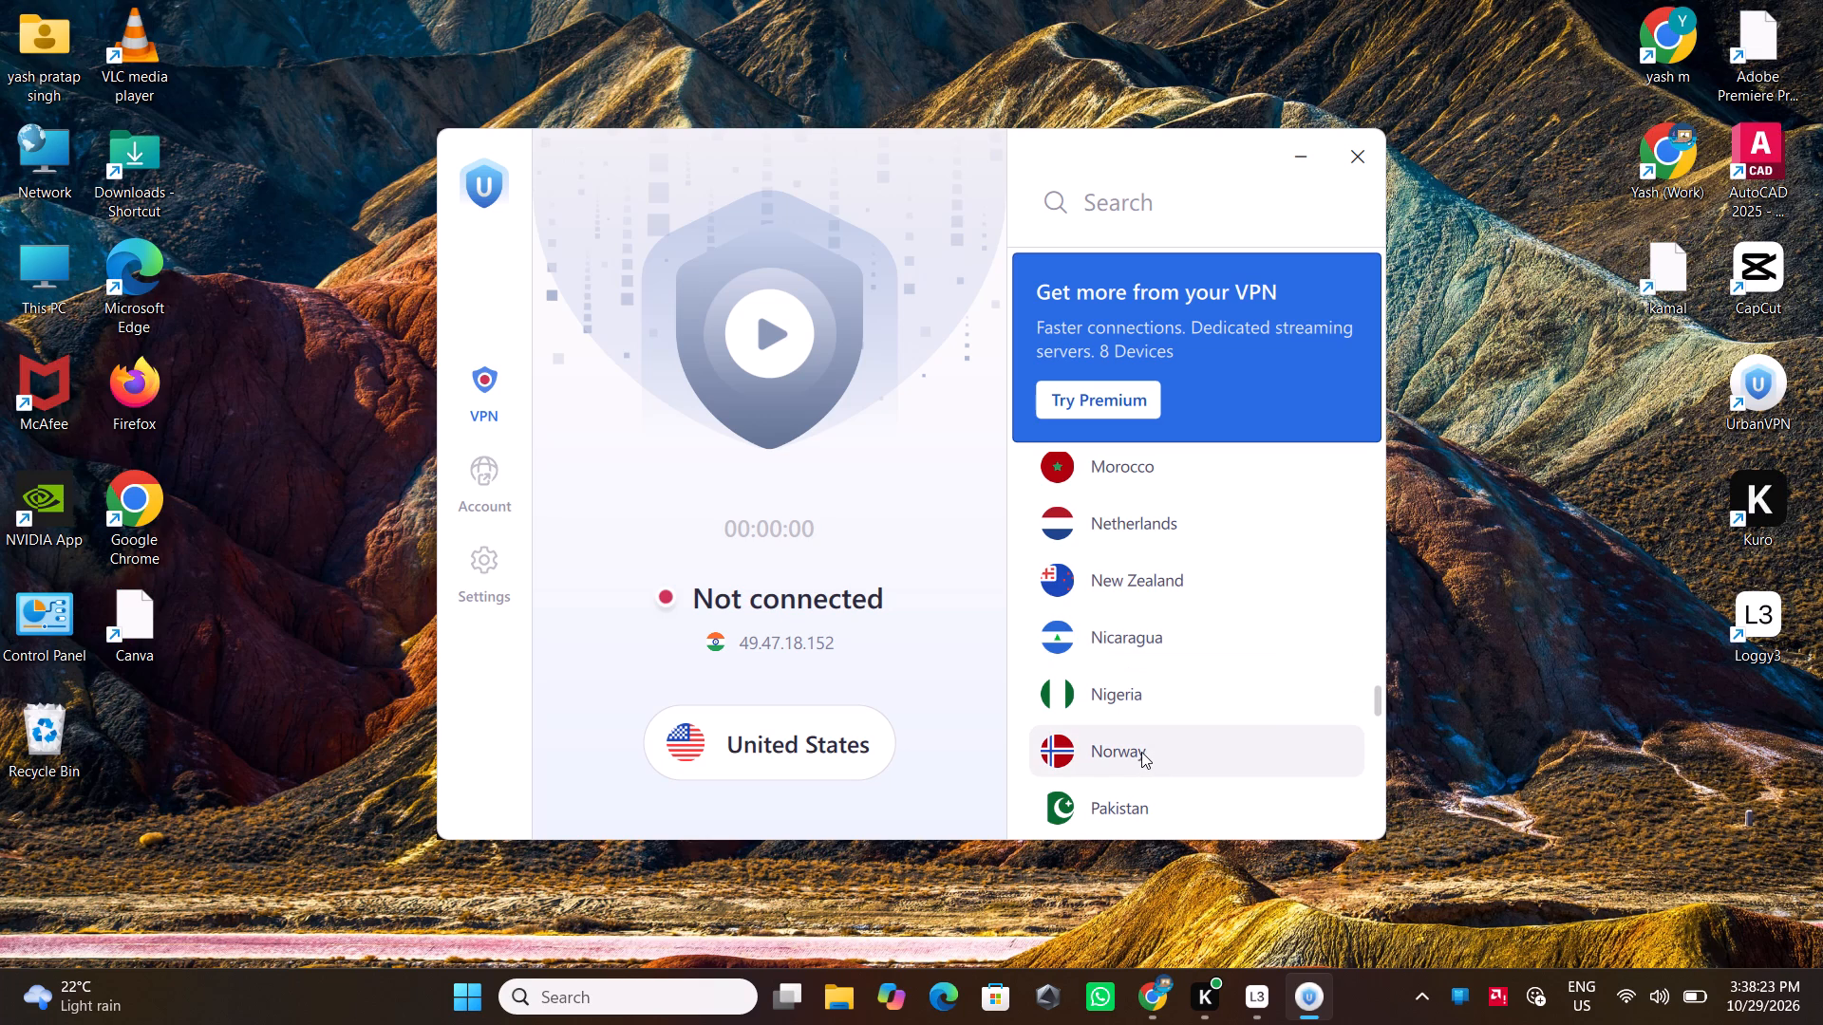
left_click(1110, 521)
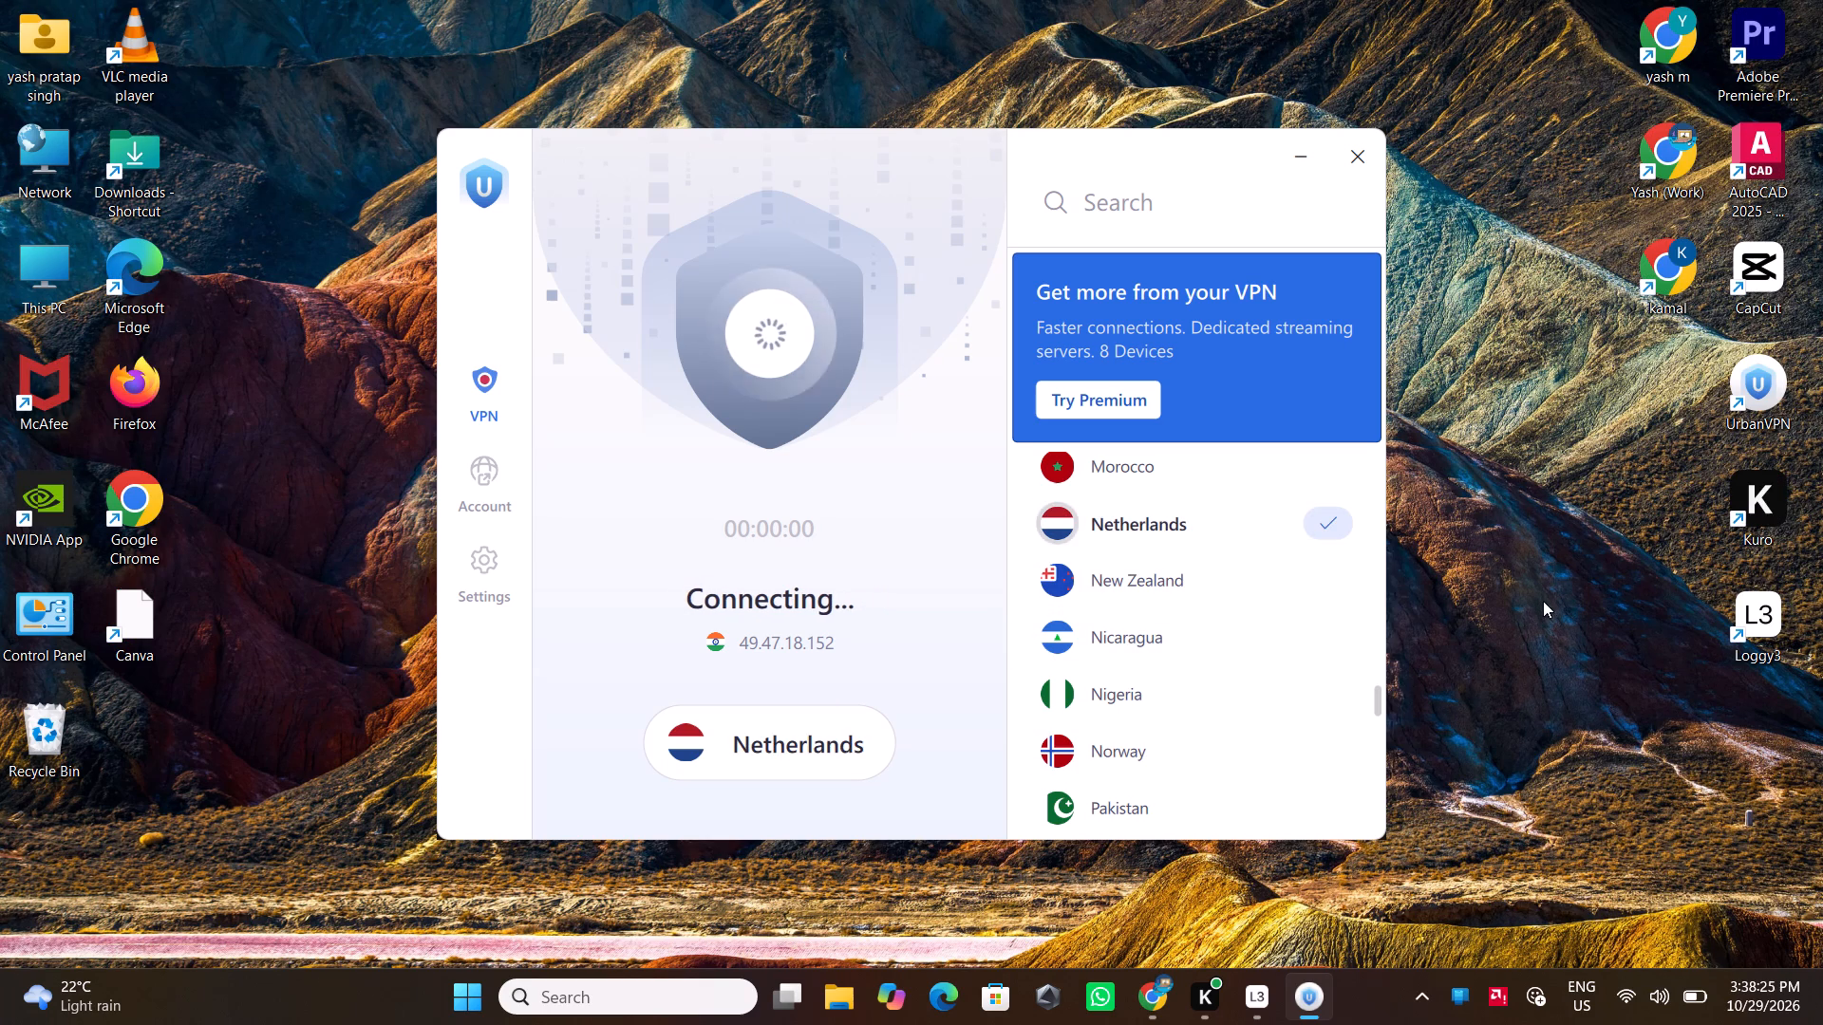
left_click(1327, 525)
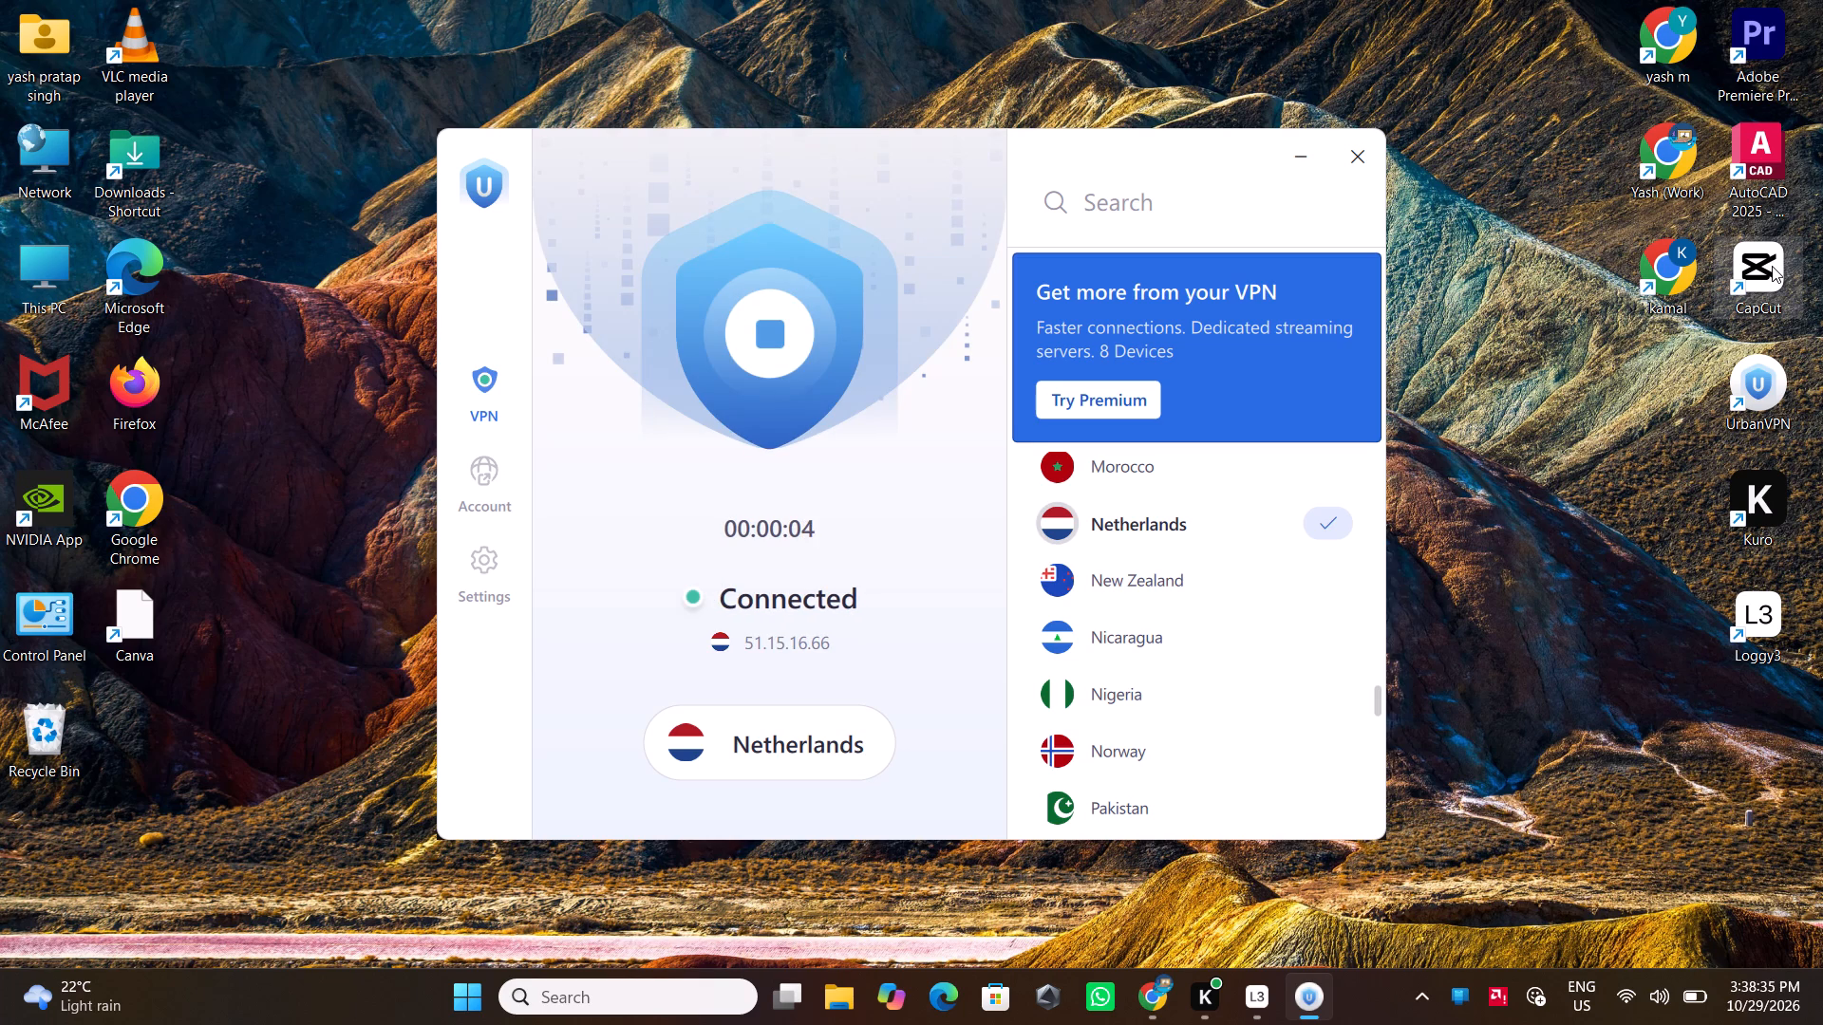
Launch CapCut from its desktop shortcut.
double_click(1772, 266)
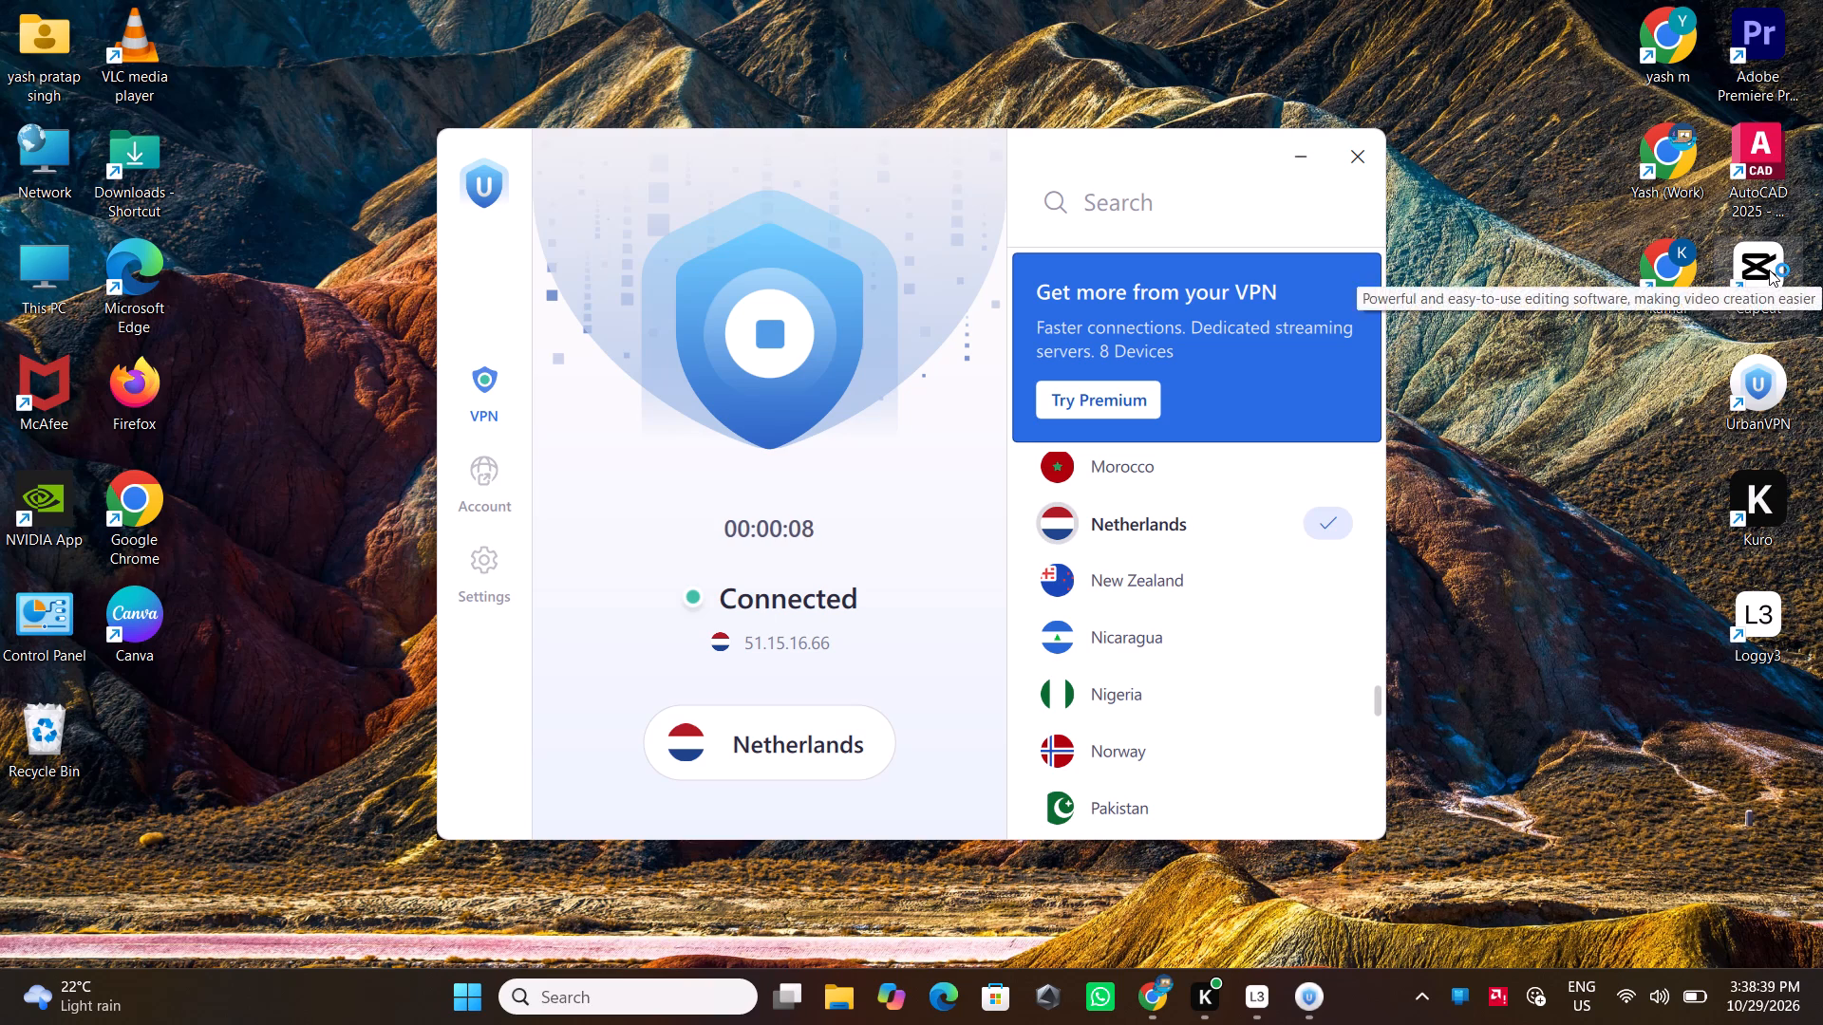
double_click(1769, 270)
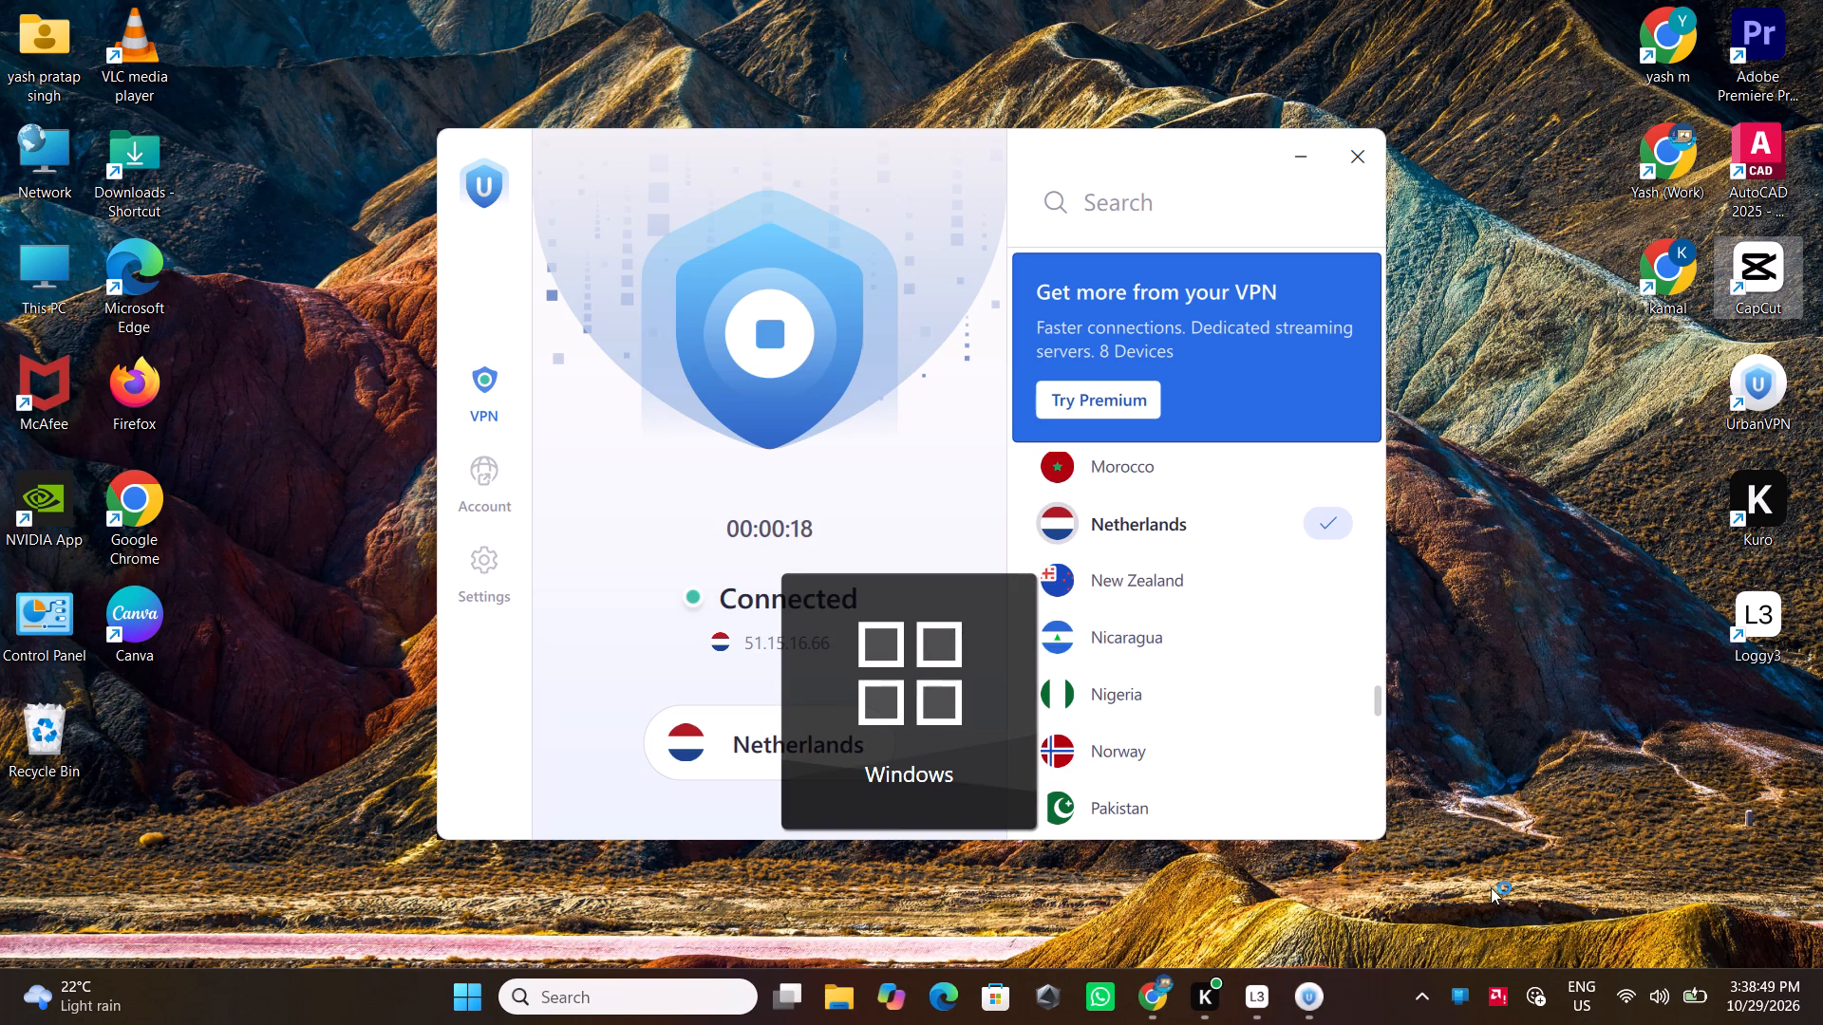
Raise the screen brightness to about the middle of its range in the quick settings.
left_click(1685, 1004)
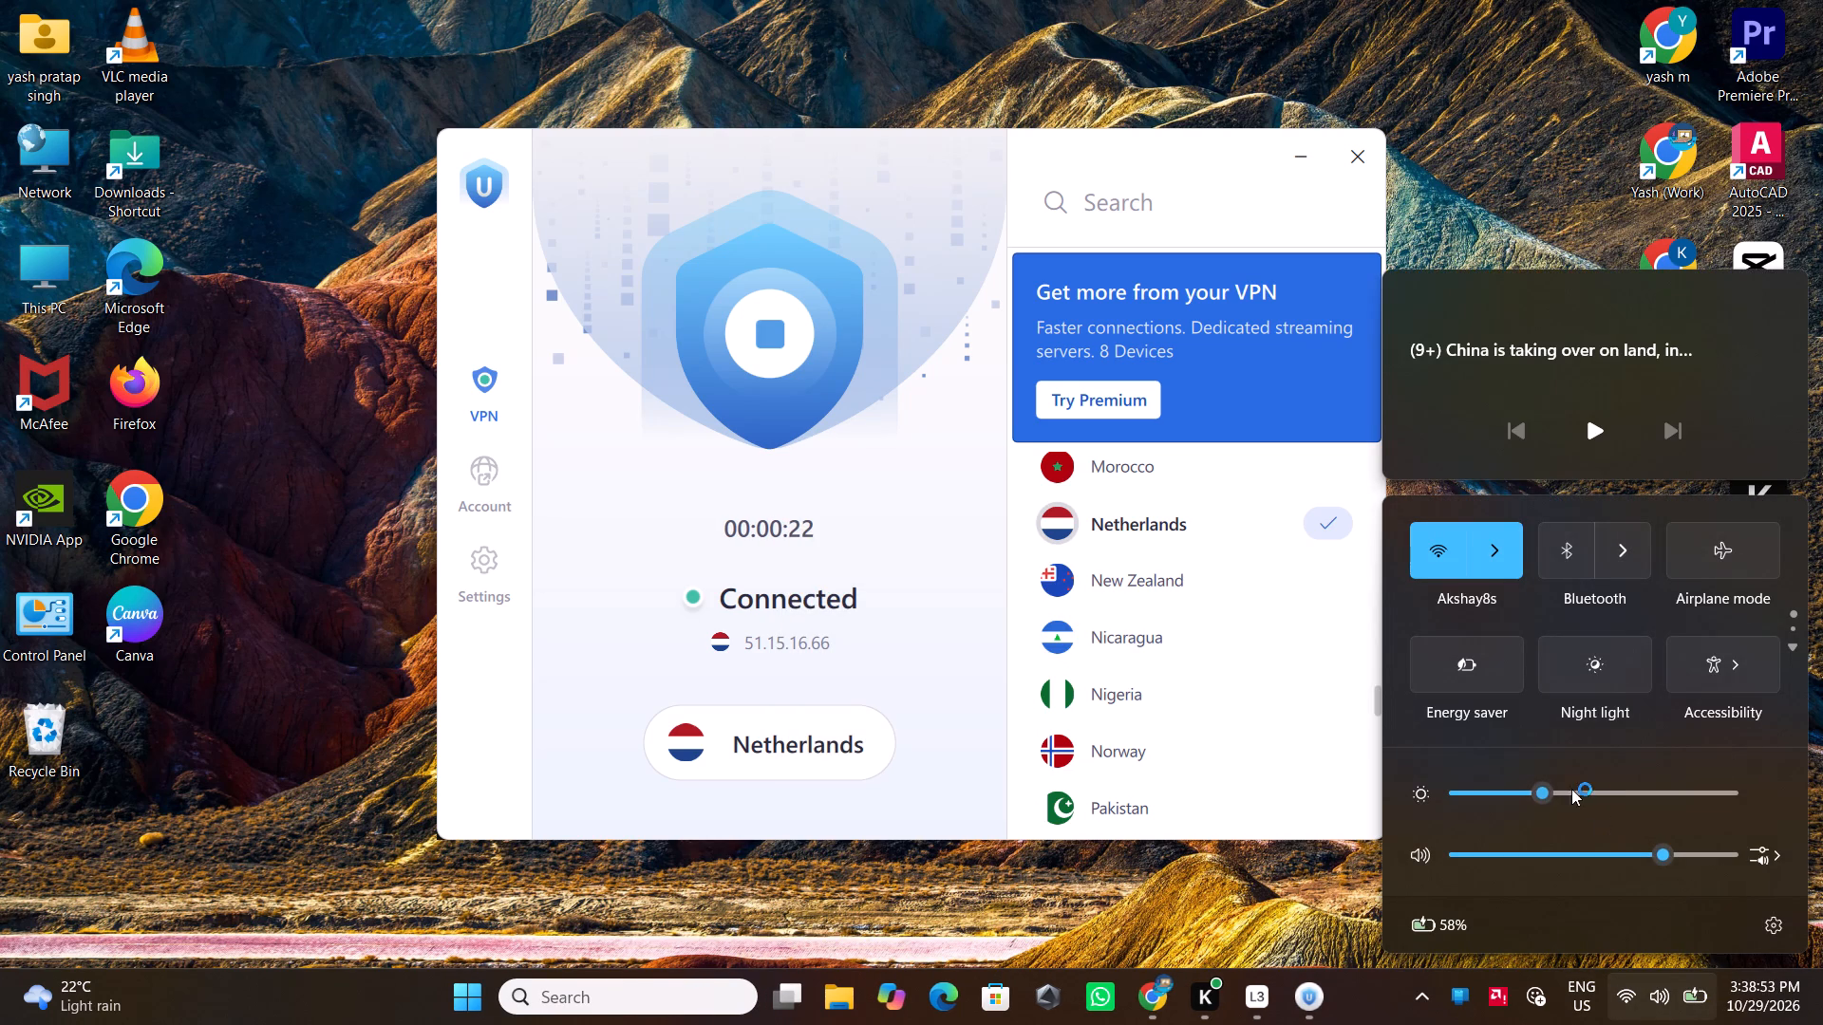
left_click(1588, 790)
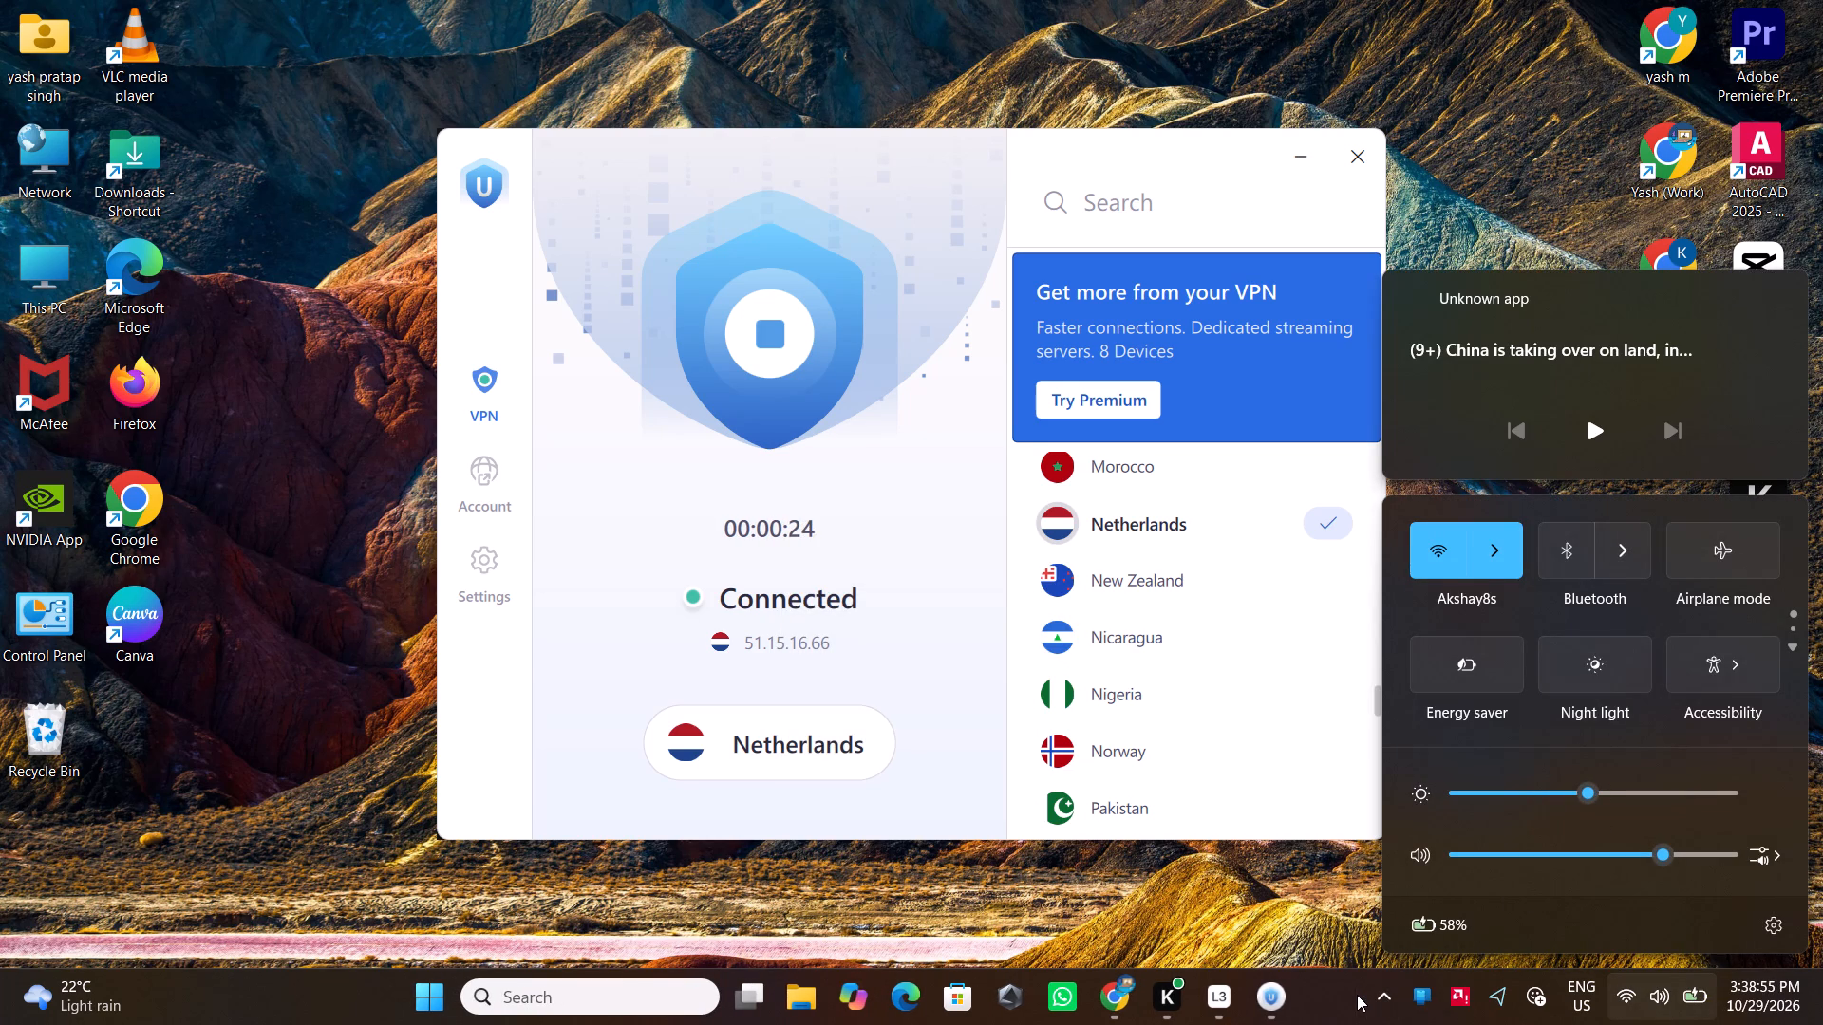
left_click(1357, 995)
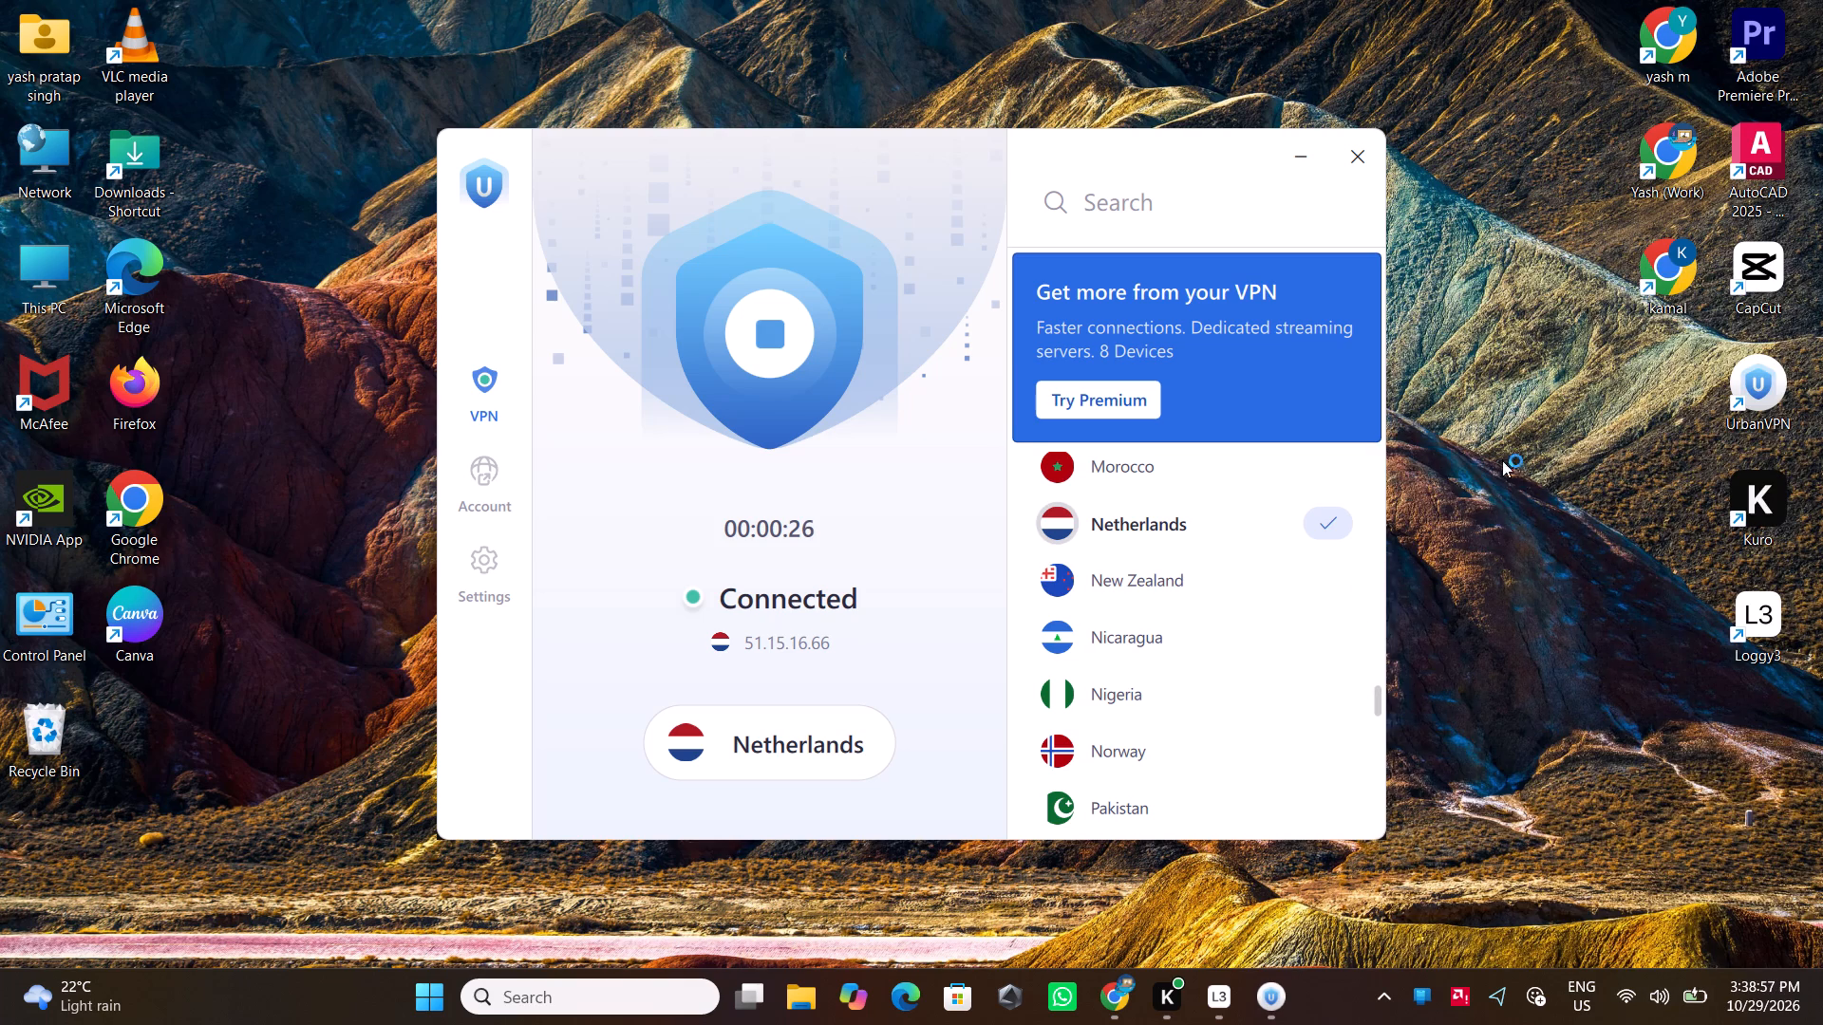
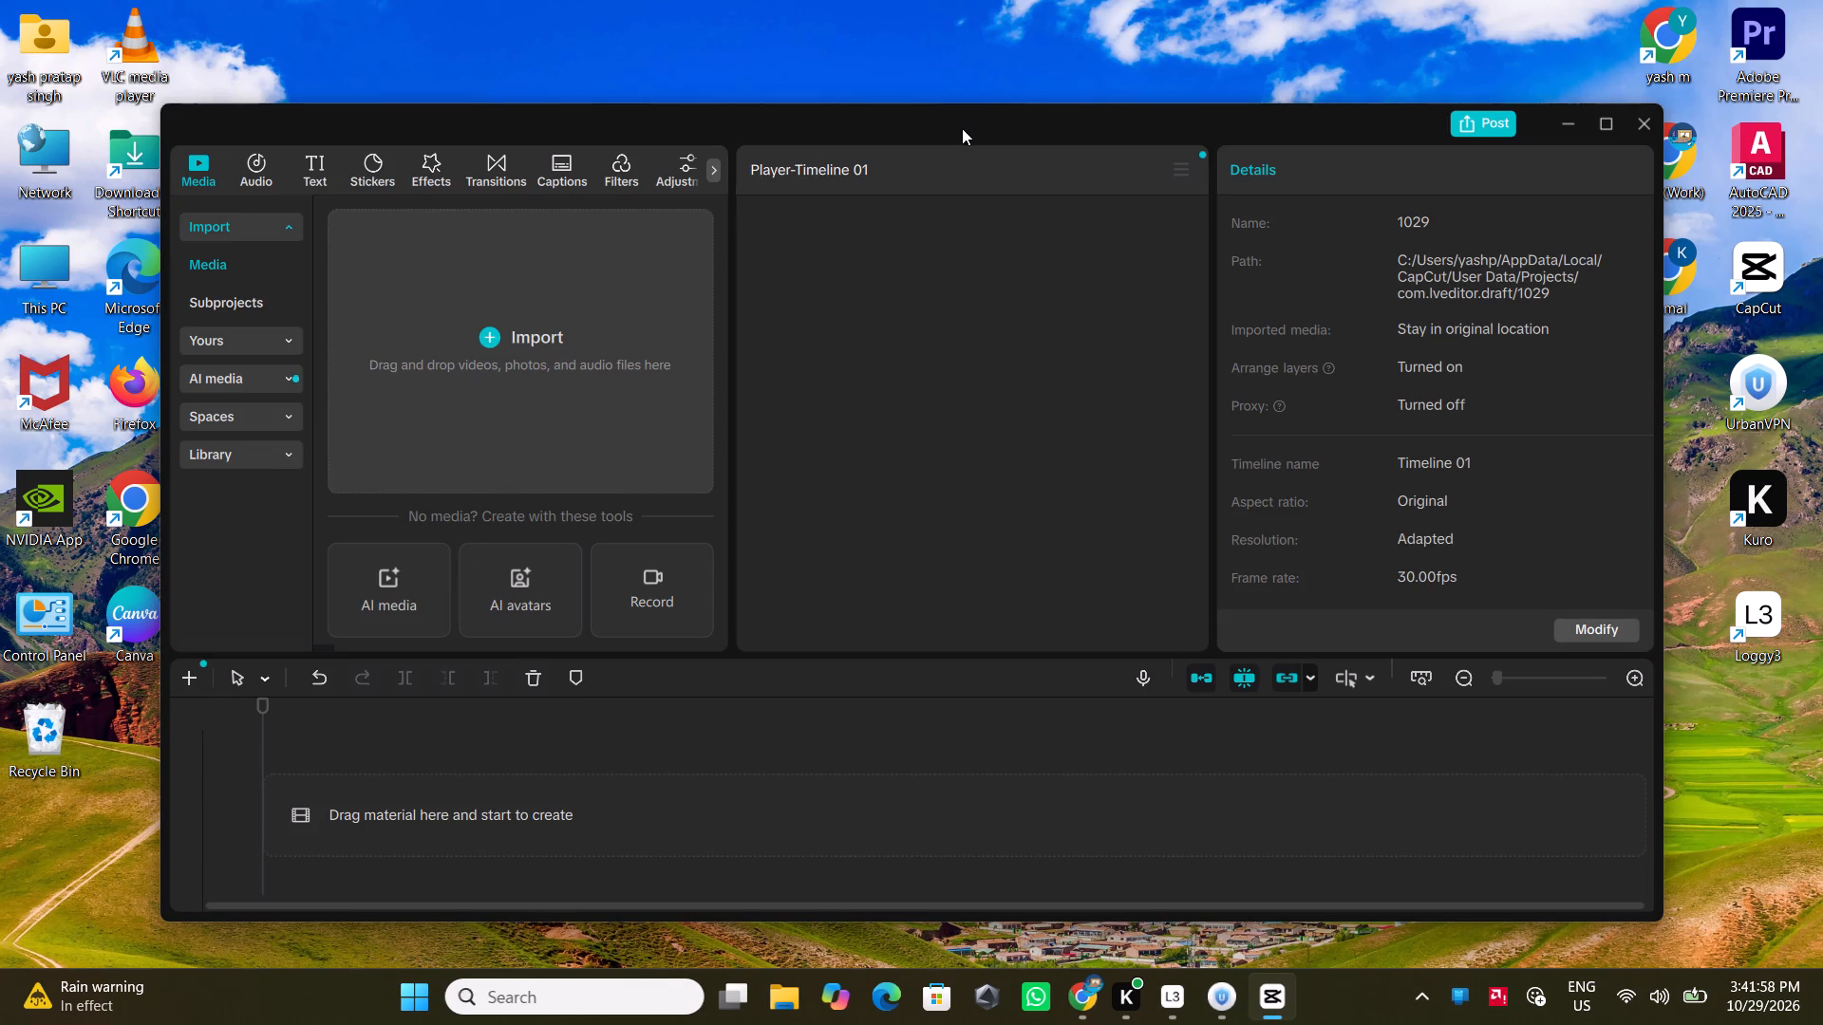
Import the "k sh" video from the Downloads folder into the project's media.
left_click(595, 347)
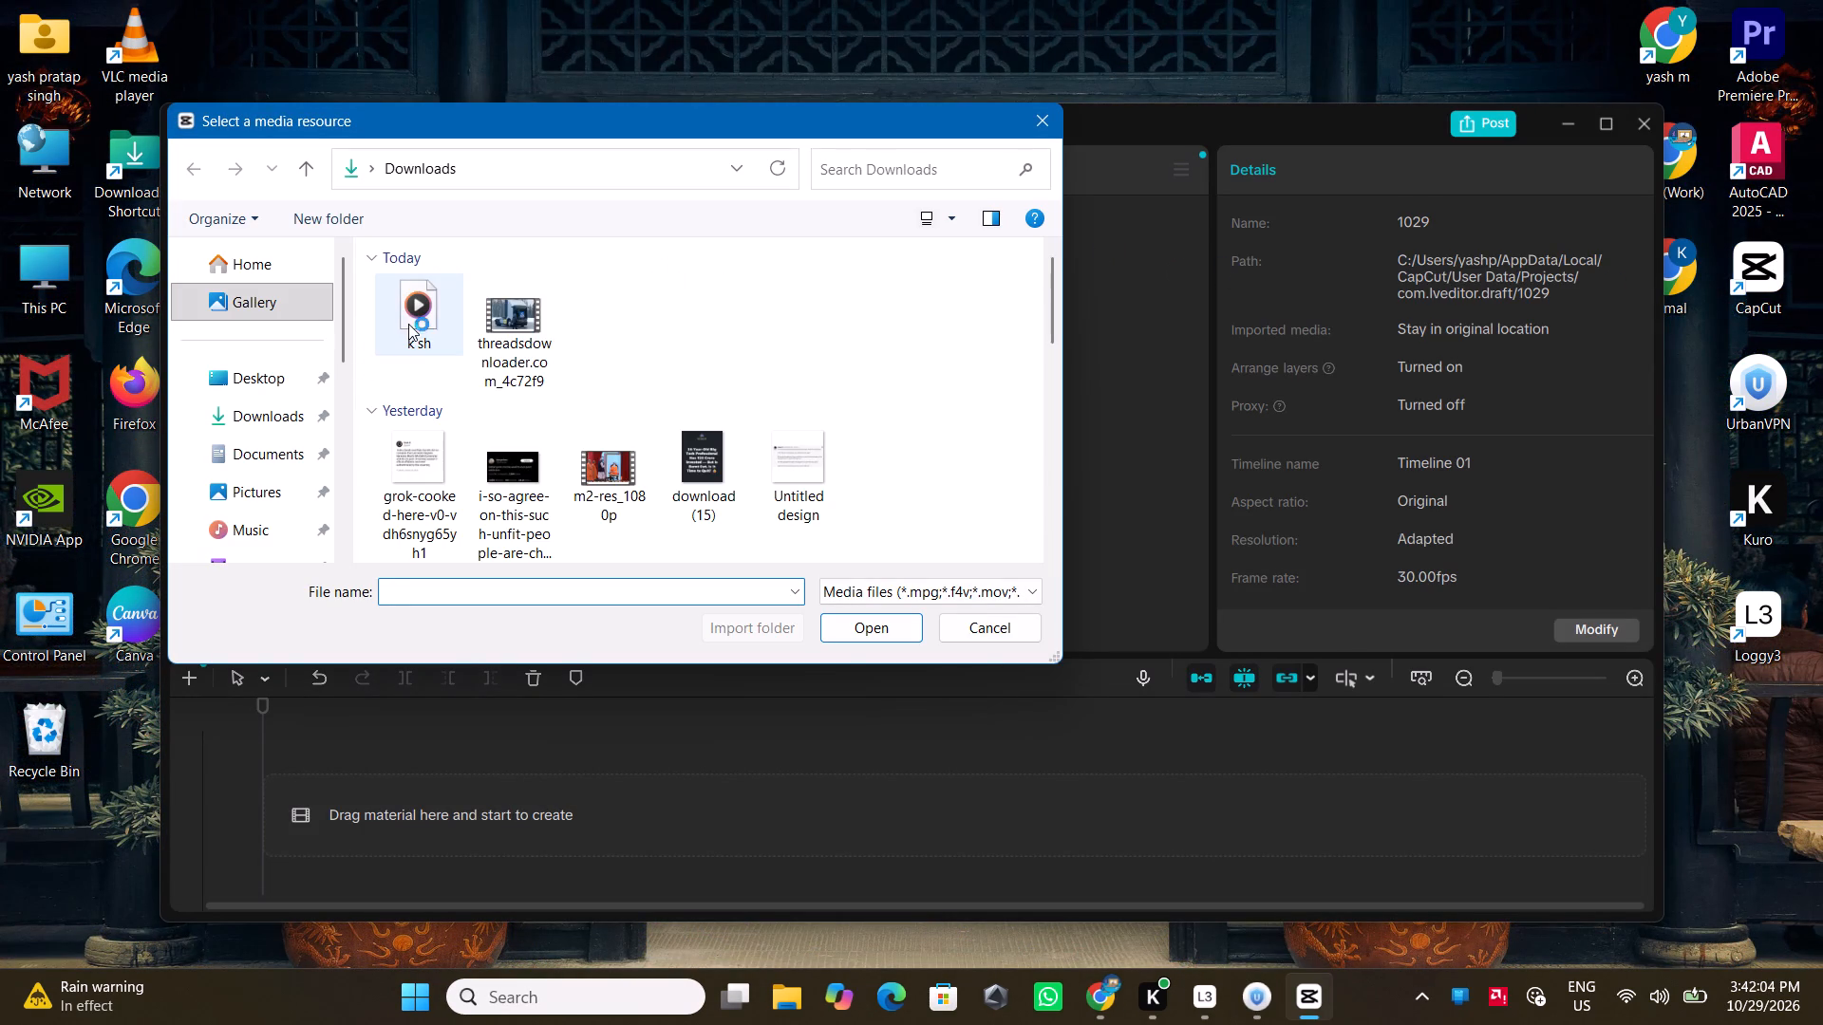
left_click(408, 324)
left_click(855, 629)
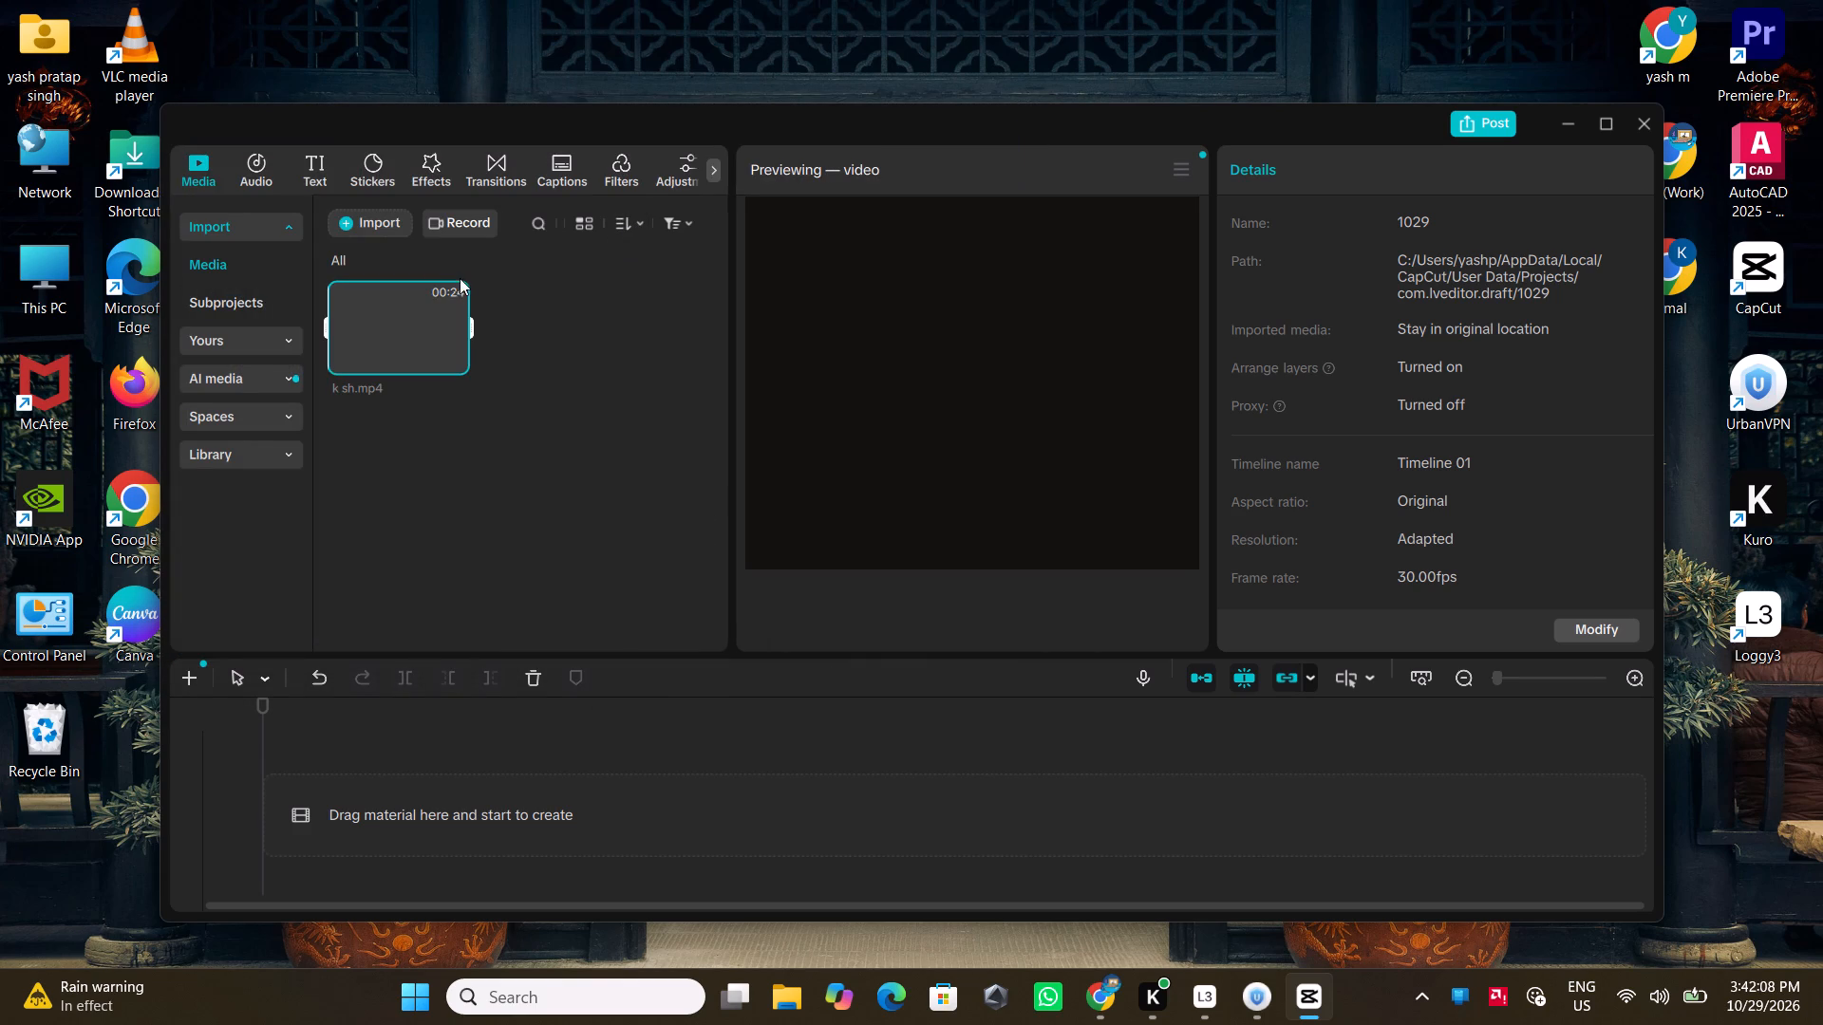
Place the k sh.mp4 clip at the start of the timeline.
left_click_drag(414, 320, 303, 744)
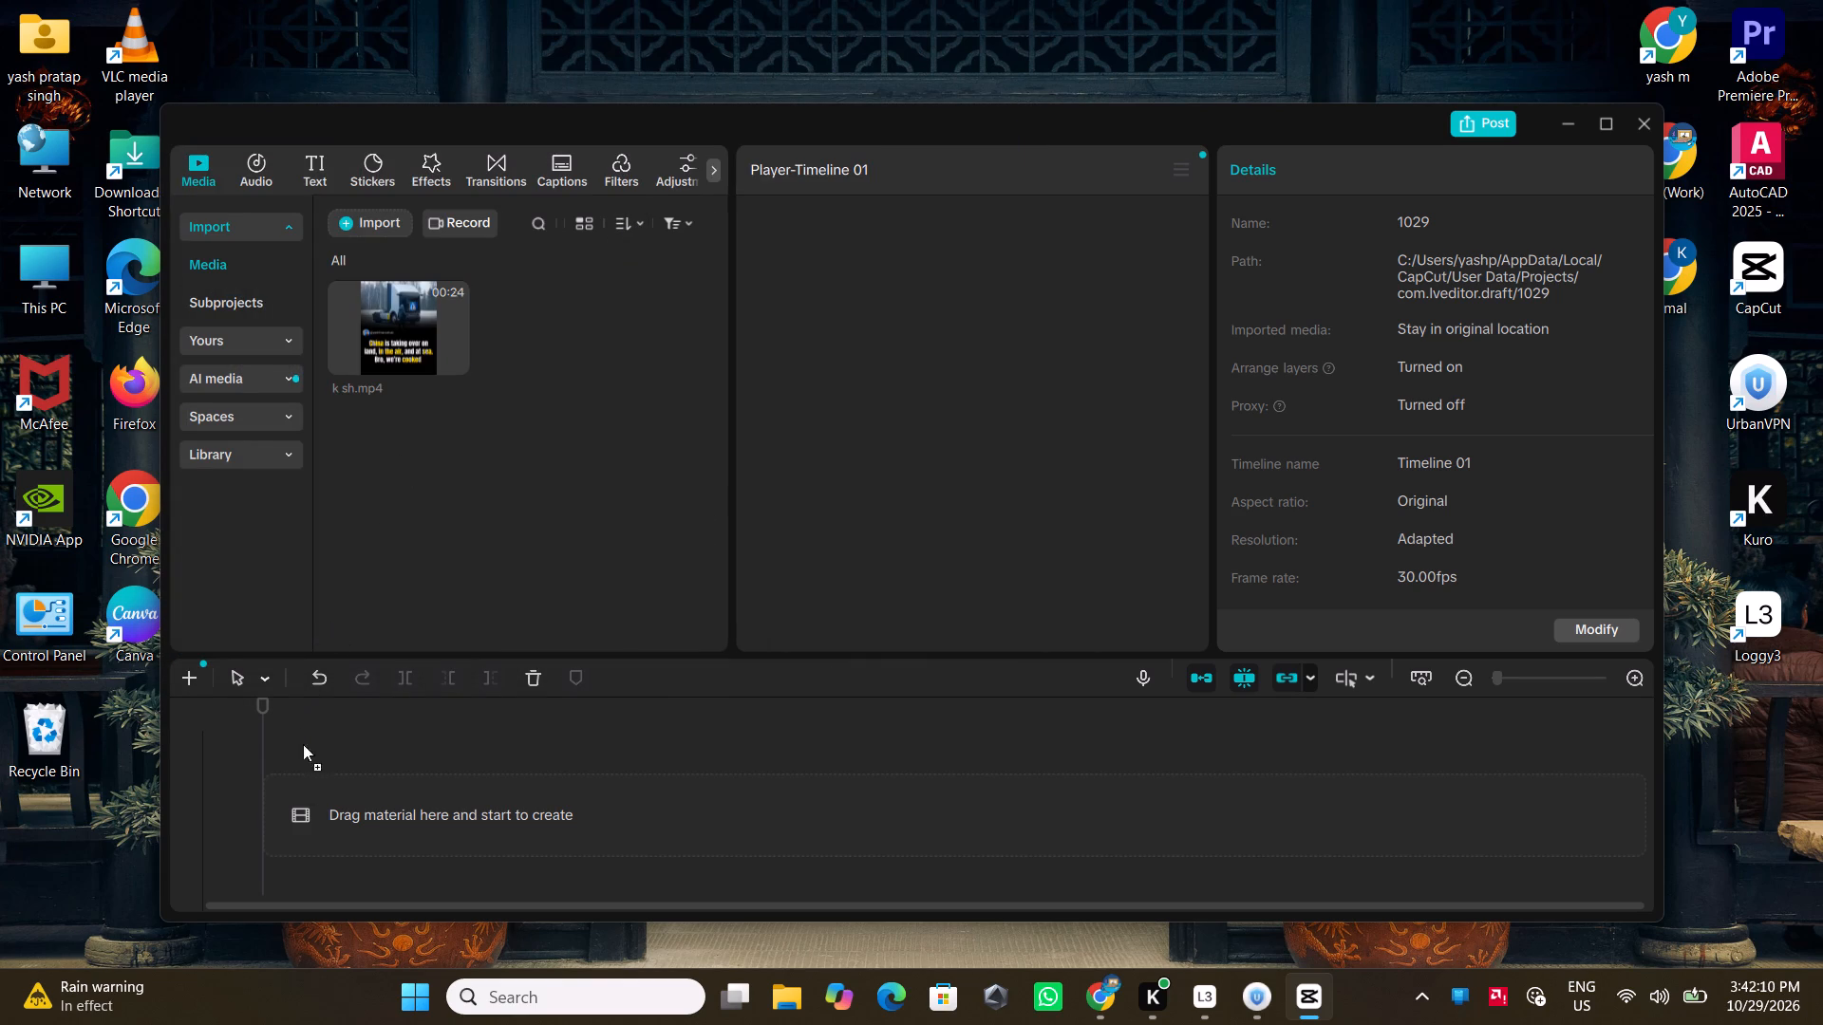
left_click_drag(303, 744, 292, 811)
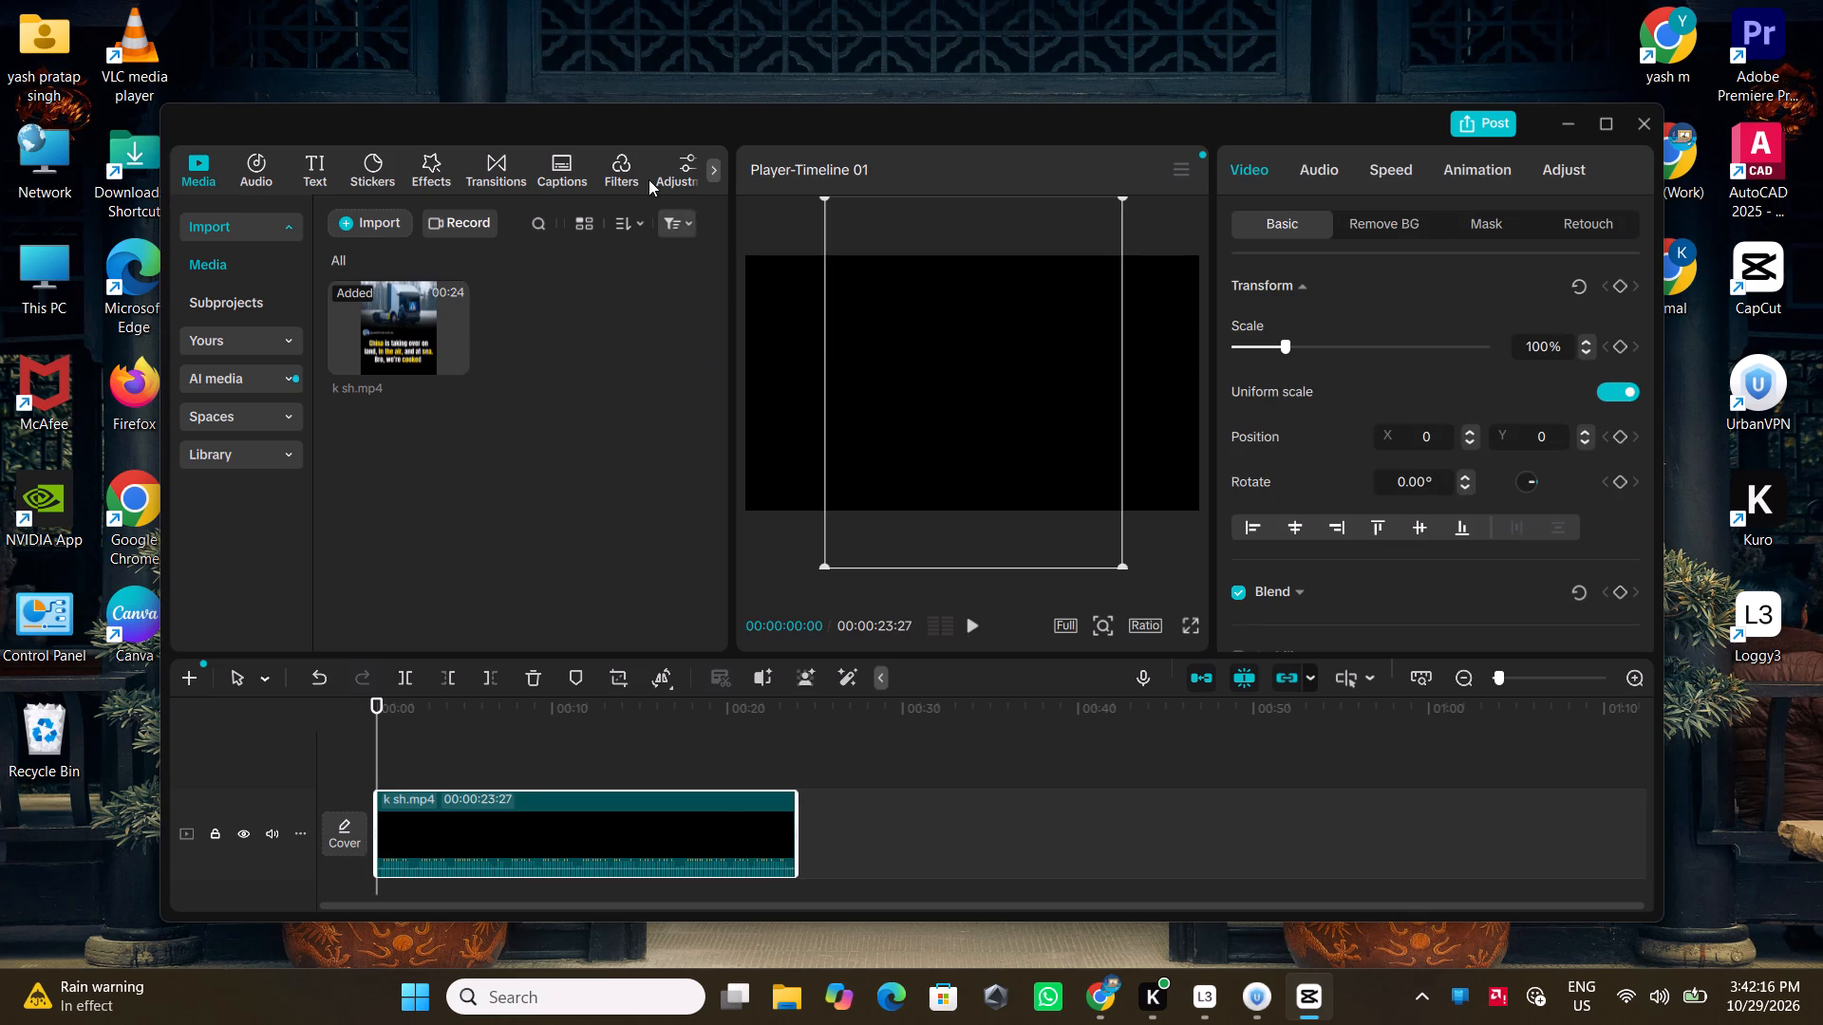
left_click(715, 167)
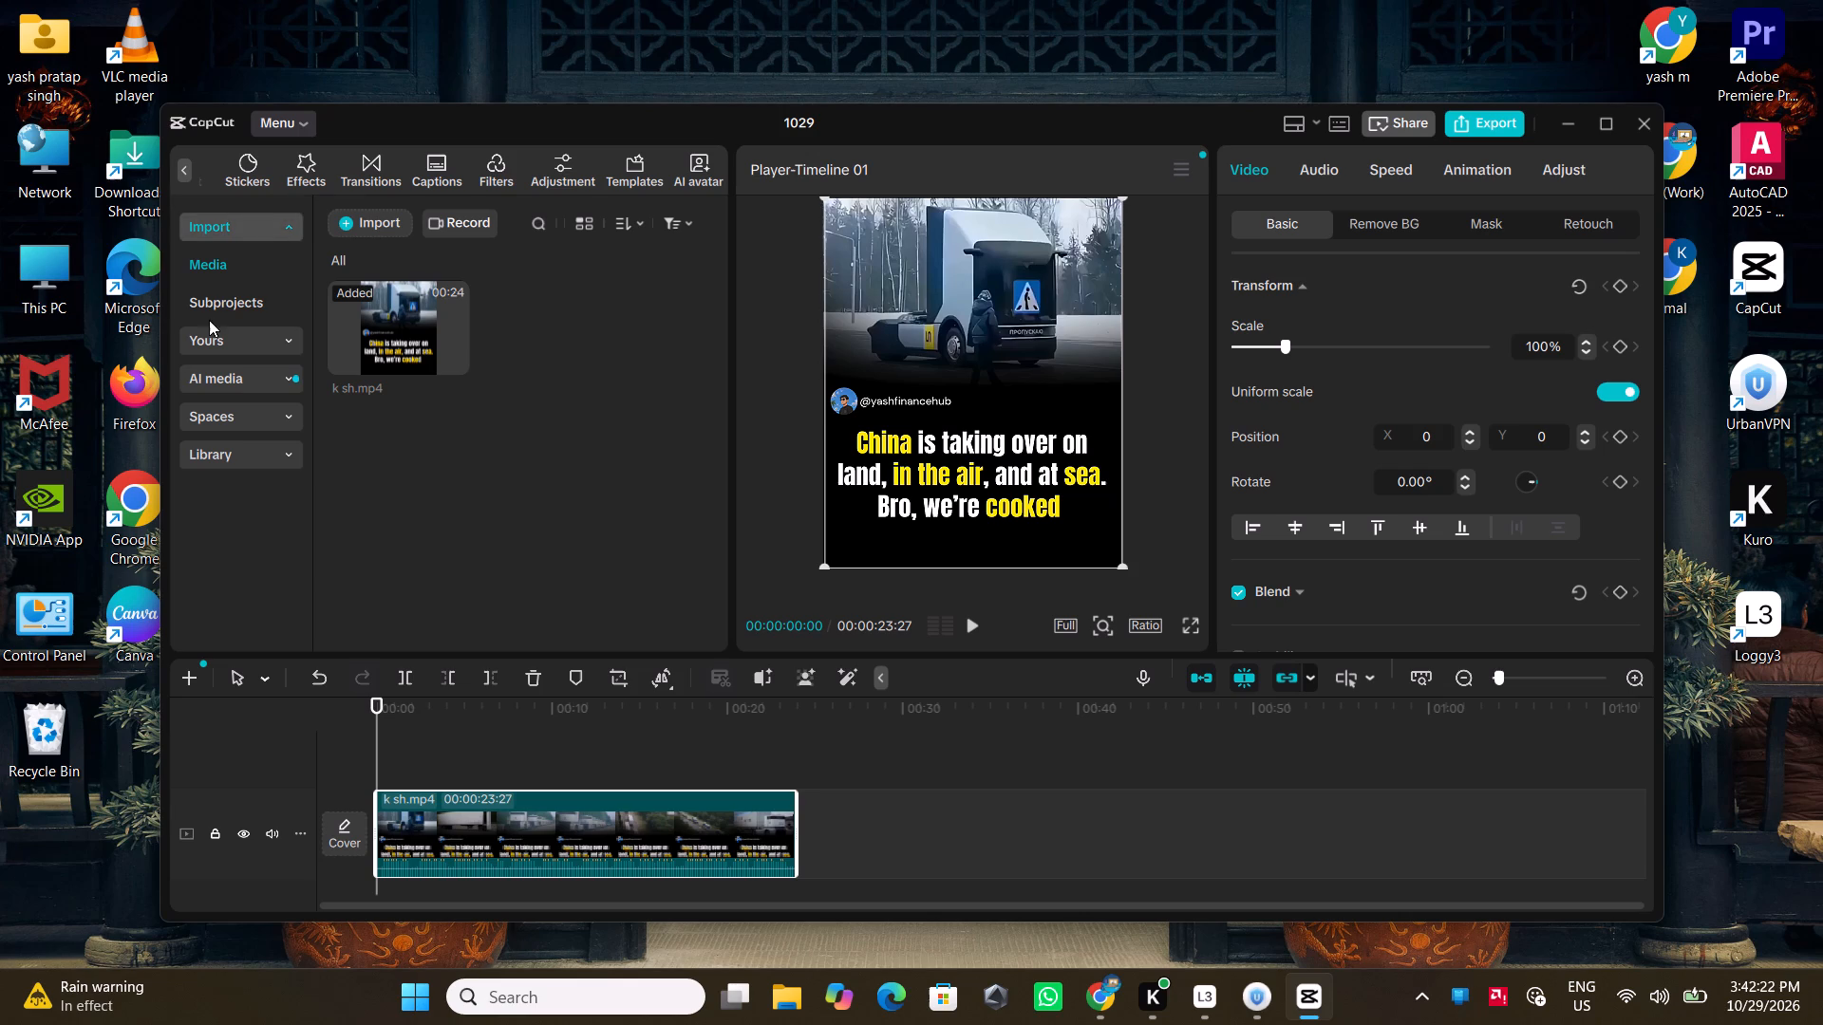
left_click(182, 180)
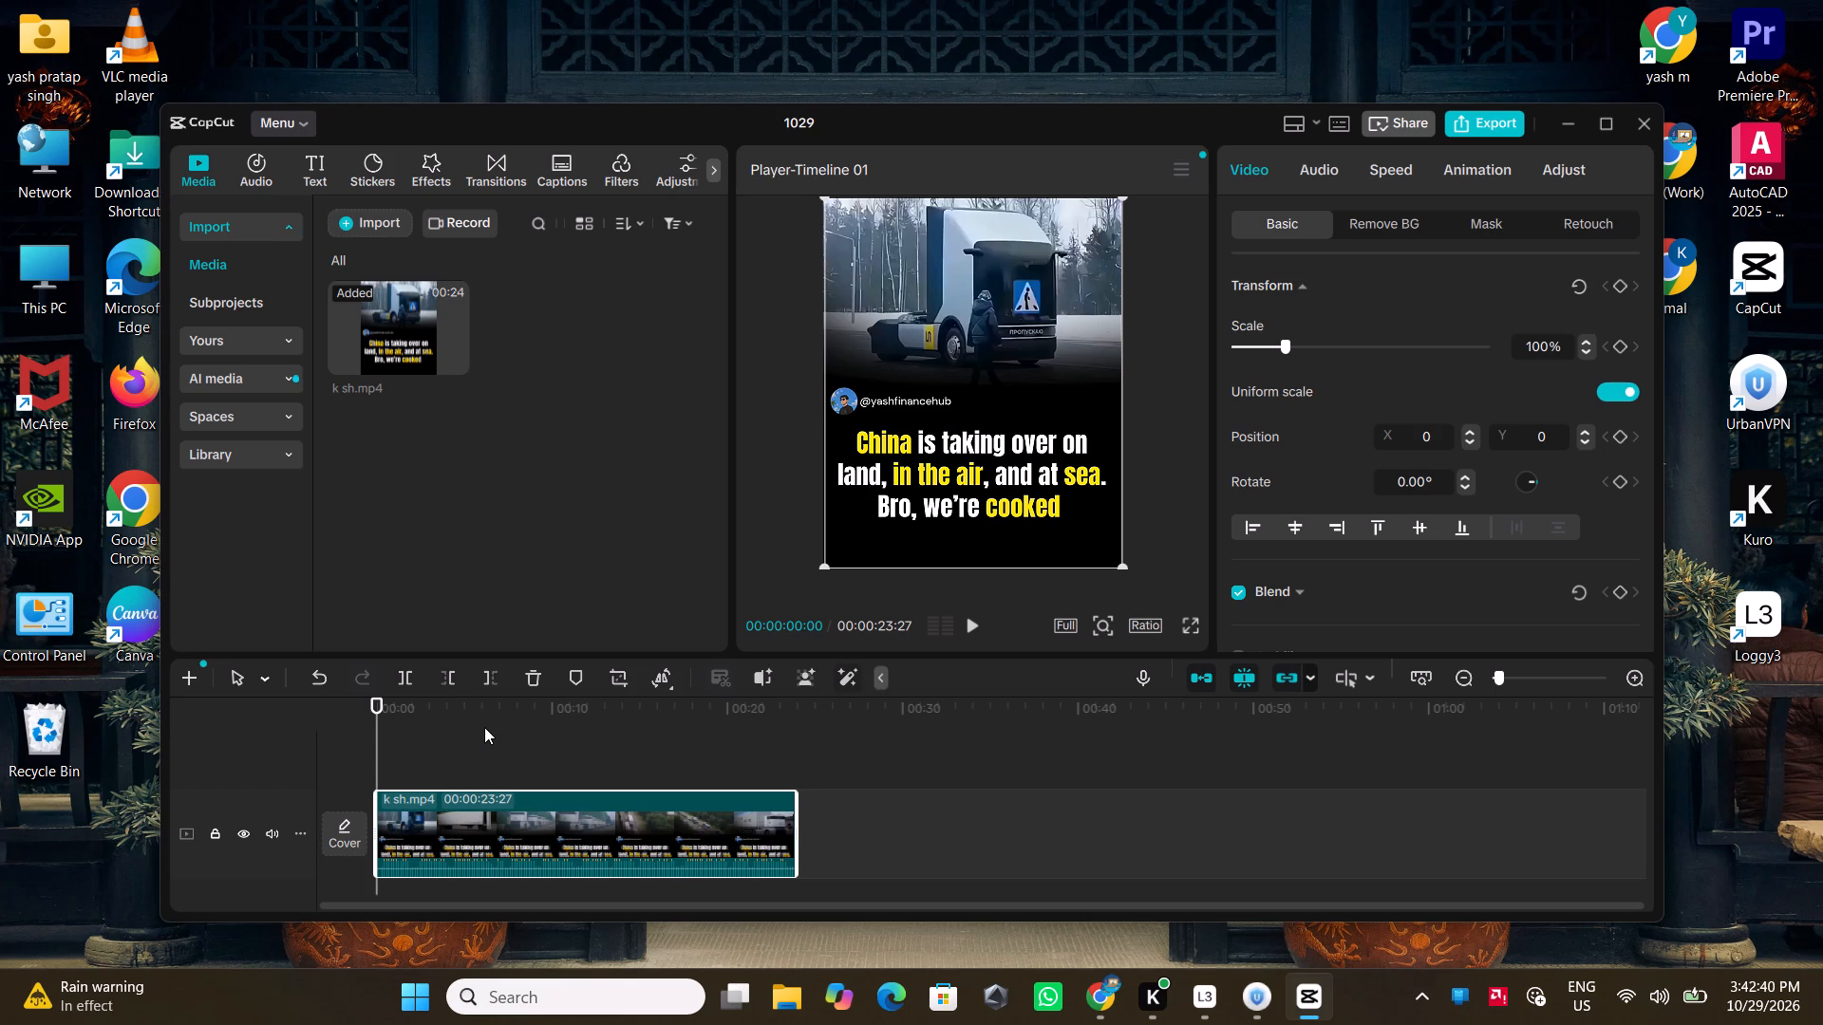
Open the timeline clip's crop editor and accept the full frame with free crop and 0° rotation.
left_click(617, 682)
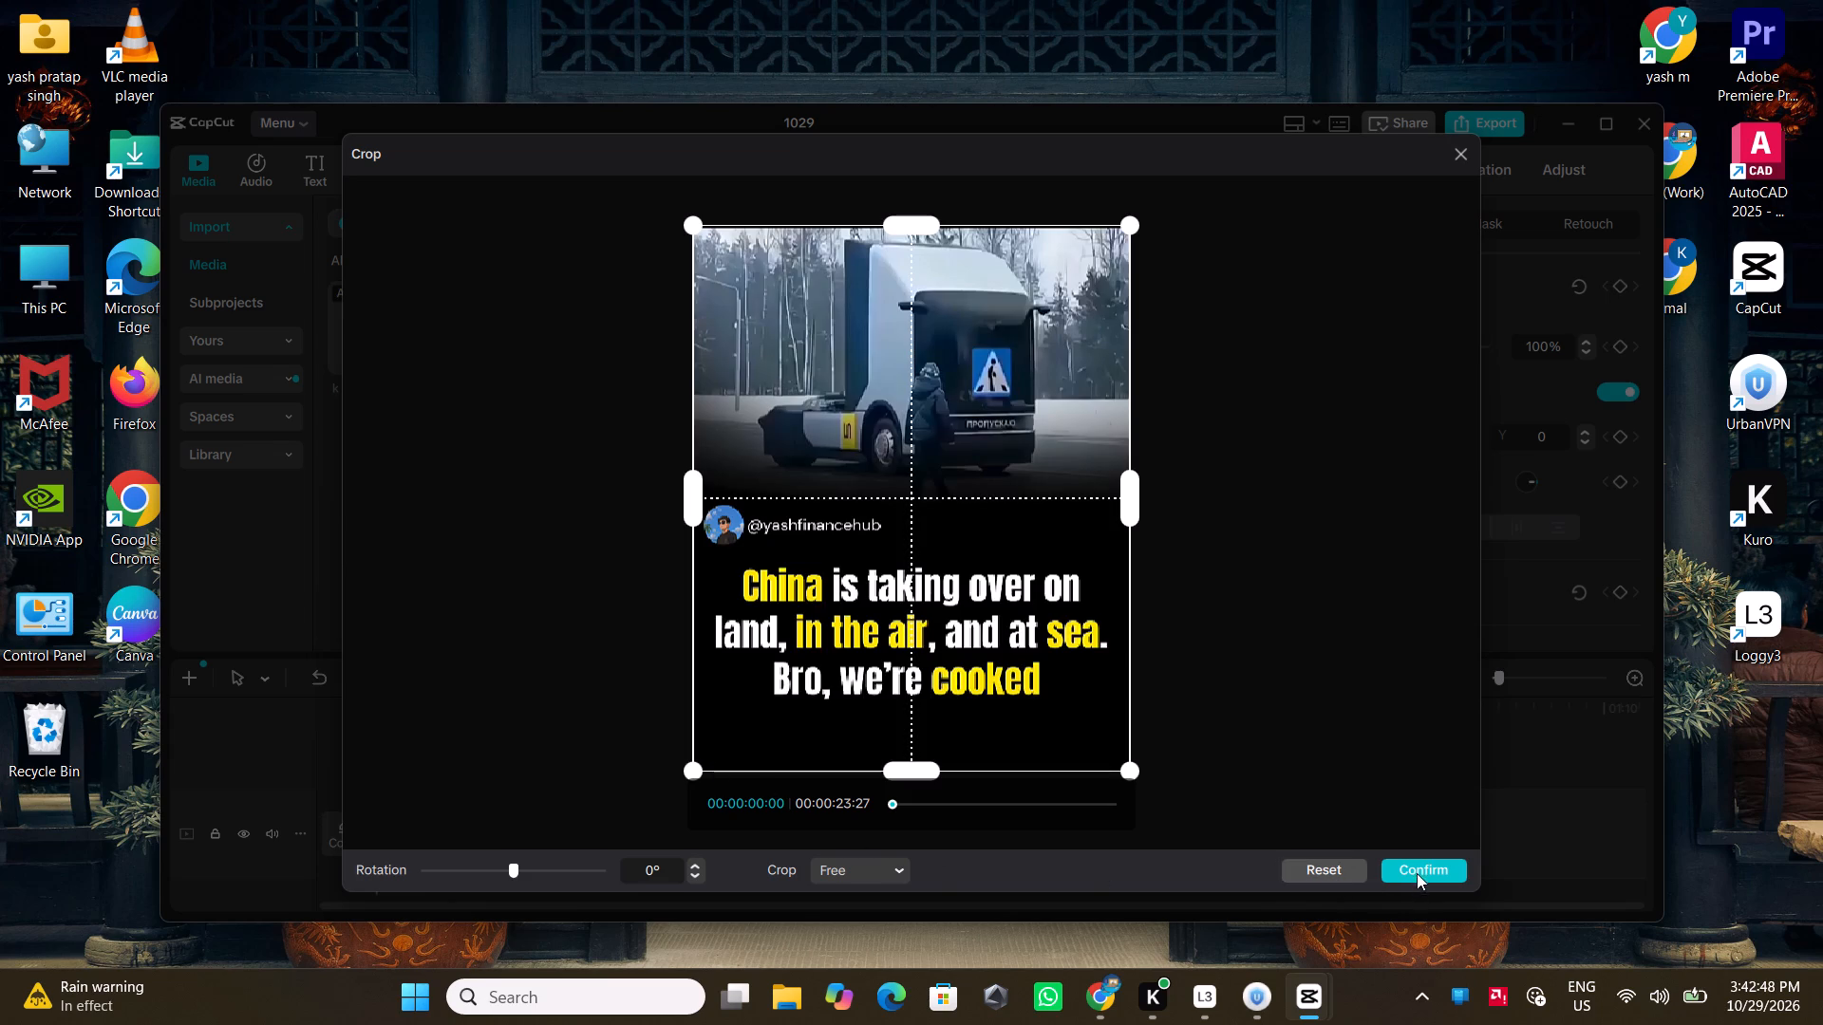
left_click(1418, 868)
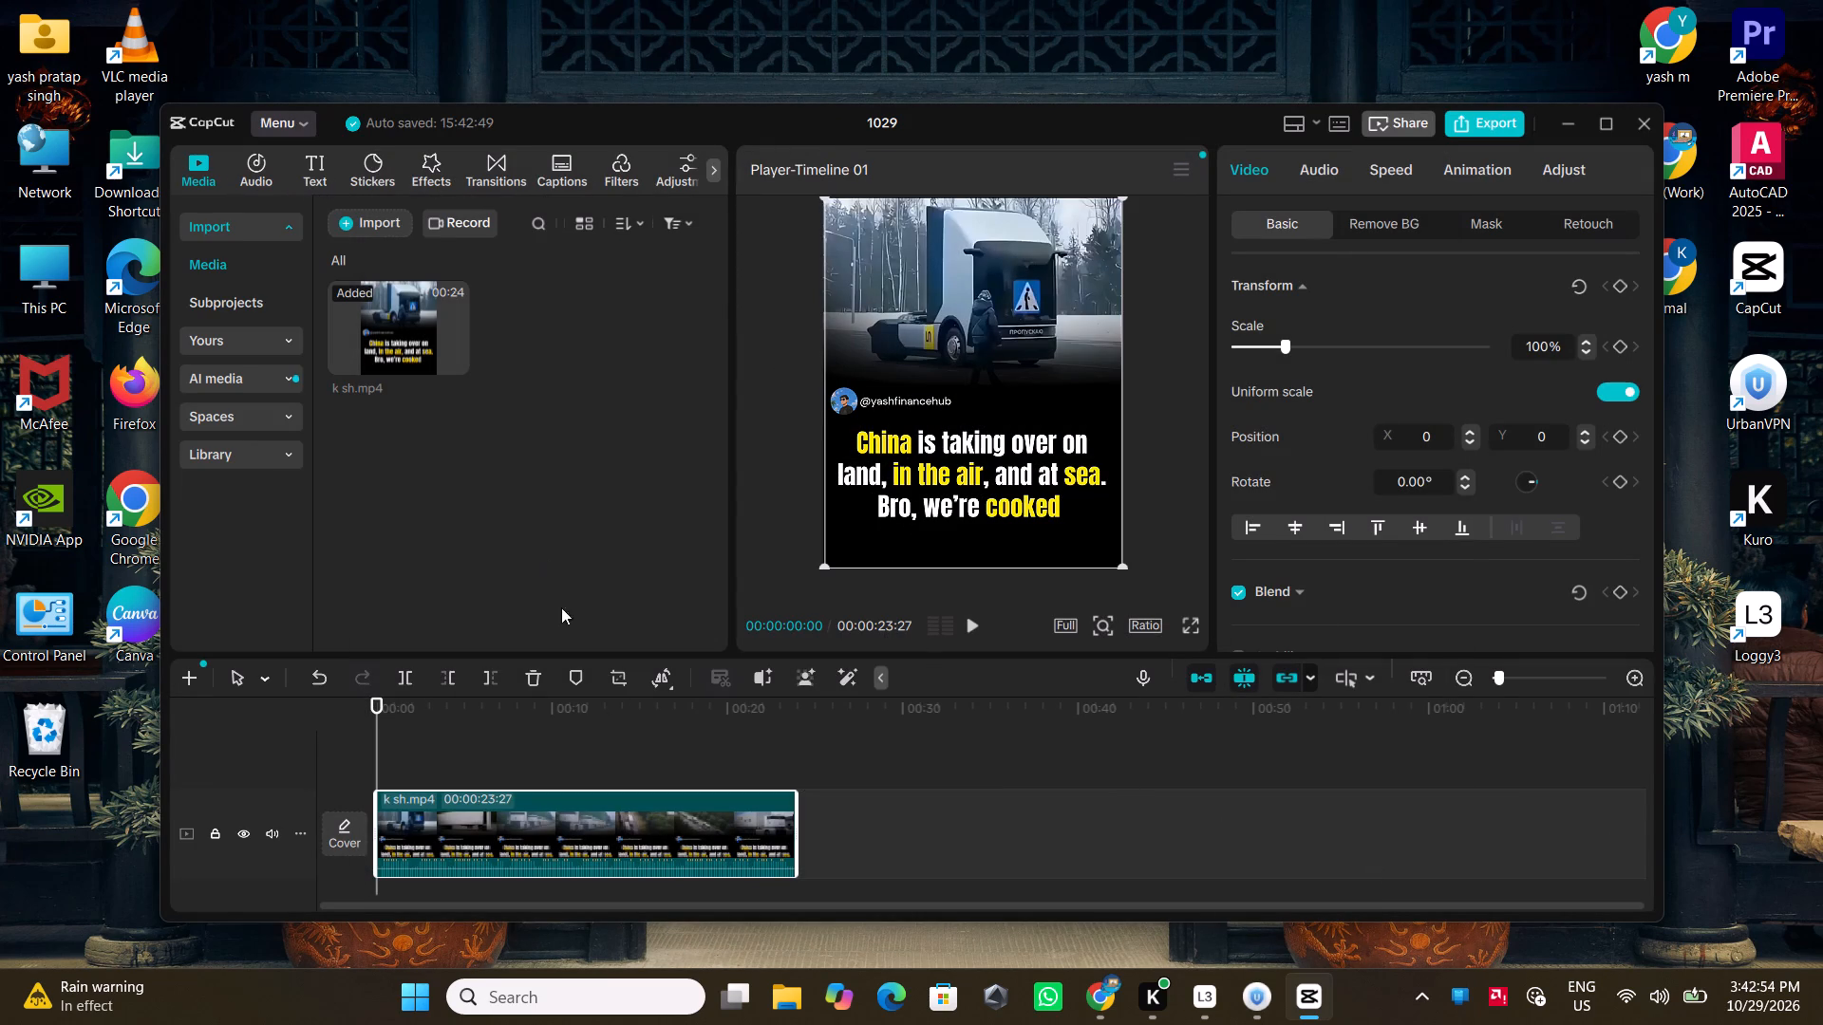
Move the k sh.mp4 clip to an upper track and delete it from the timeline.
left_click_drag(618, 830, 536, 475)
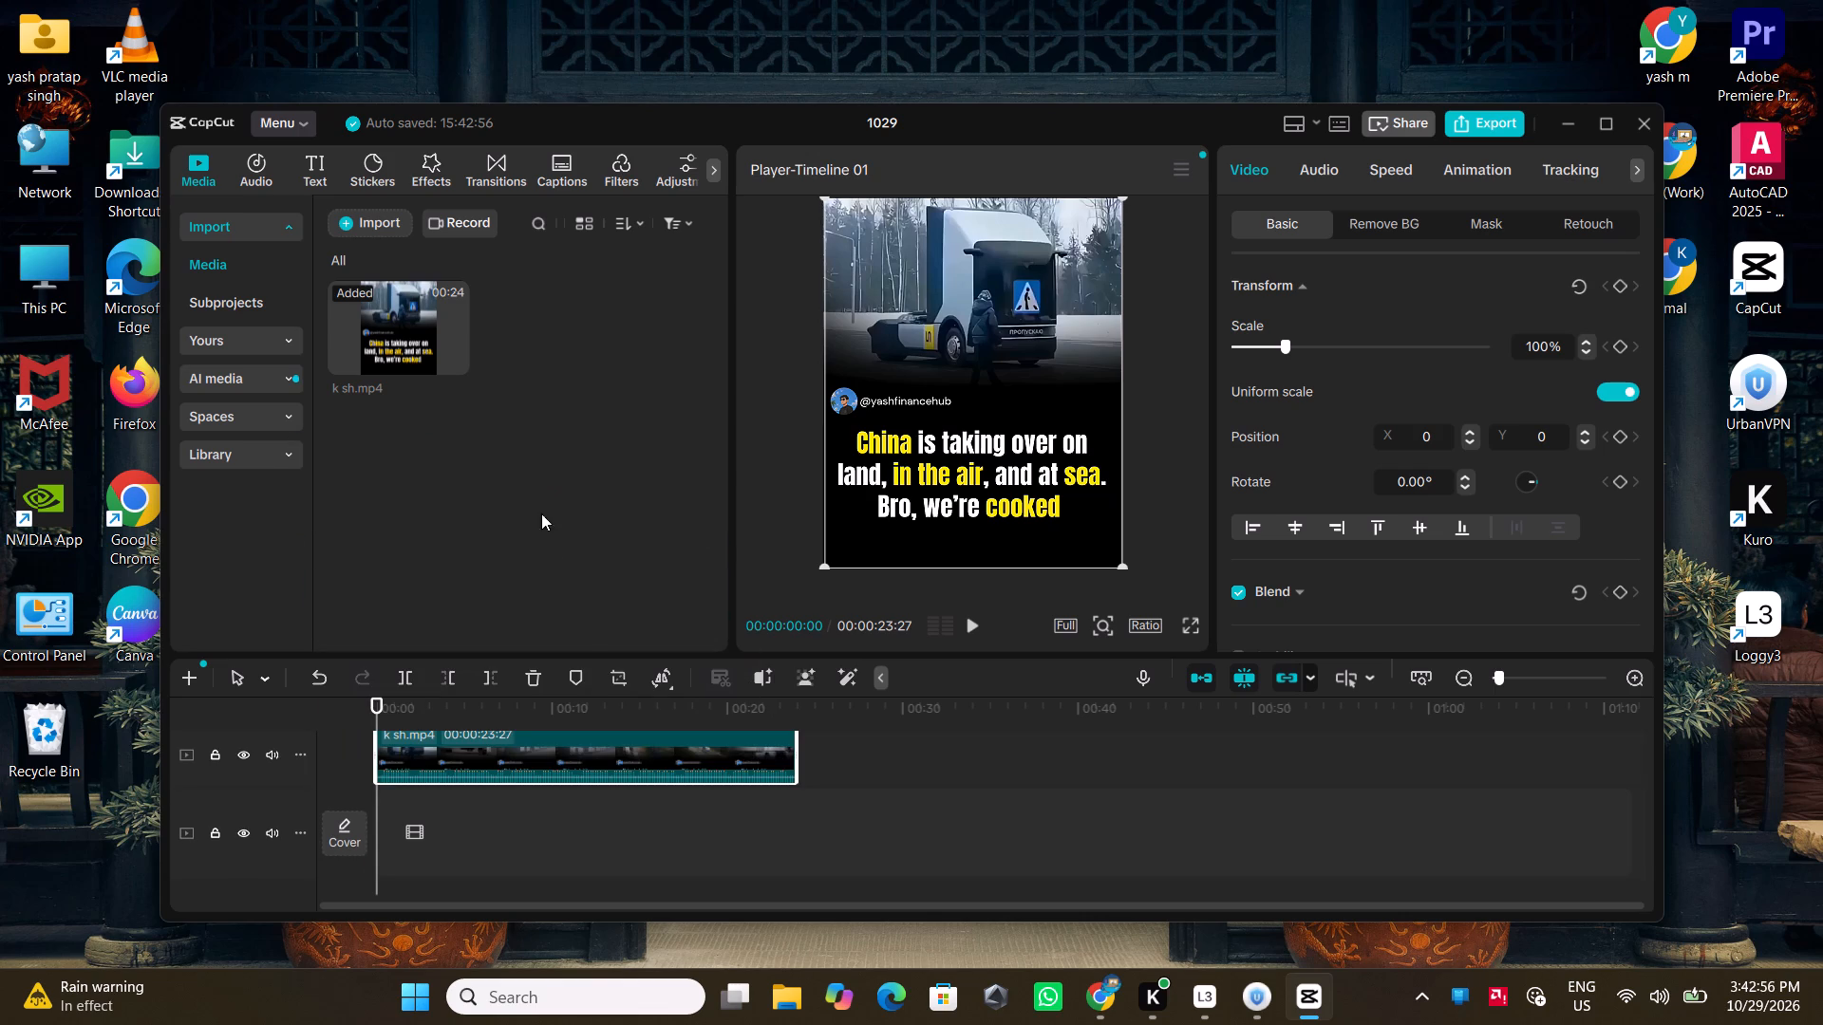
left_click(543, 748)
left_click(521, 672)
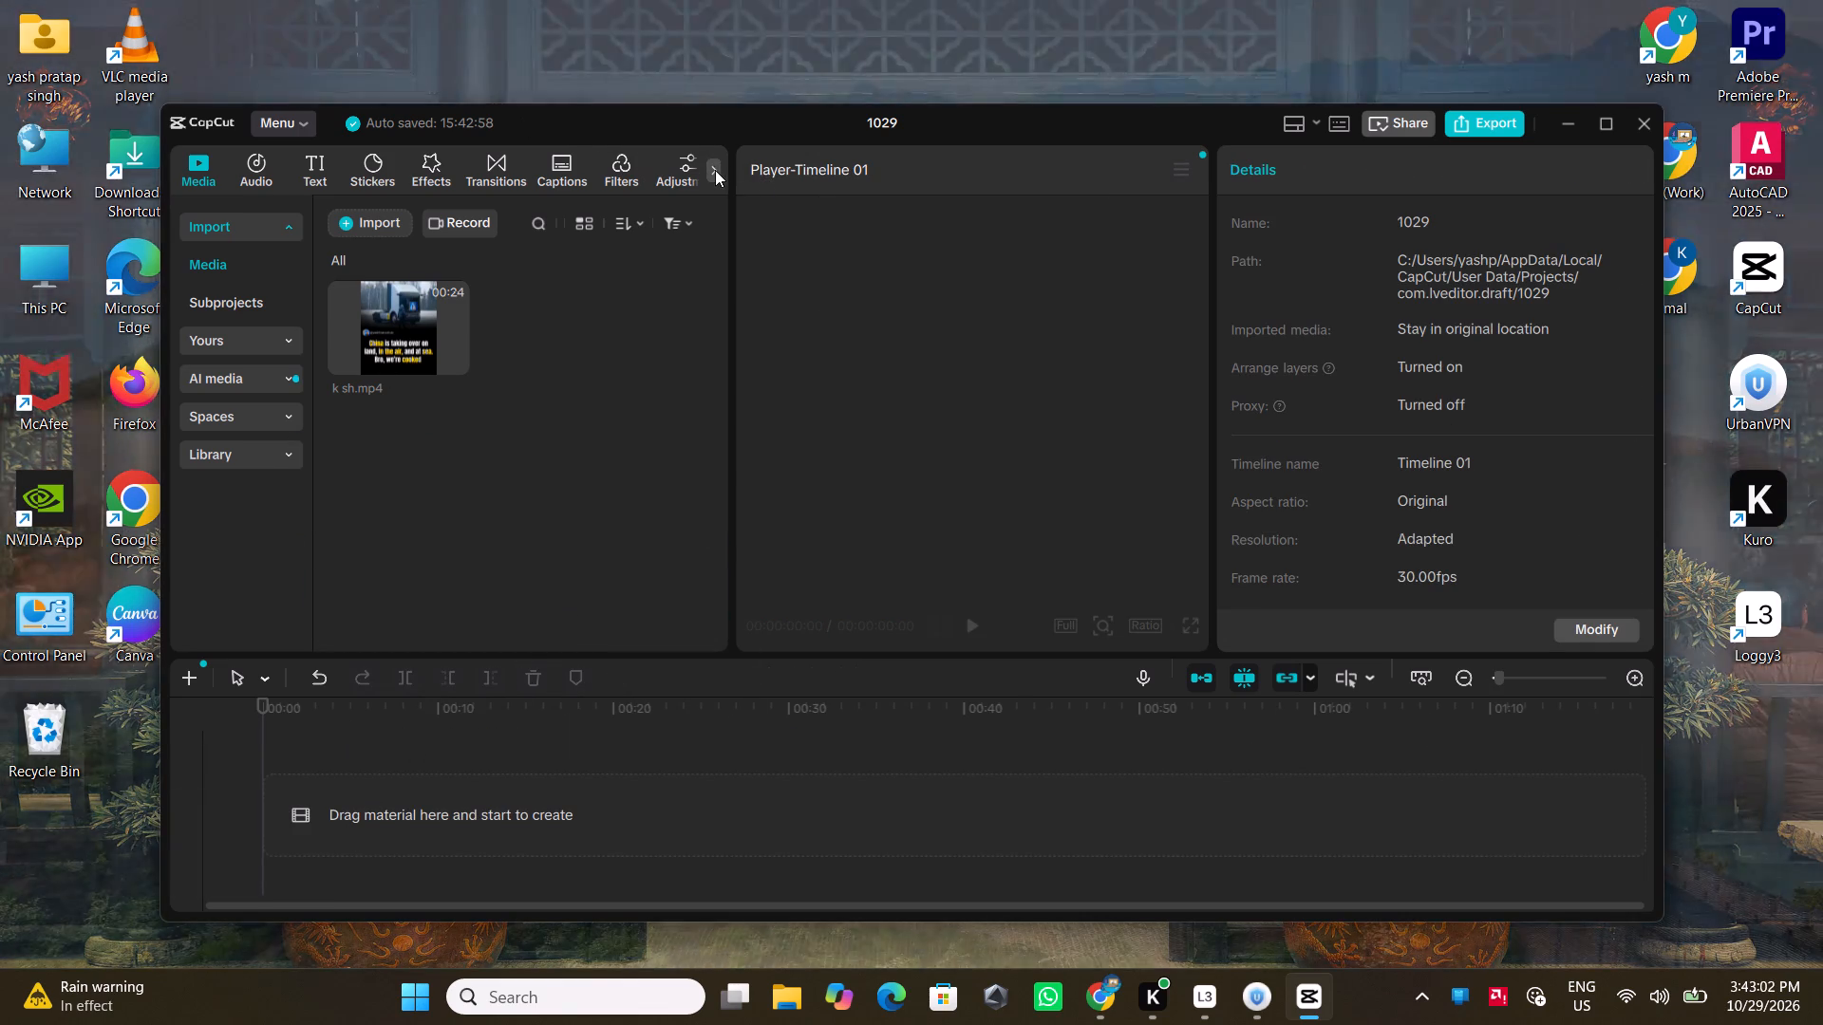
Check the workspace layout options and the keyboard shortcut list.
left_click(716, 170)
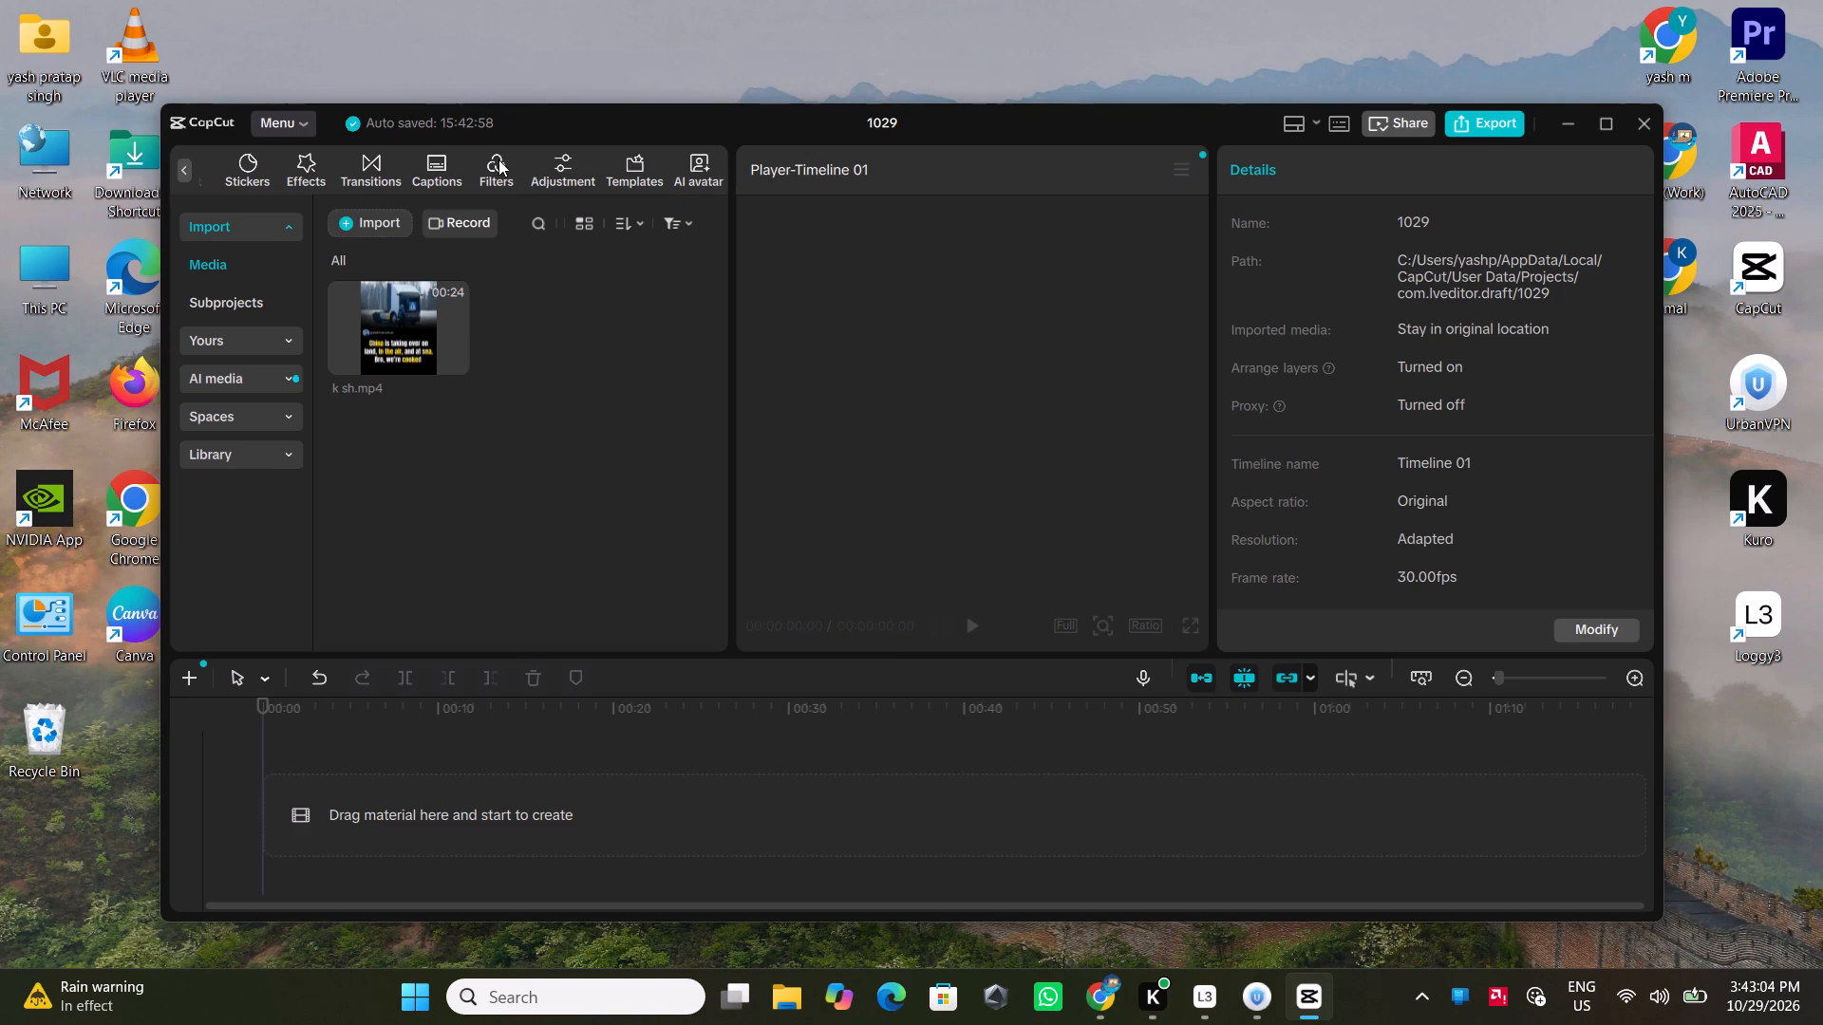
left_click(187, 161)
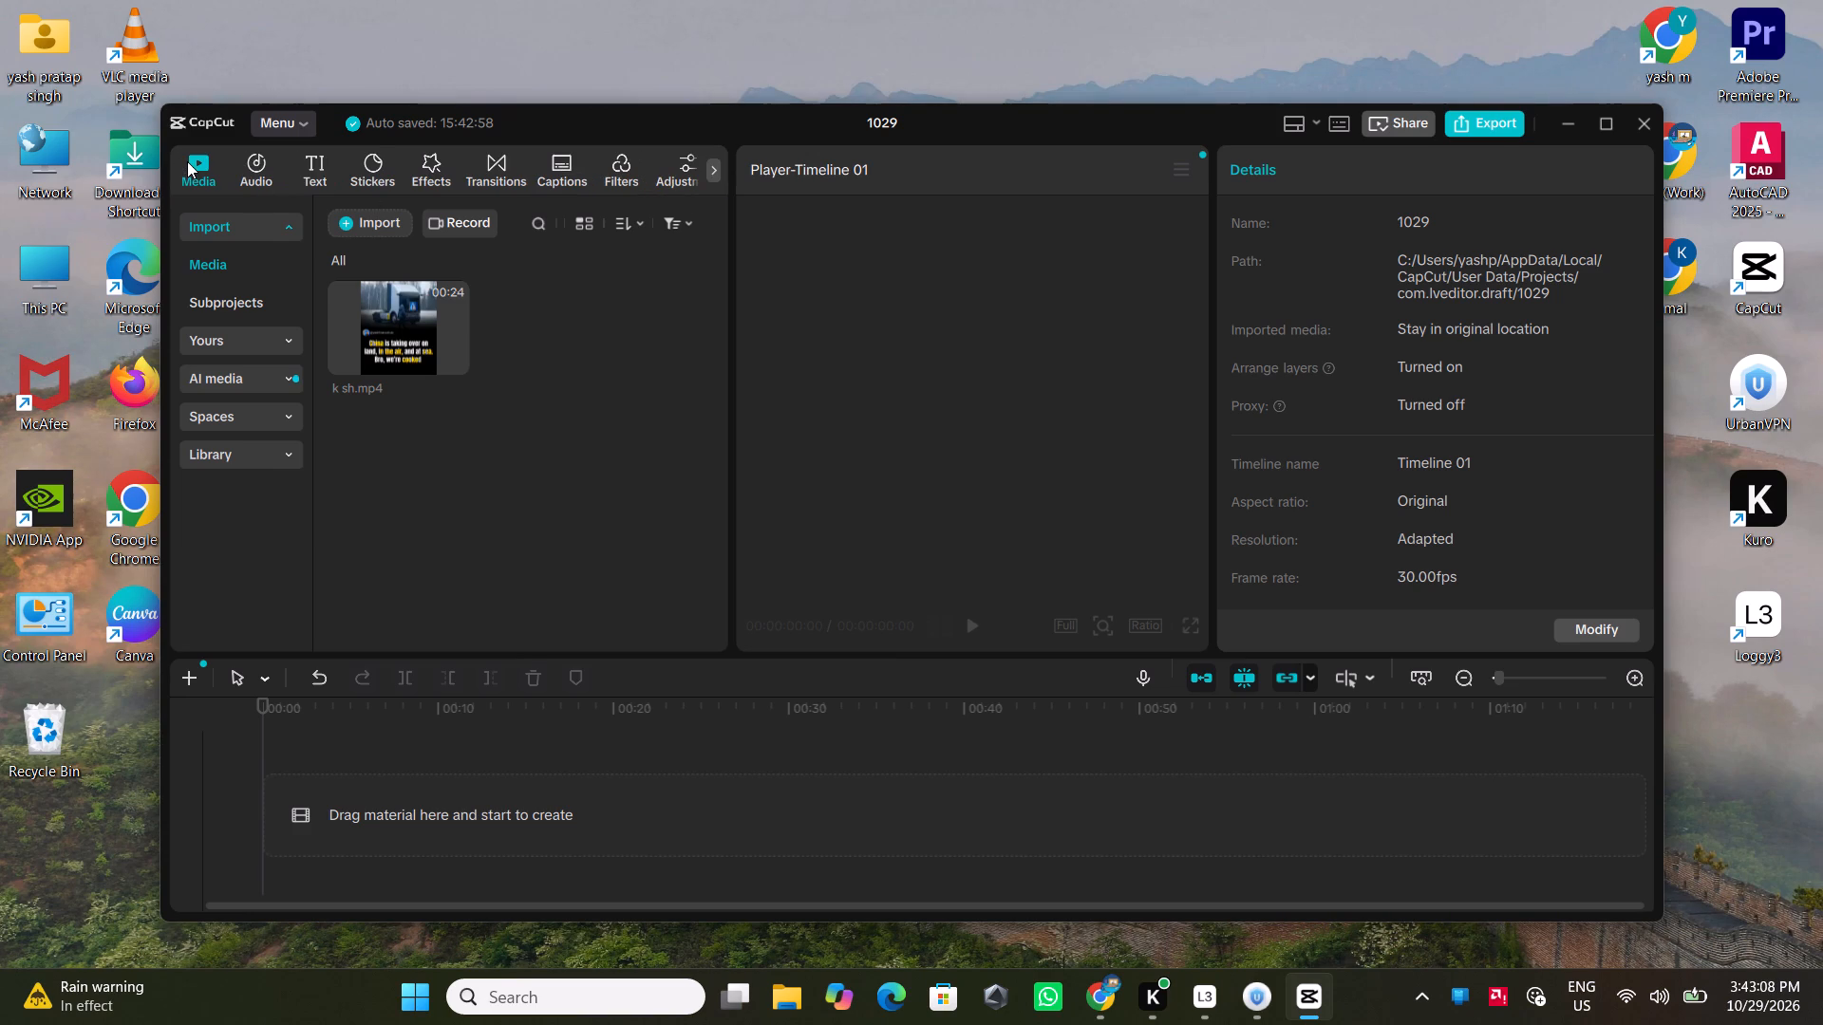
left_click(1294, 121)
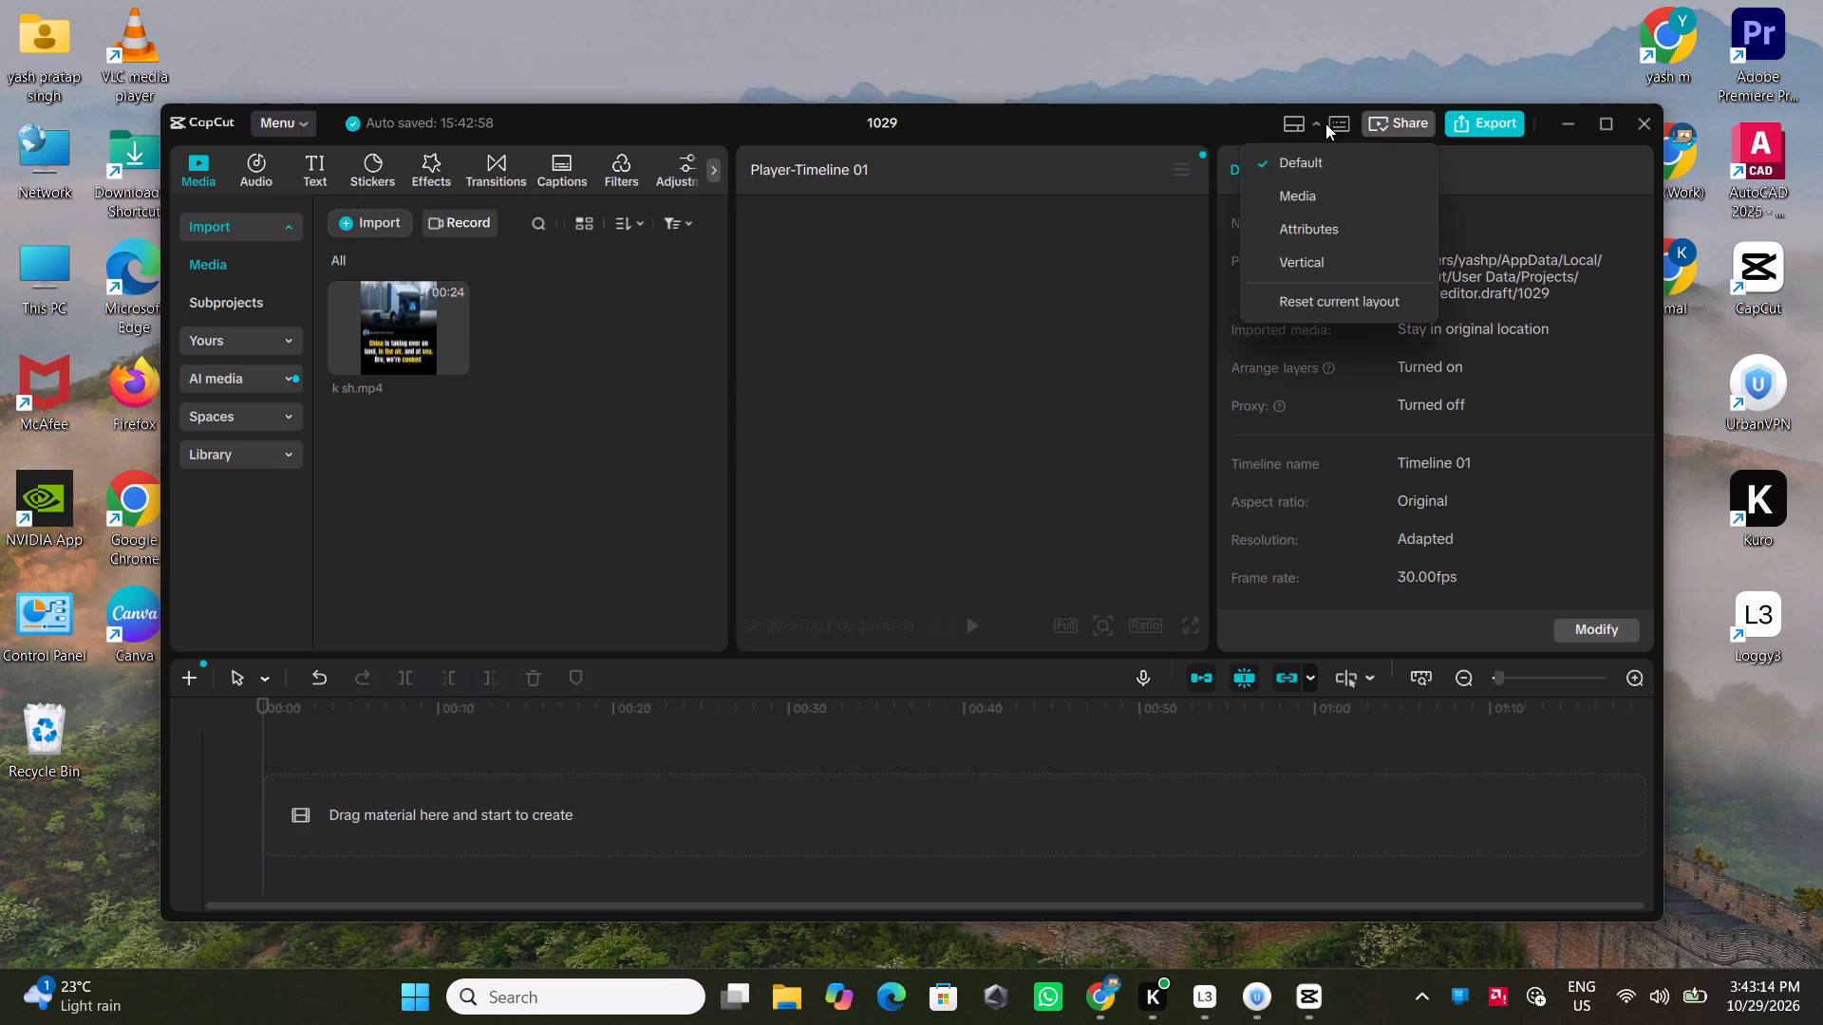
left_click(1325, 123)
left_click(1340, 123)
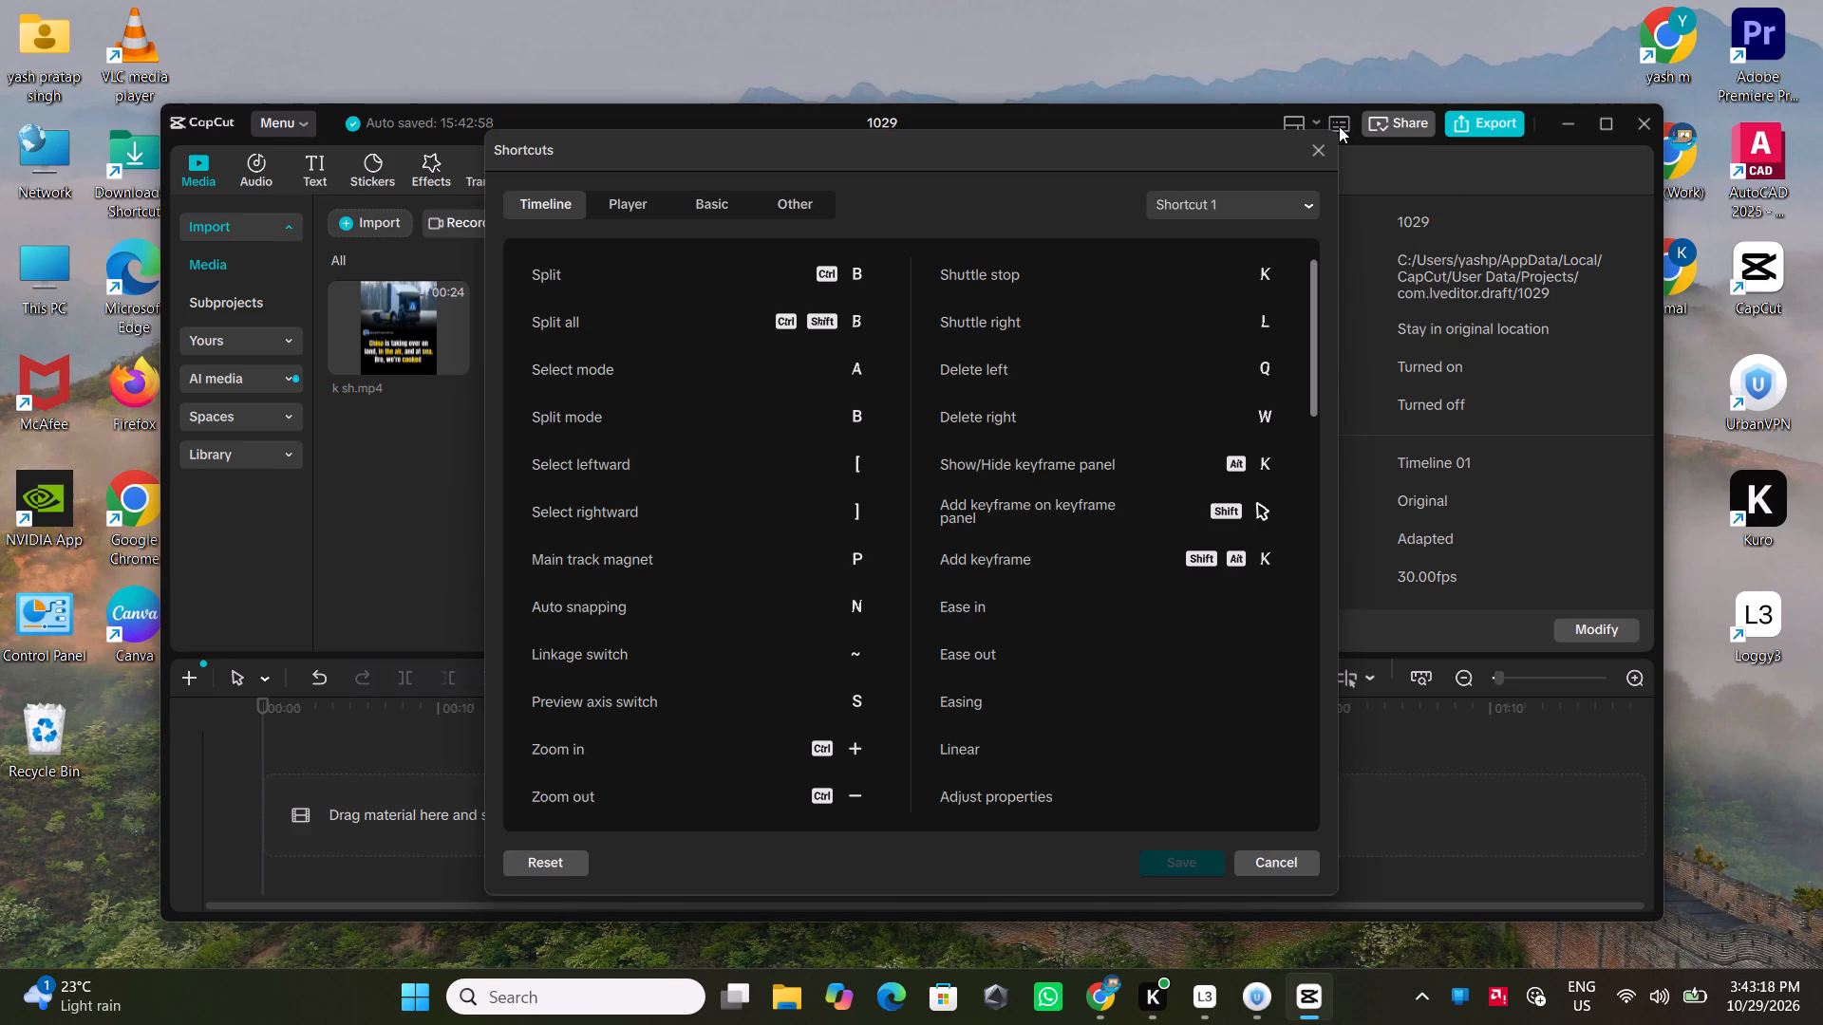
left_click(1327, 143)
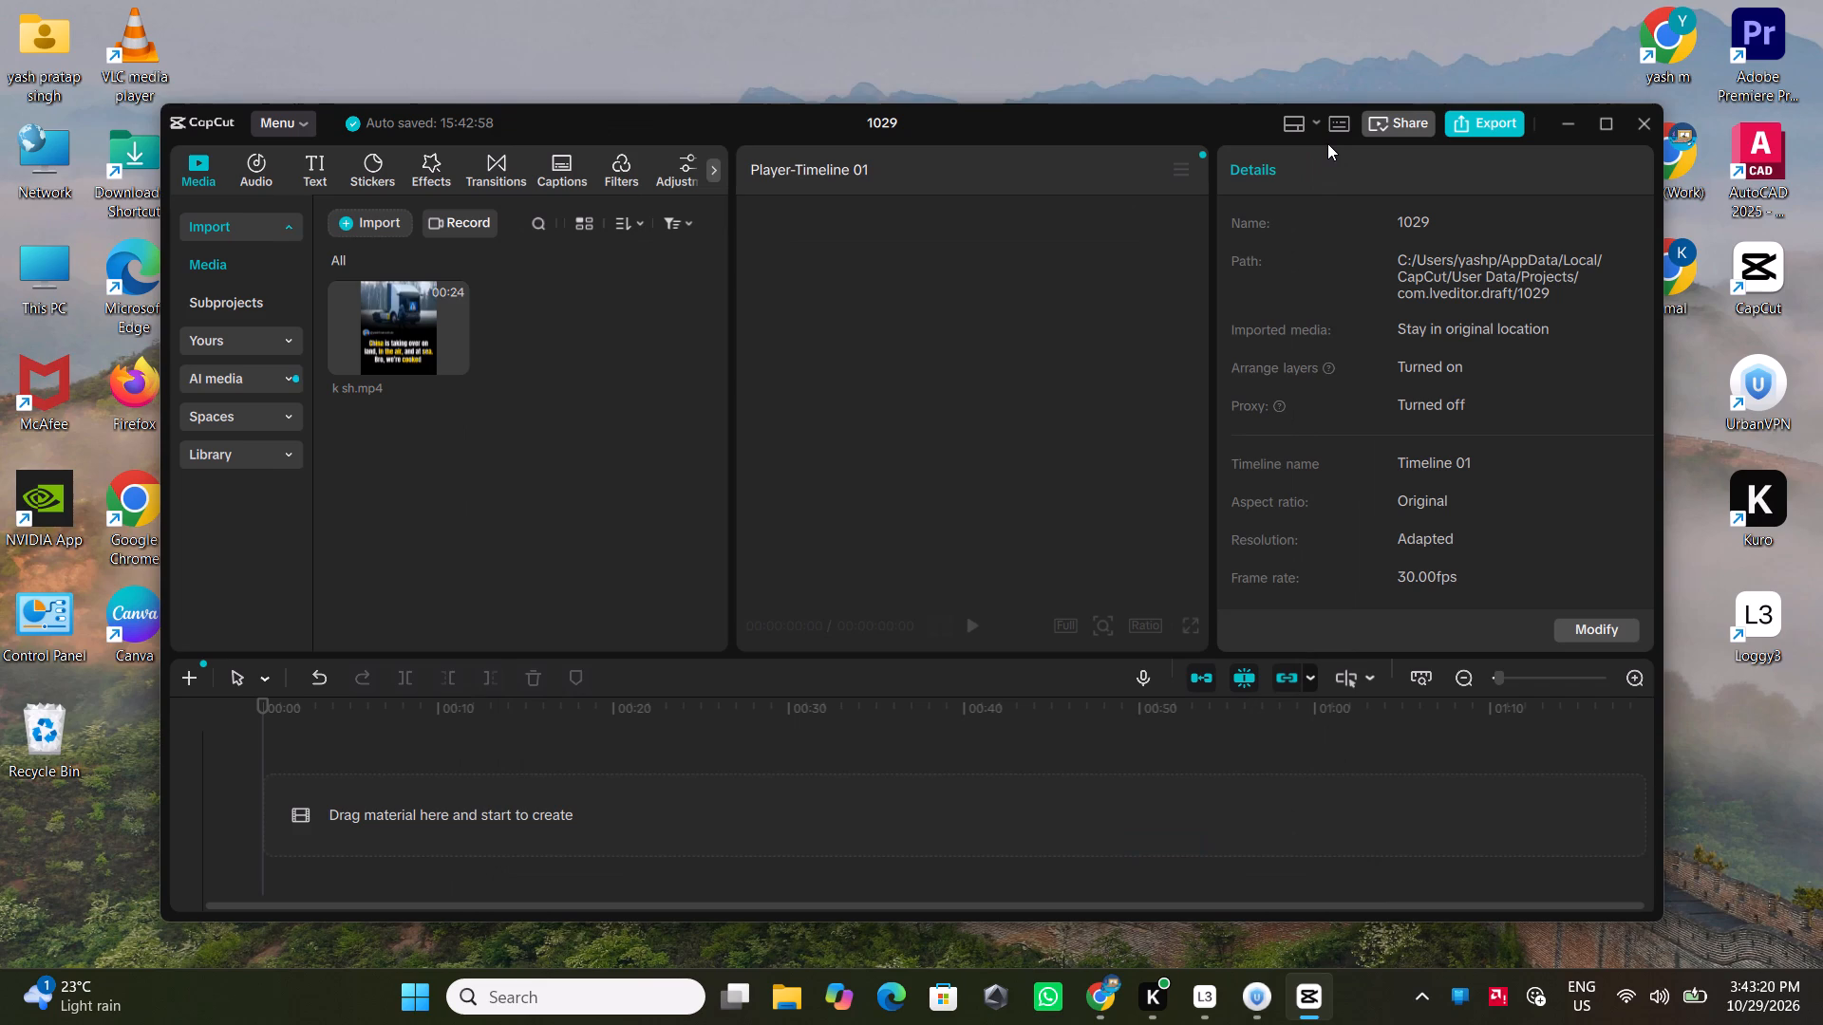
scroll(1462, 373, "down", 3)
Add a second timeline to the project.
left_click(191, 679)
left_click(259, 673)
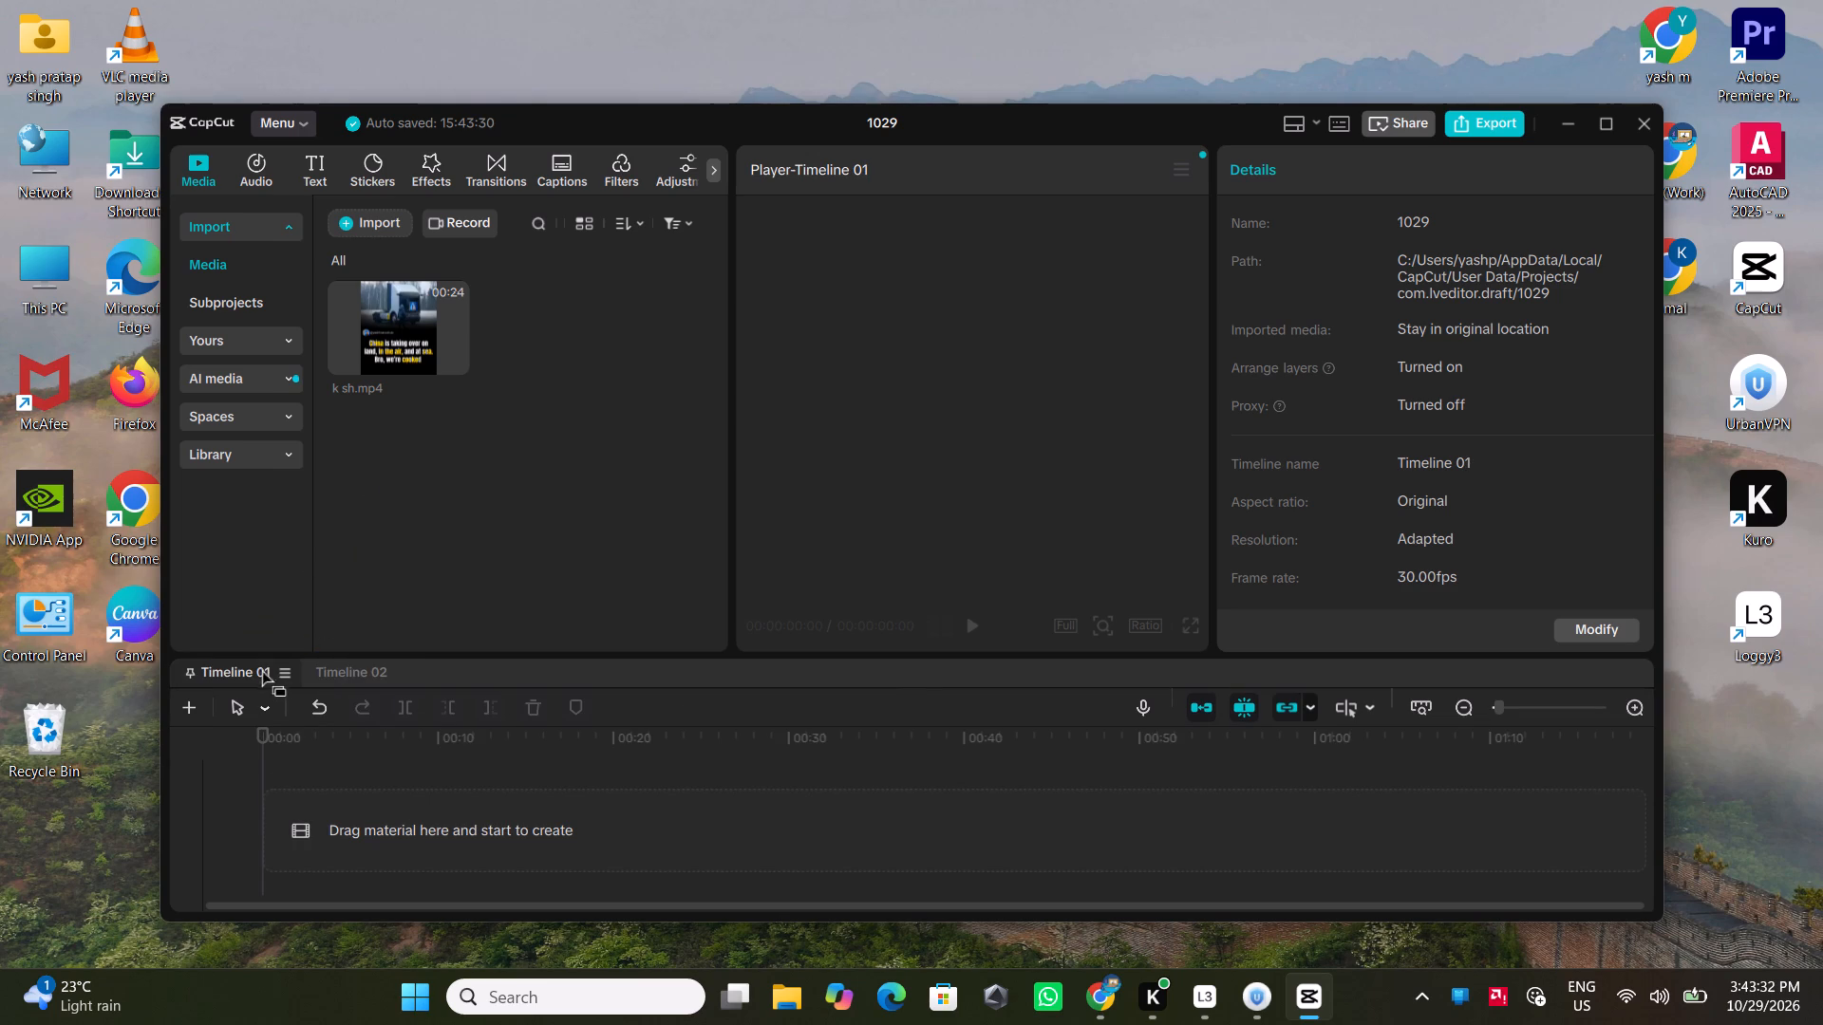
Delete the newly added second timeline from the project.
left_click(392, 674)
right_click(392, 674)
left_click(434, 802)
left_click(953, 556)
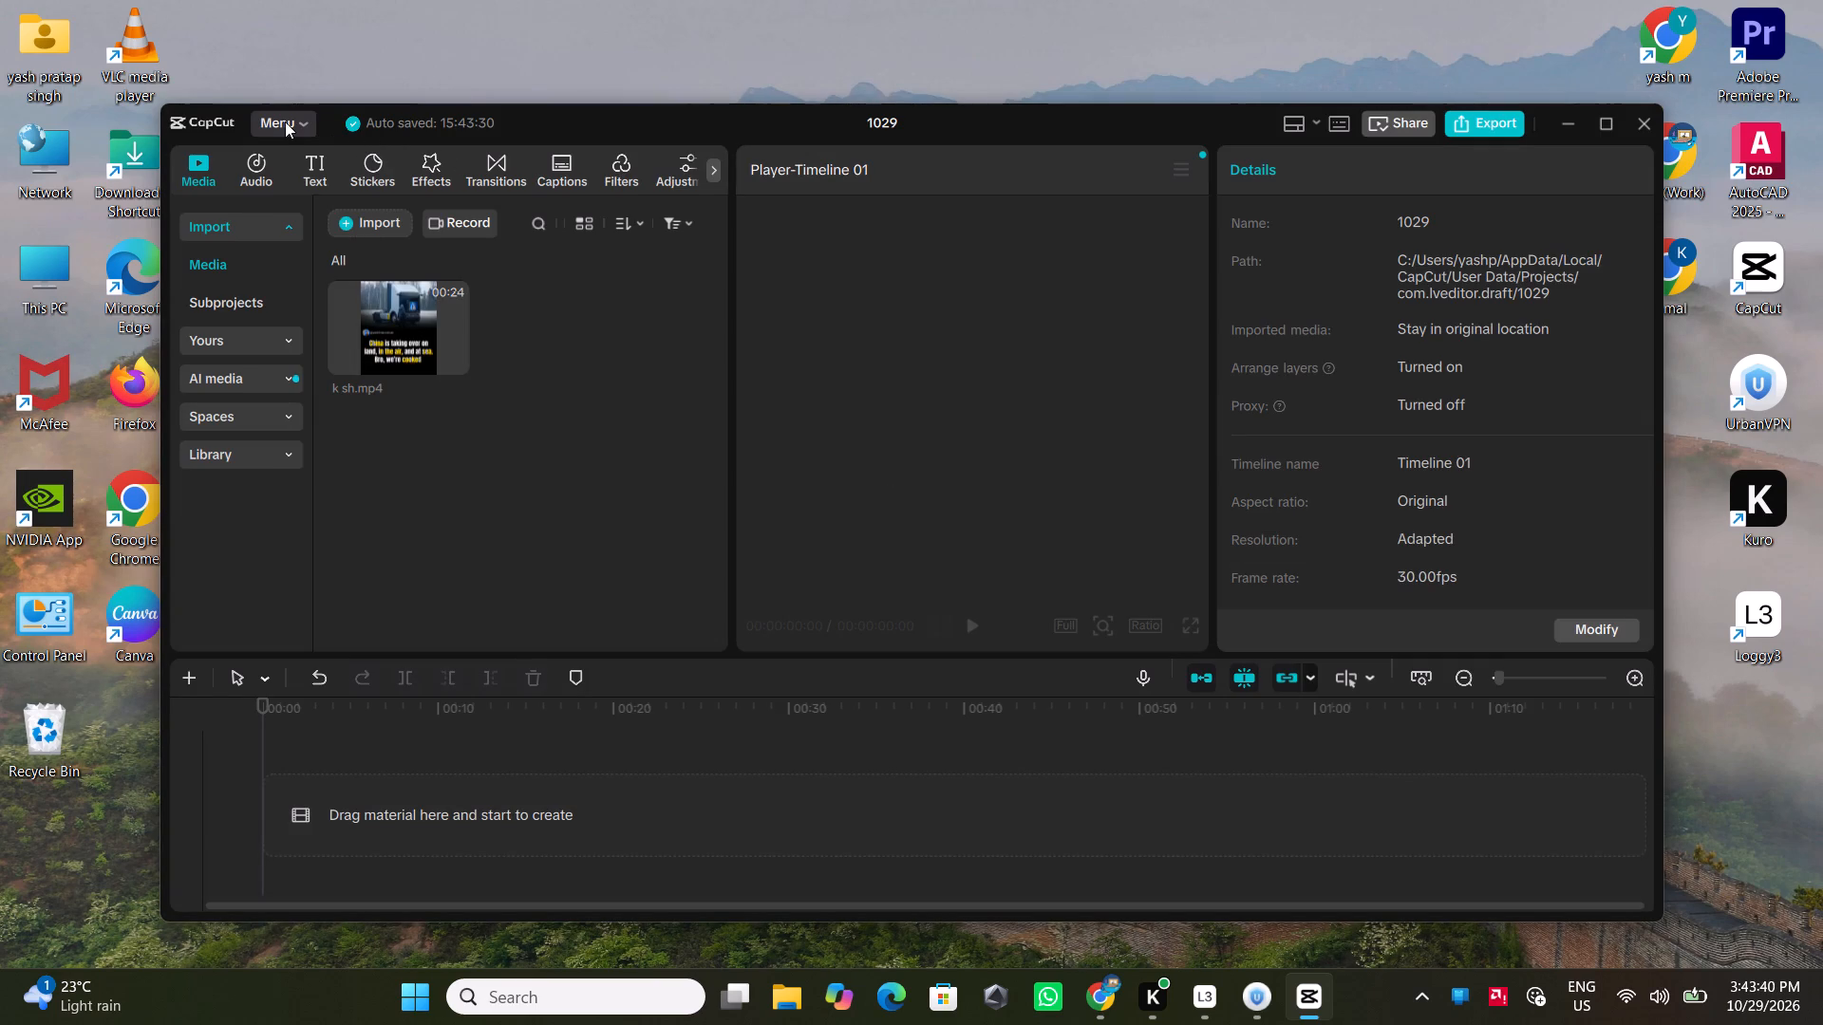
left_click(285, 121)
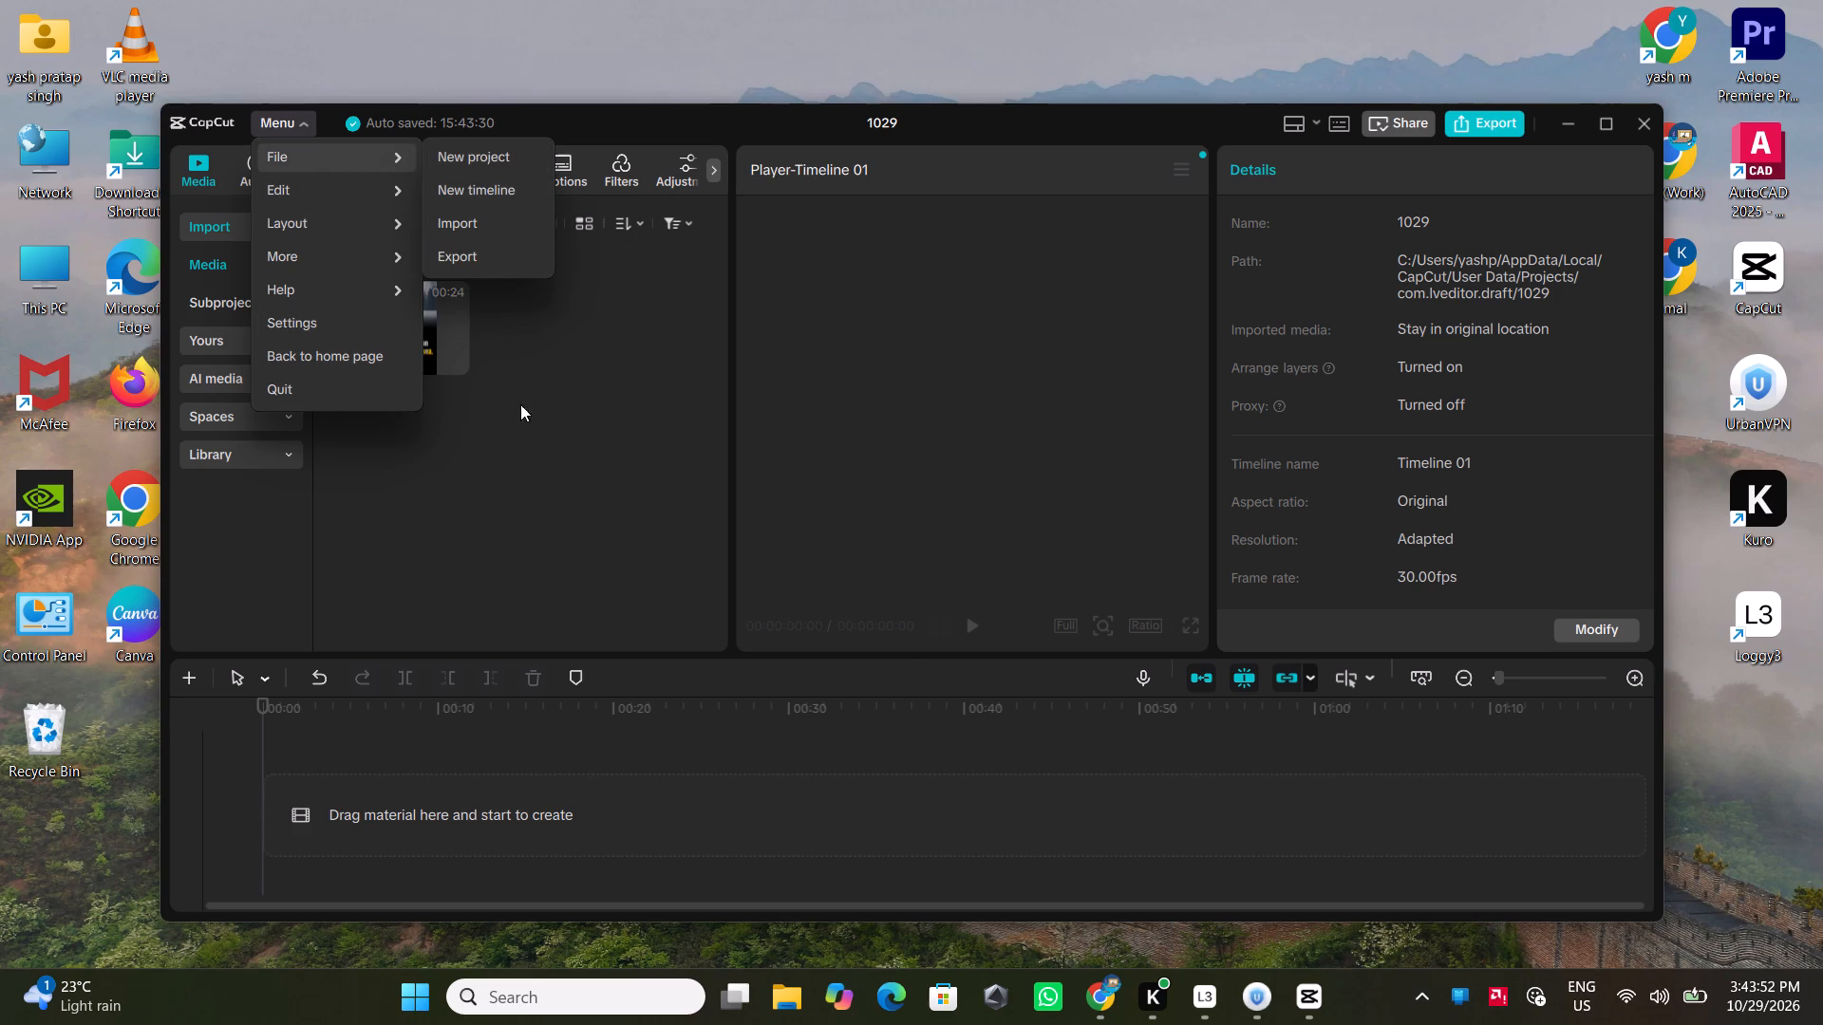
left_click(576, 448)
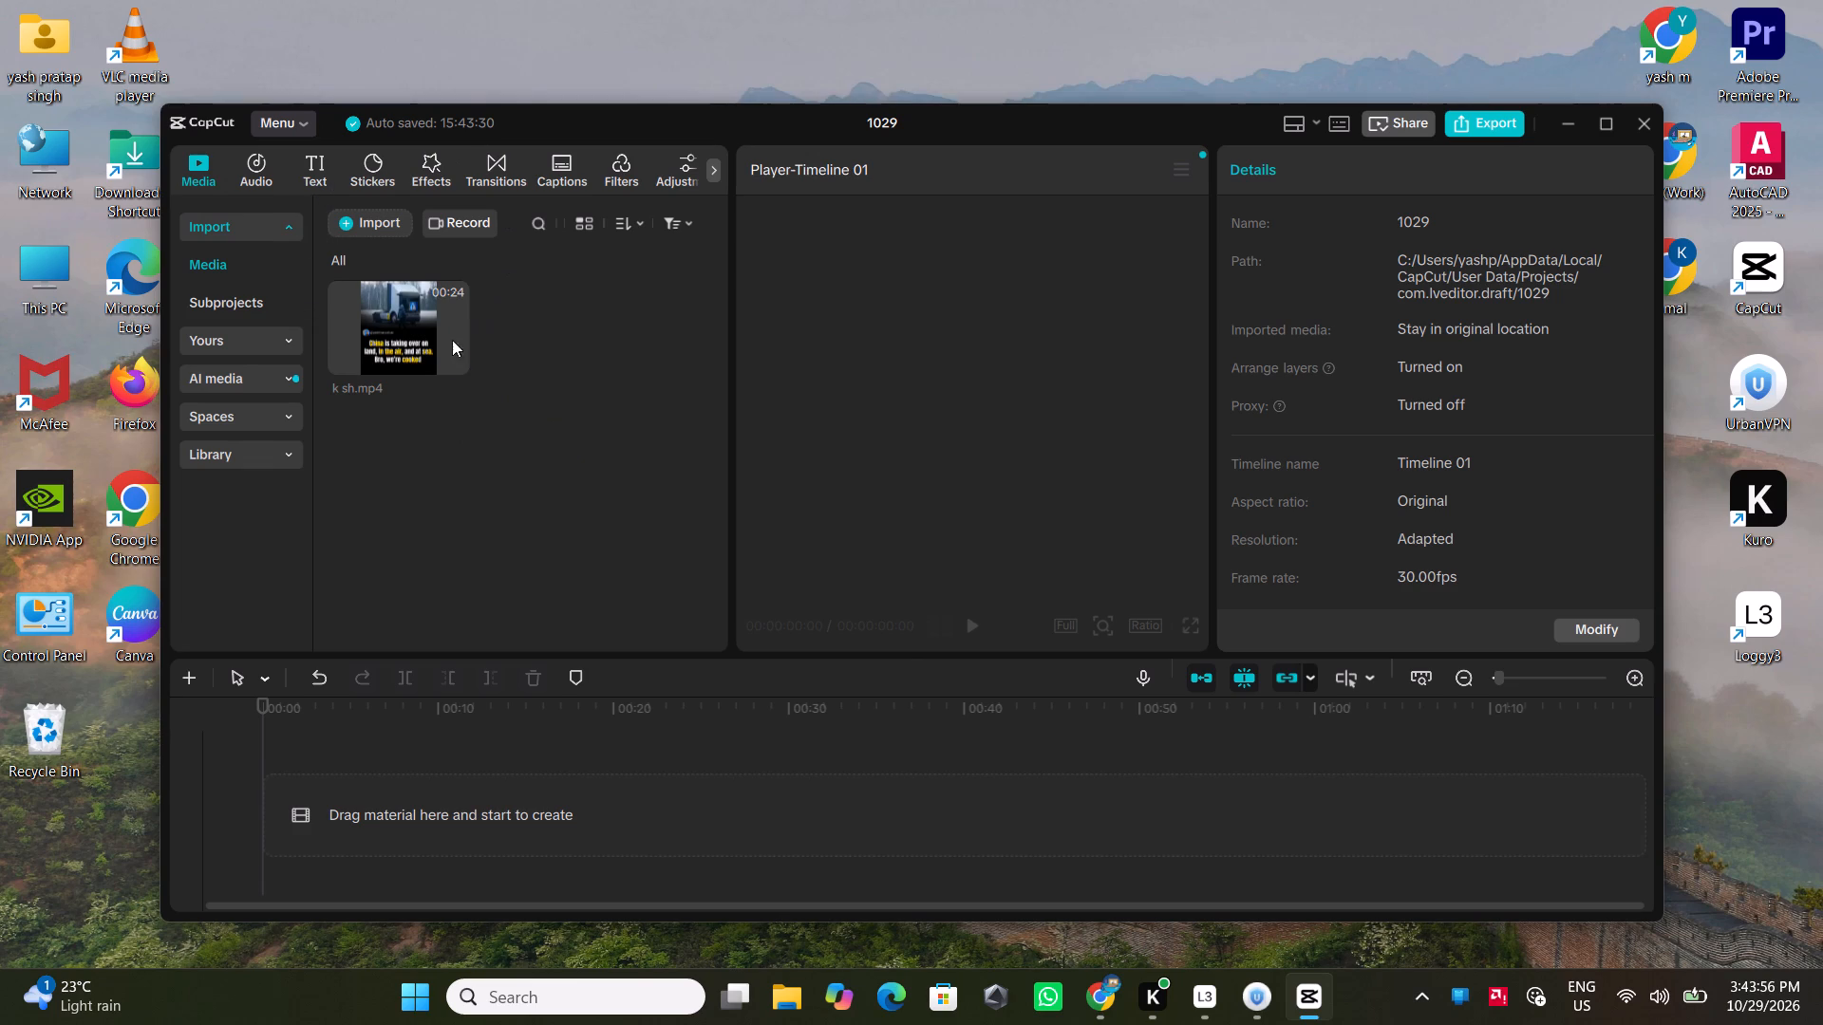
Preview the imported k sh.mp4 clip briefly and pause the playback.
left_click(400, 323)
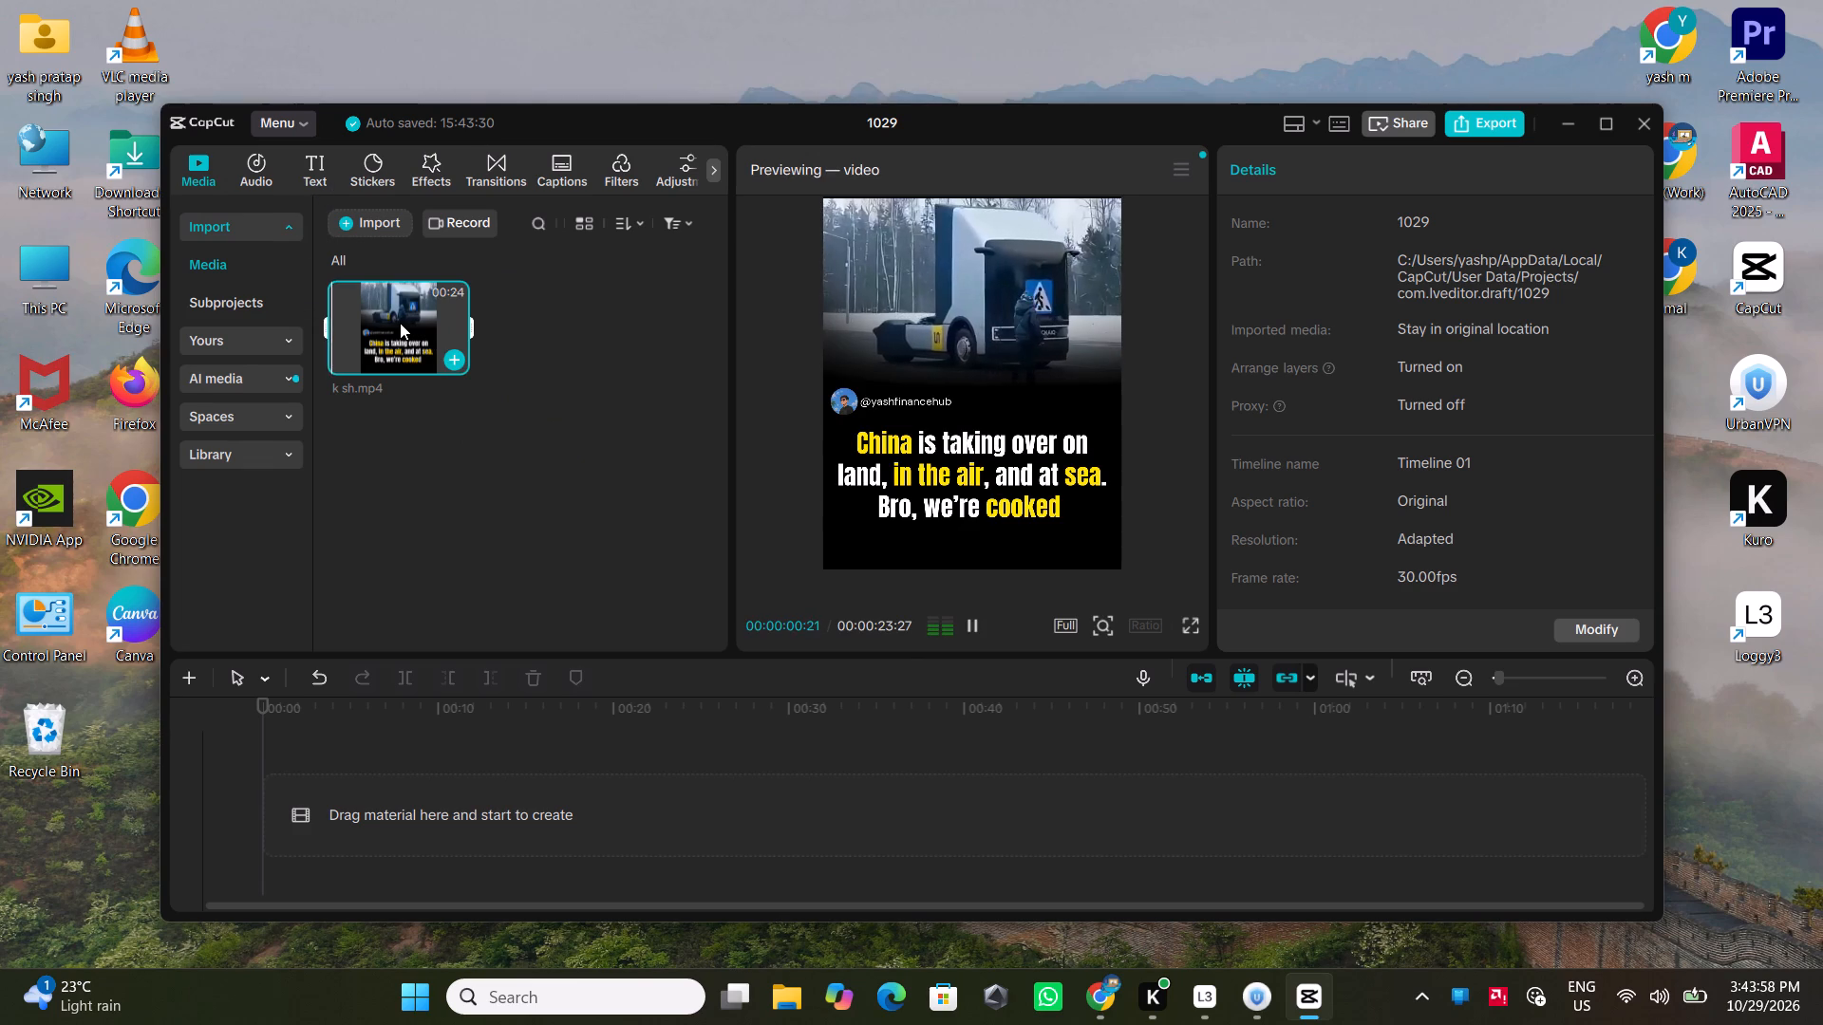
left_click(972, 625)
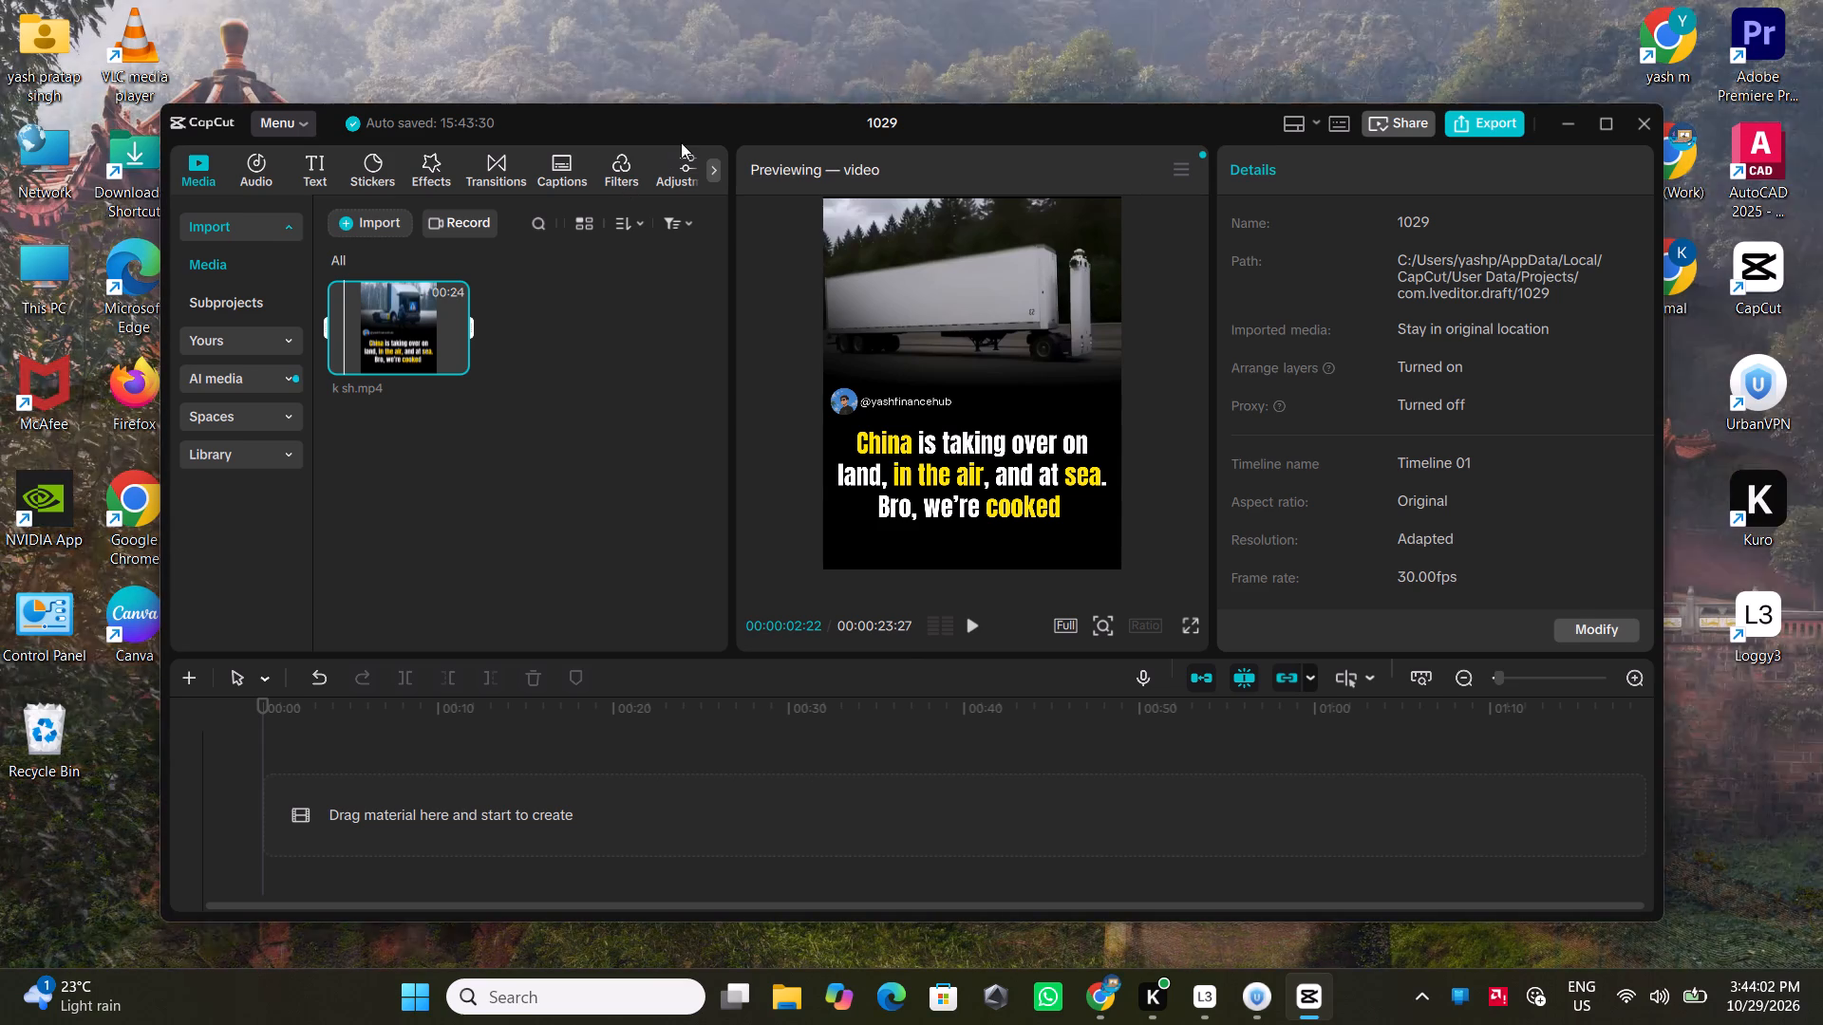
Look through the adjustment, captions, transitions, LUT and AI avatar tools.
left_click(679, 181)
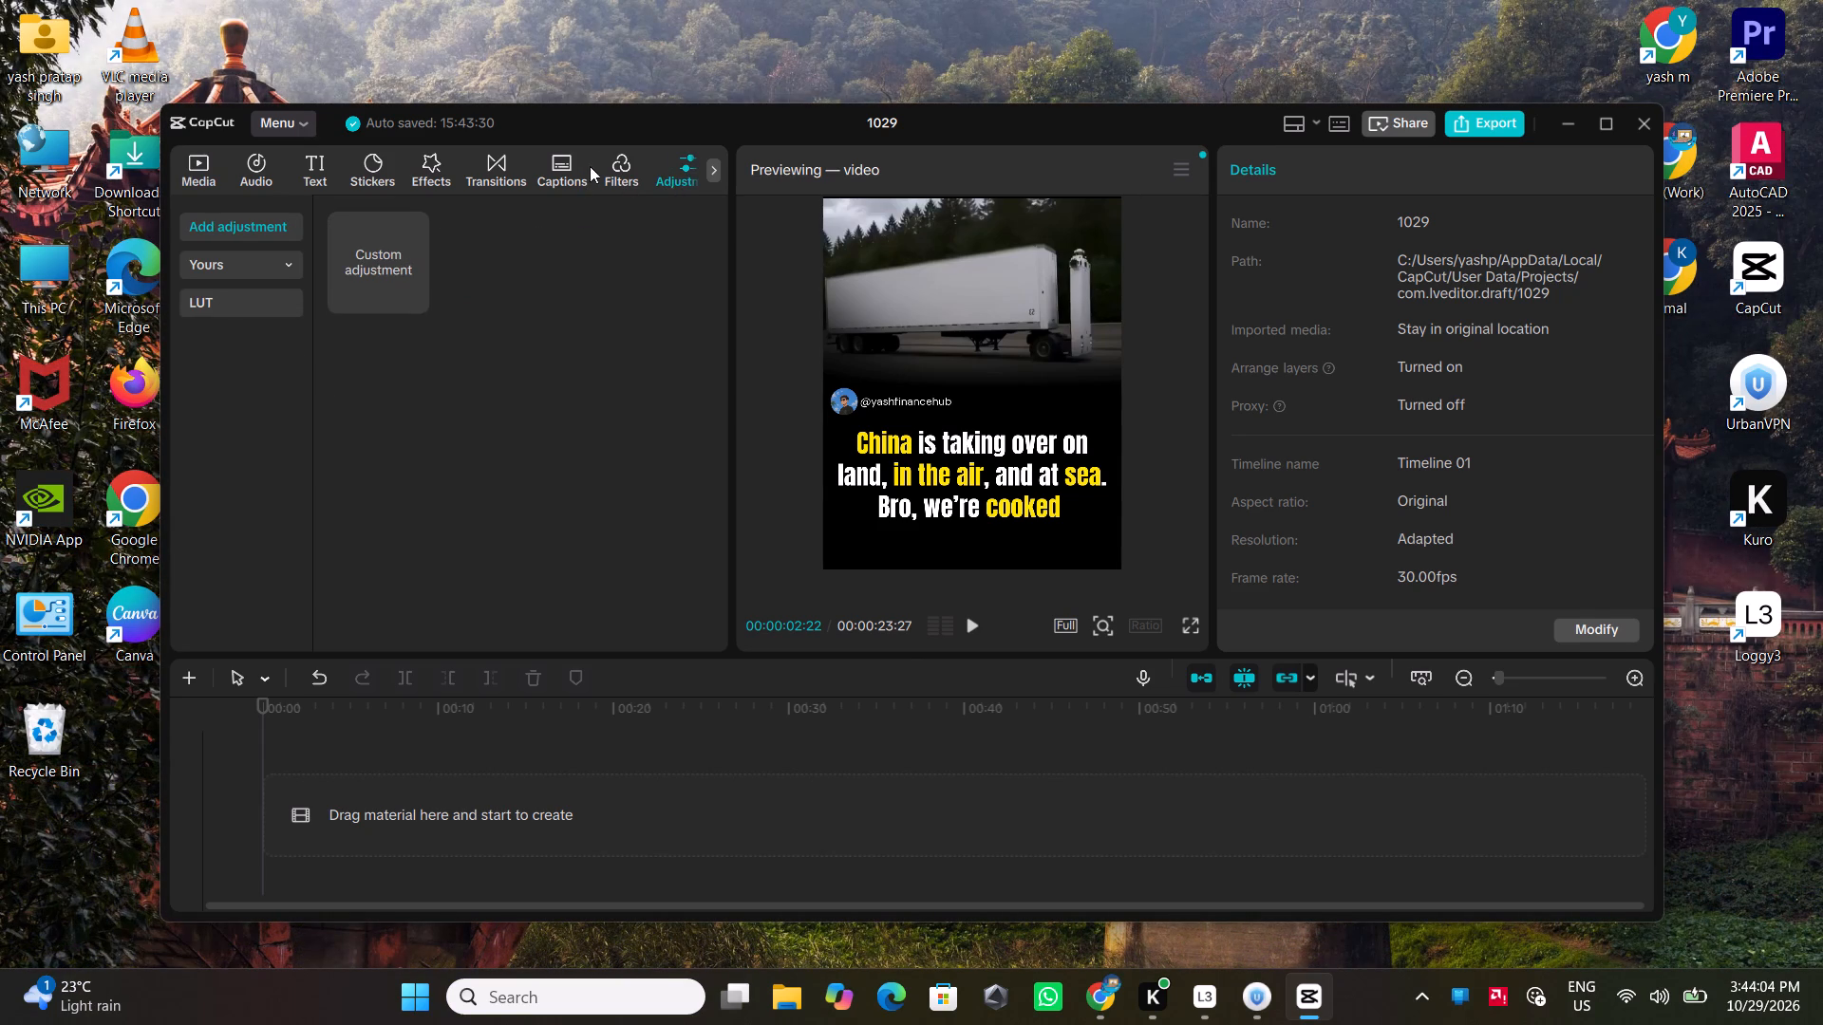
left_click(553, 171)
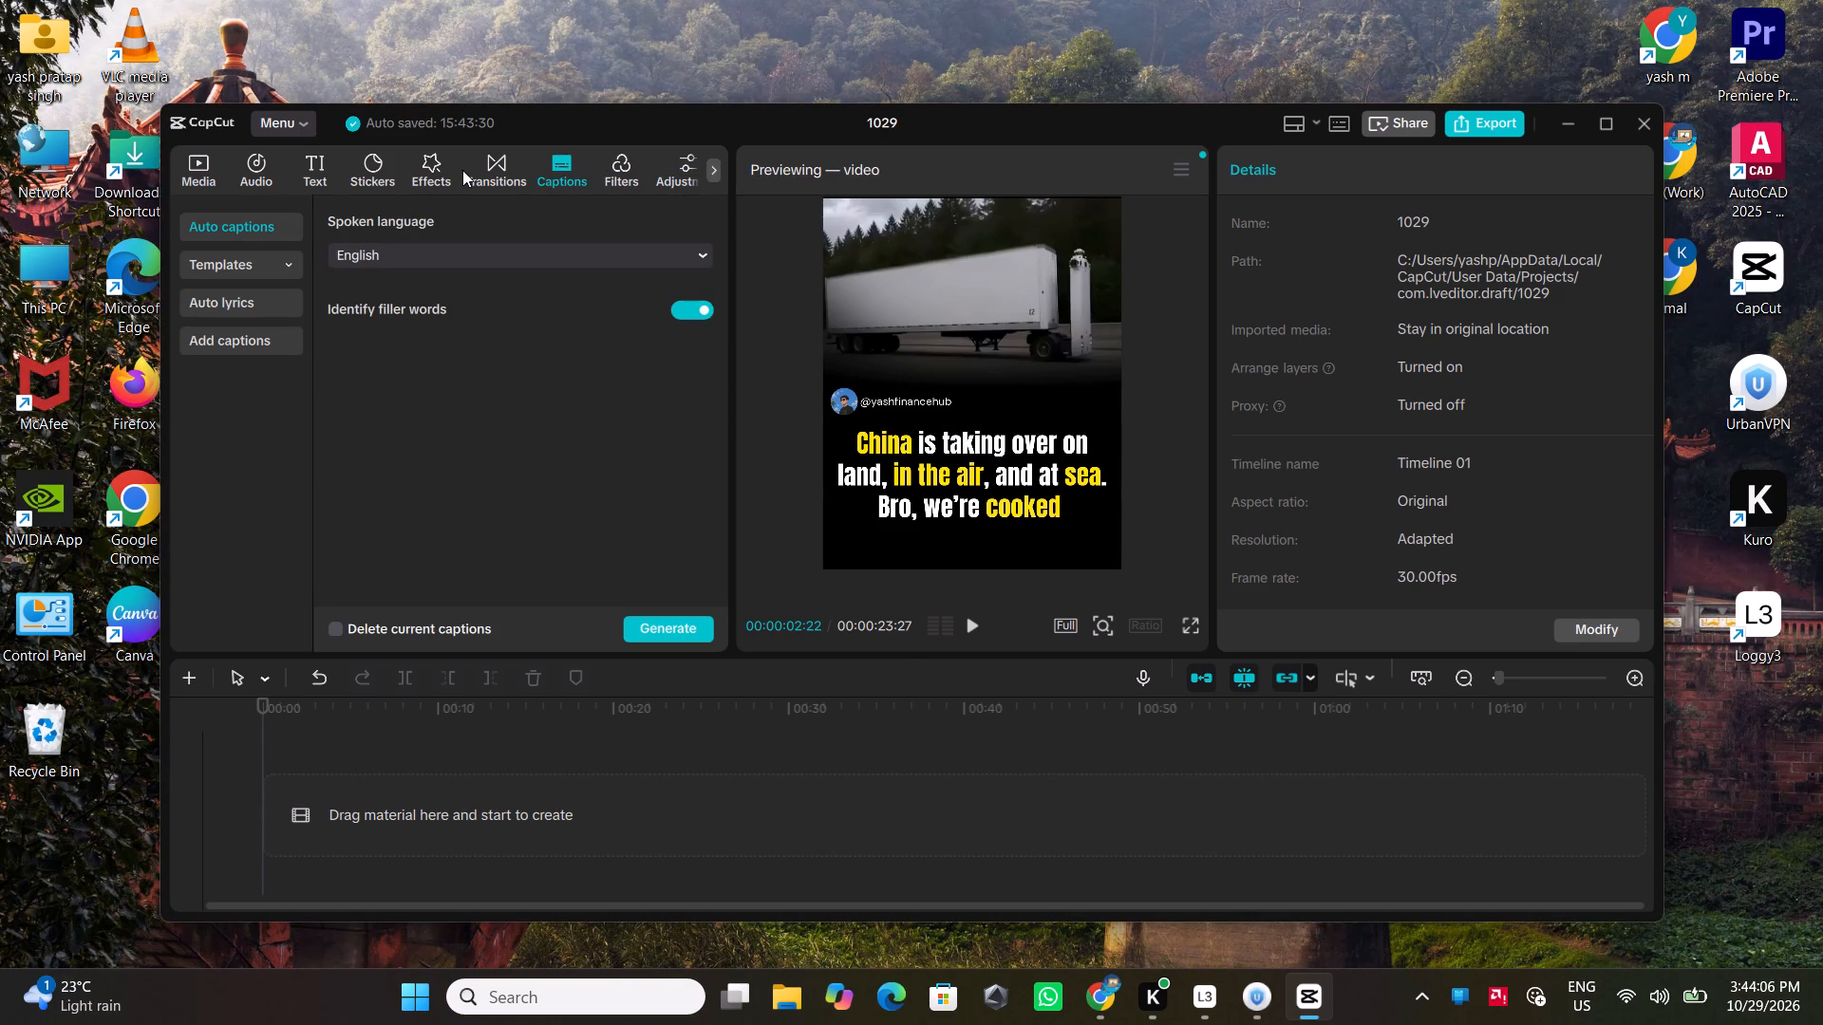
left_click(462, 170)
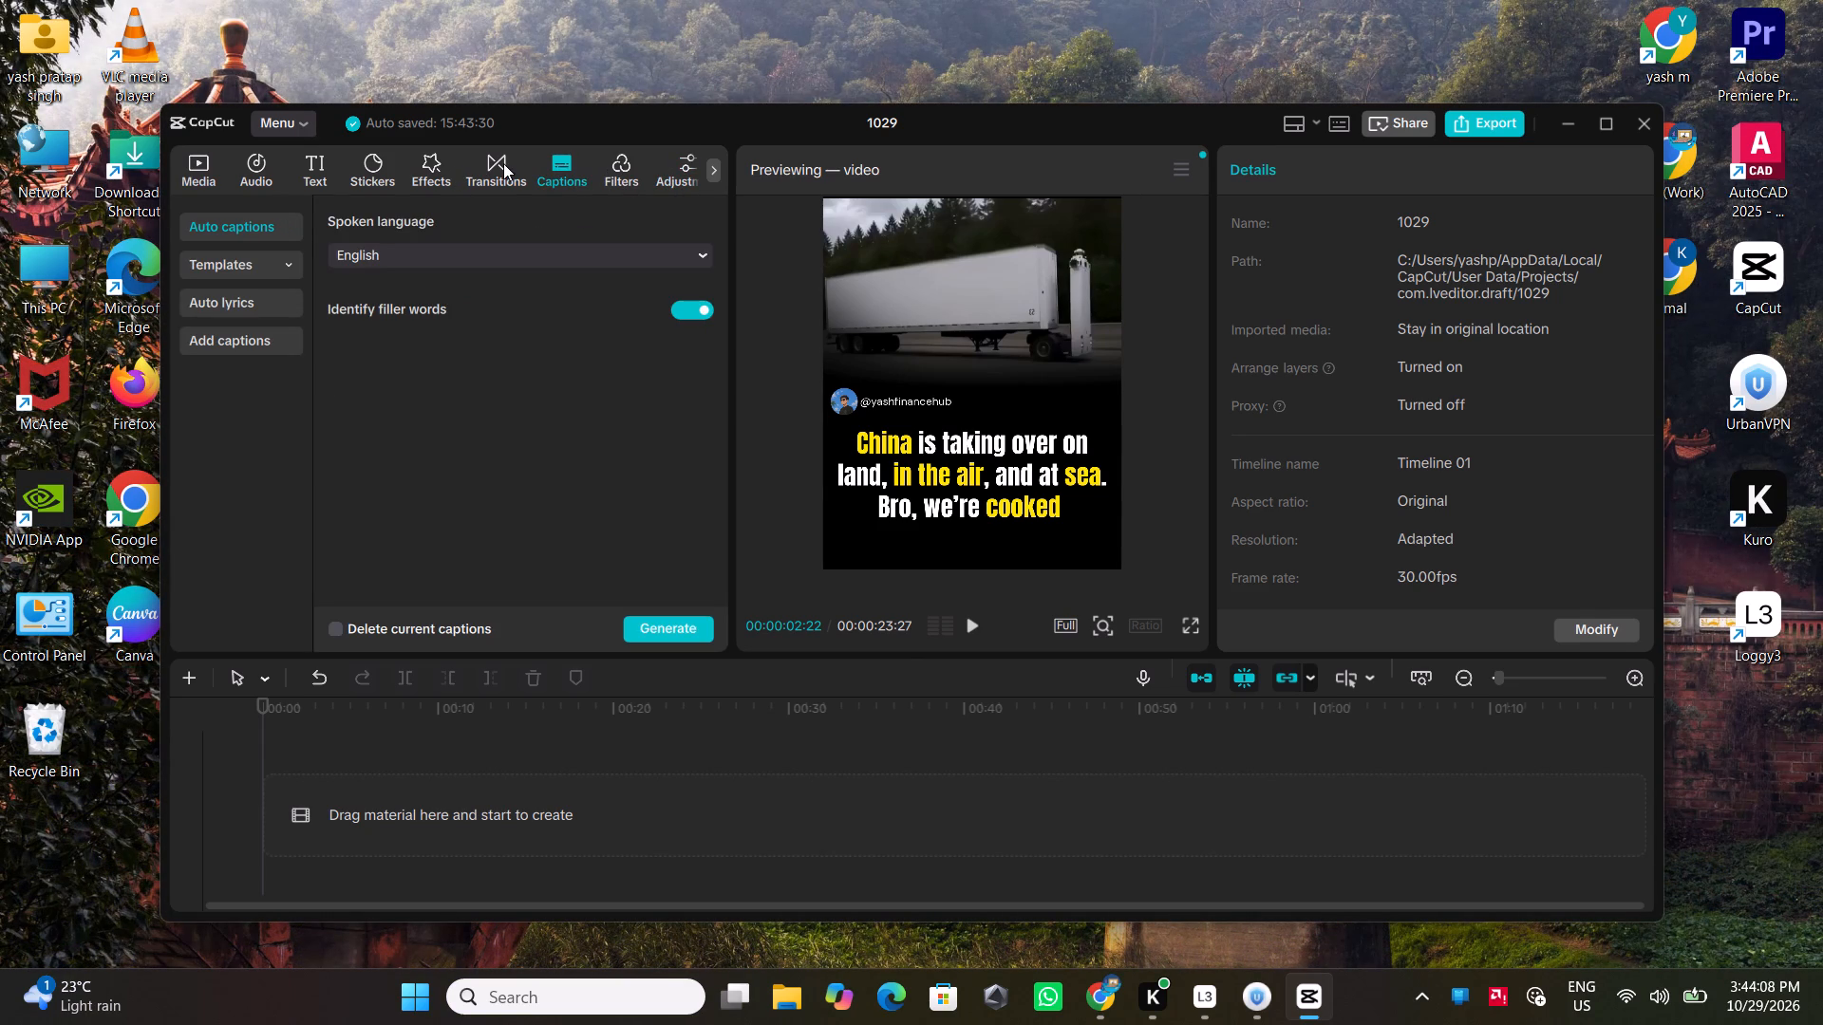
left_click(503, 163)
right_click_drag(504, 160, 442, 132)
left_click(418, 172)
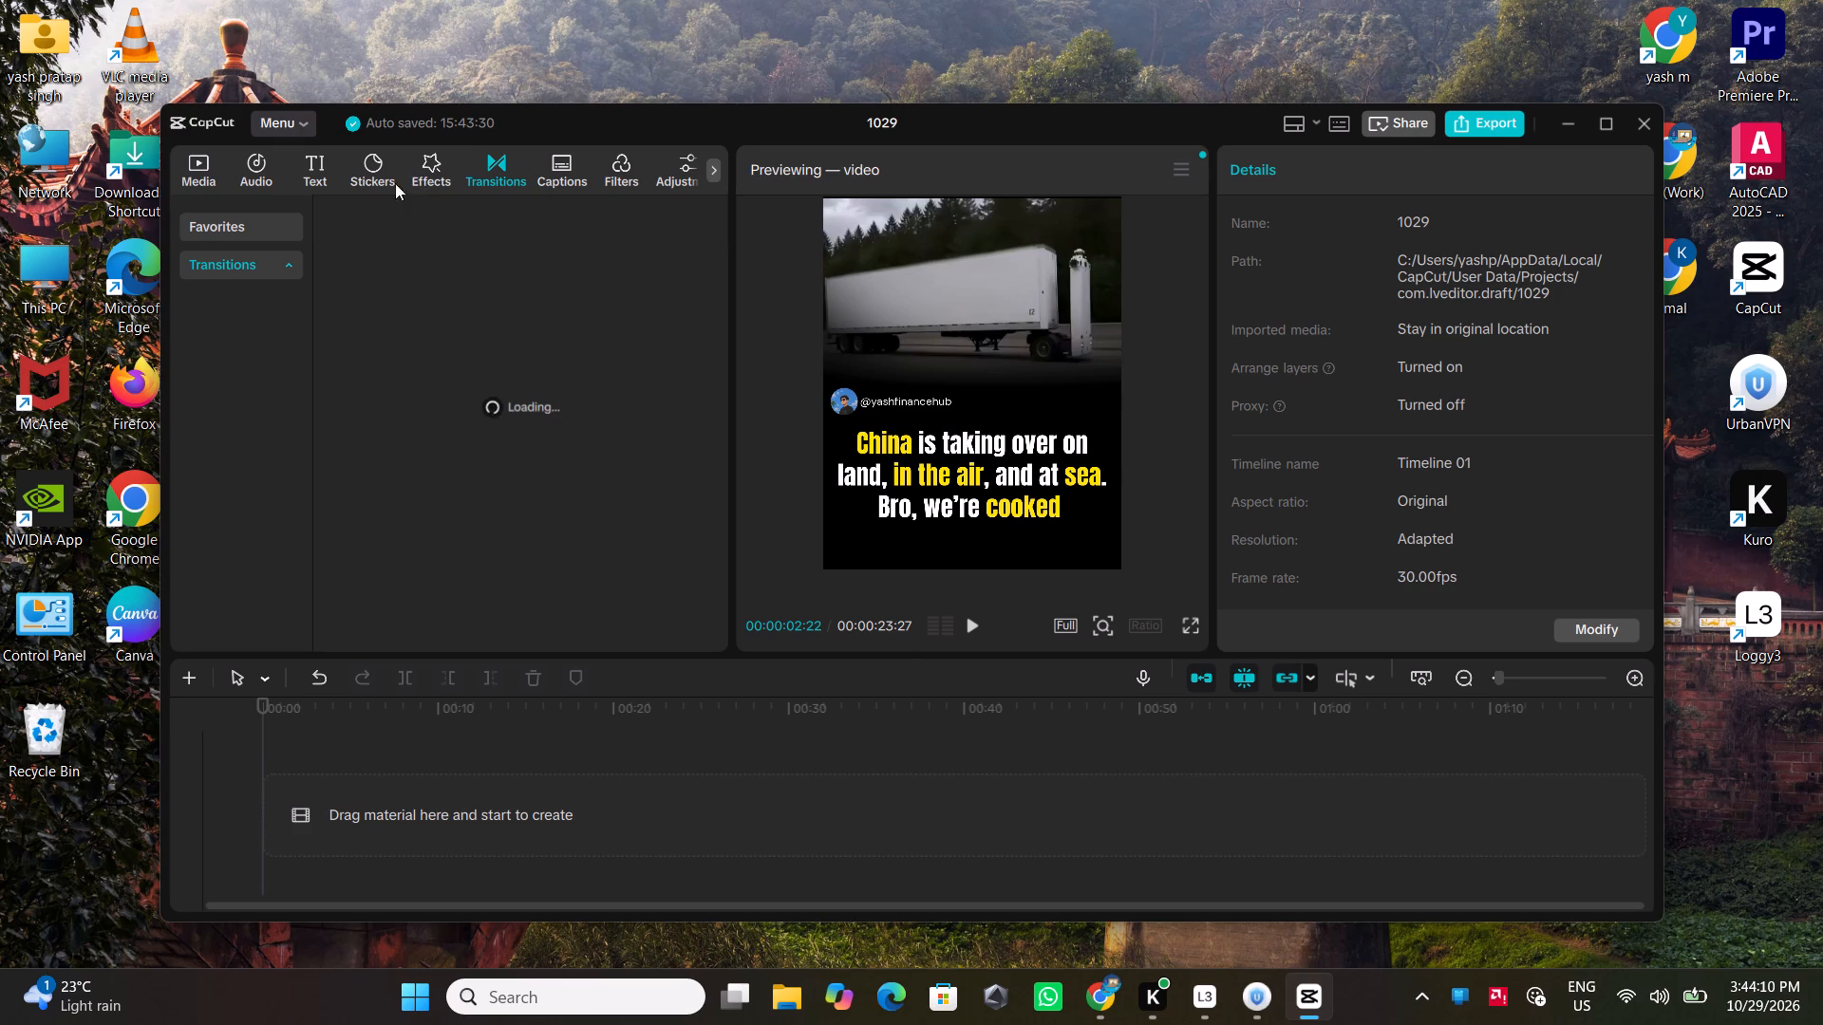
left_click(194, 171)
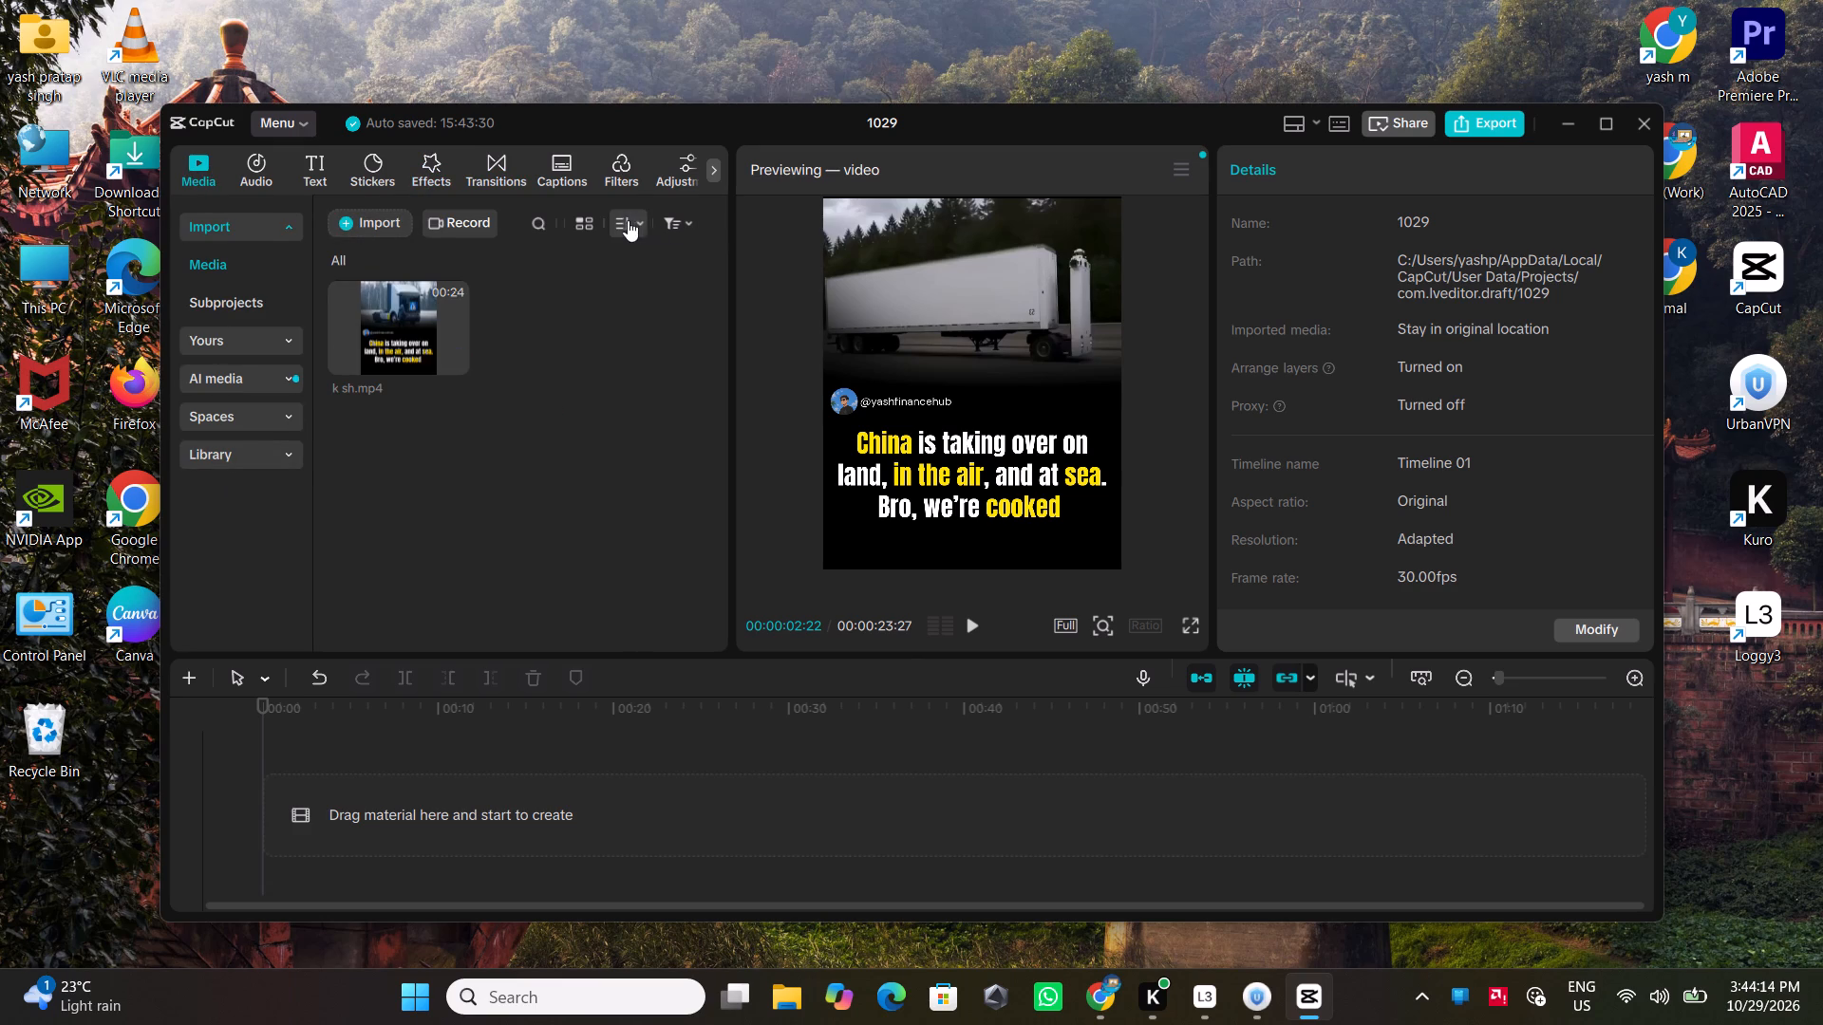
left_click(712, 171)
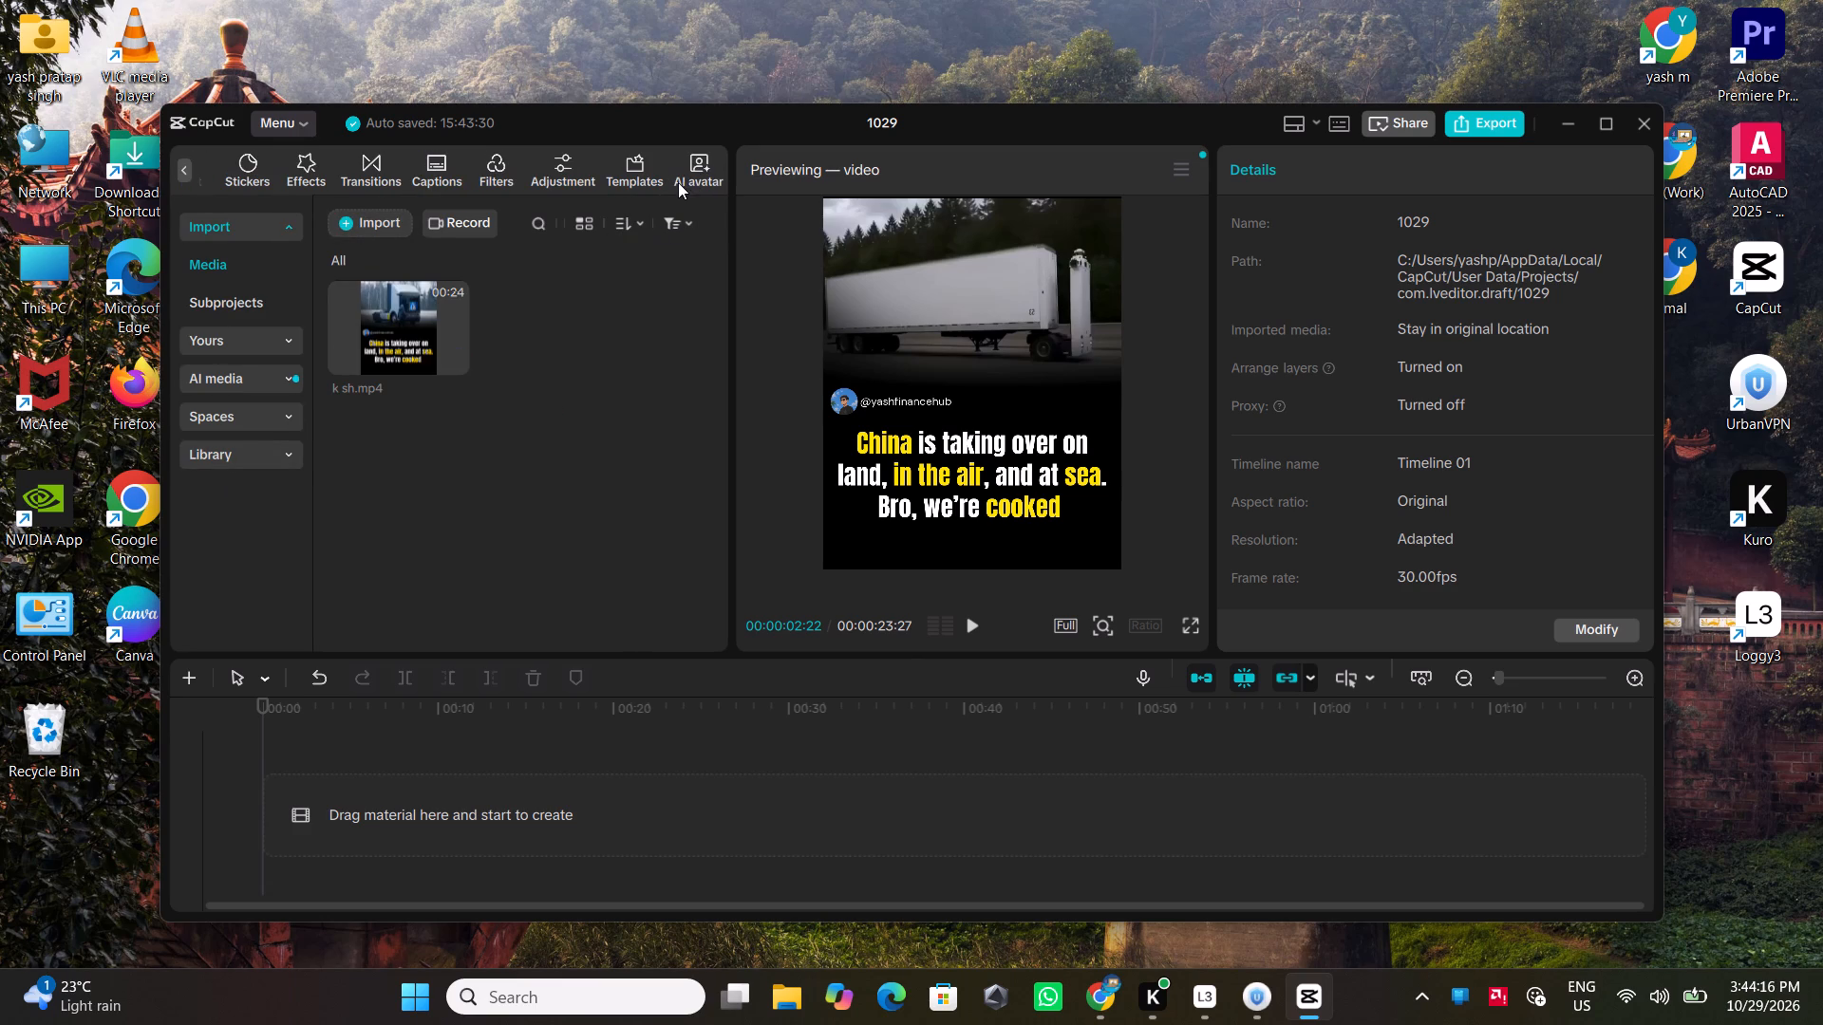
left_click(570, 170)
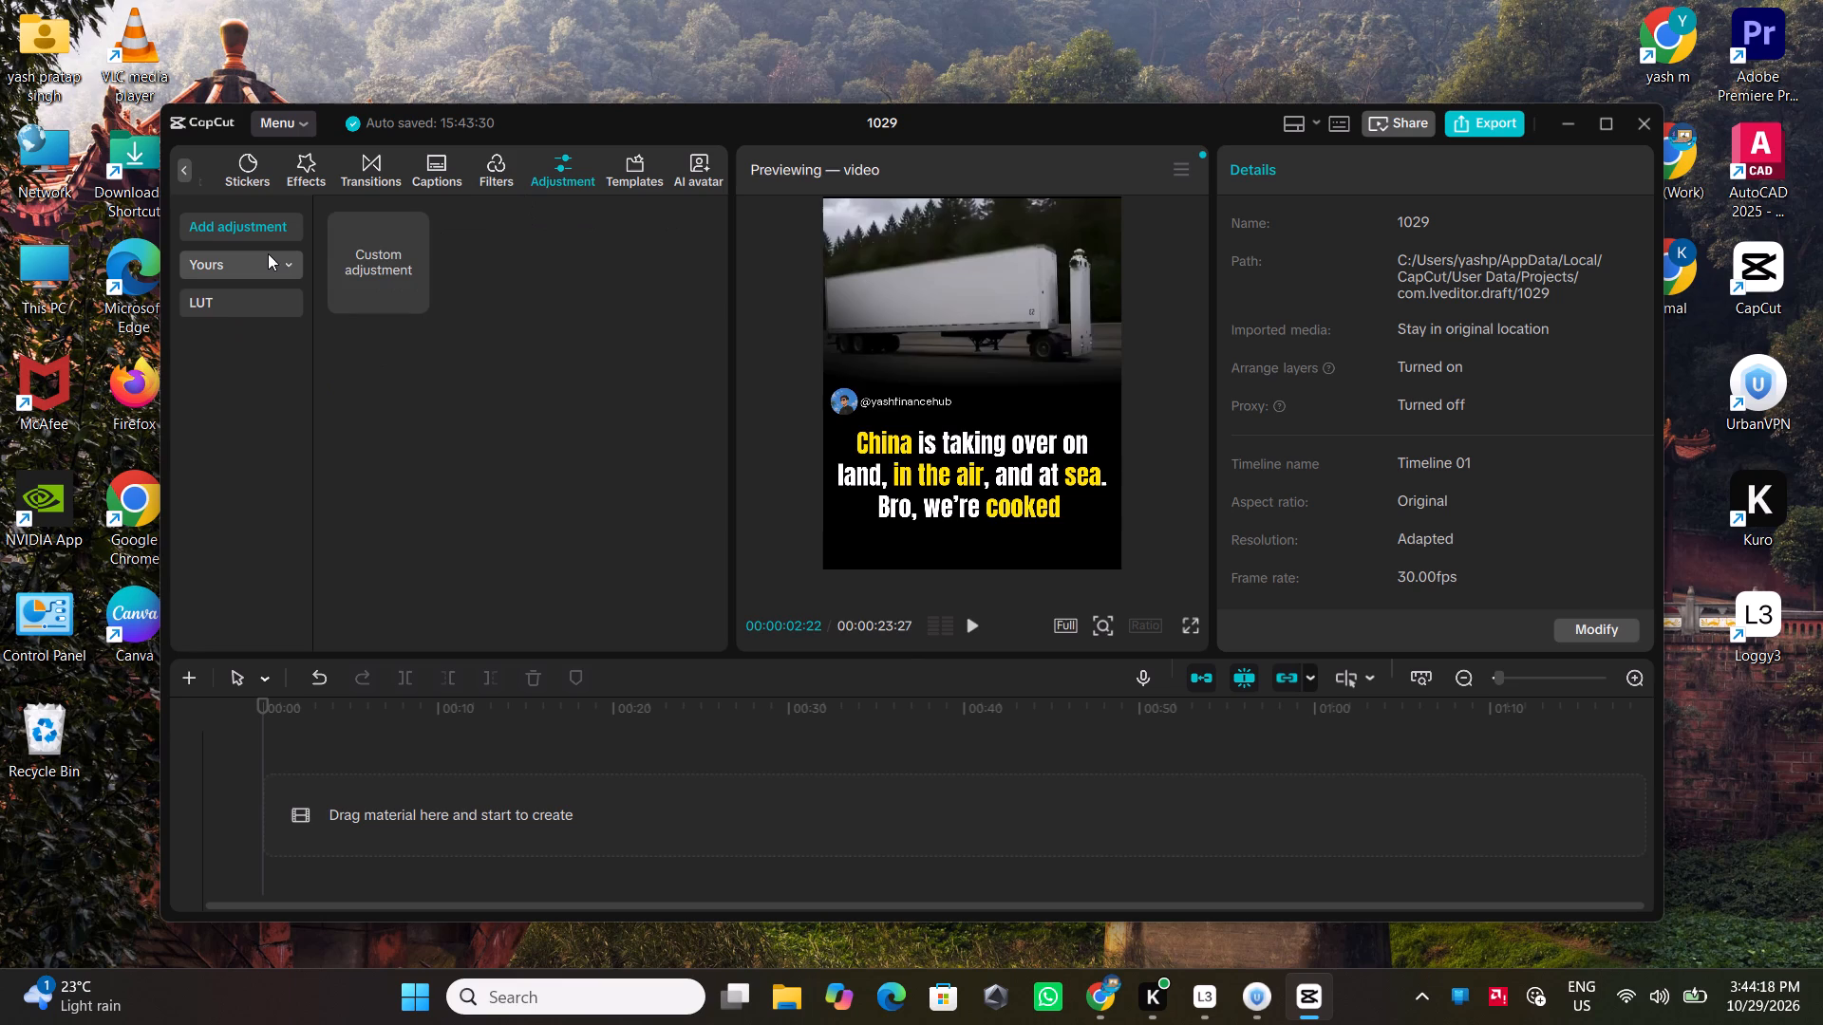
left_click(265, 253)
left_click(234, 346)
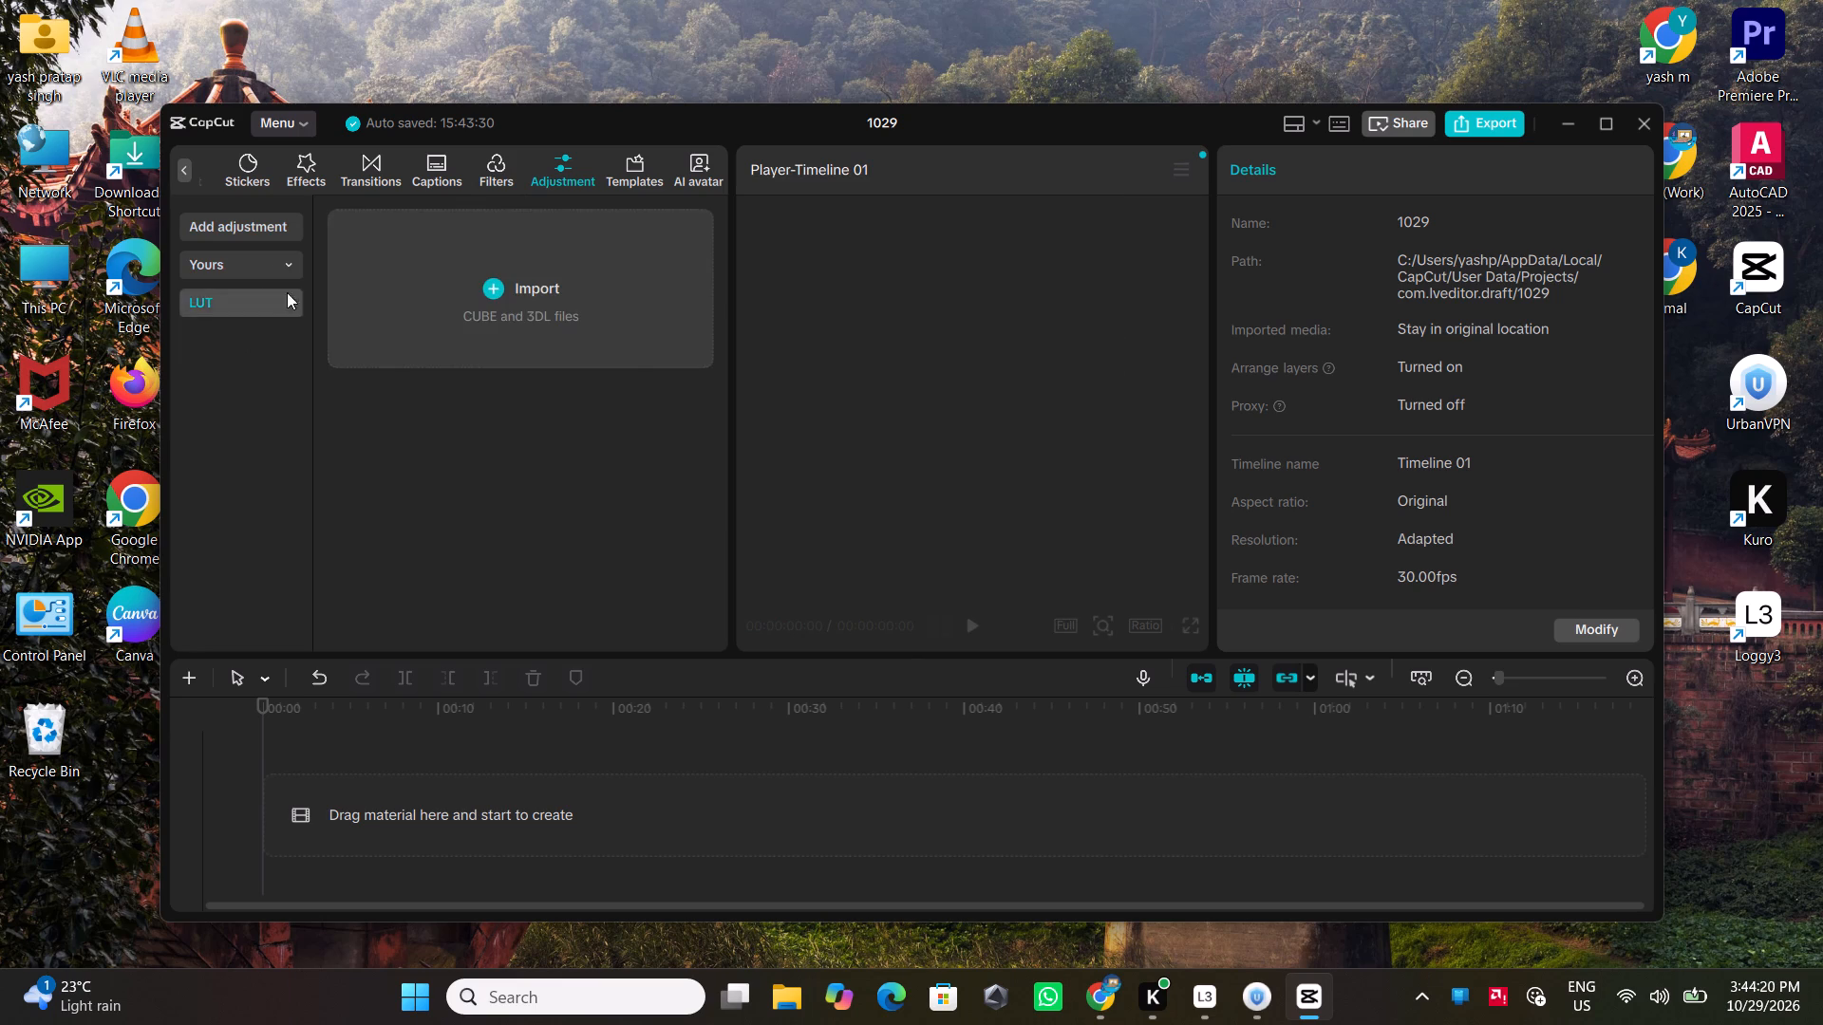
left_click(698, 153)
left_click(648, 151)
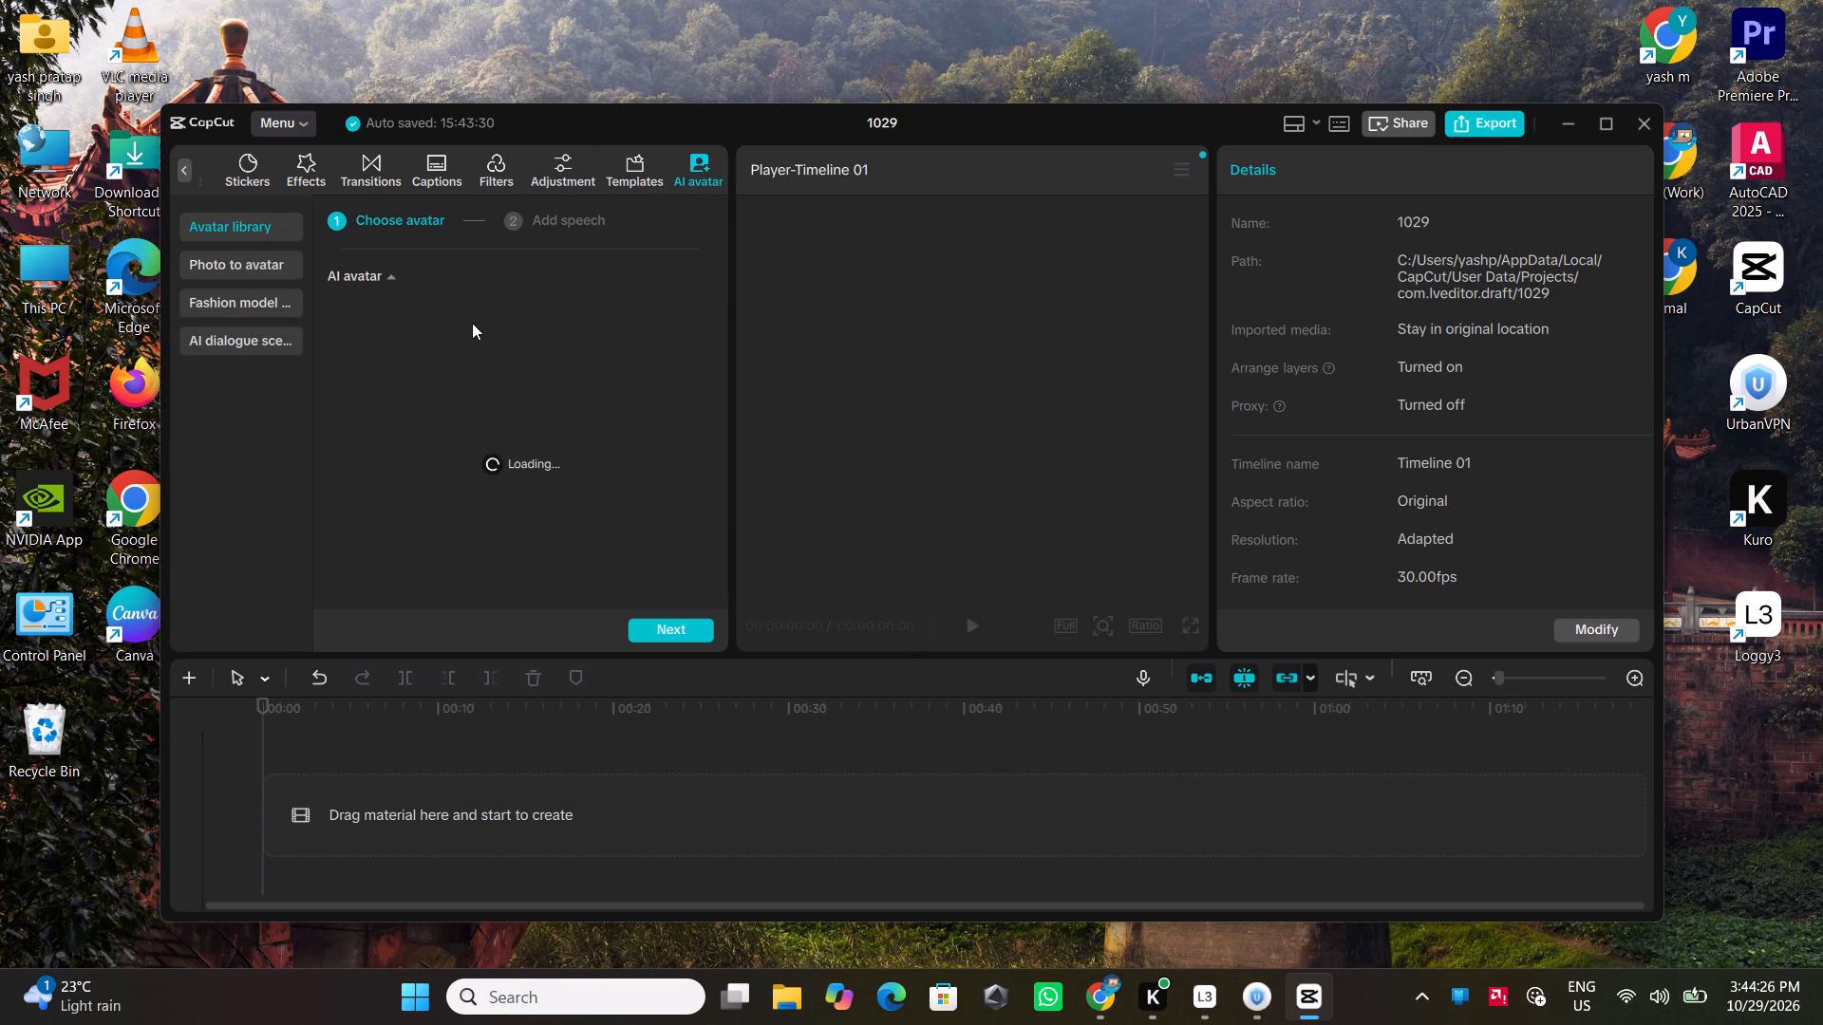
Close the CapCut project window.
left_click(1650, 125)
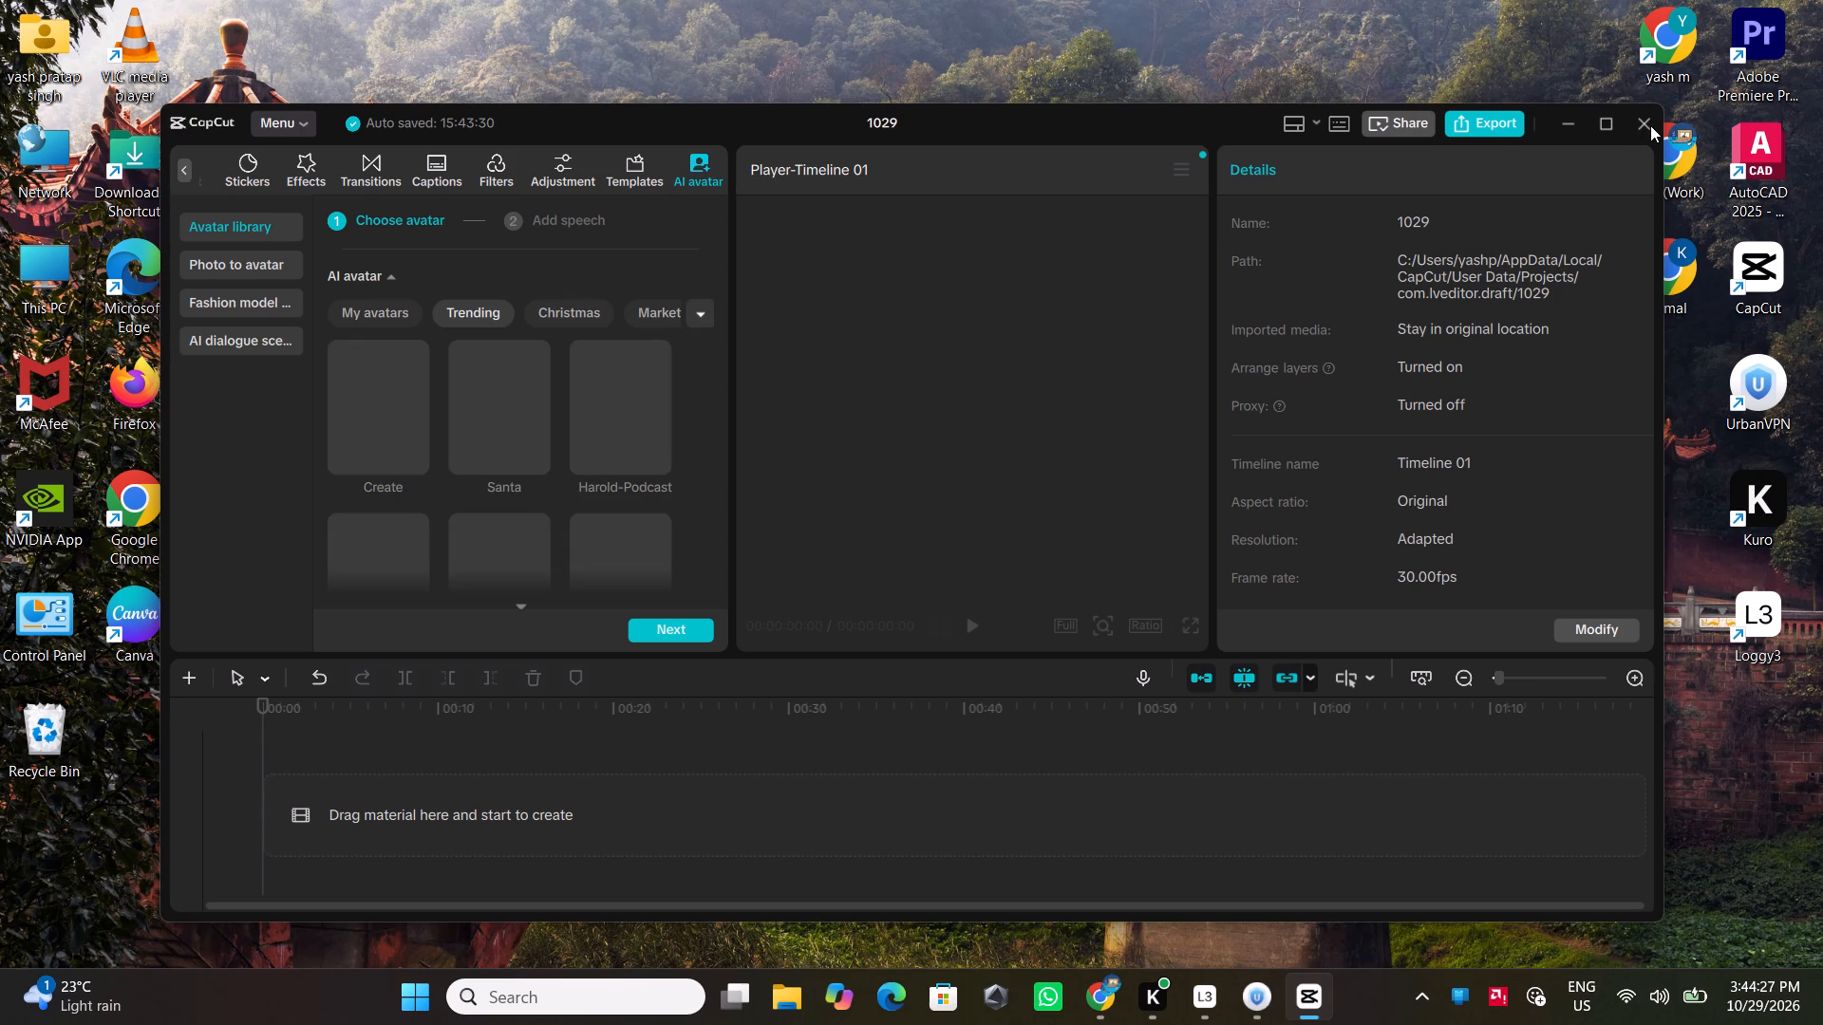
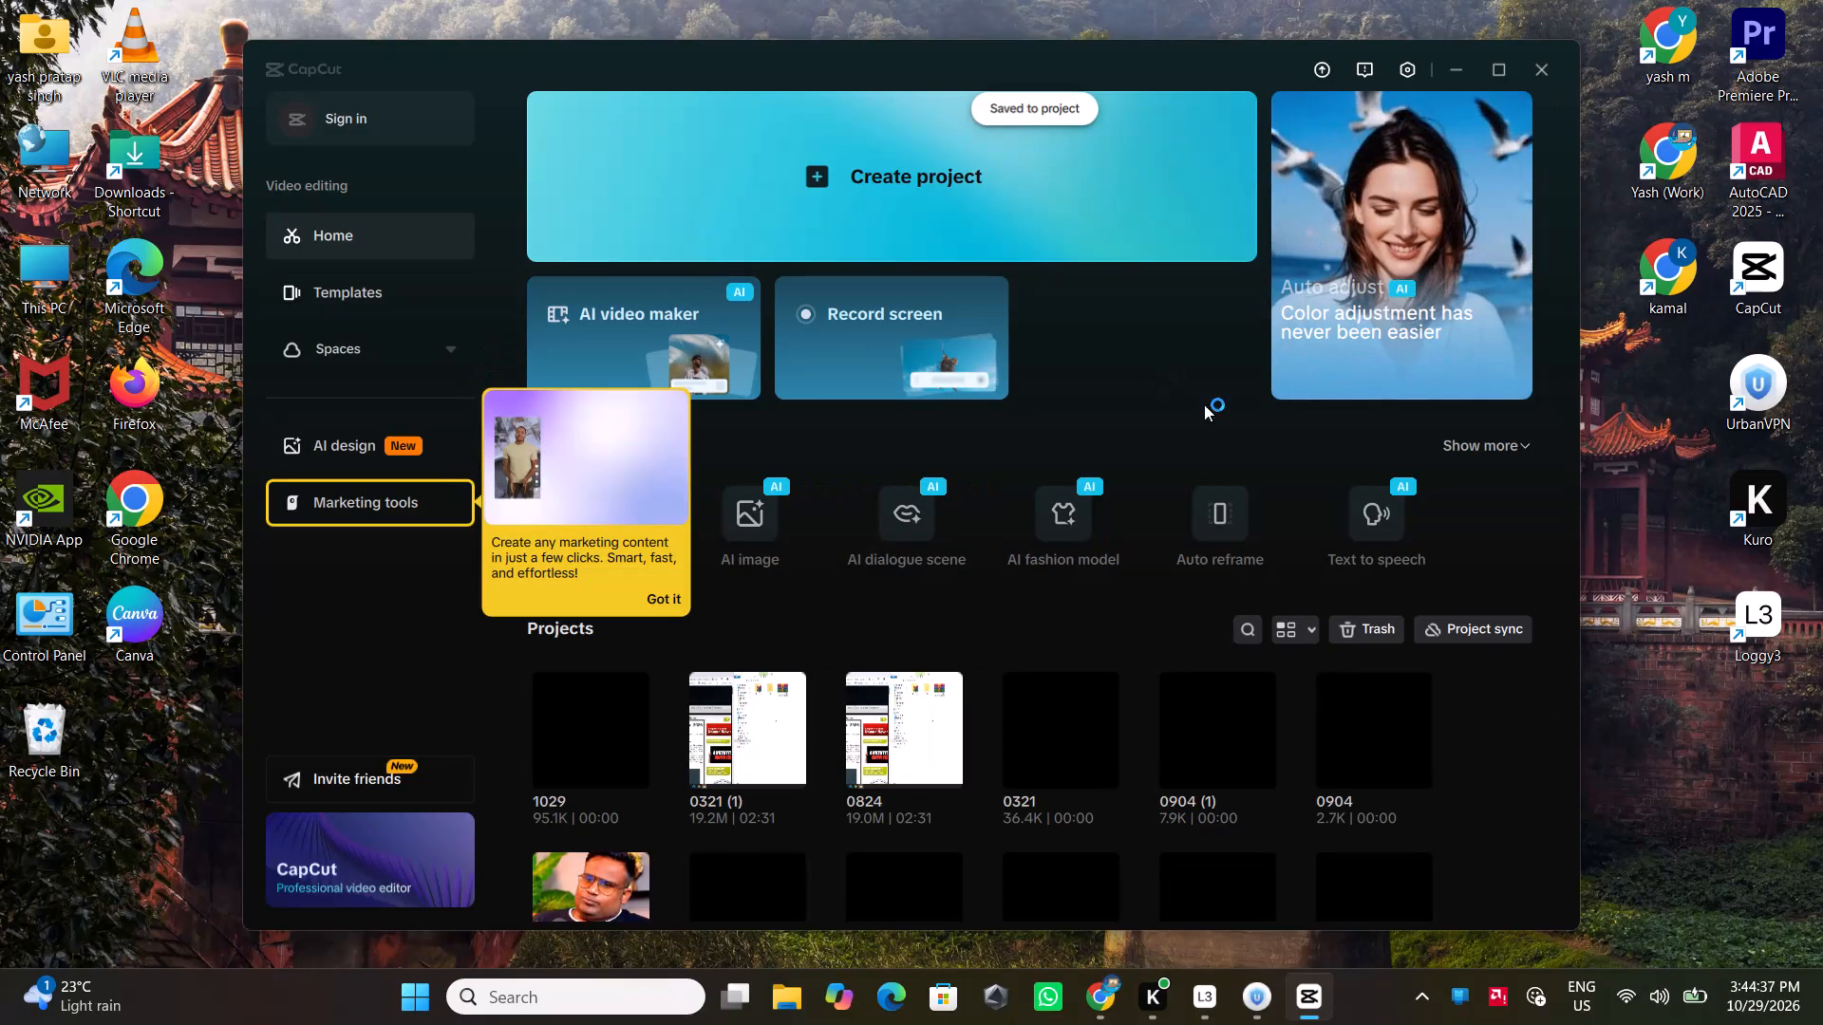
Dismiss the Marketing tools introduction tip.
left_click(664, 596)
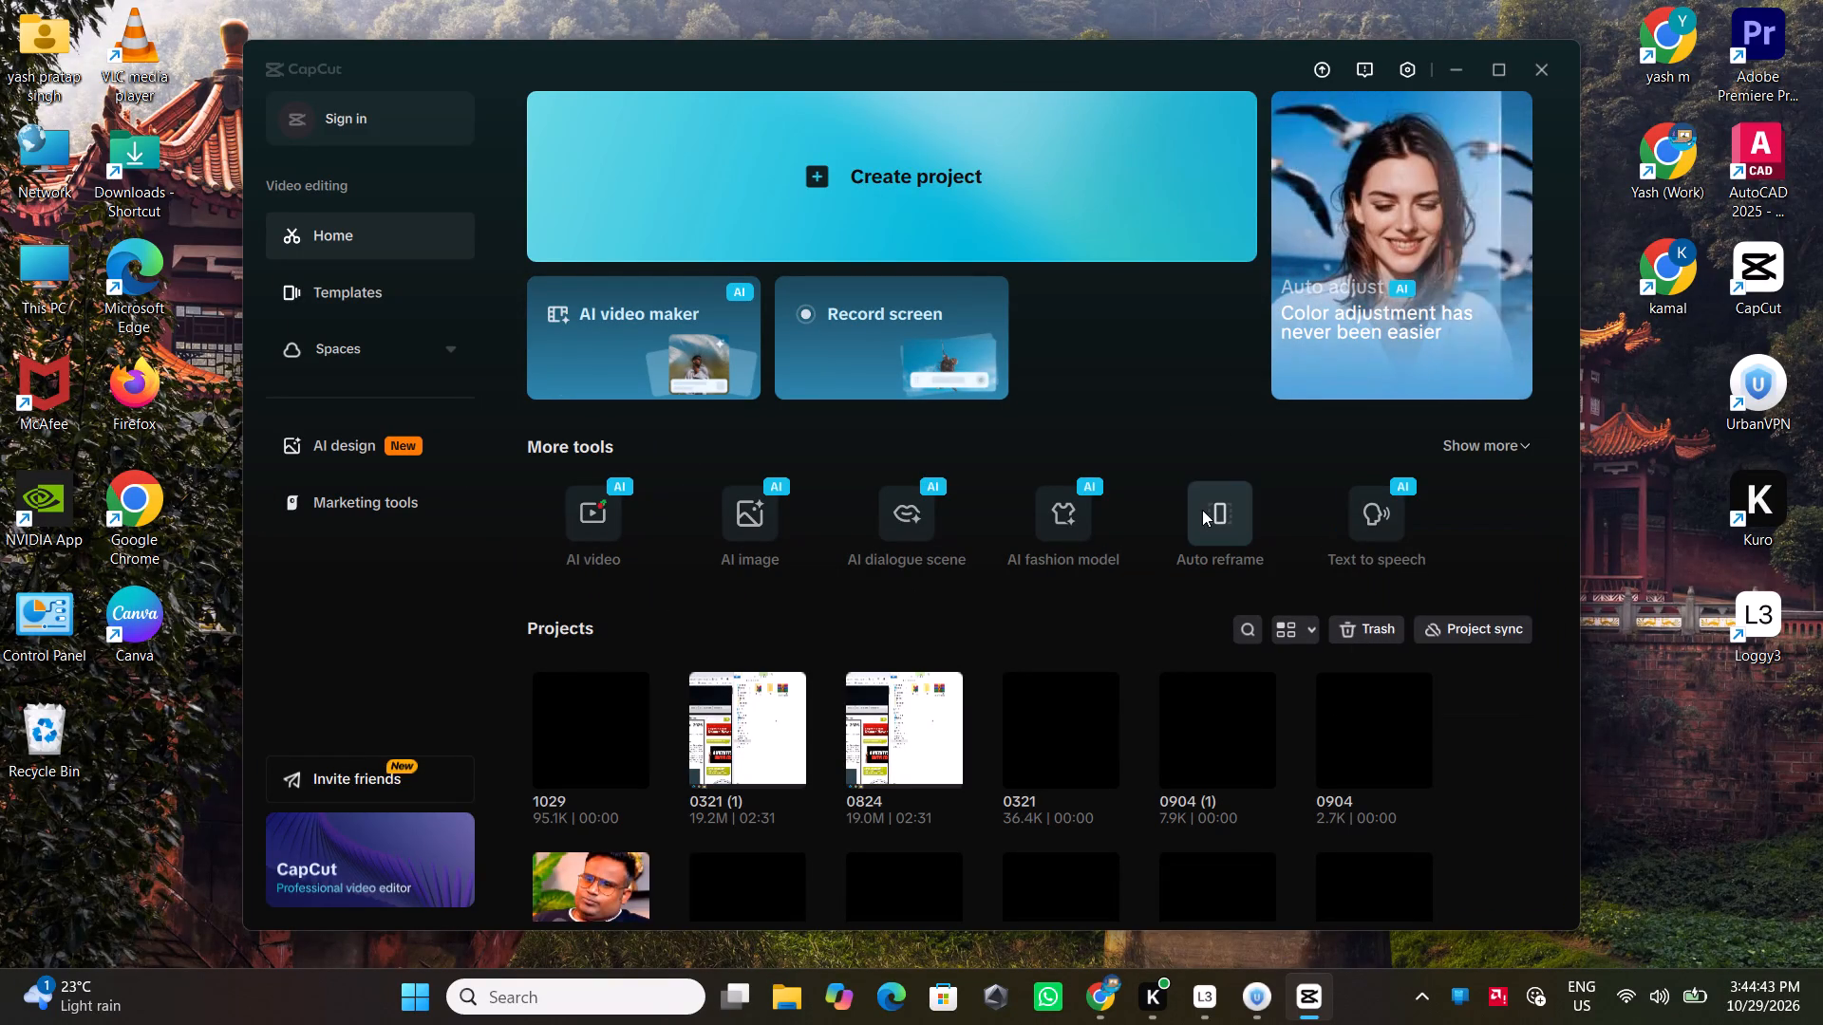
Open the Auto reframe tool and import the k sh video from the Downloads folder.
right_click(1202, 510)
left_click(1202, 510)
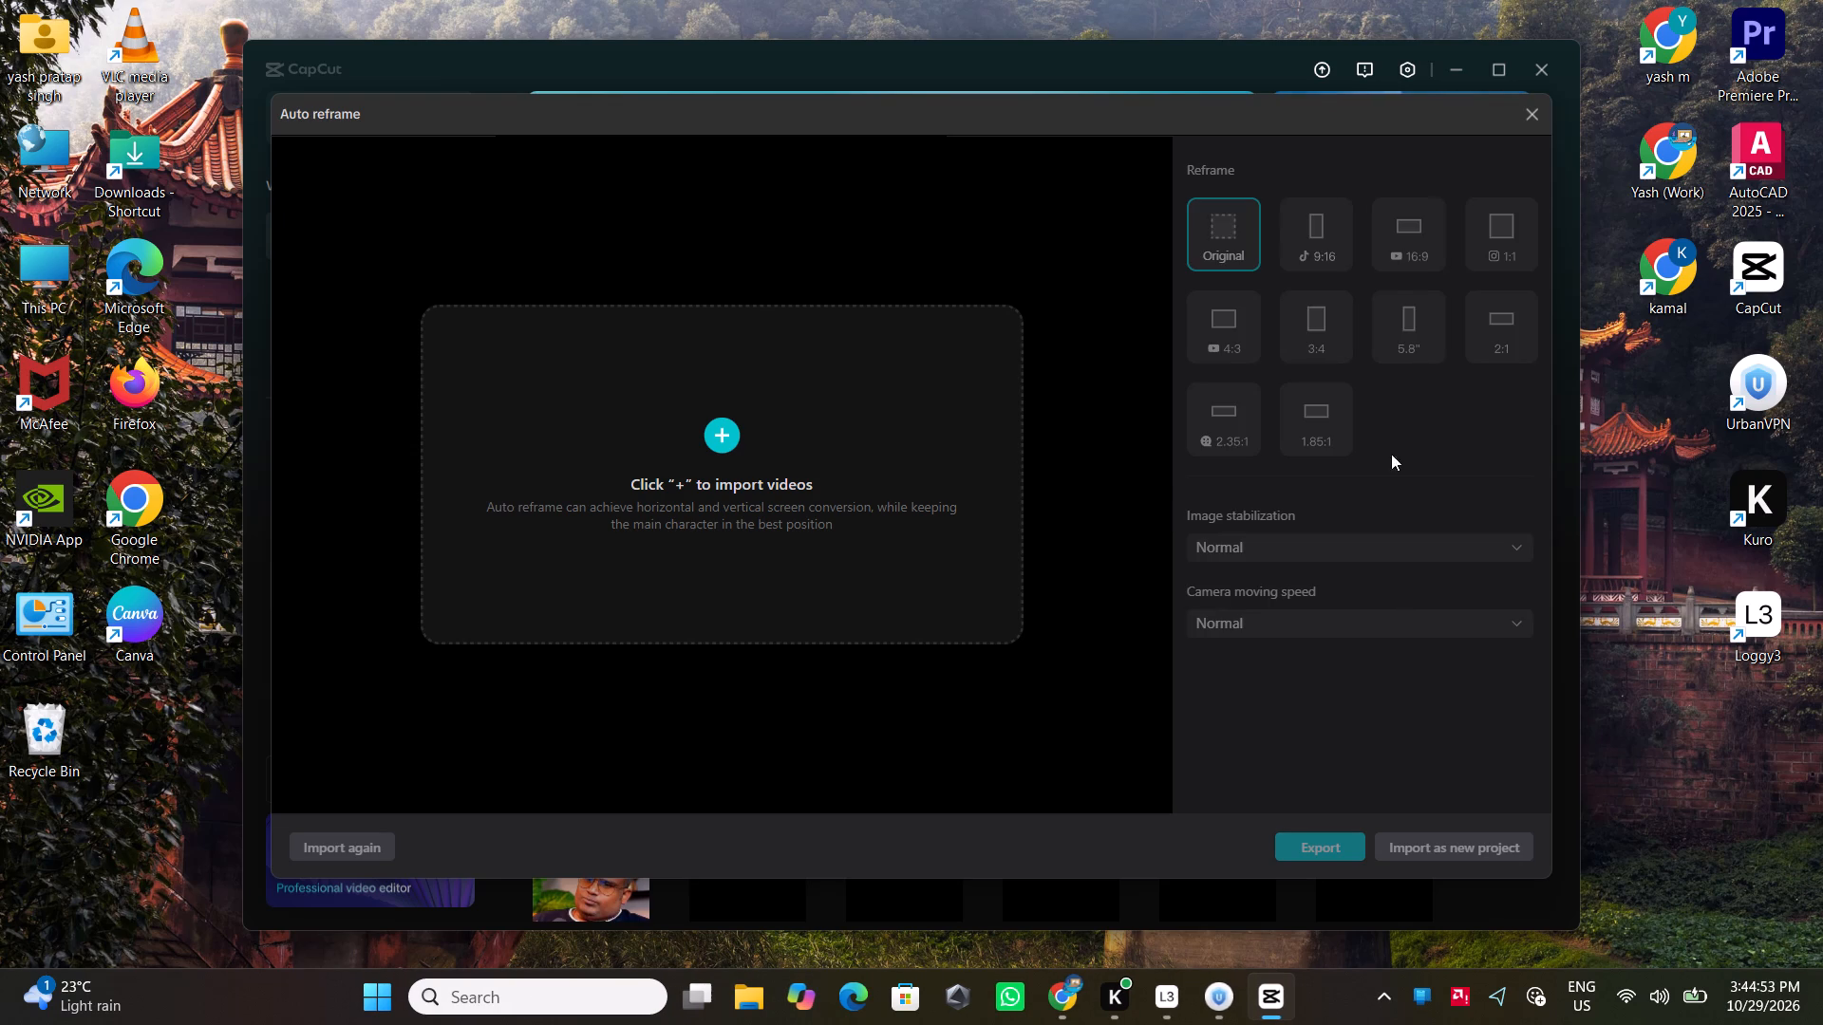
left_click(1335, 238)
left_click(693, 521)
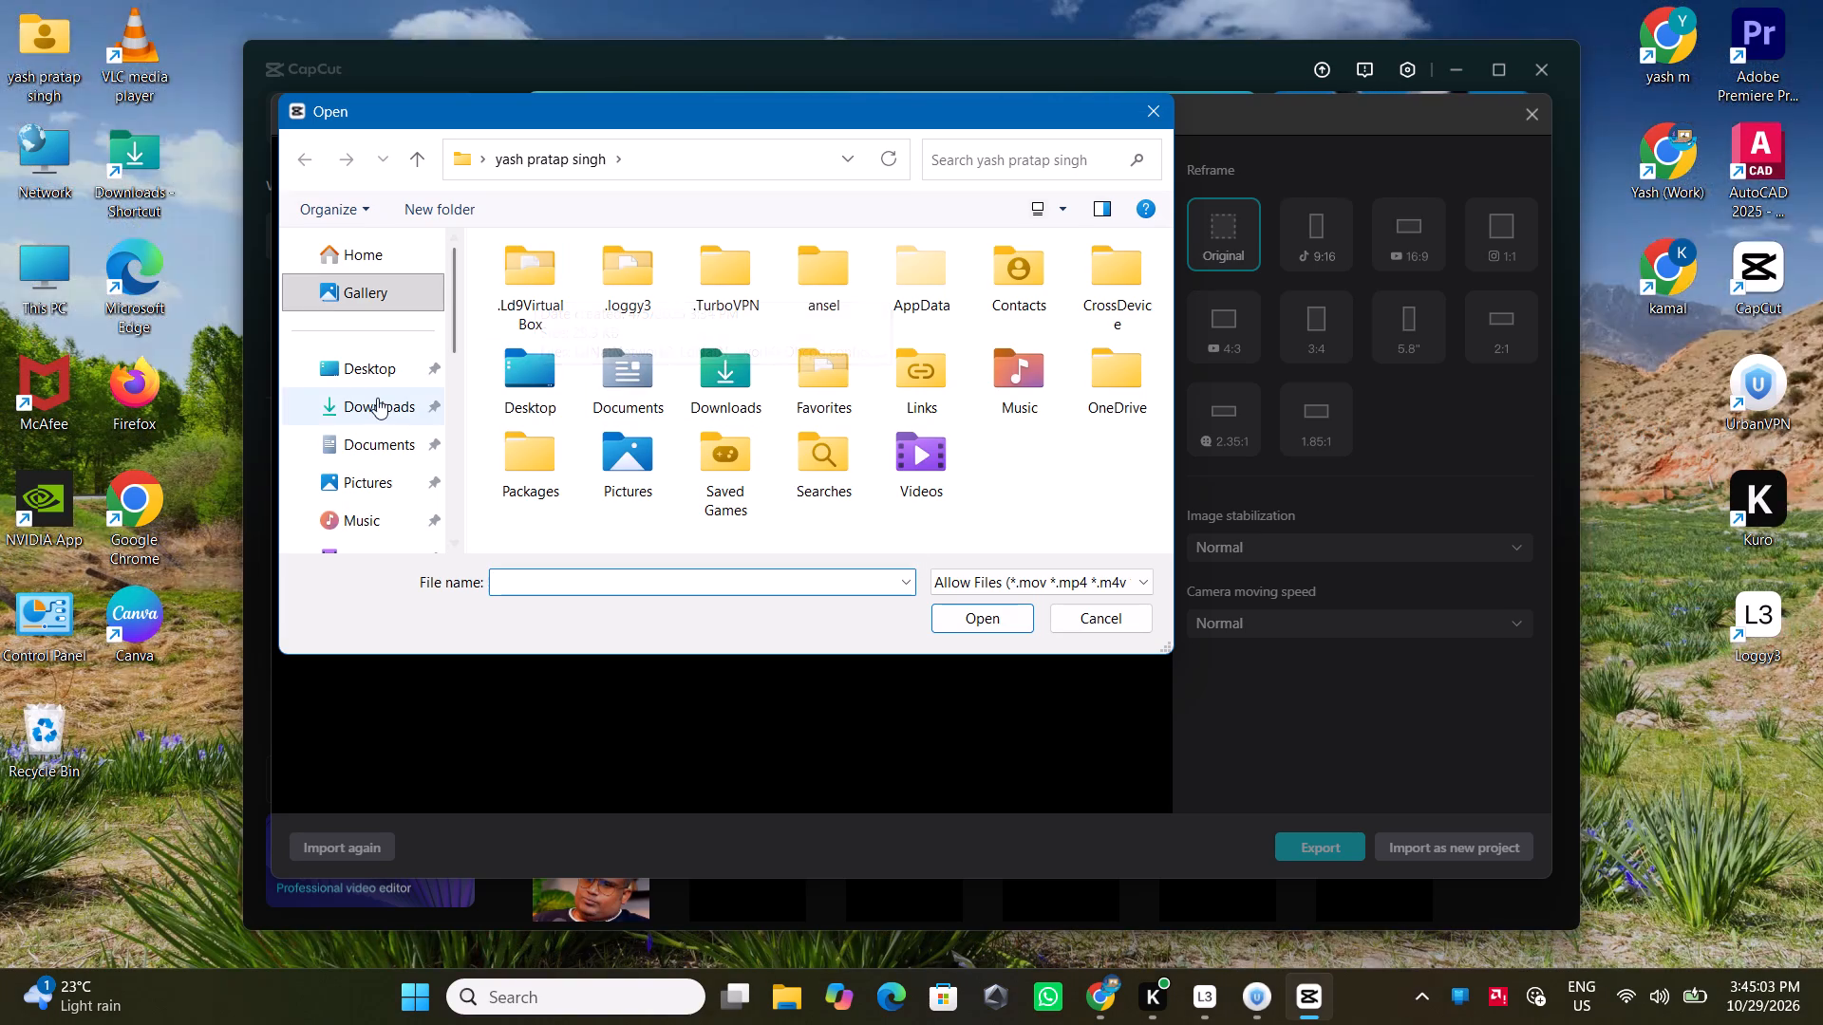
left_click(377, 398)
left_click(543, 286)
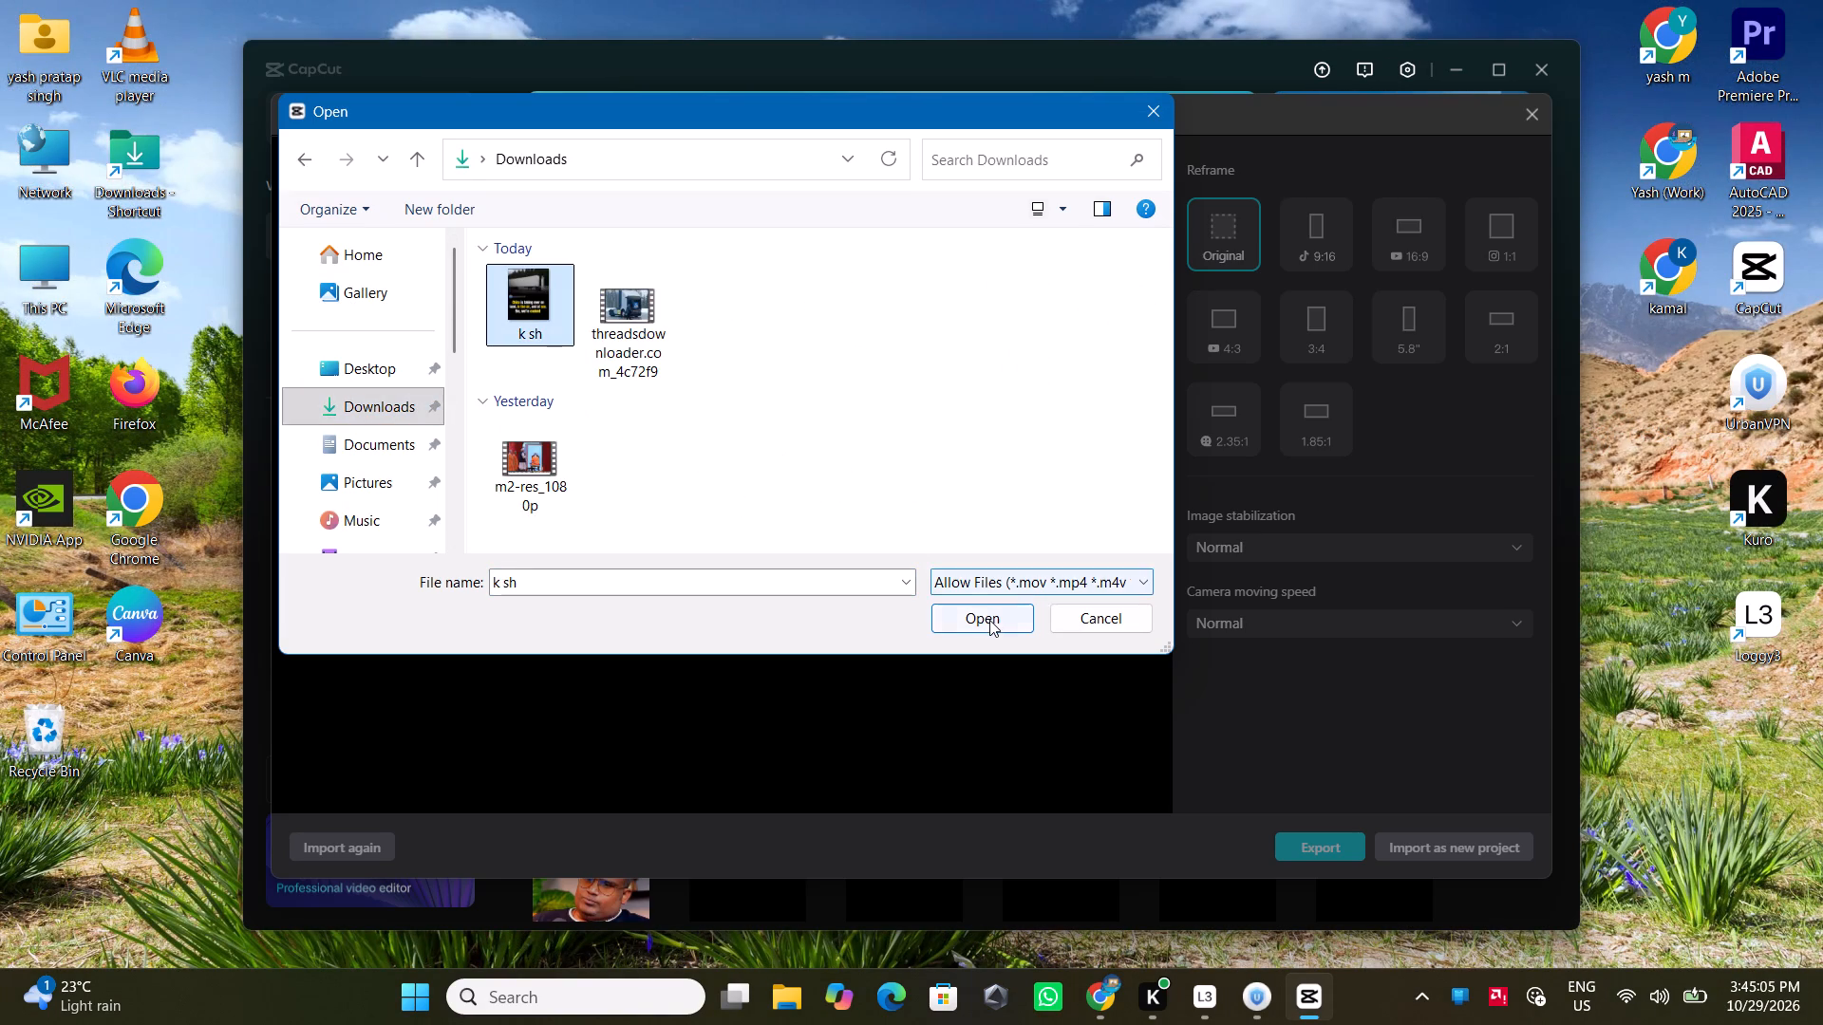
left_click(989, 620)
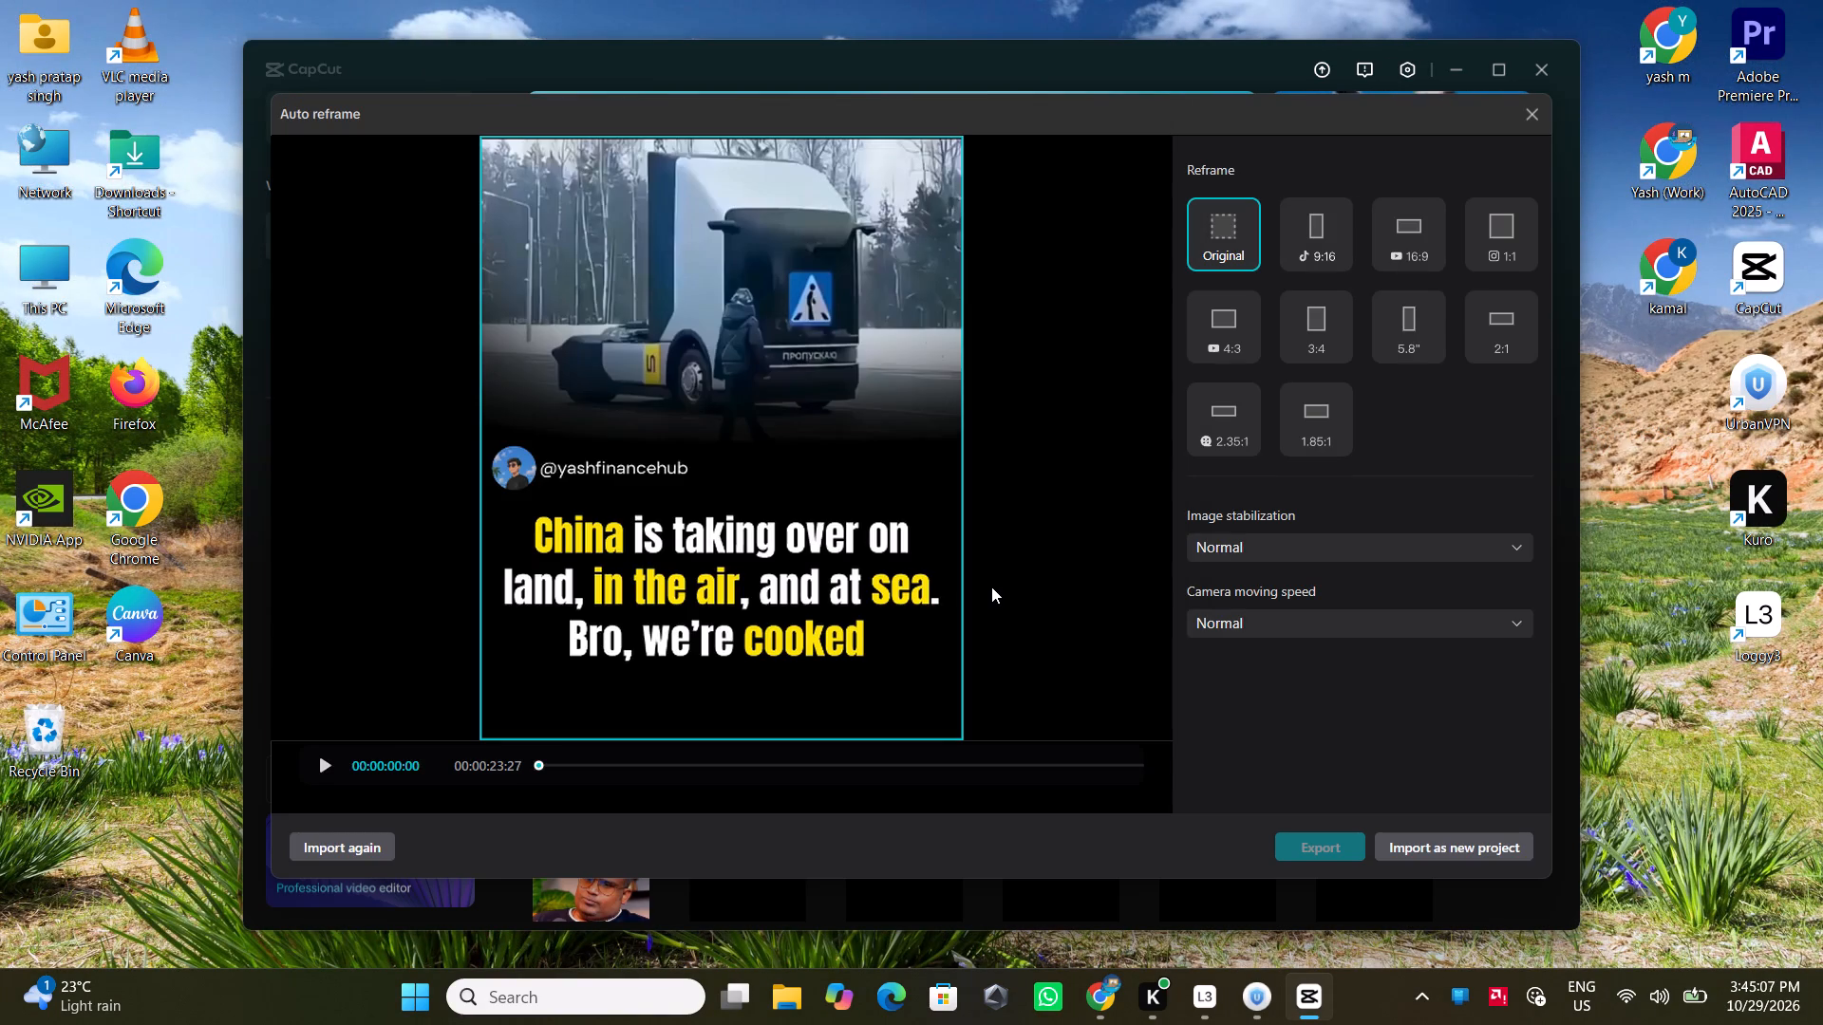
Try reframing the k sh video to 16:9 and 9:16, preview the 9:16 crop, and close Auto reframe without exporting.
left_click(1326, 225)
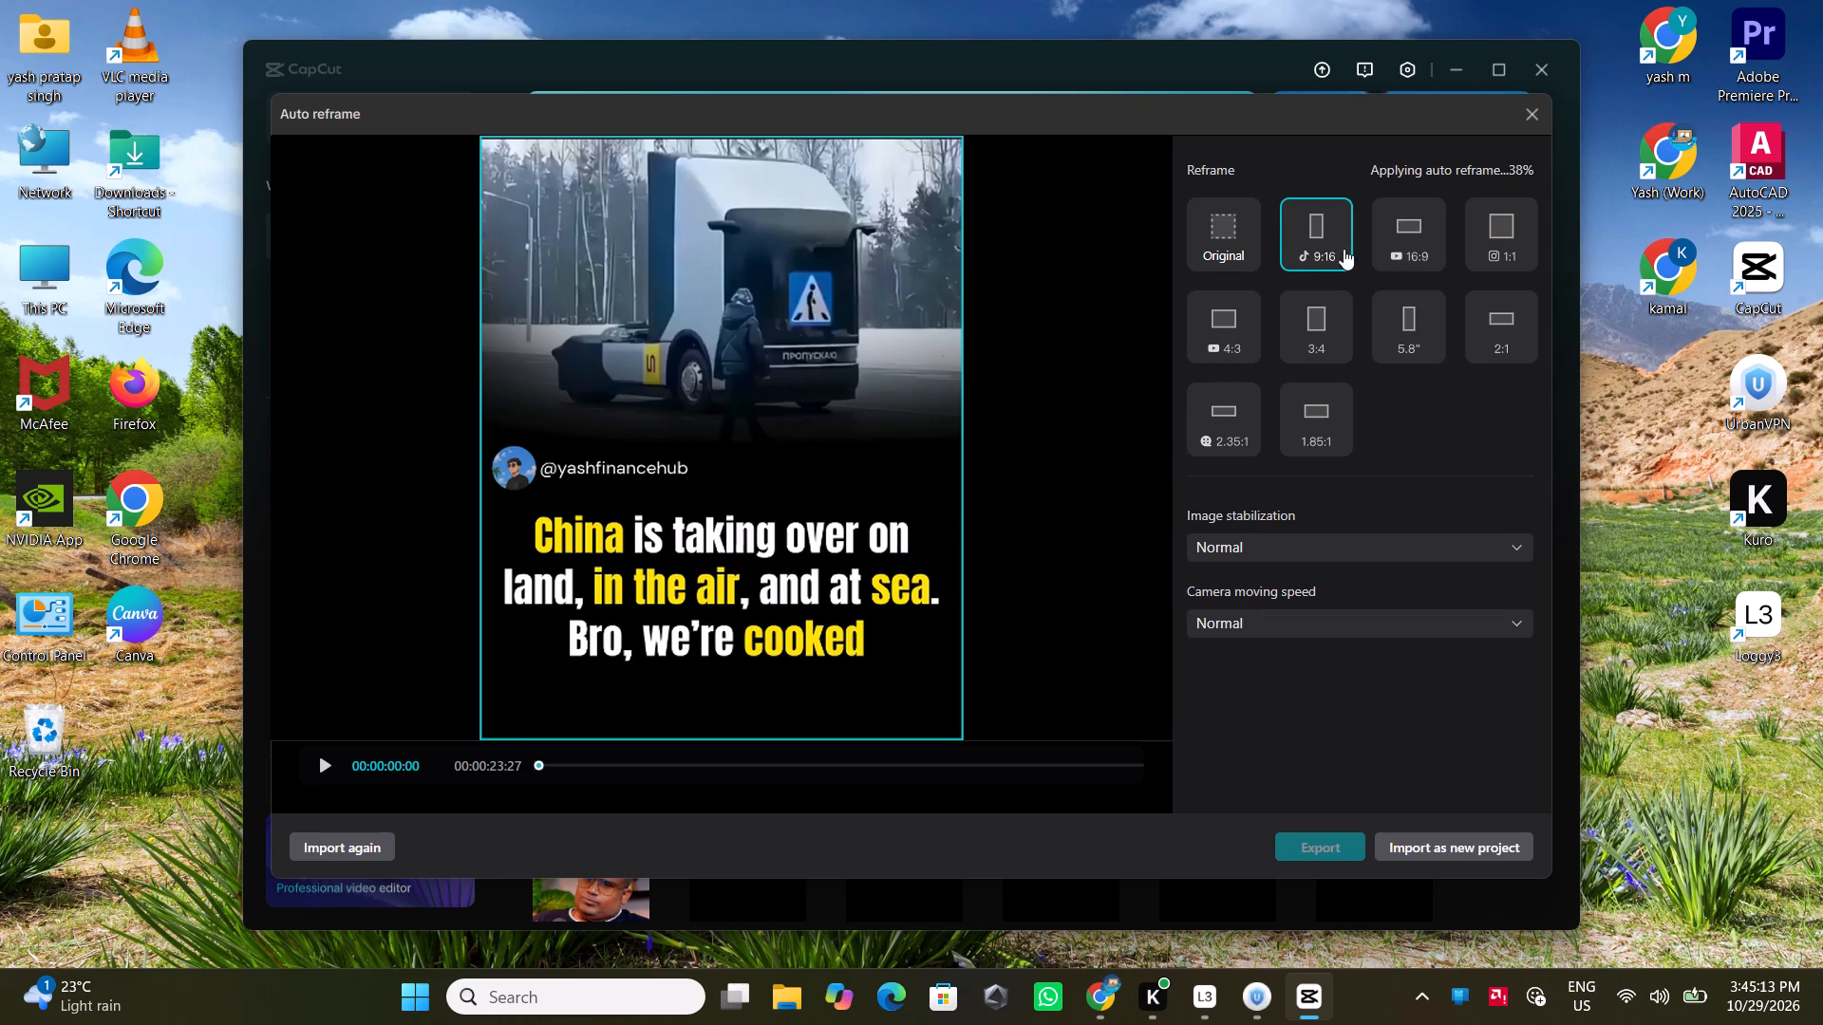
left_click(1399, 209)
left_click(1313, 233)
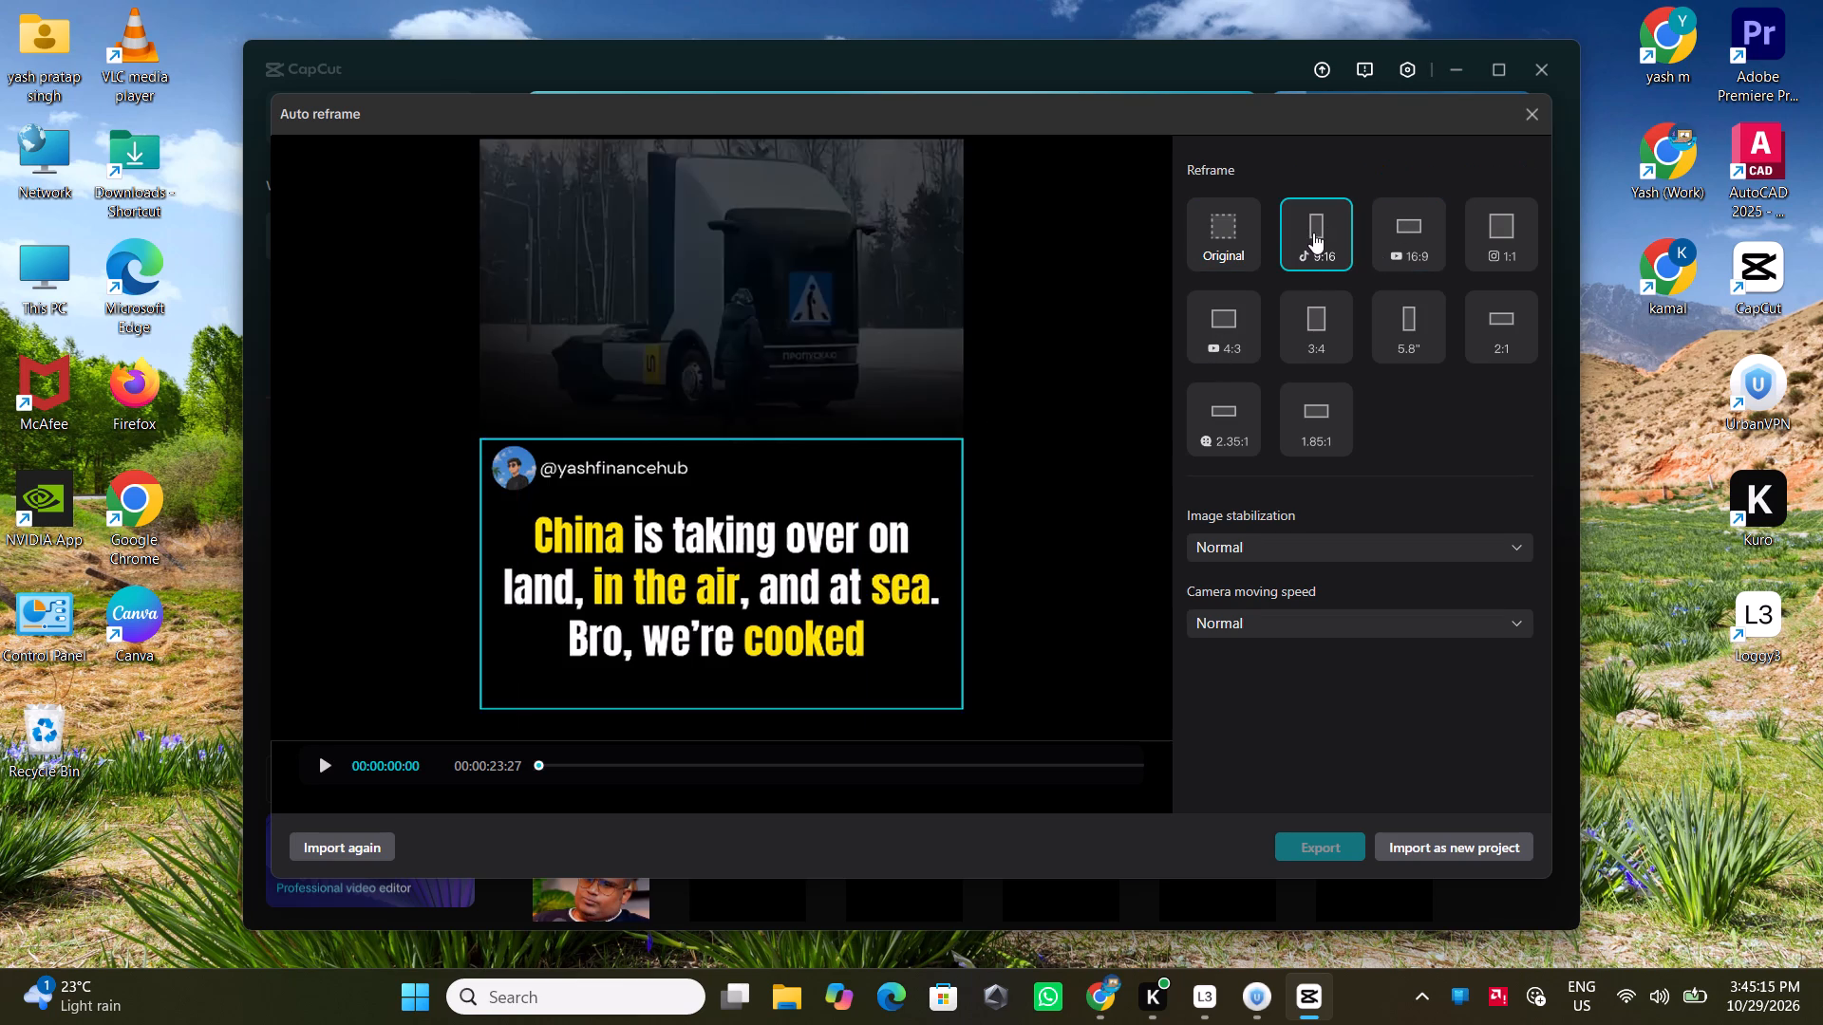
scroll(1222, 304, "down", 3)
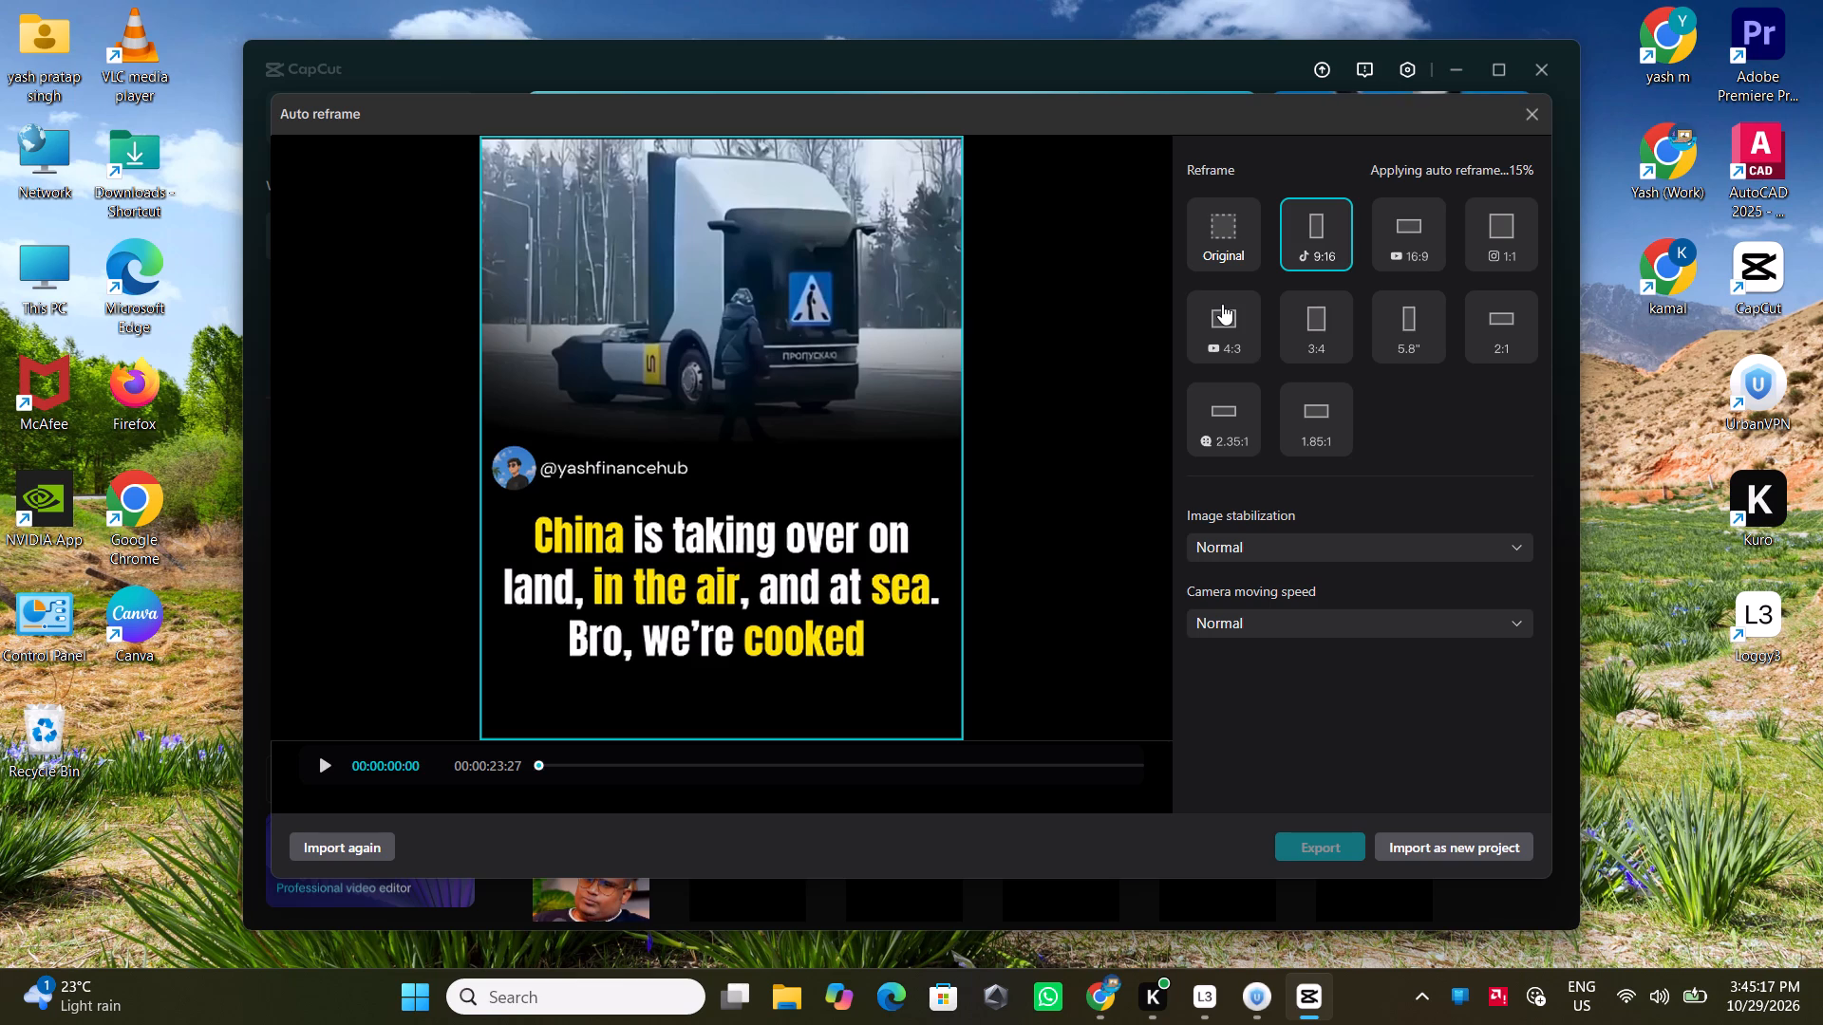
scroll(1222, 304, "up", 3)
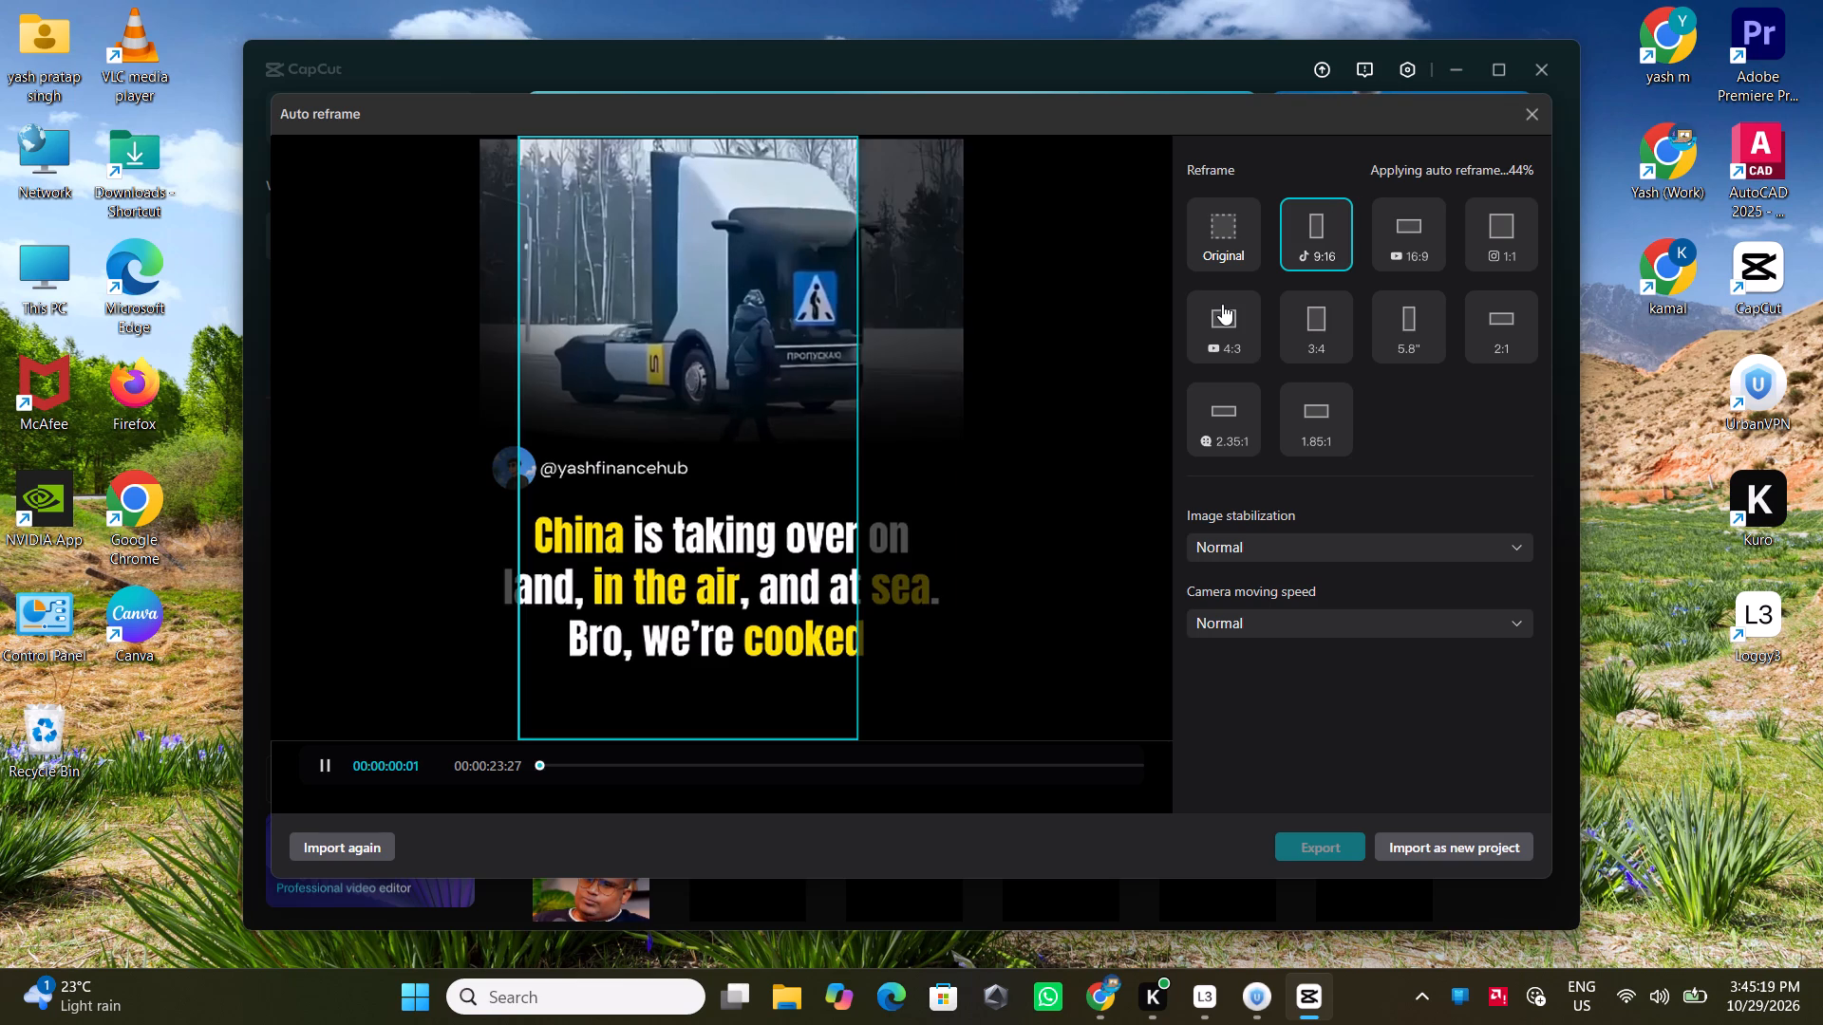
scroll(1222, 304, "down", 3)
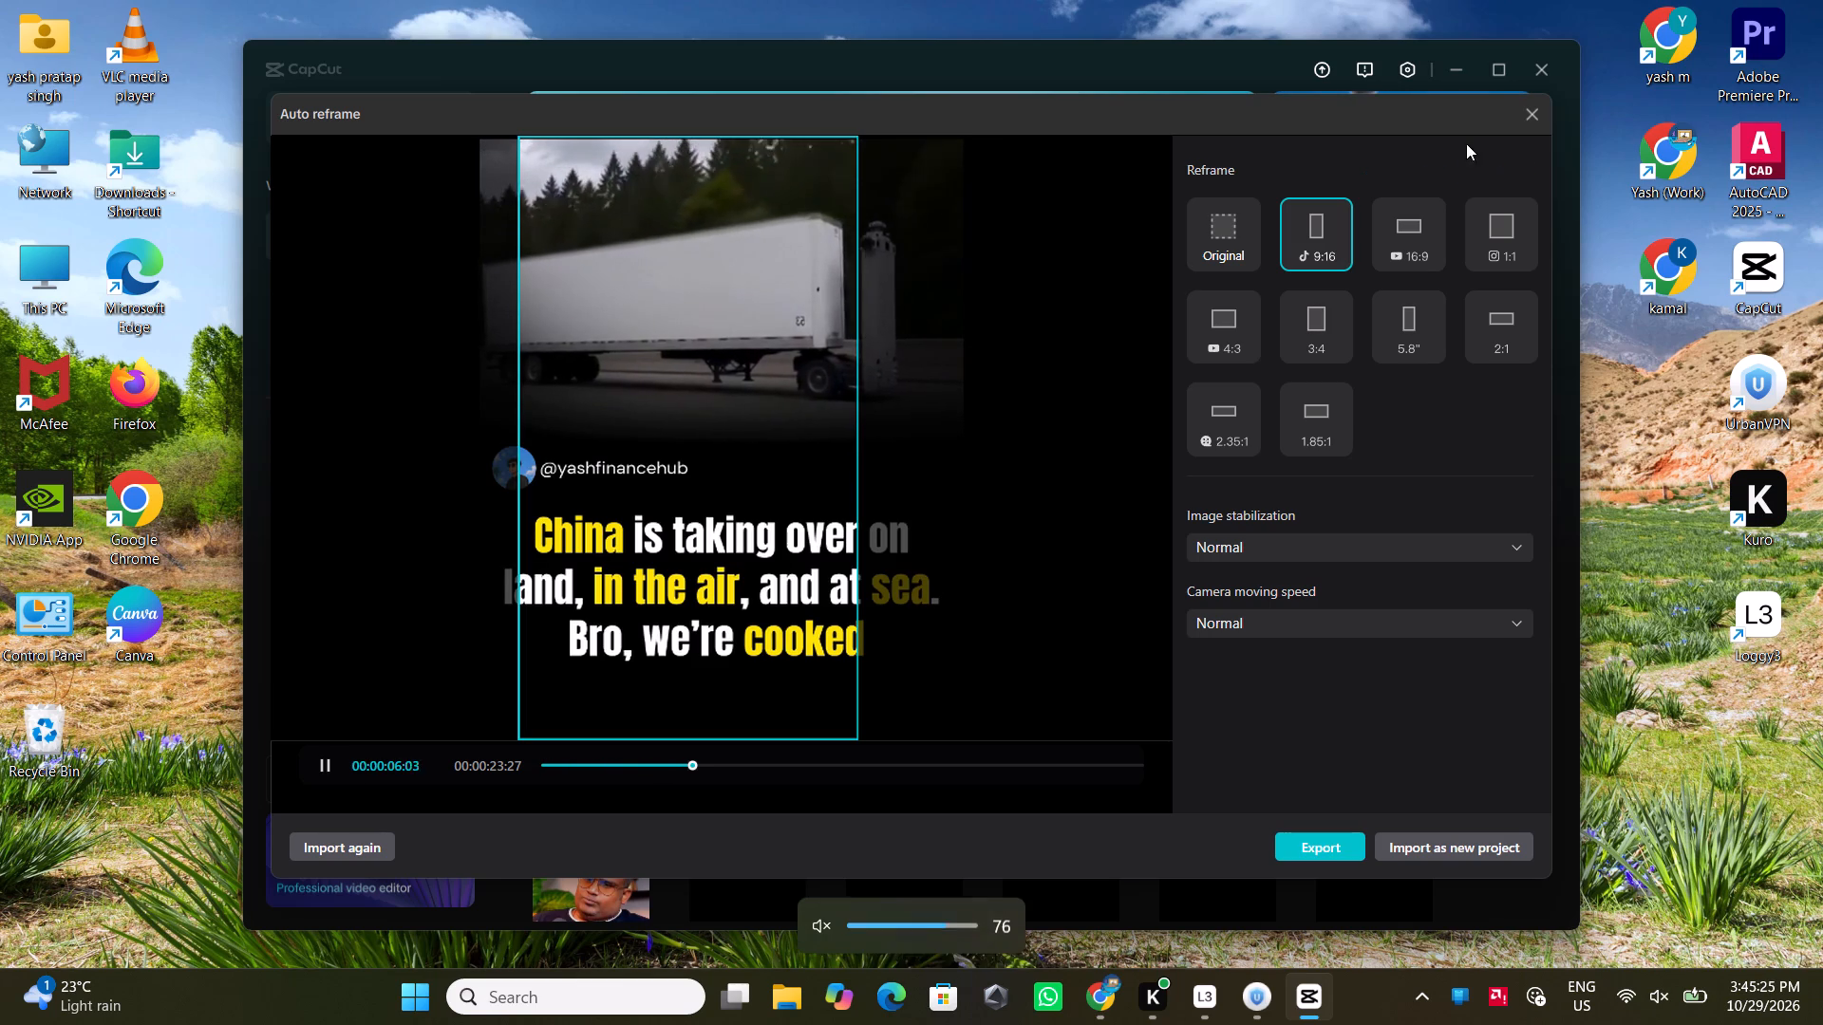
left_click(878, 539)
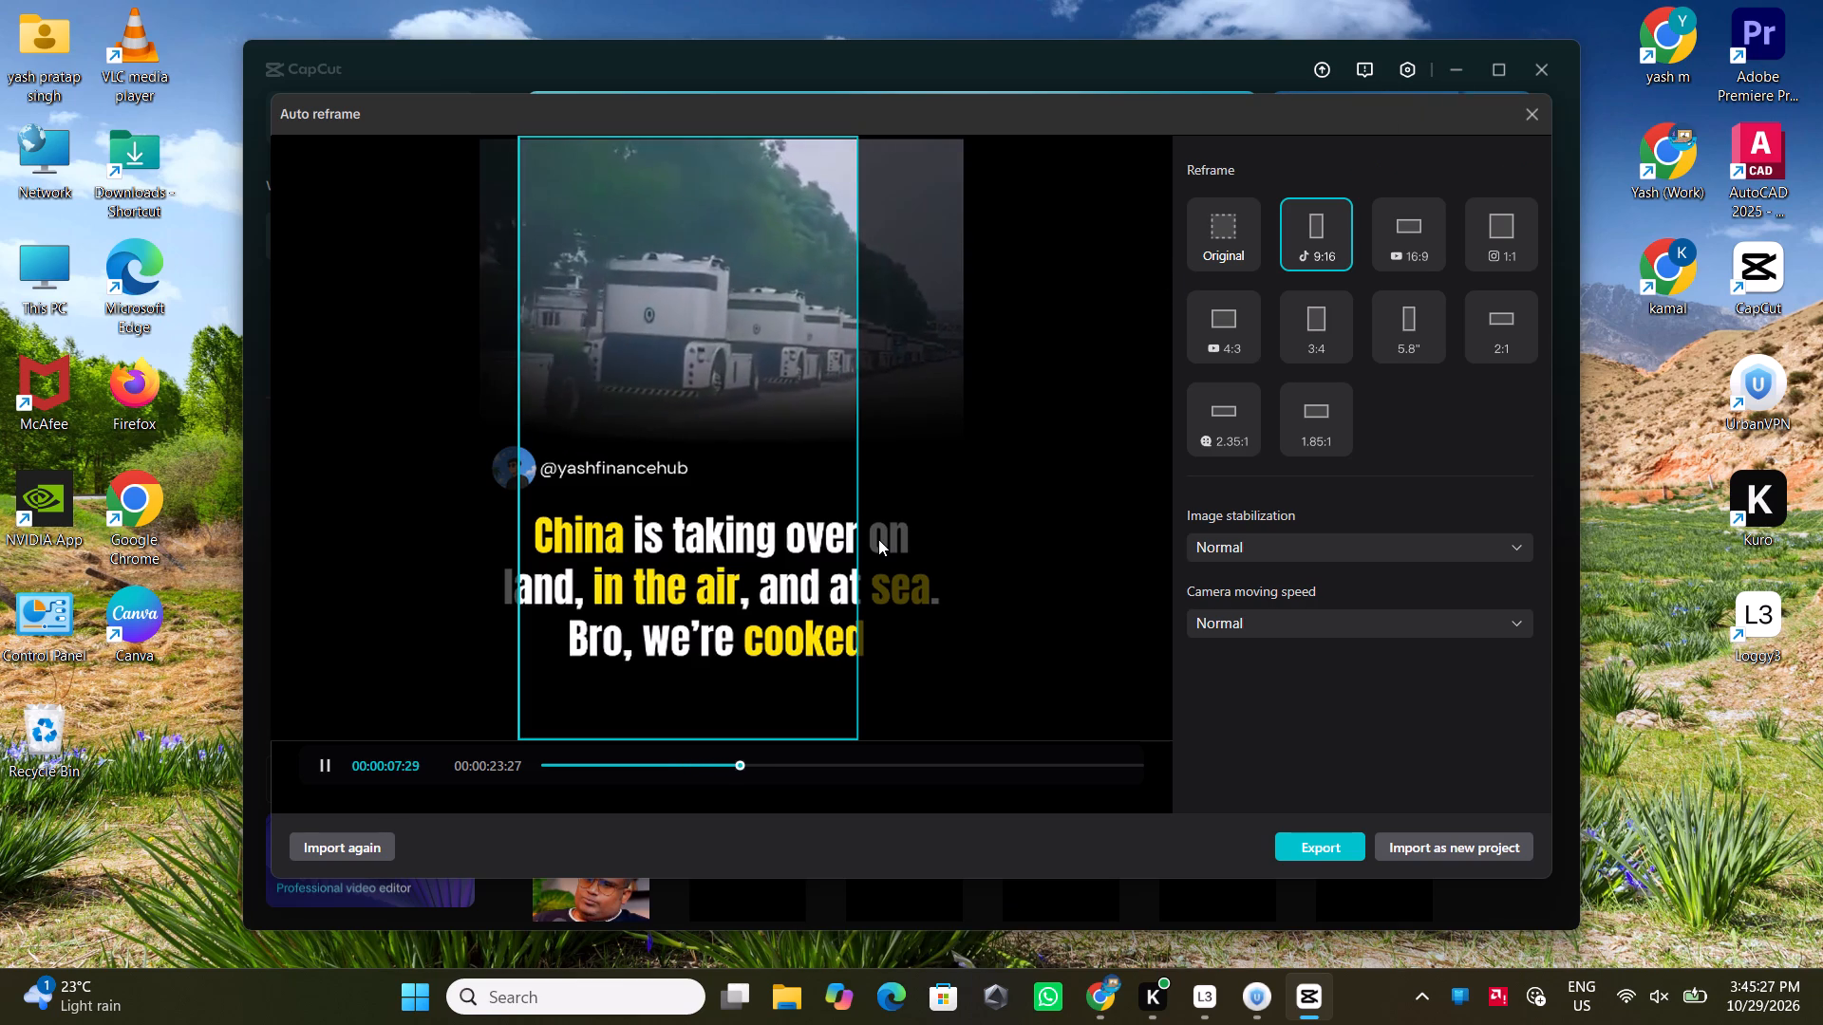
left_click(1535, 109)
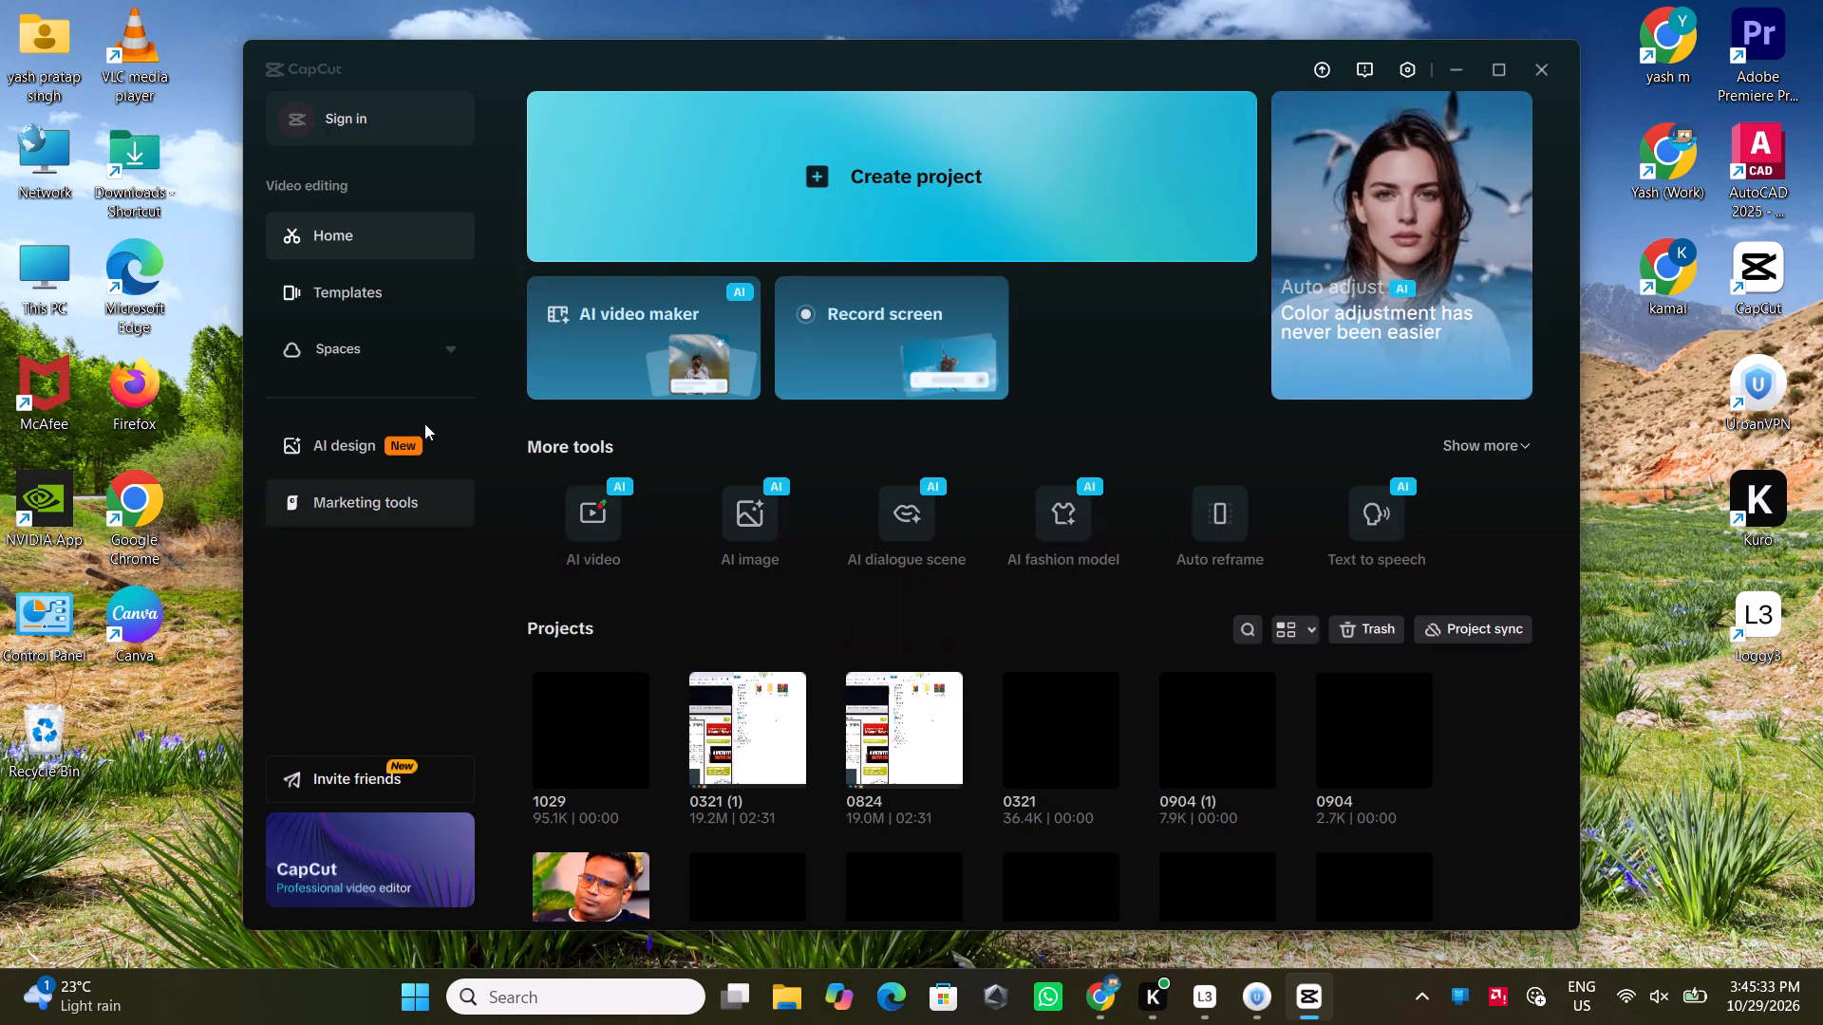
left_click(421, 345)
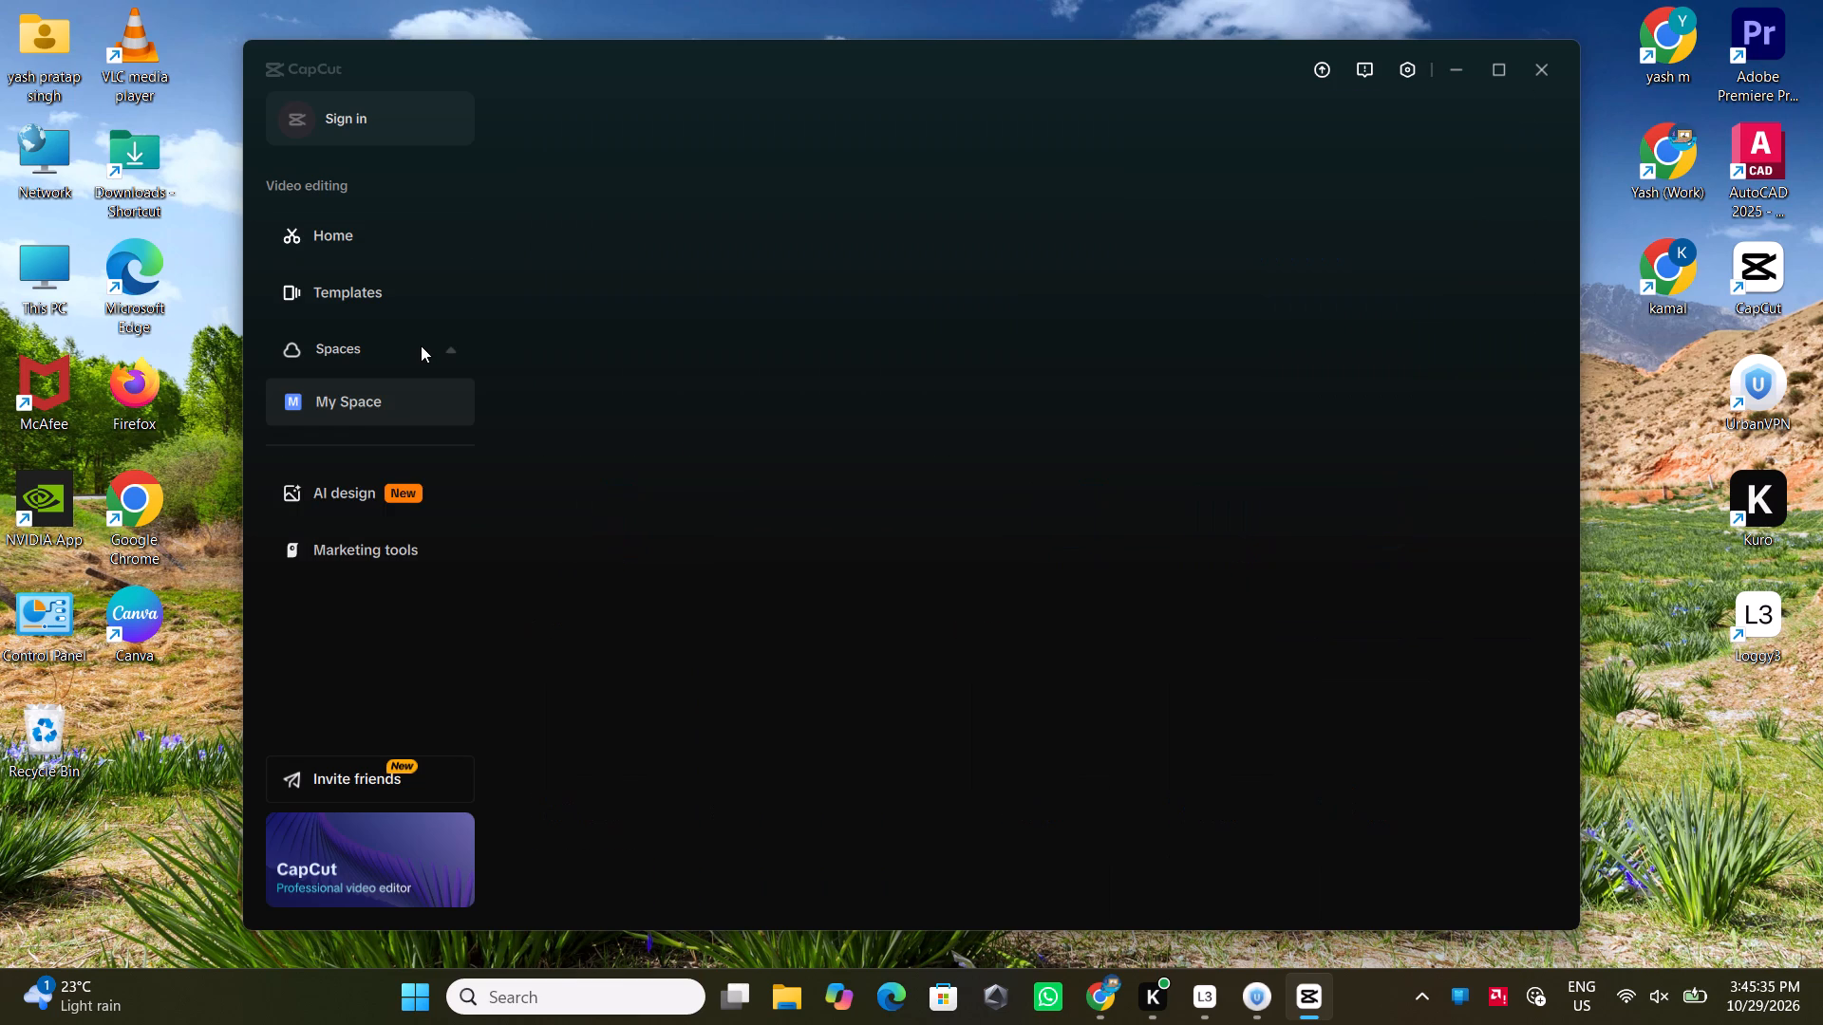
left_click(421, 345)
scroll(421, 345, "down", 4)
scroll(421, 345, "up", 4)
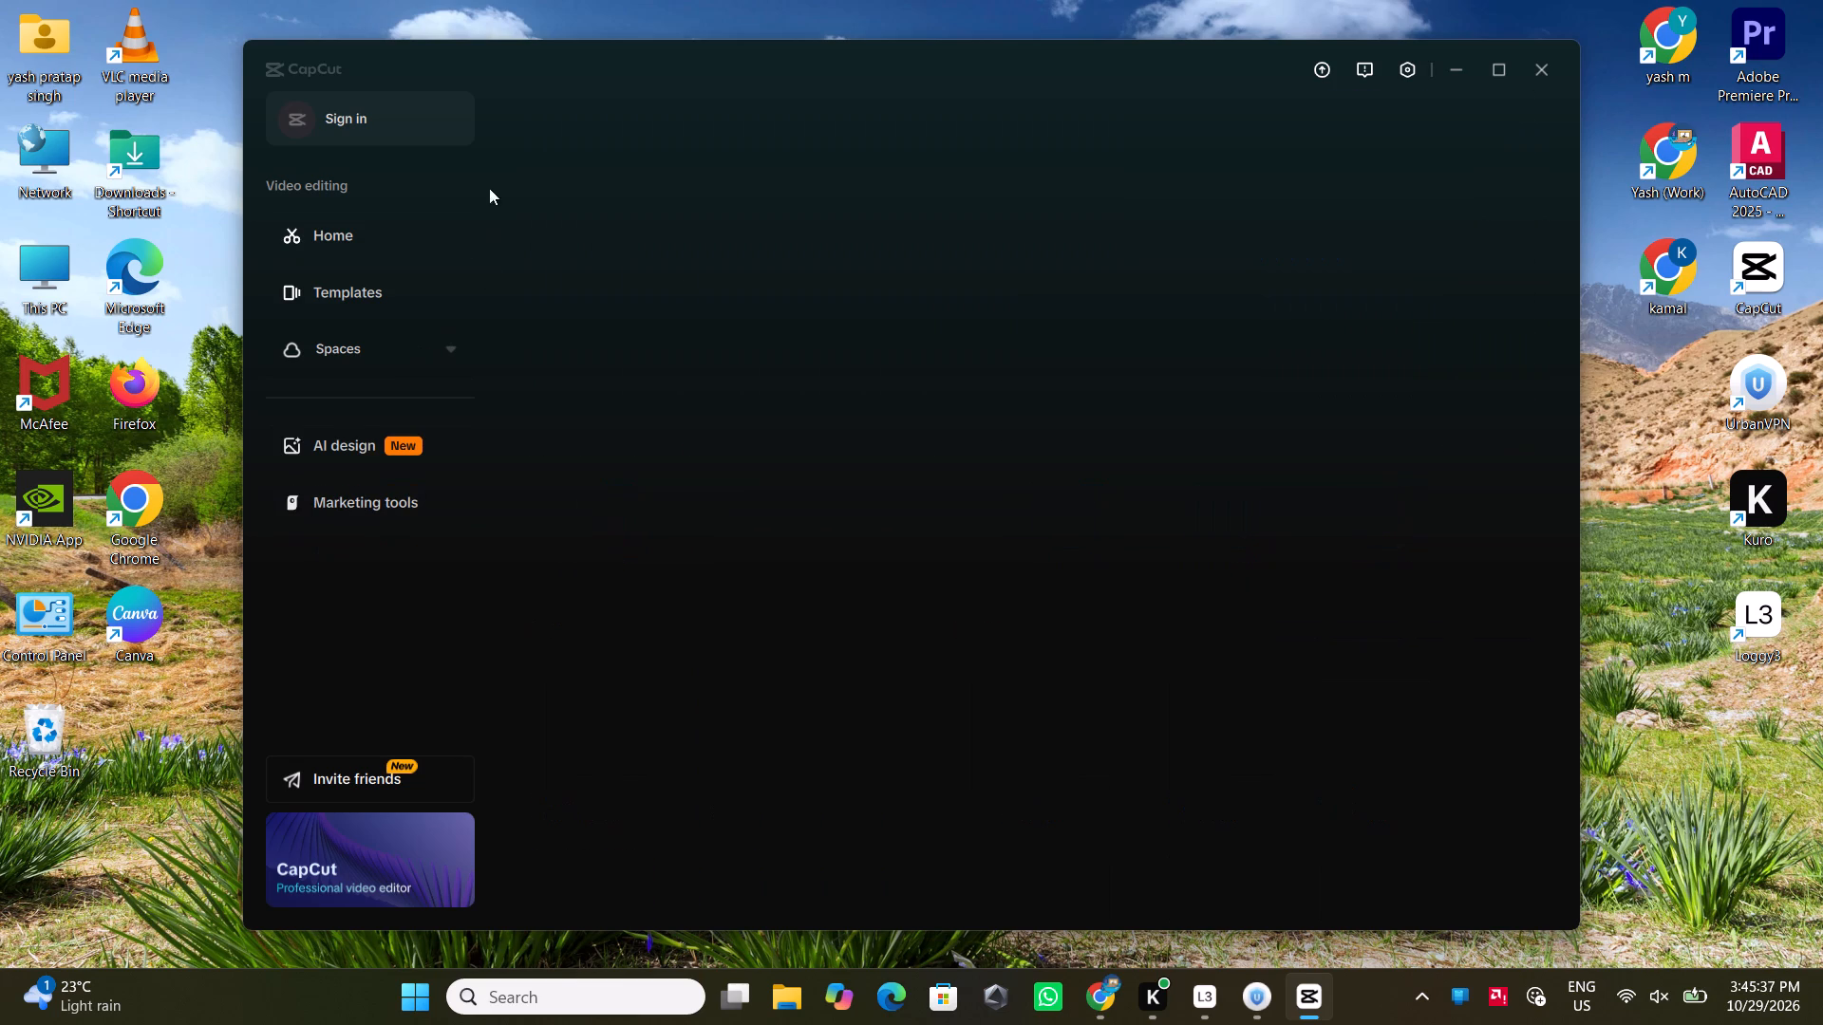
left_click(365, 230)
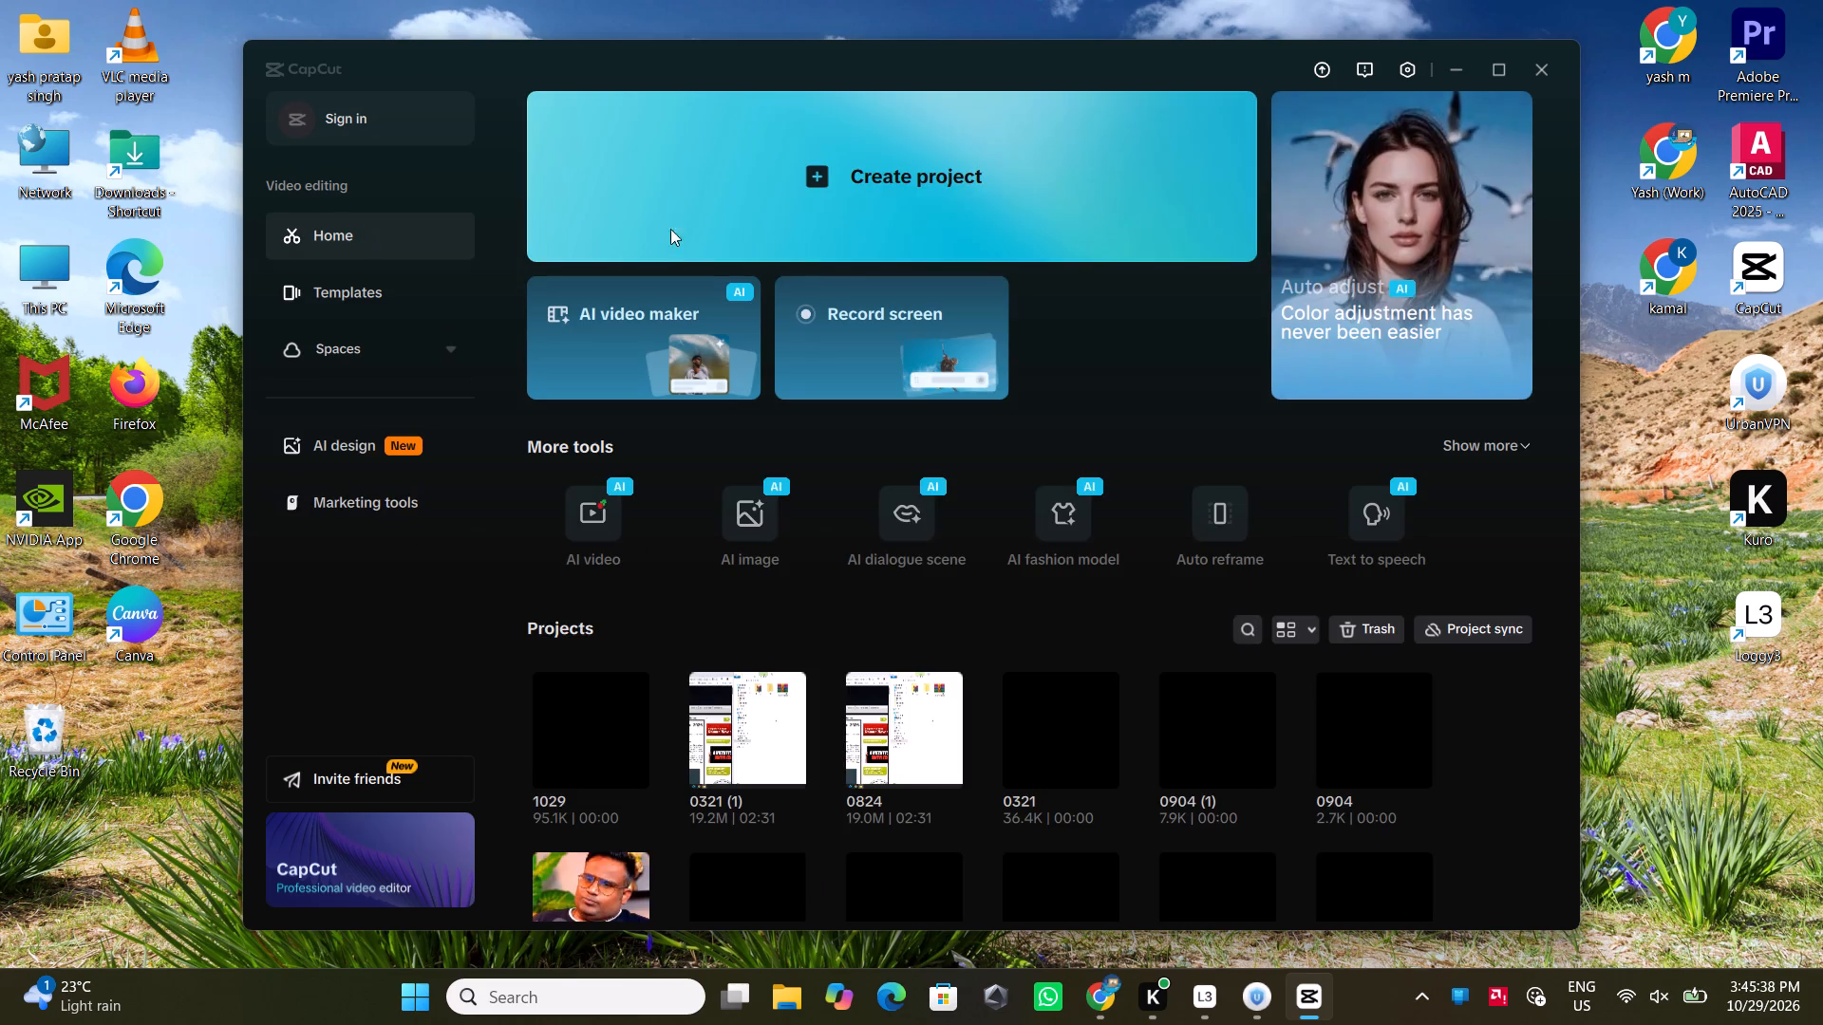
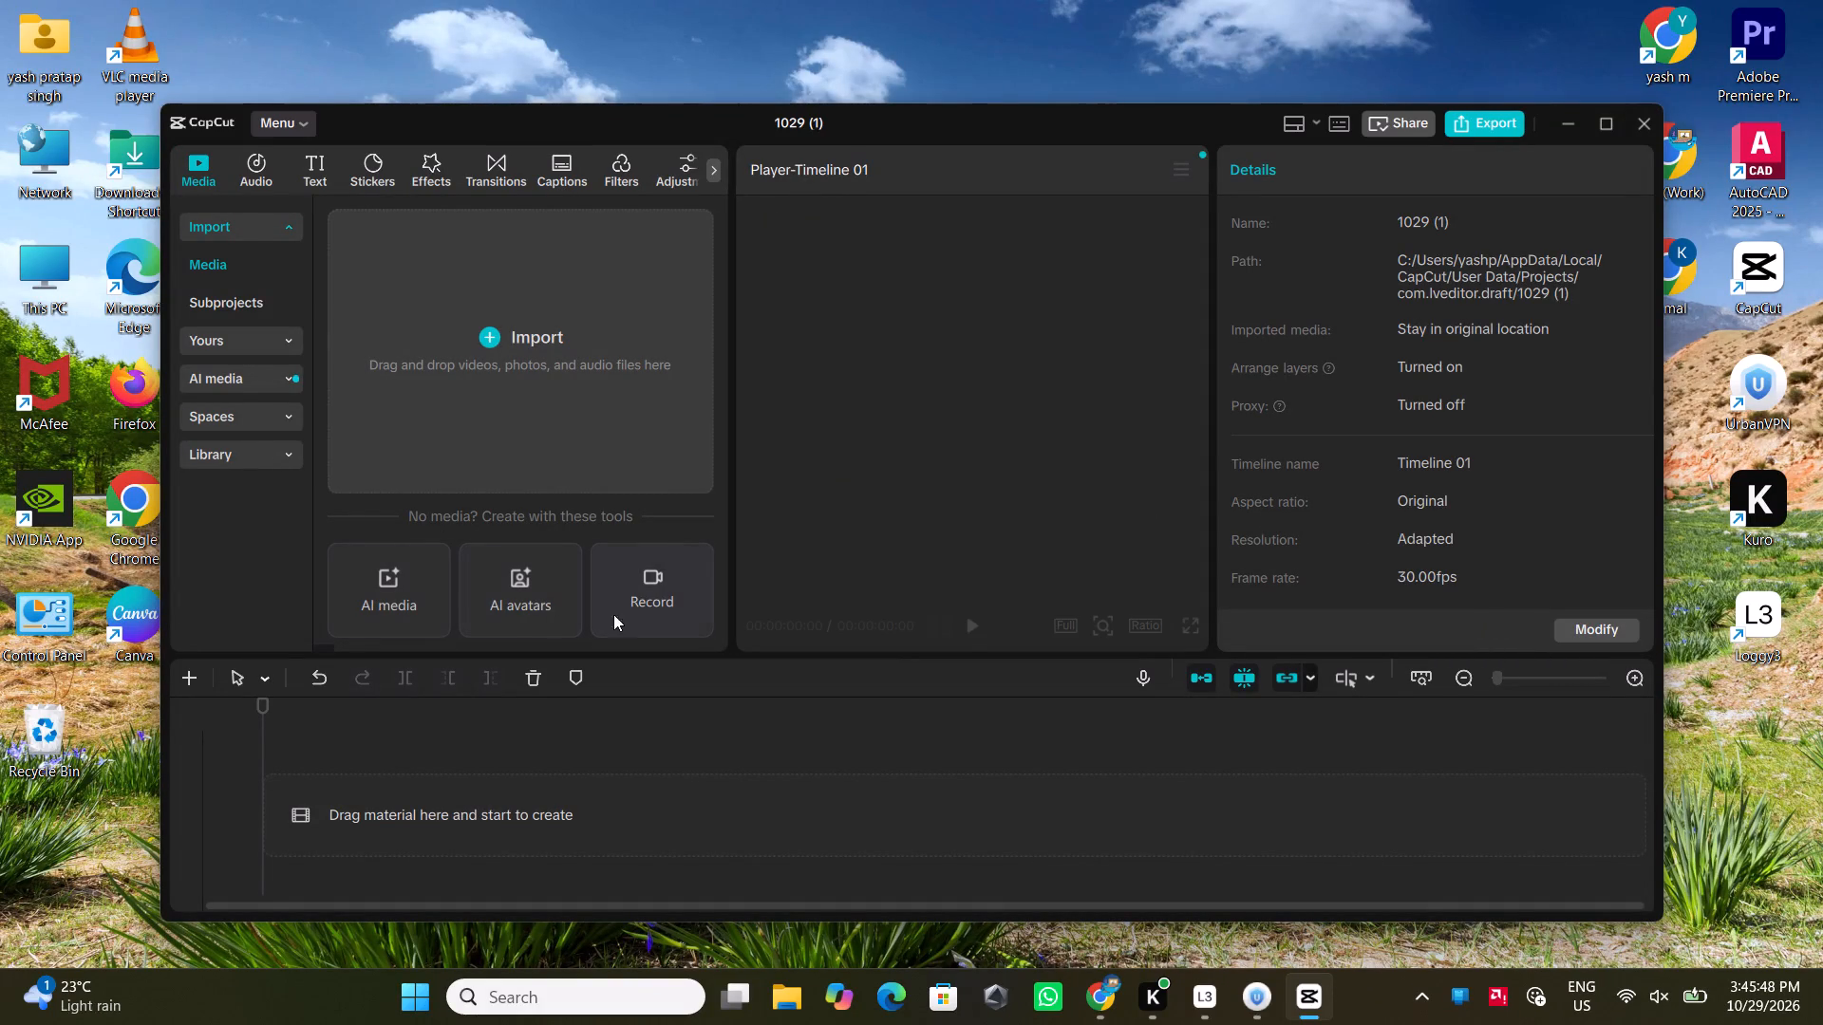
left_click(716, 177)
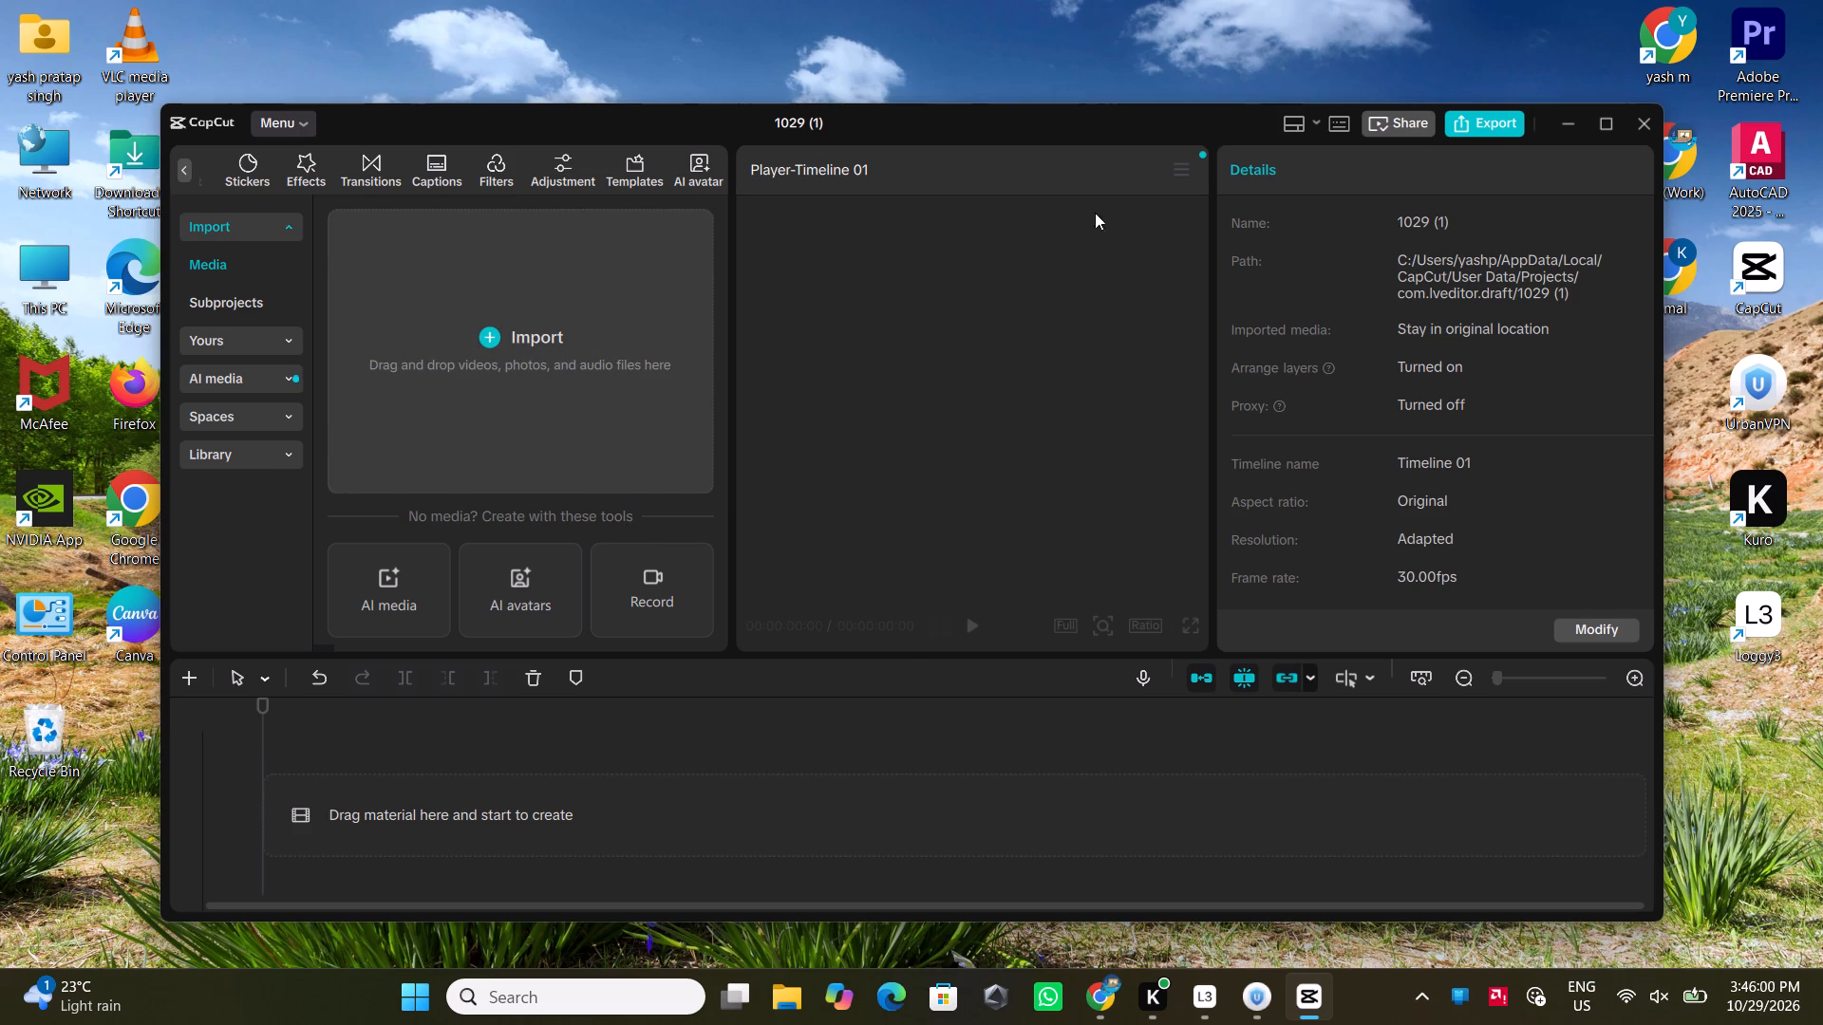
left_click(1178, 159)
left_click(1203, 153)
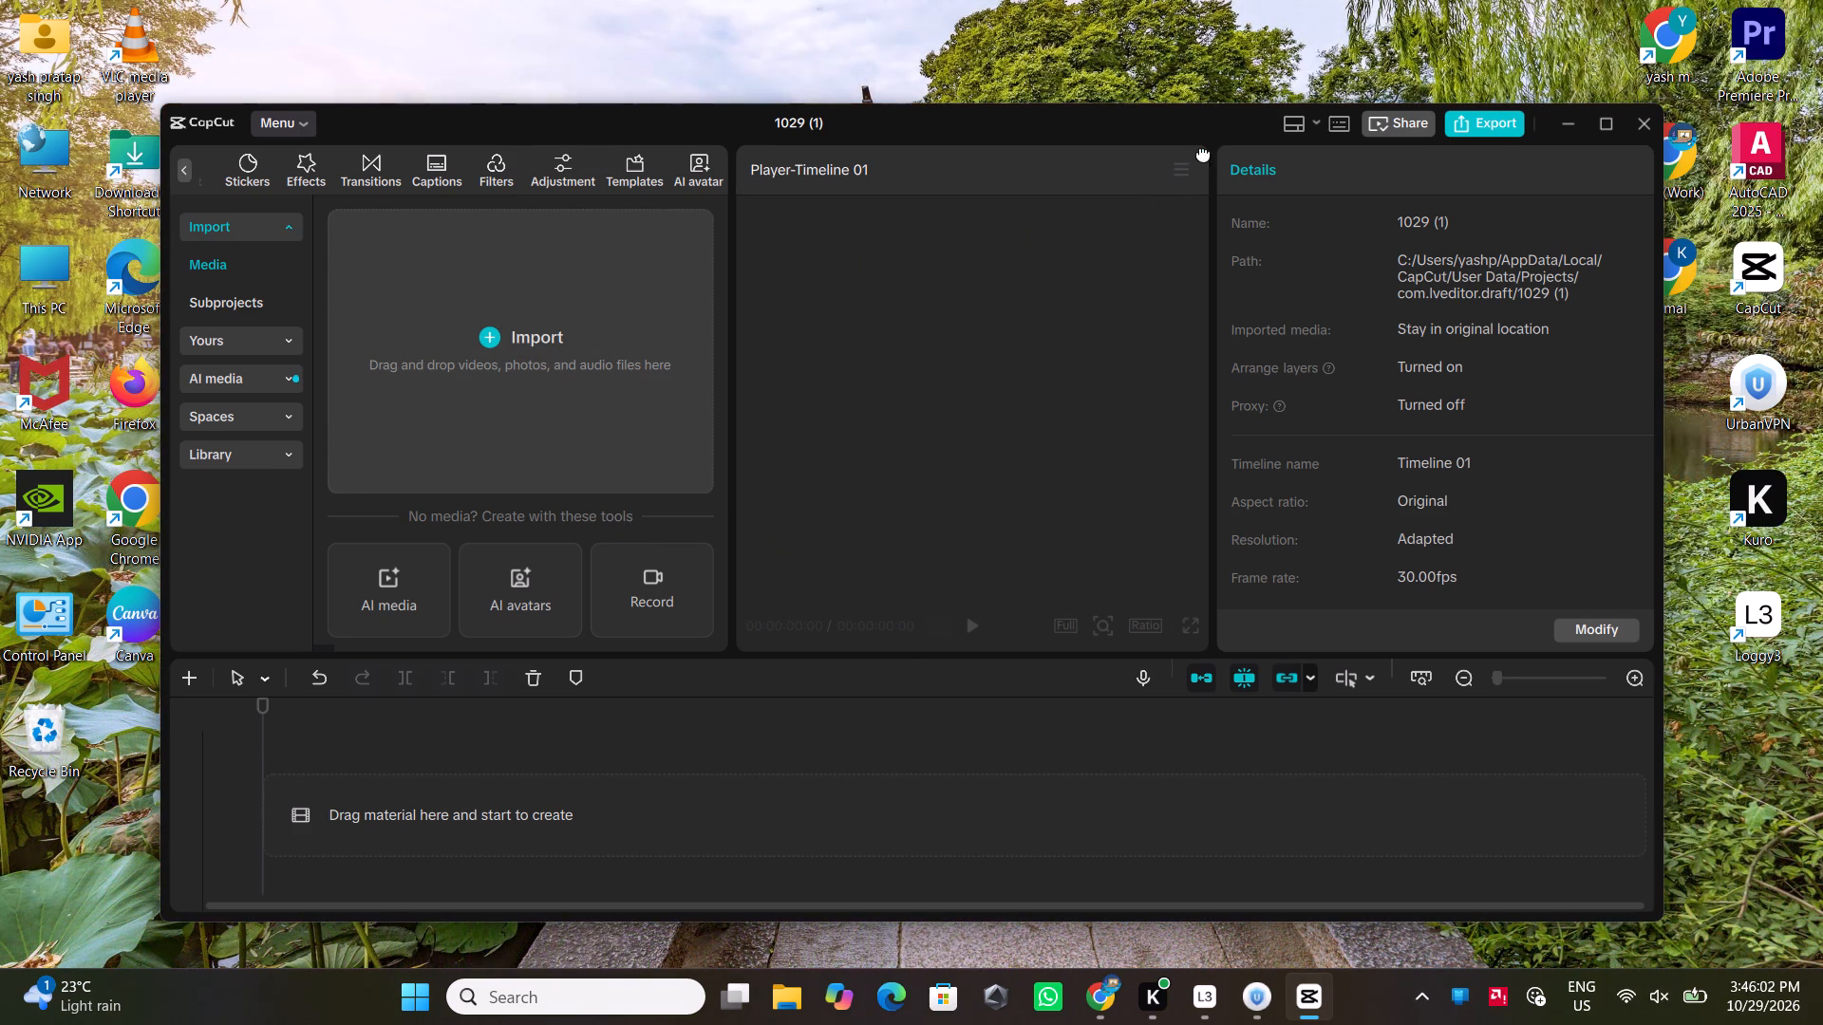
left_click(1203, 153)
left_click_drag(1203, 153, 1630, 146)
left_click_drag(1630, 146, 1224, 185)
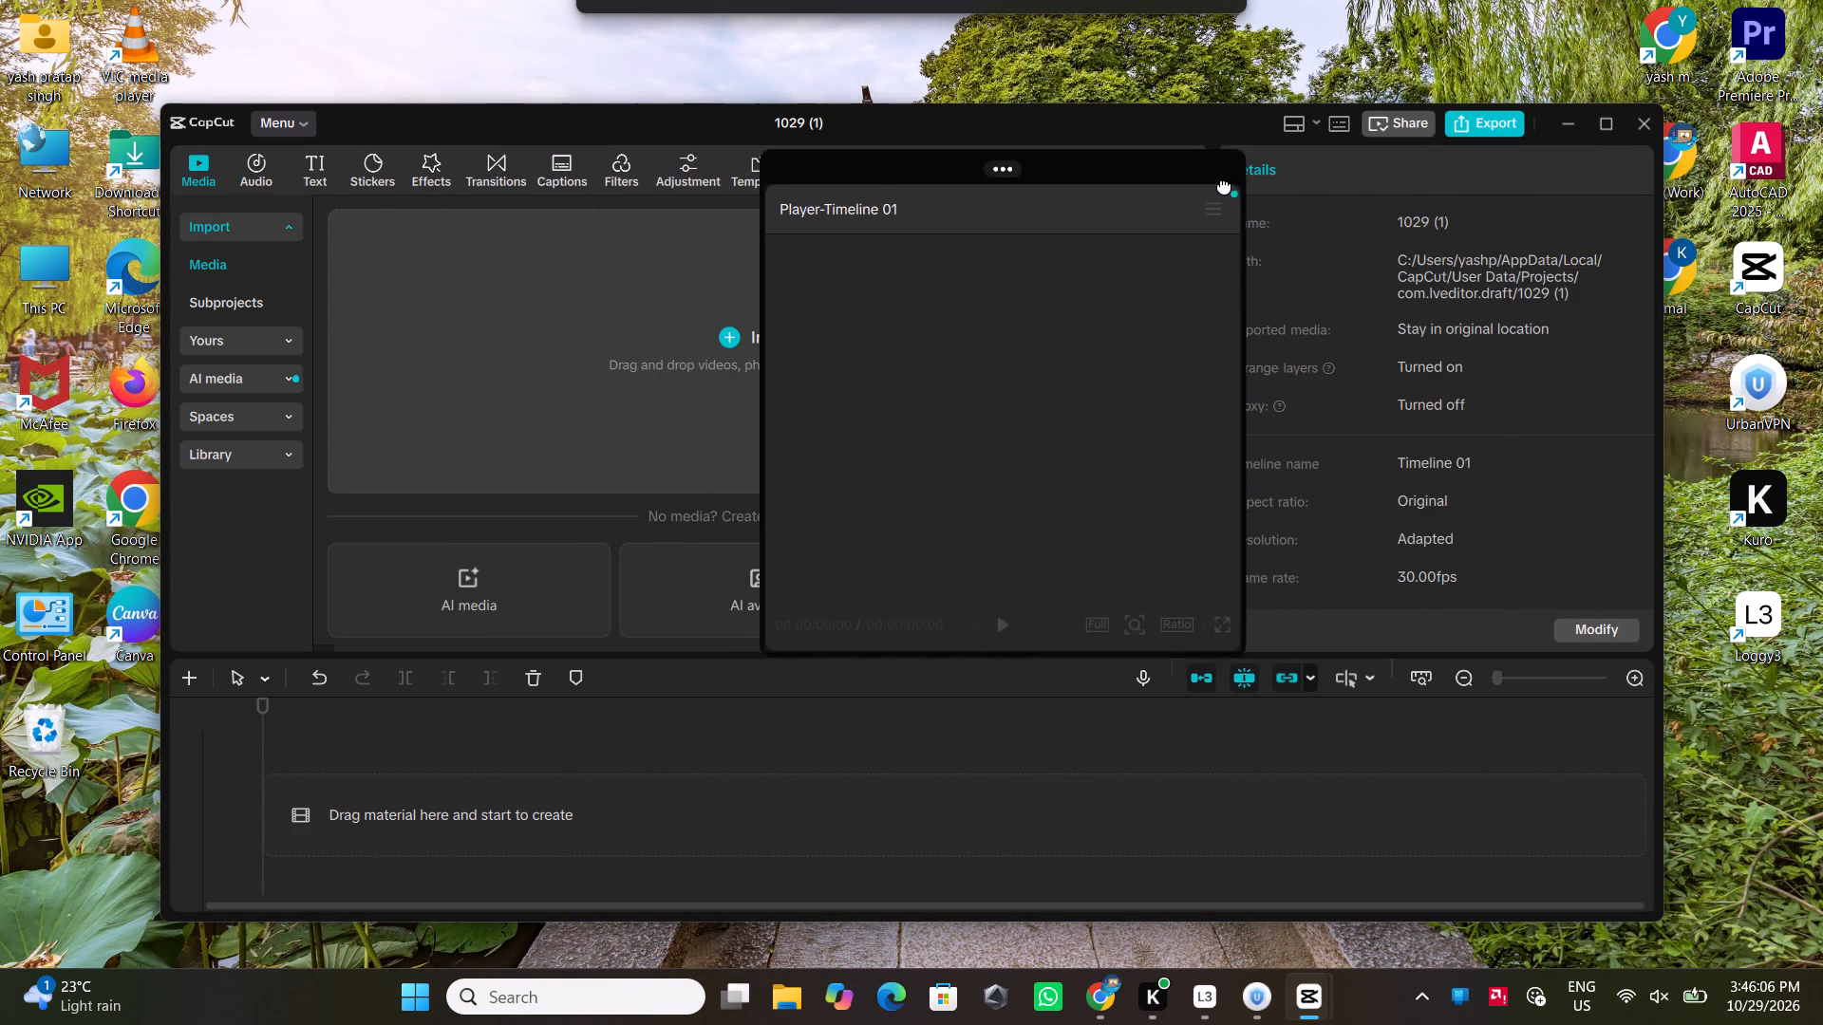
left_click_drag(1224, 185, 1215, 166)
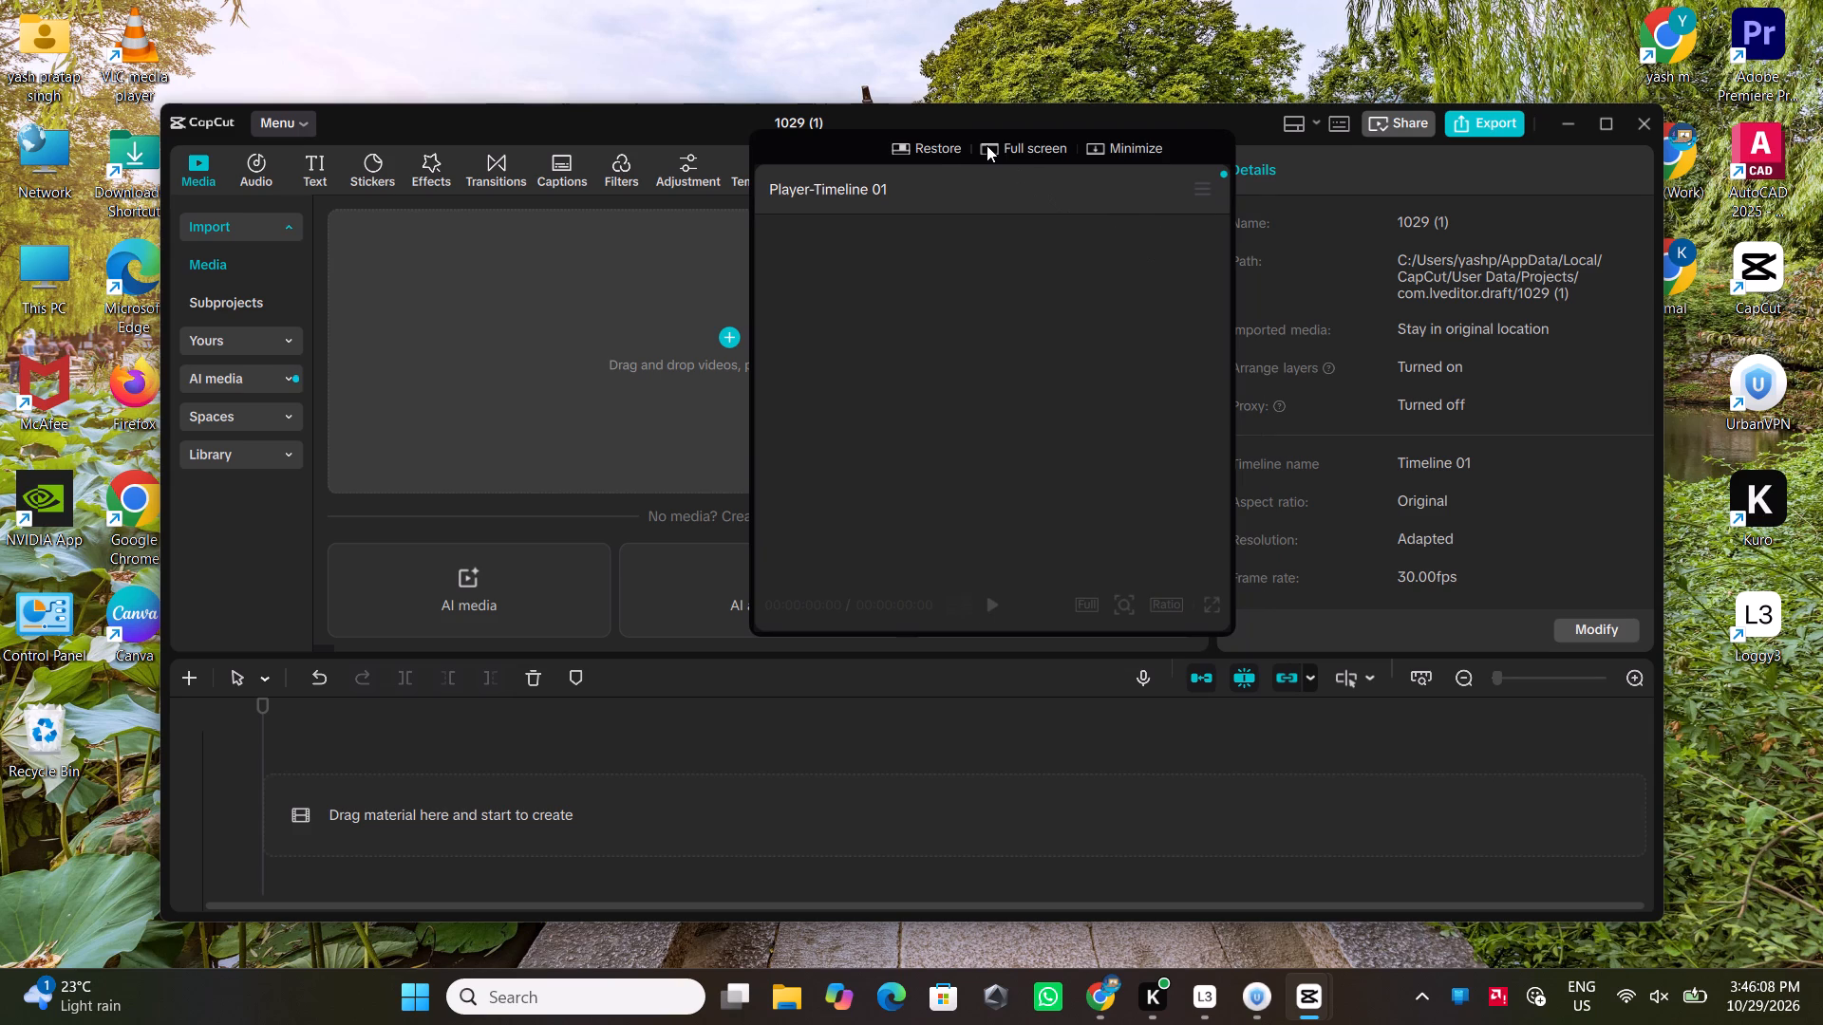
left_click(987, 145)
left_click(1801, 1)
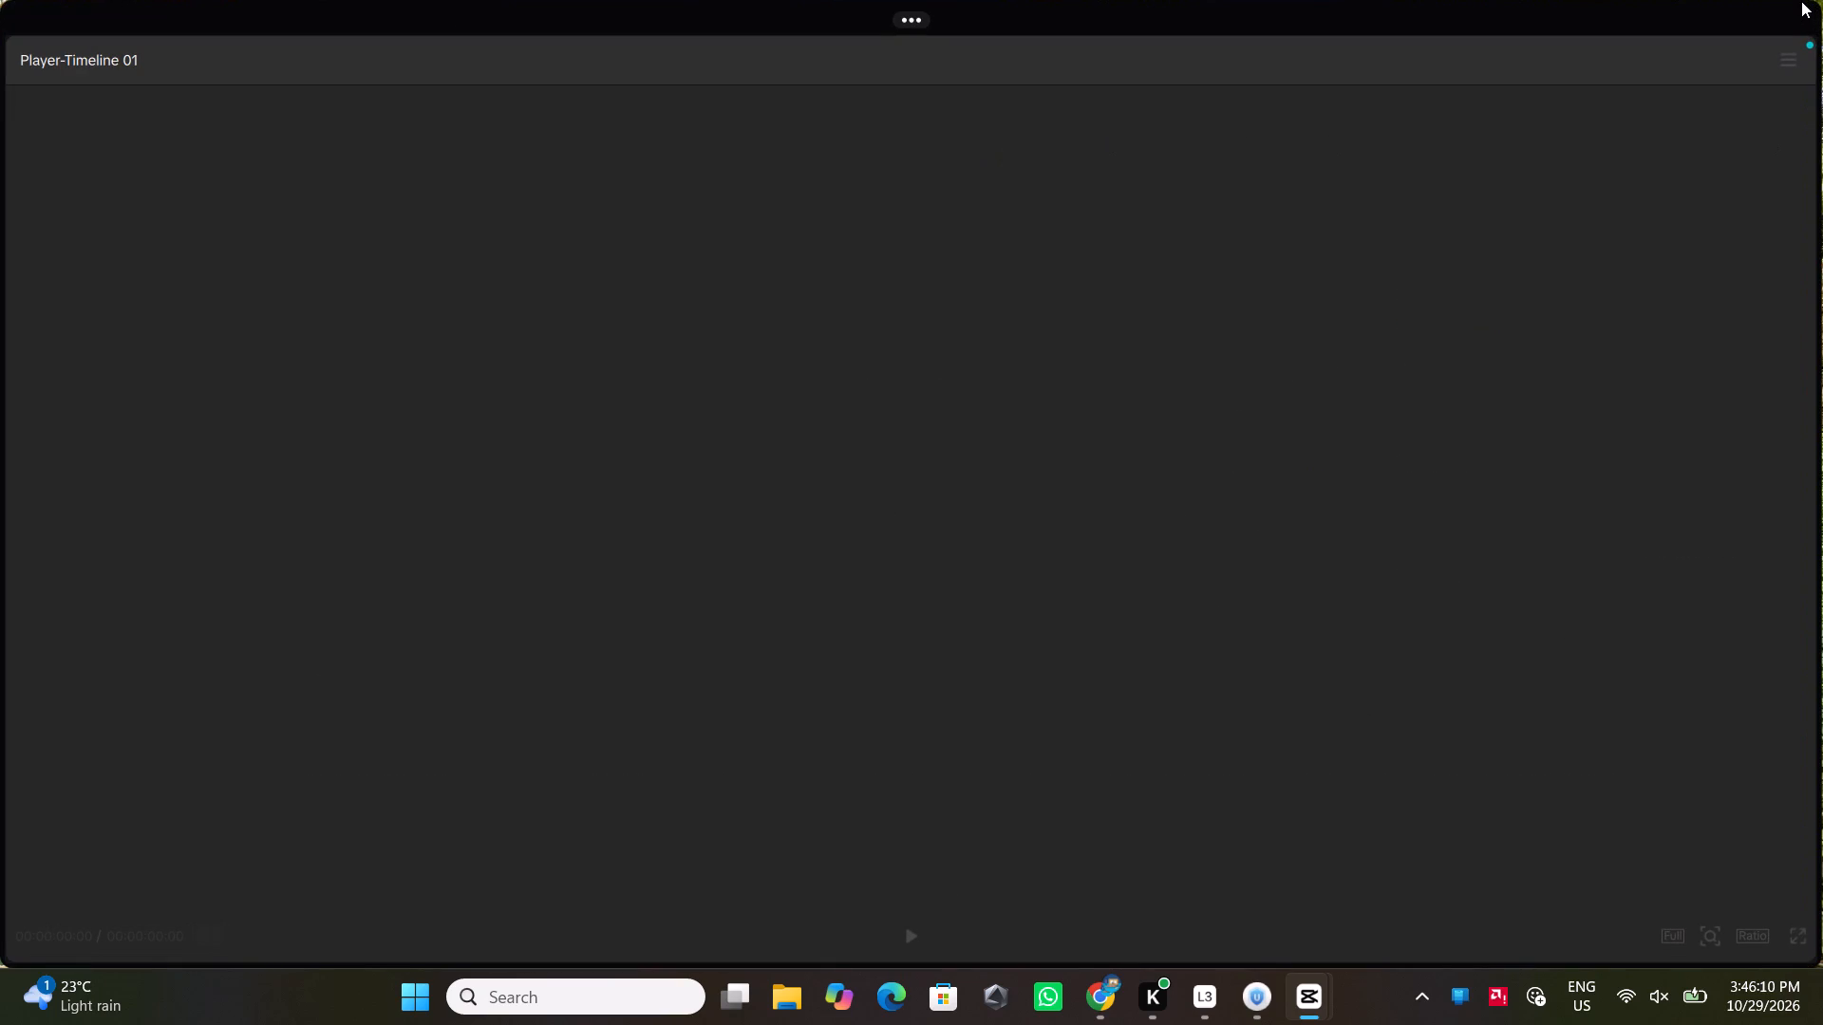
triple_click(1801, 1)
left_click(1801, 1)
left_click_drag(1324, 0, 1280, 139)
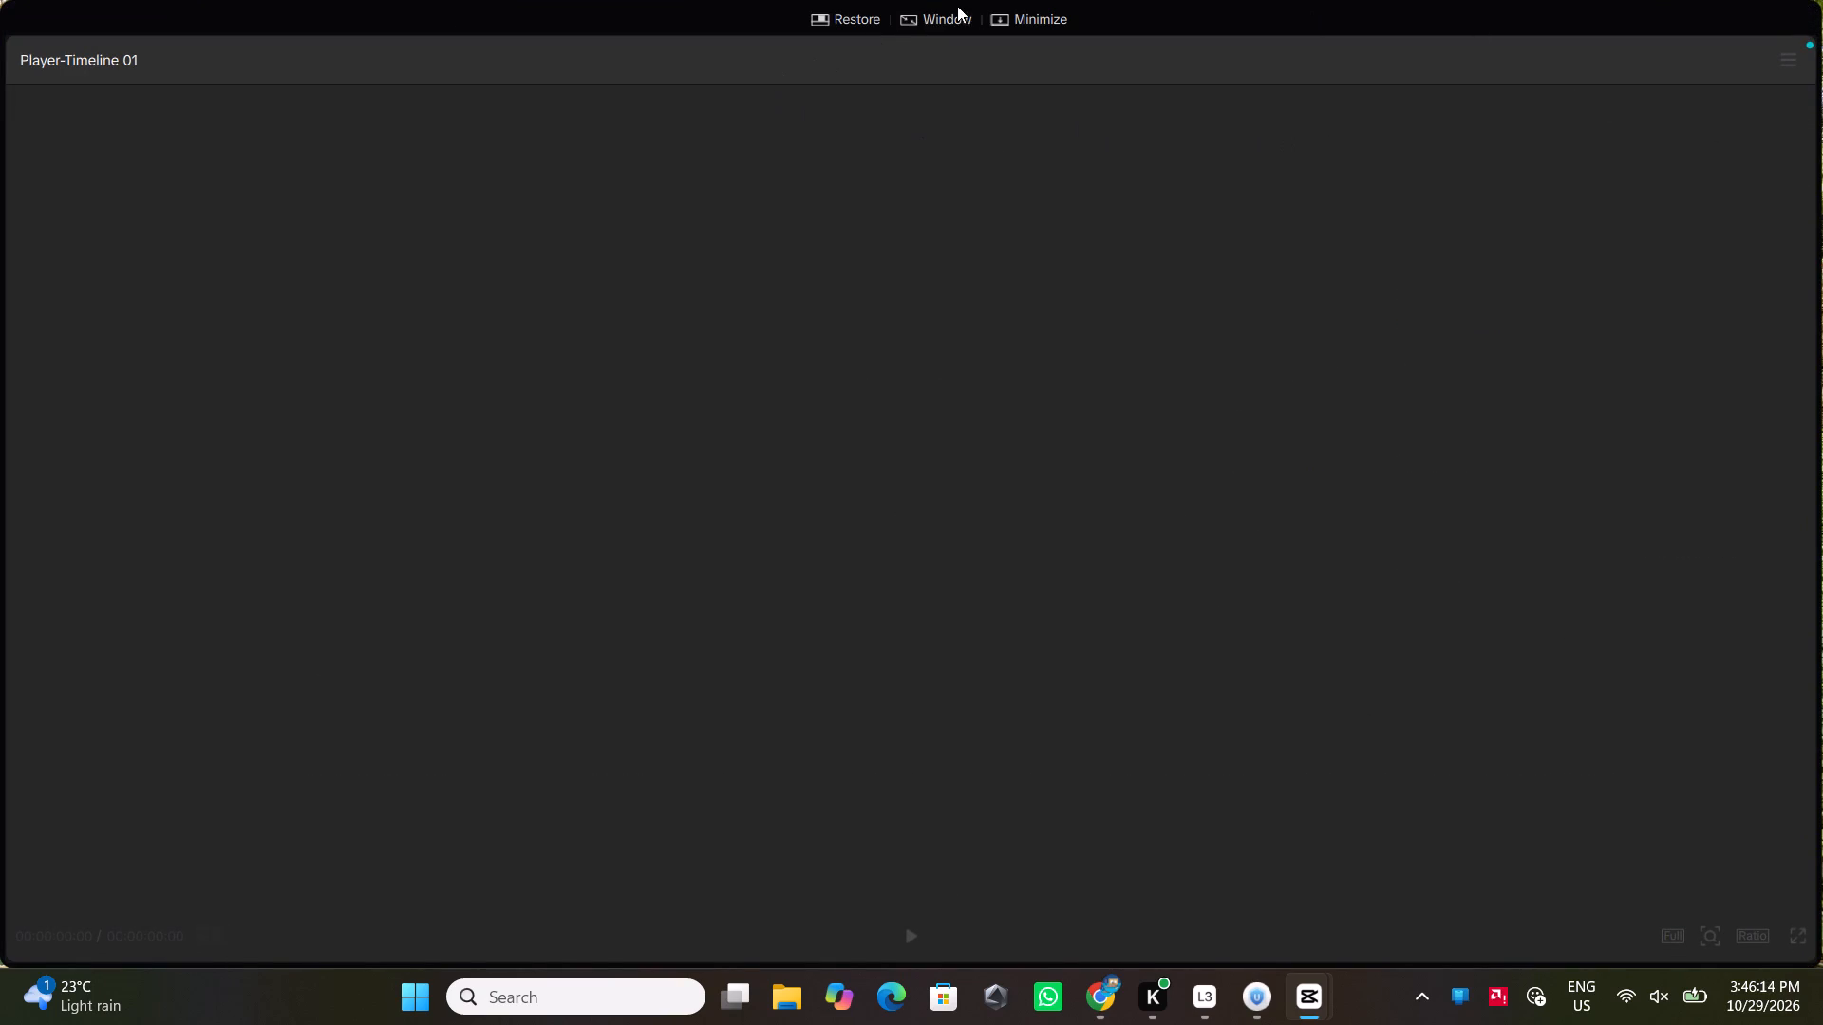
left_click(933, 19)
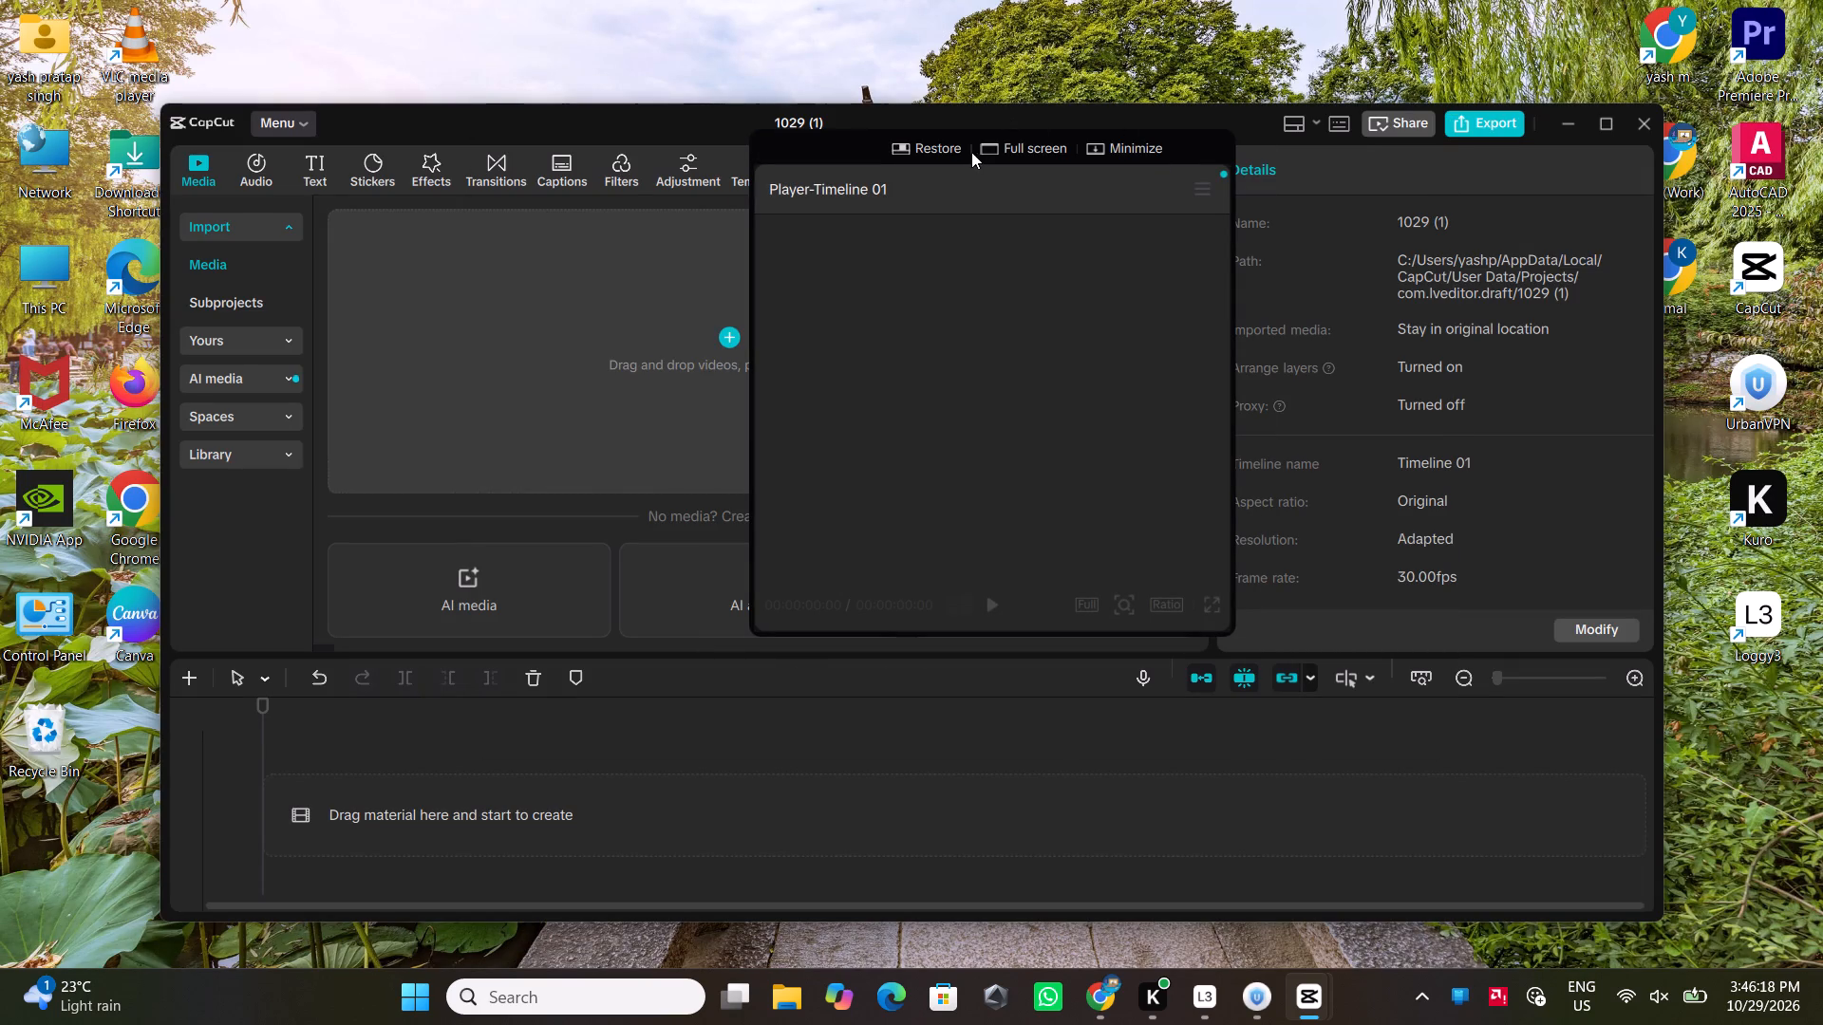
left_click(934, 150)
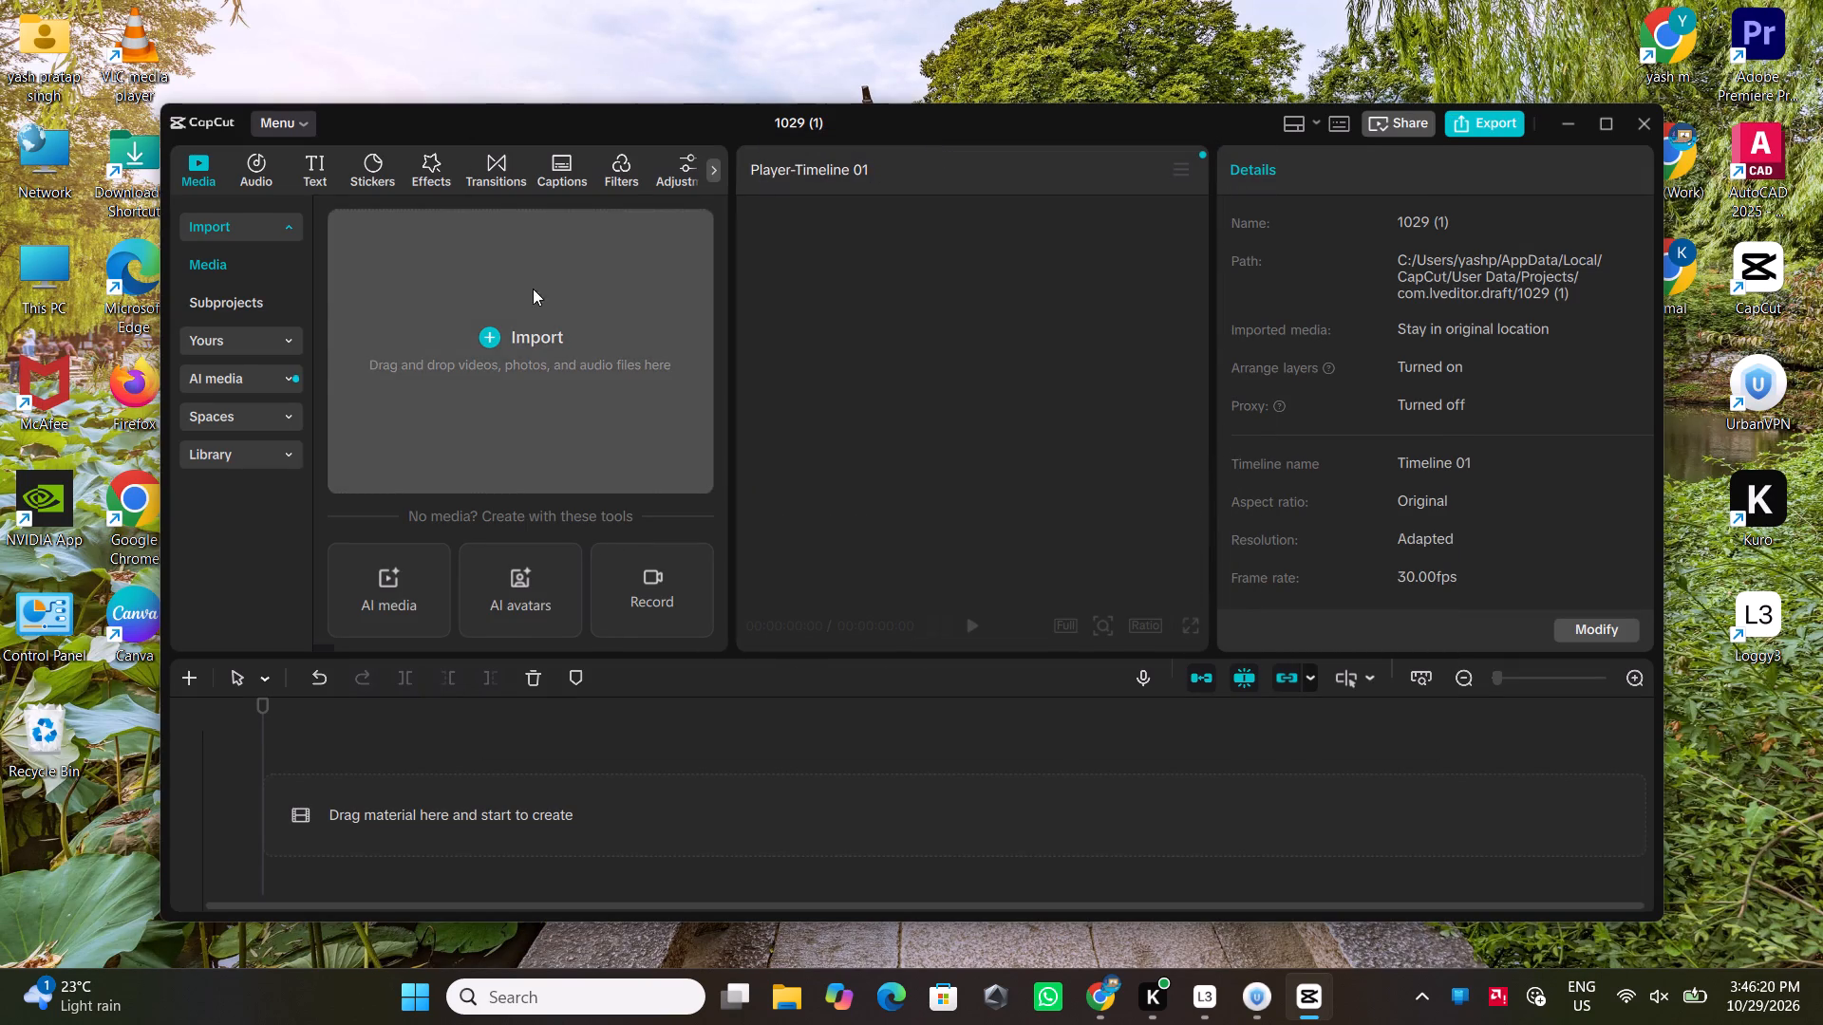
Import the k sh video from the Downloads folder into the project media.
left_click(510, 340)
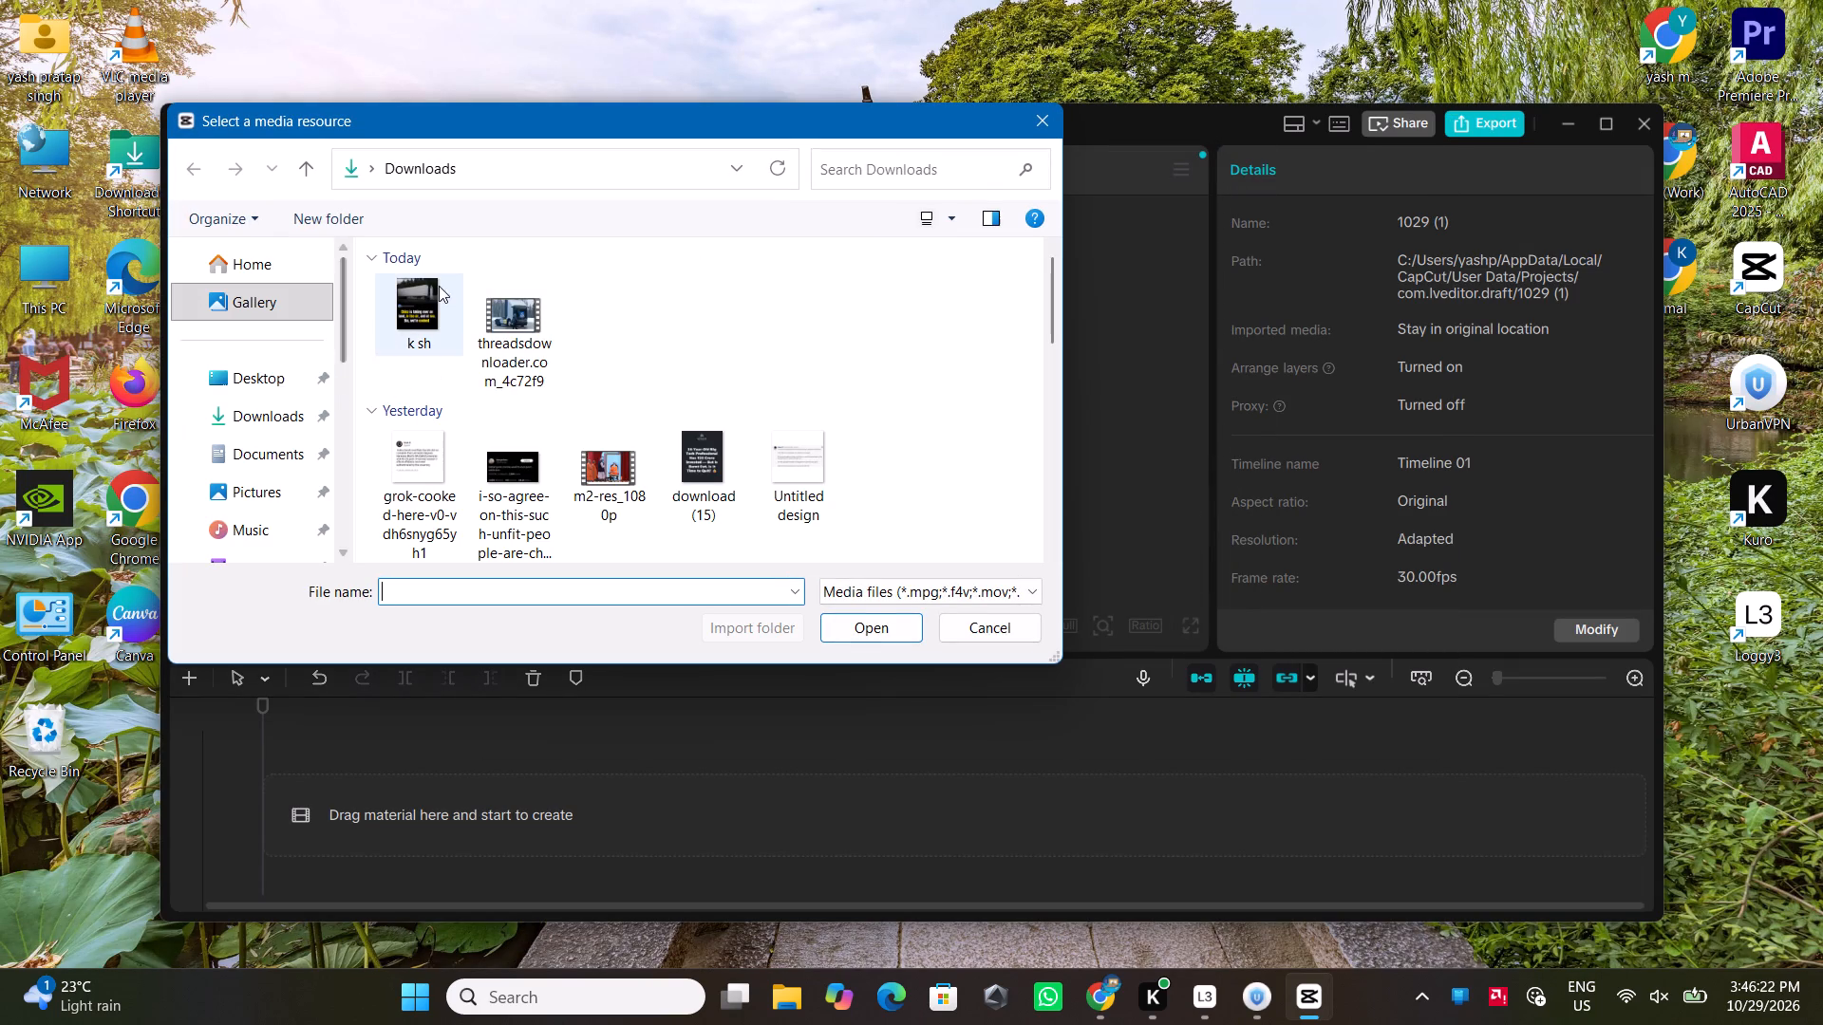
left_click(442, 286)
left_click(852, 623)
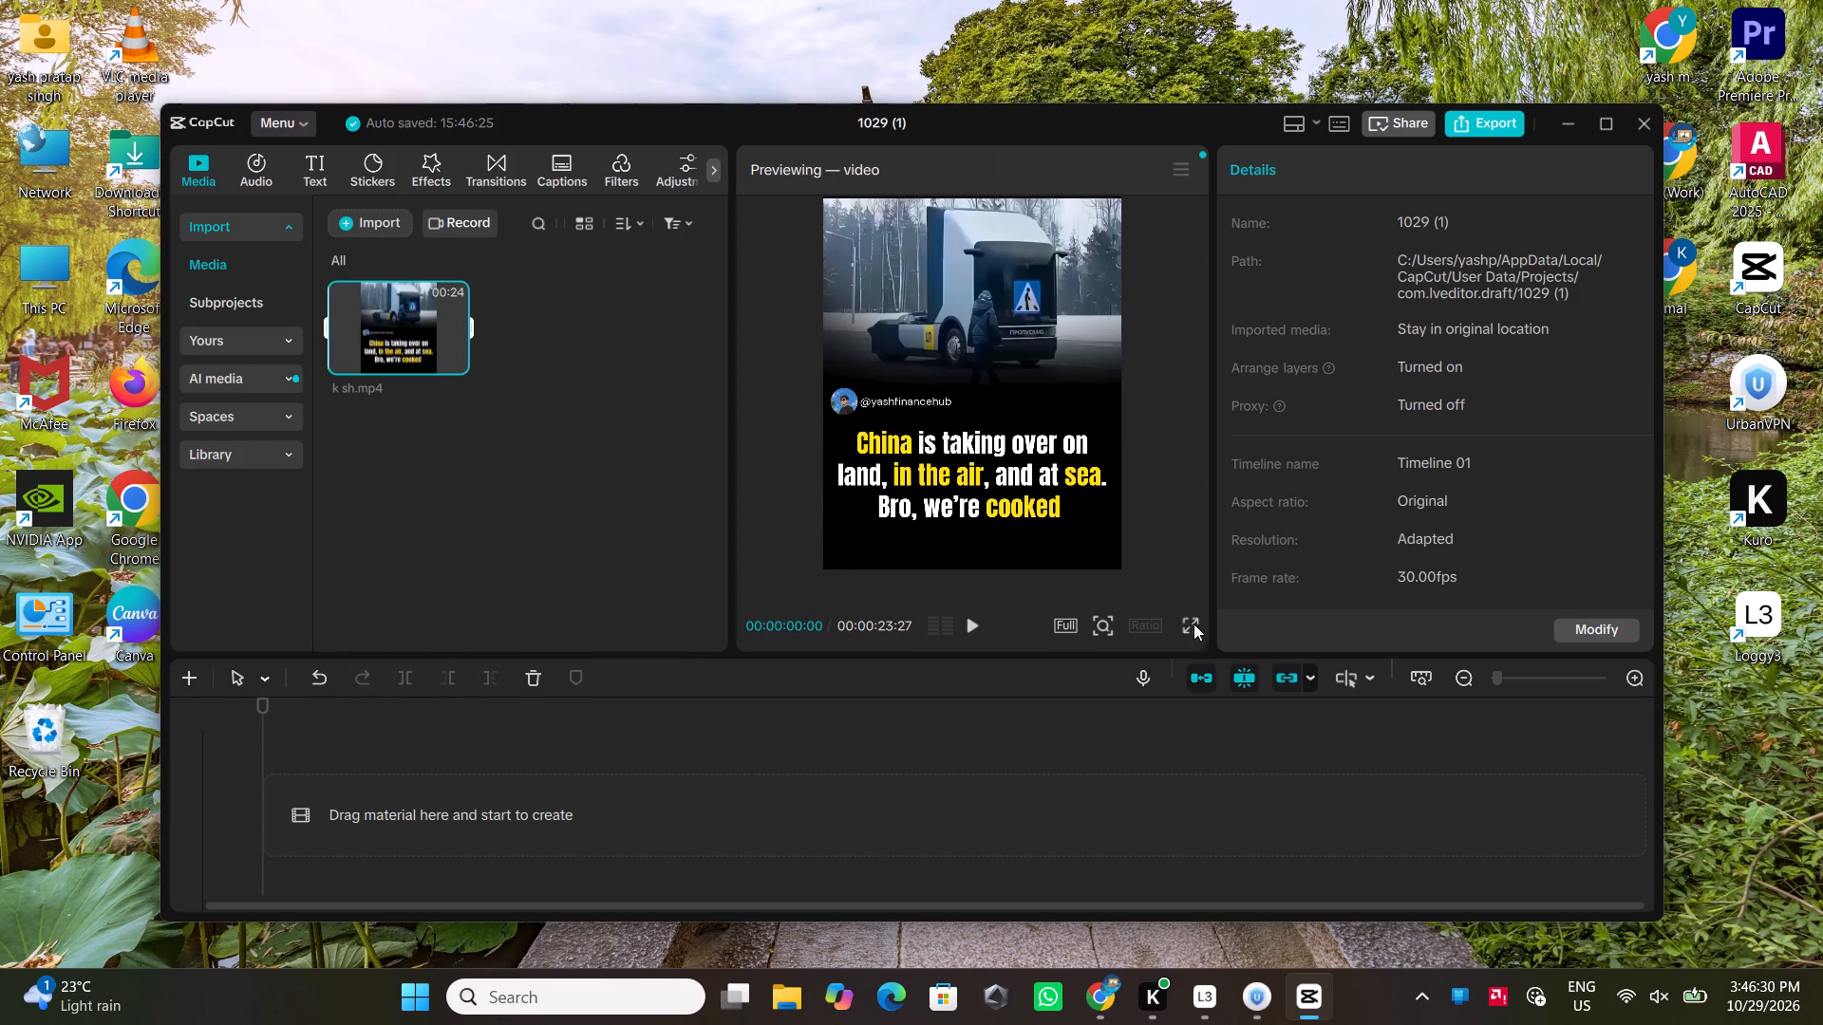
Set the player's preview playback quality to Medium.
left_click(1102, 620)
left_click(1102, 620)
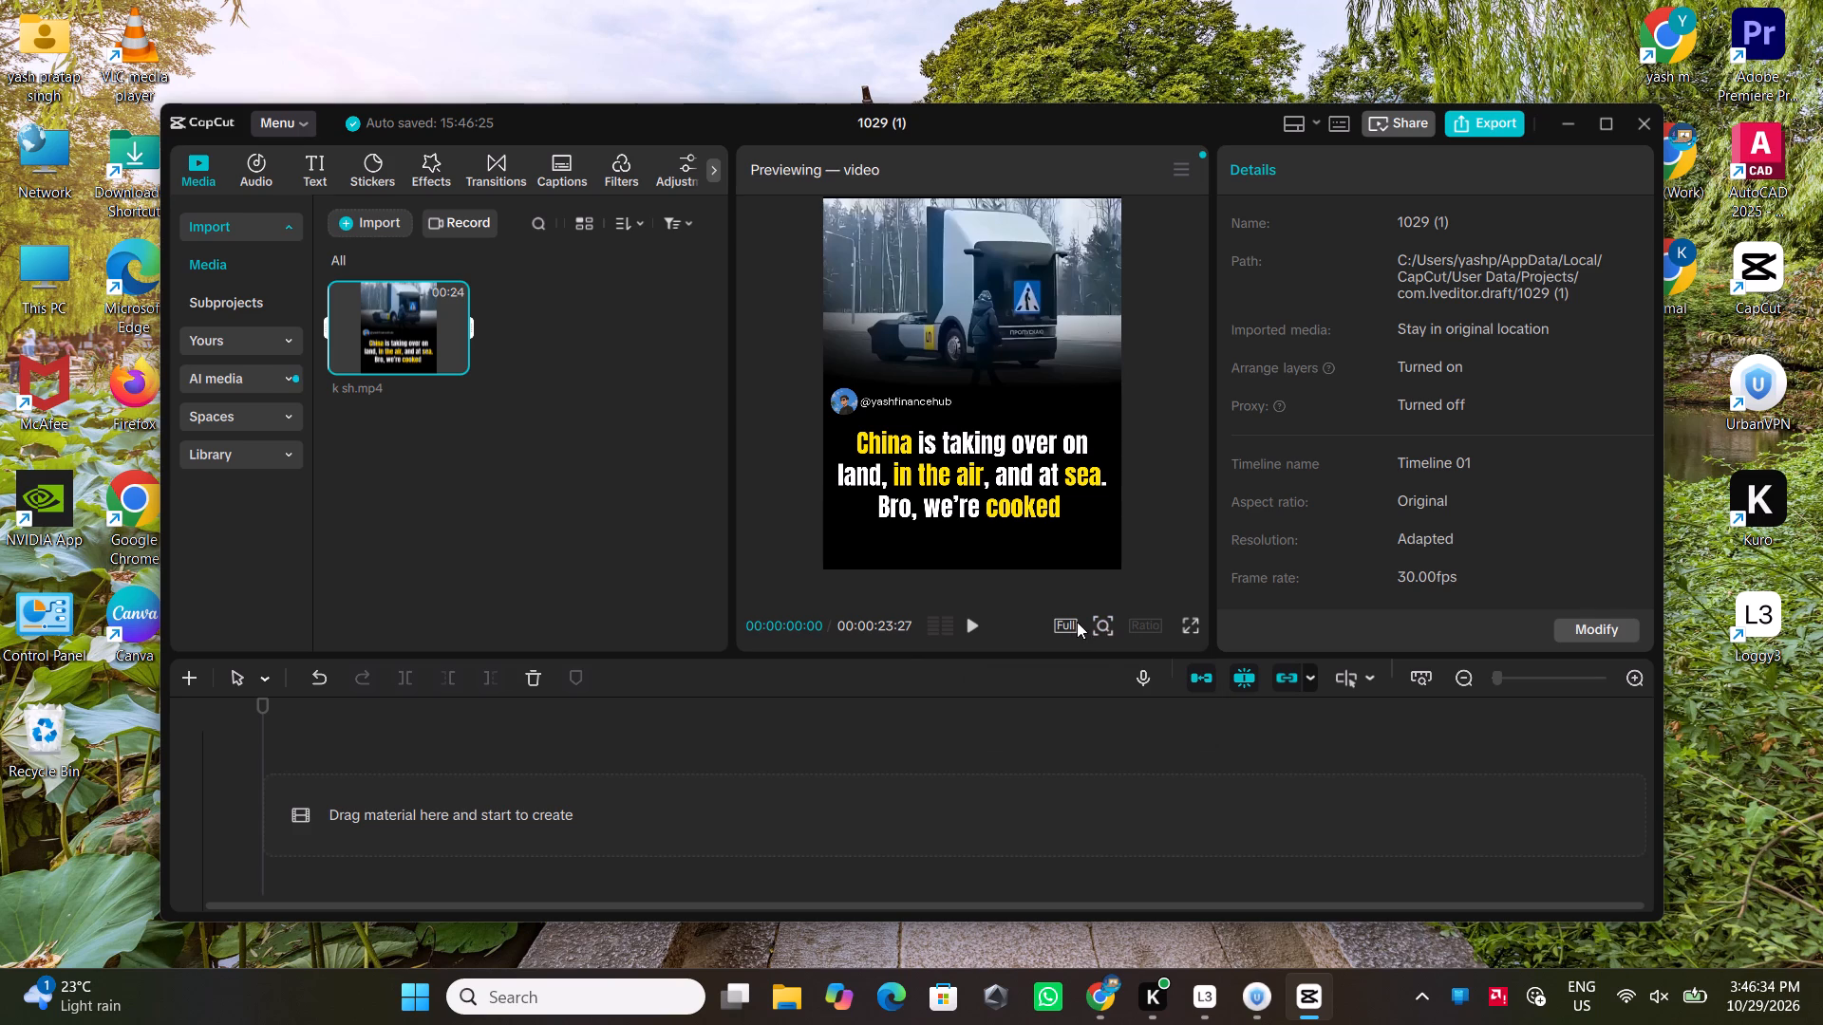
left_click(1065, 628)
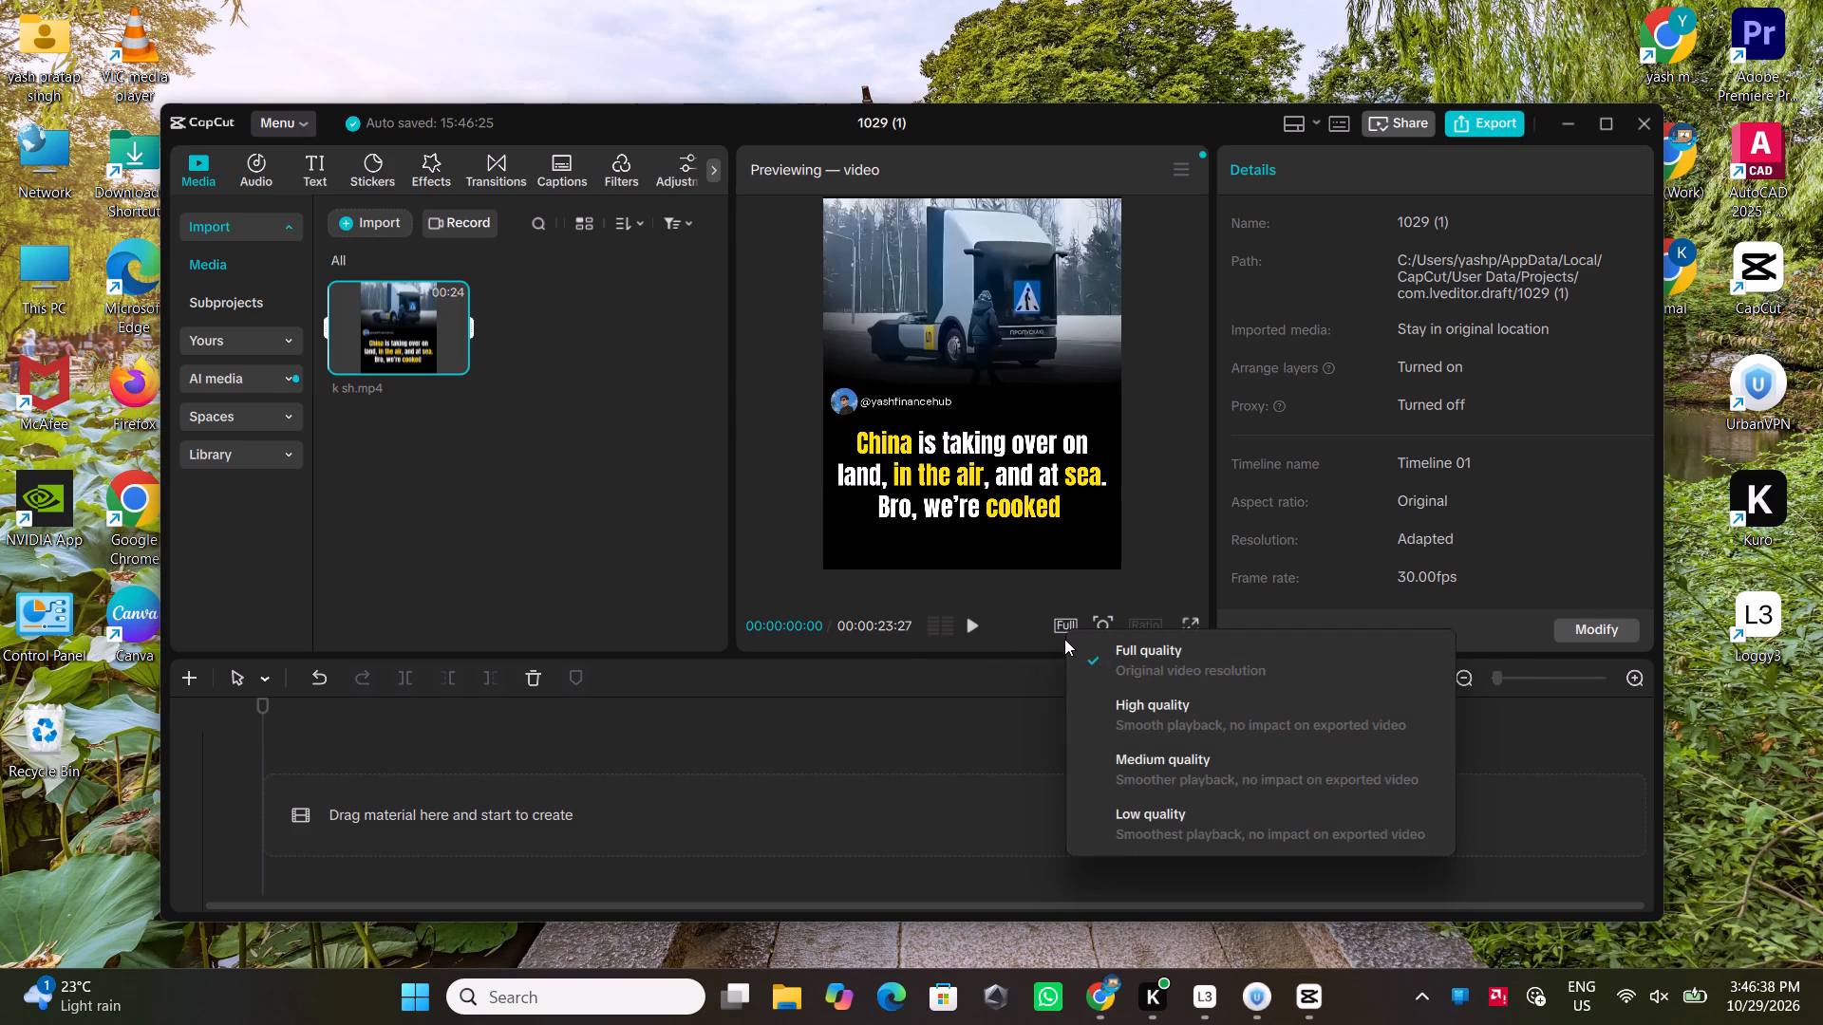
left_click(1108, 777)
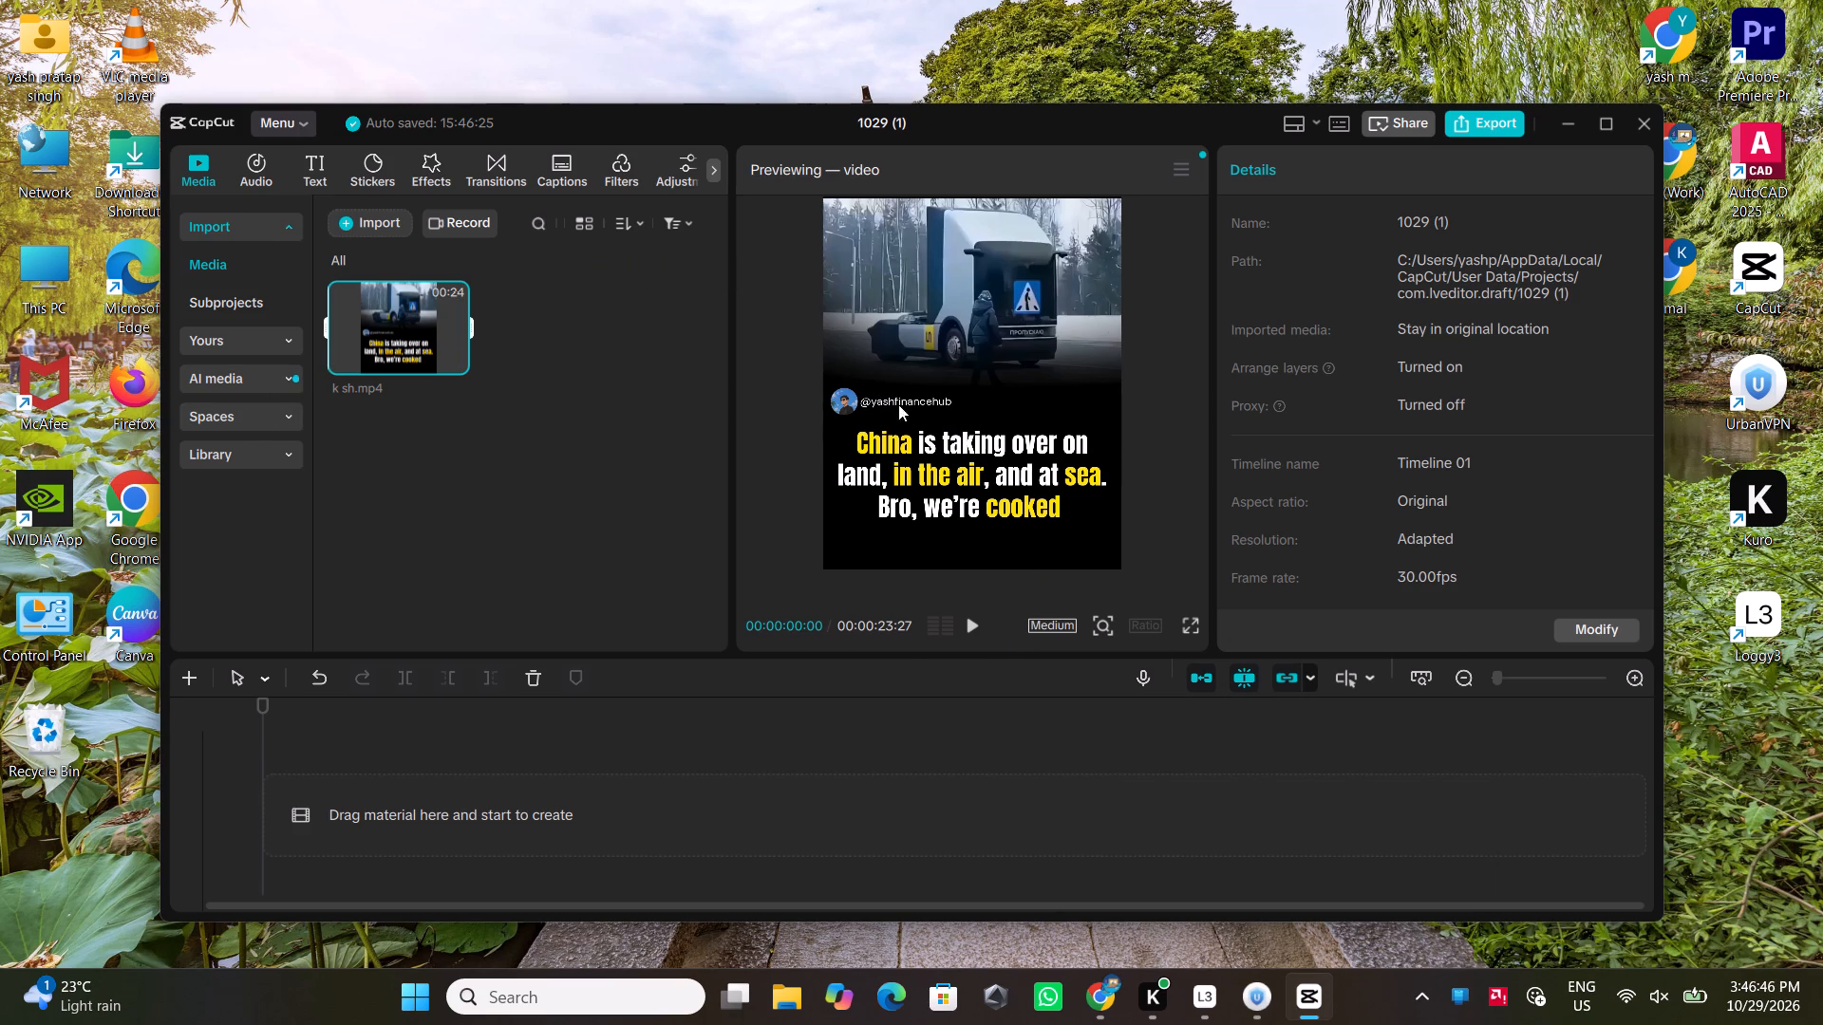
Place the k sh.mp4 clip at the start of the empty timeline.
left_click_drag(925, 390, 387, 826)
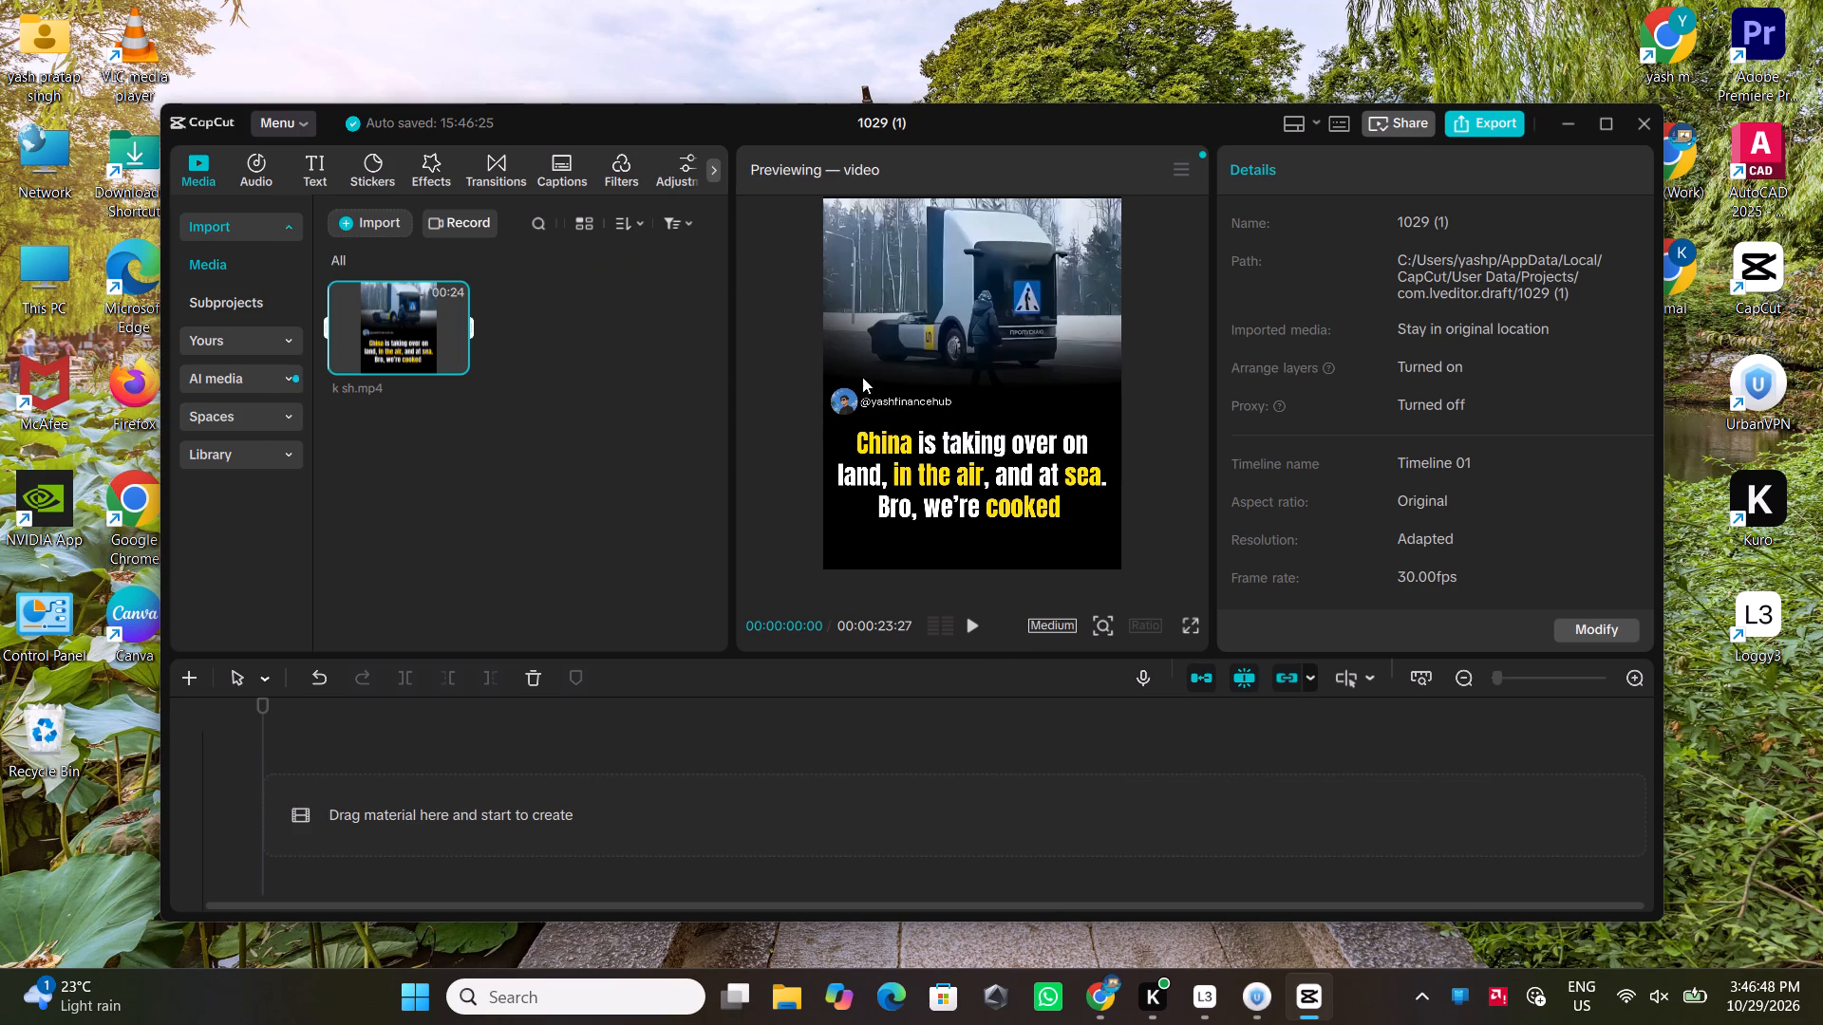
left_click(877, 376)
left_click_drag(382, 318, 386, 817)
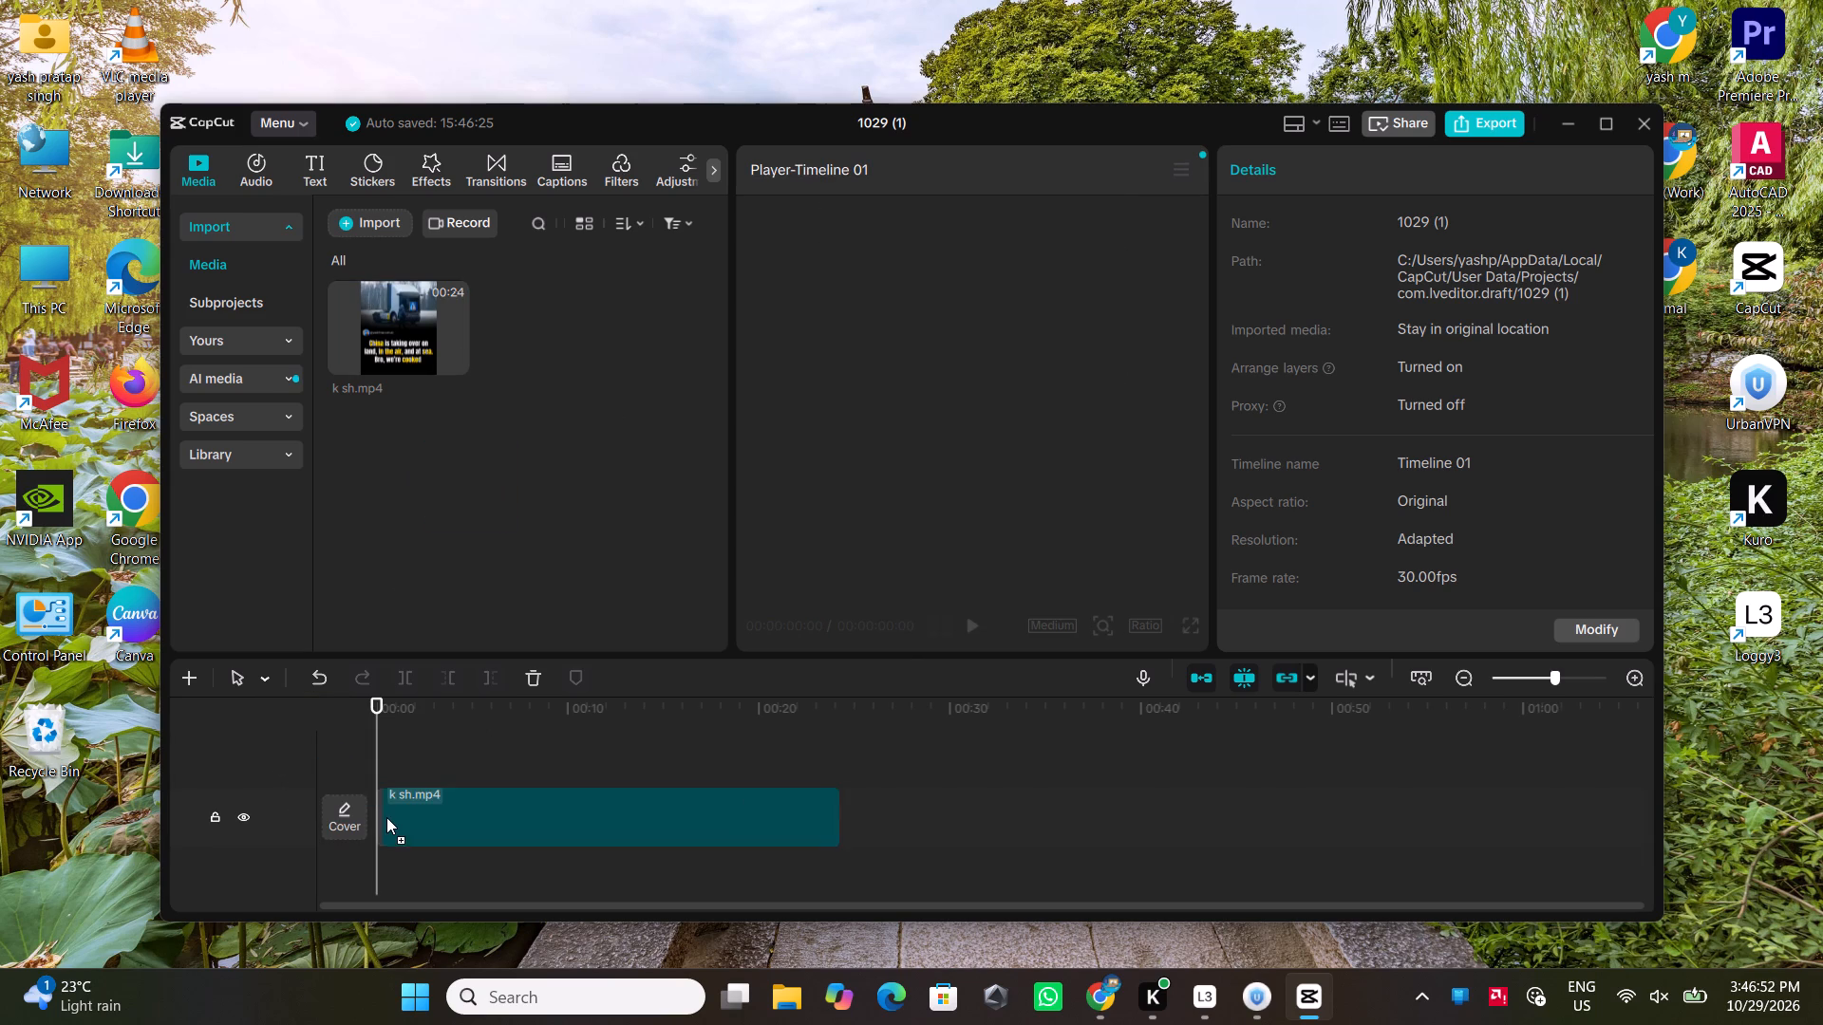
left_click_drag(386, 817, 383, 816)
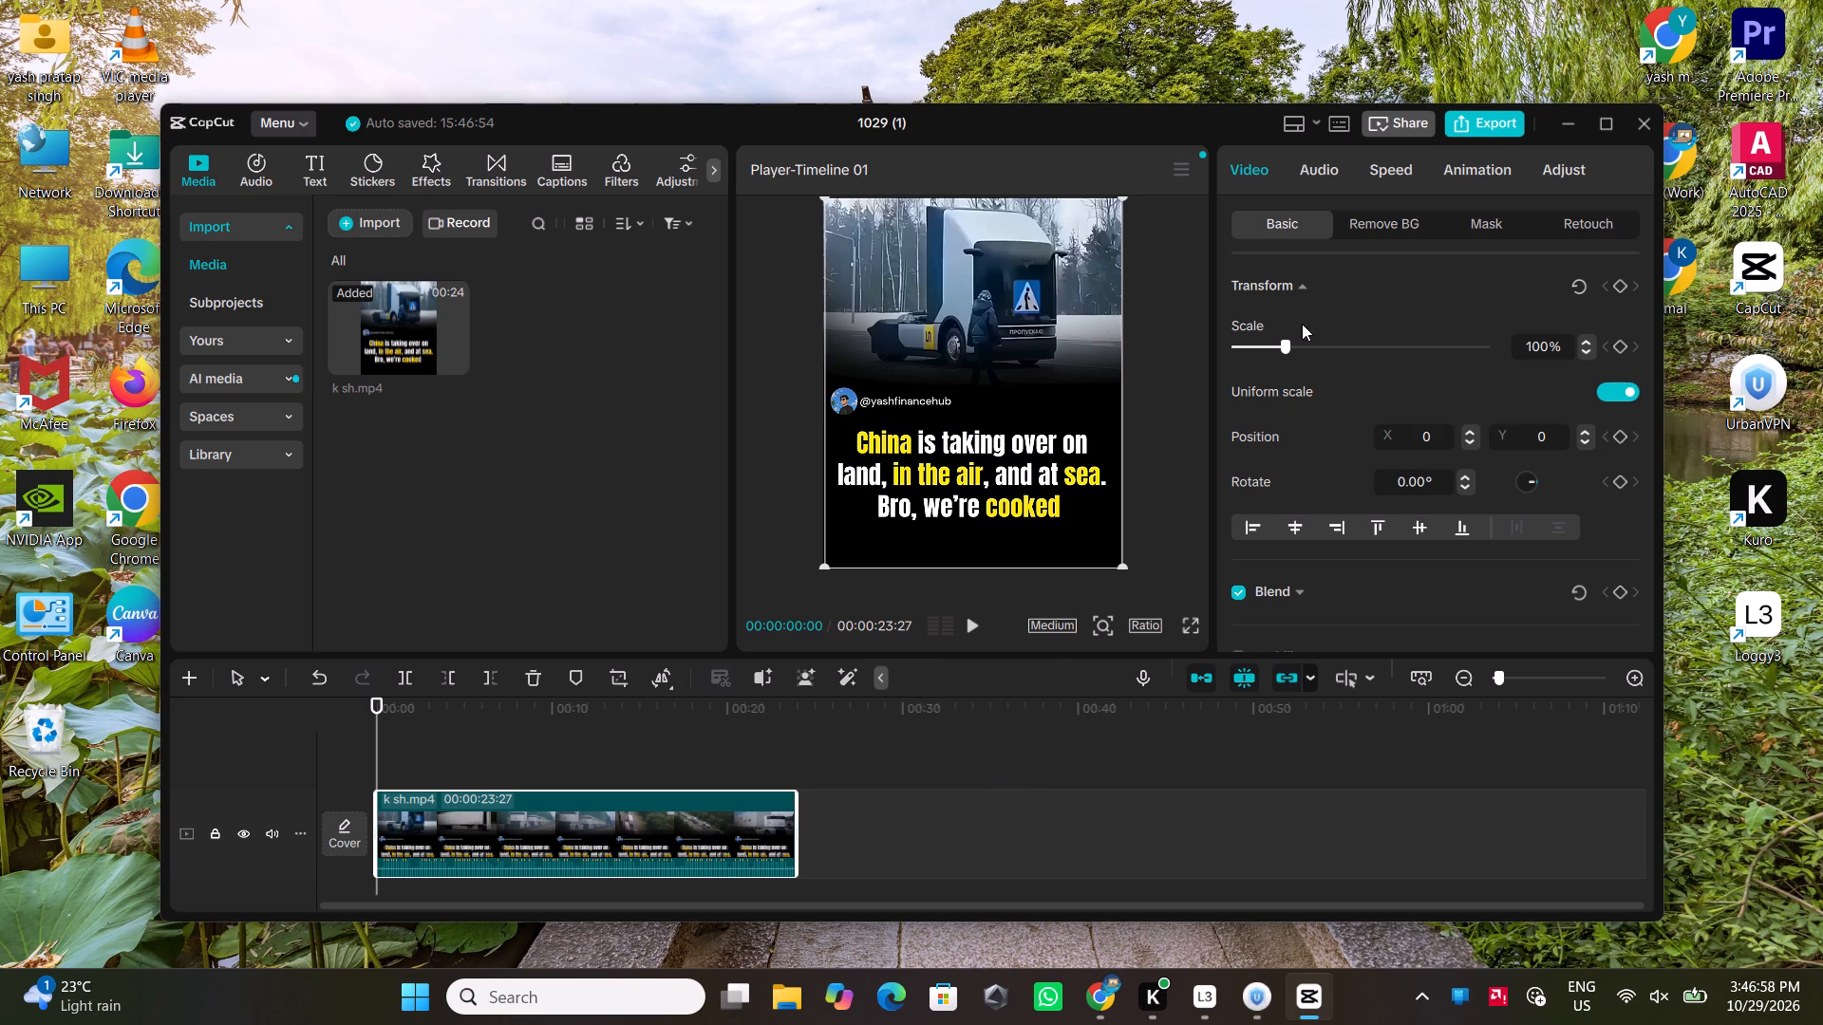
Set the timeline's aspect ratio to 9:16 and deselect the clip.
left_click(1564, 162)
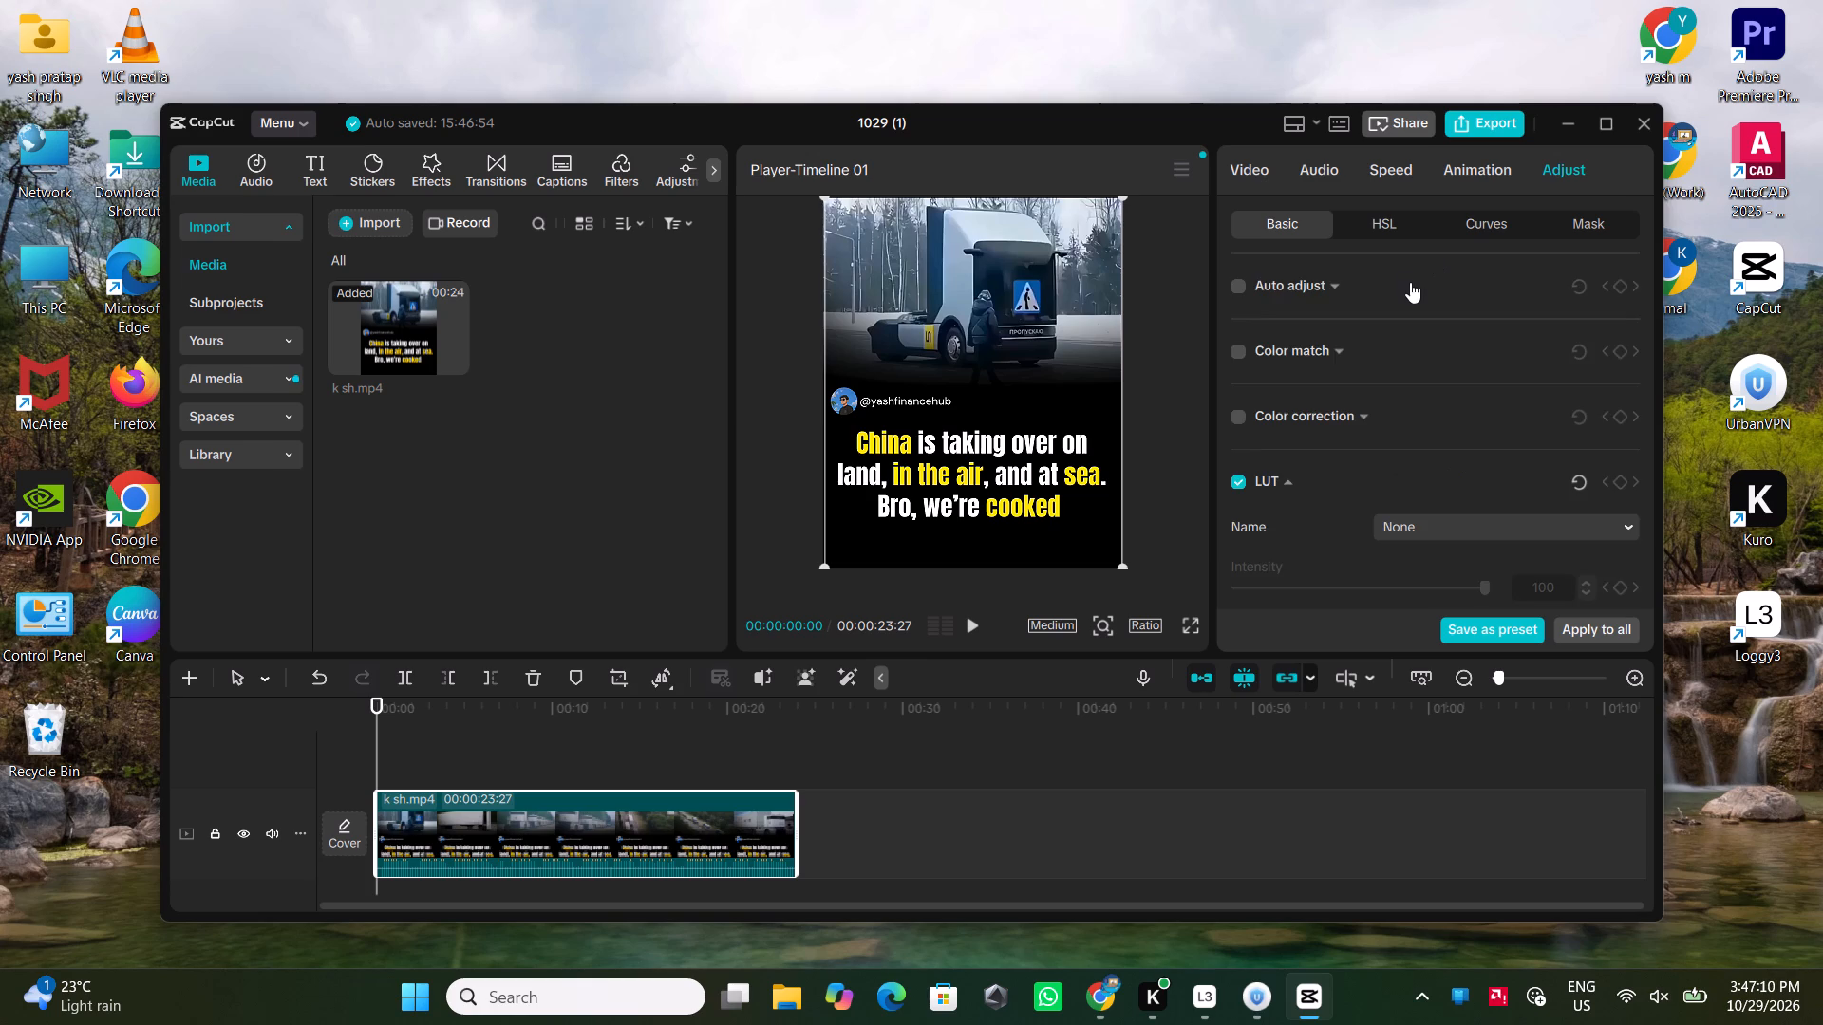
left_click(1135, 627)
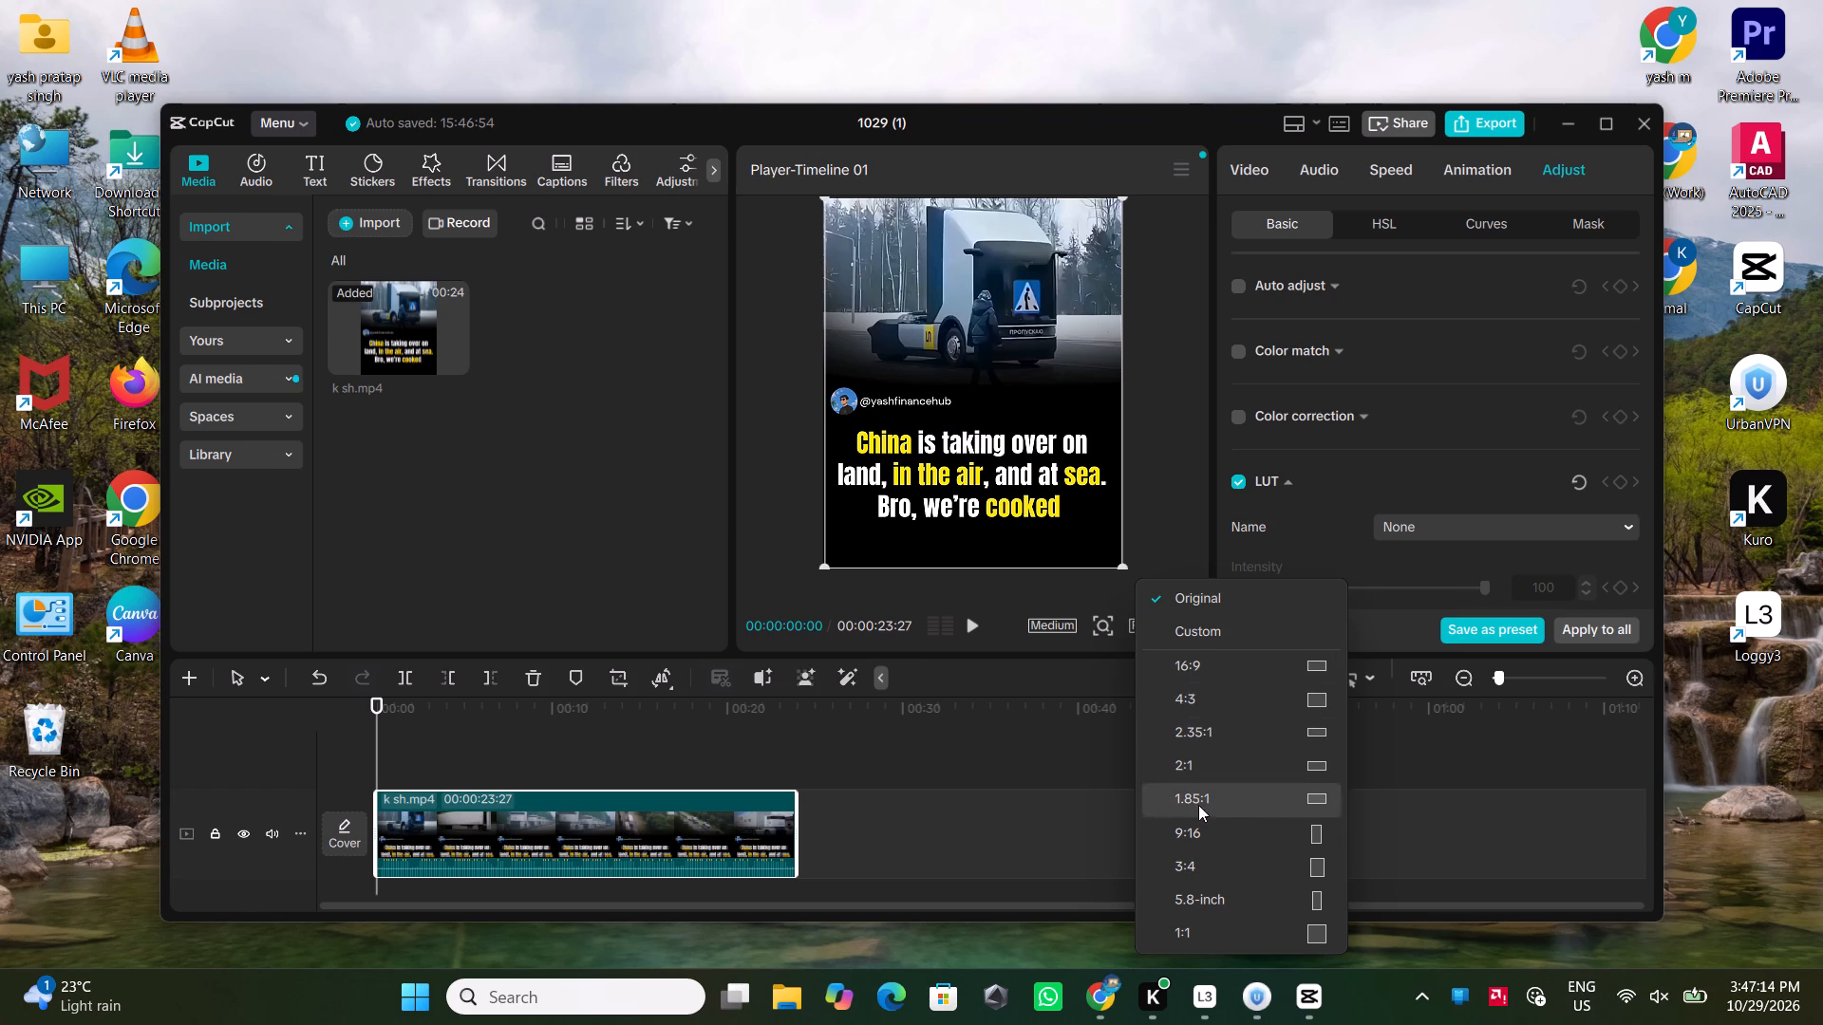
left_click(1202, 825)
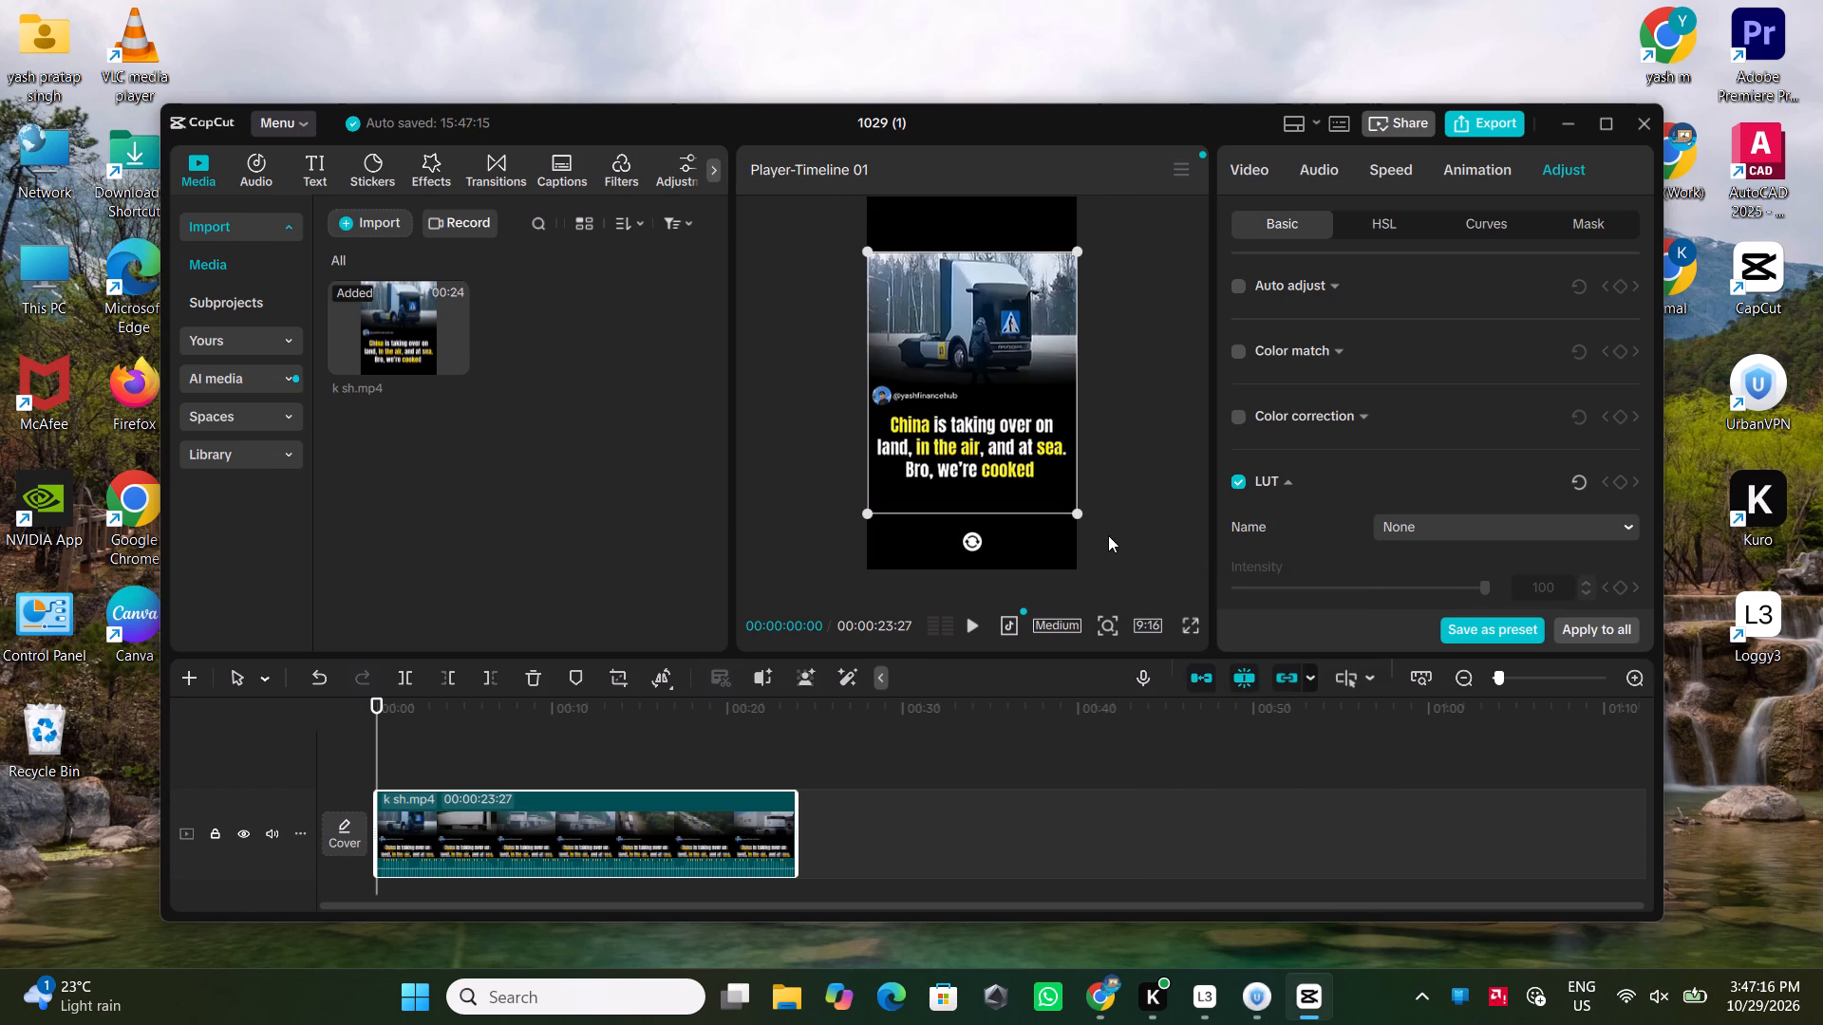
left_click(1105, 548)
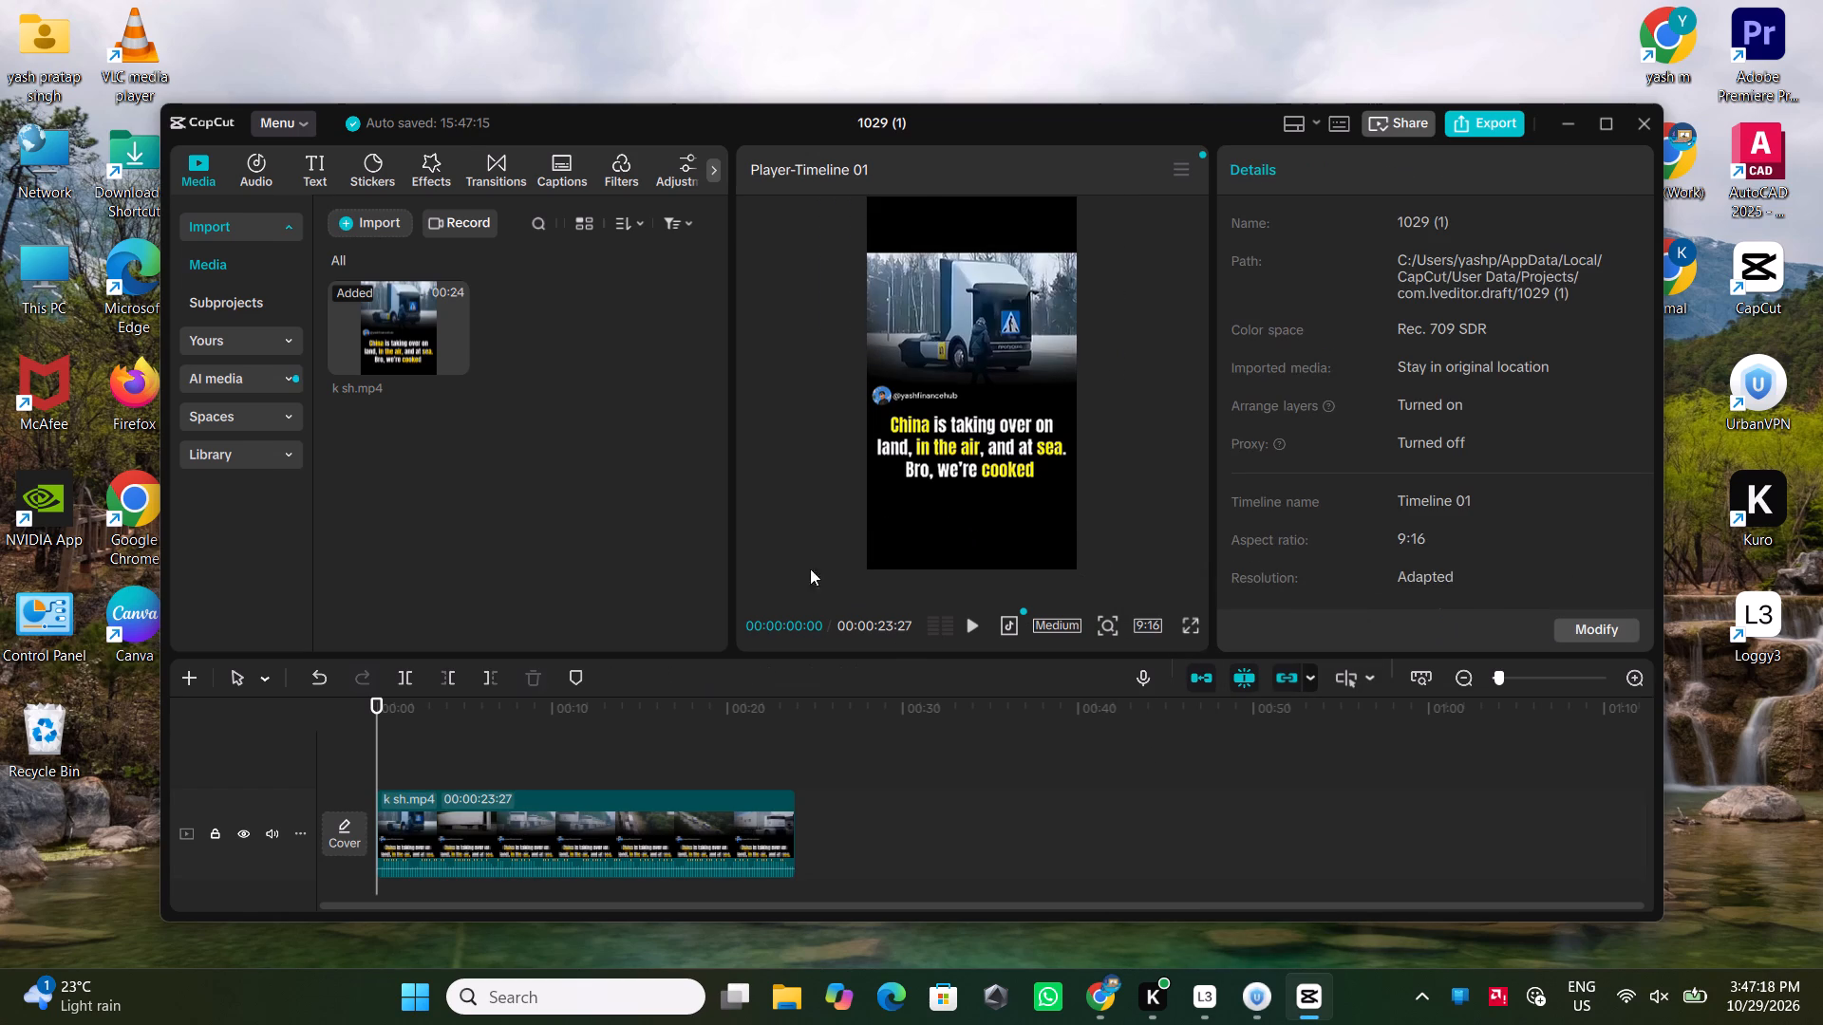
Open the audio library and preview the Spooky Masquerade Halloween track.
left_click(263, 165)
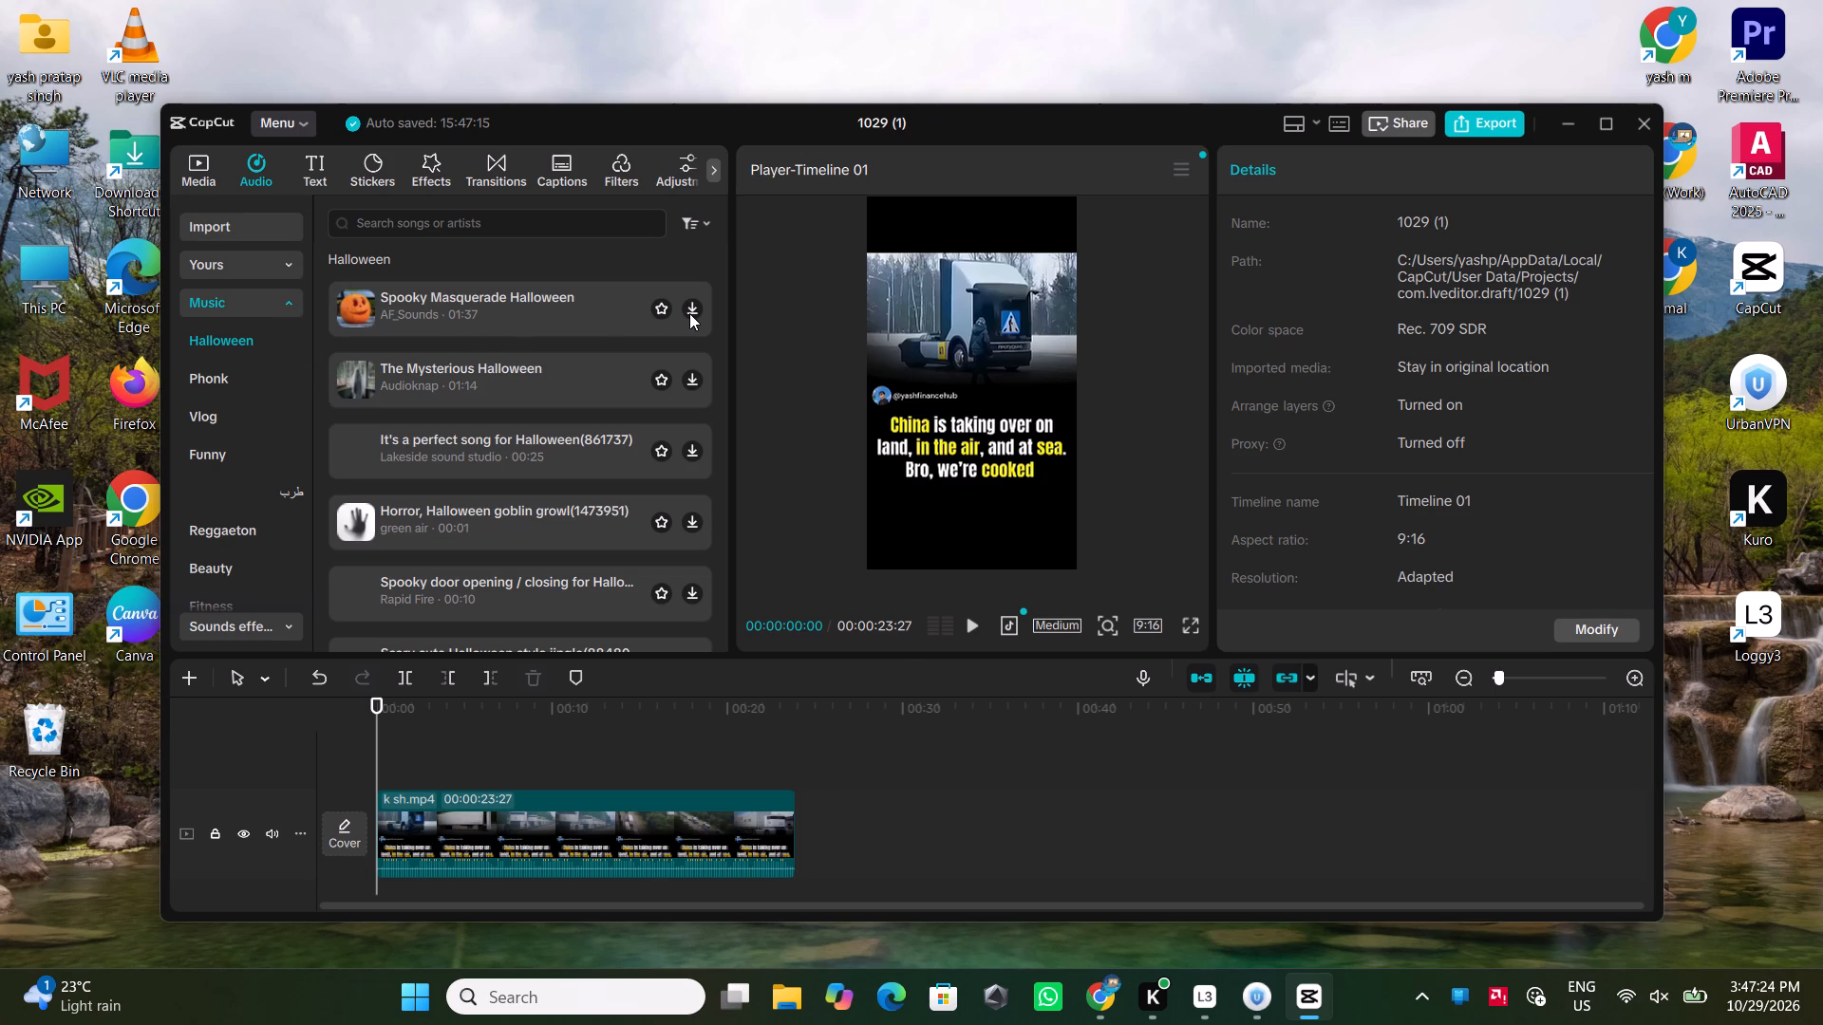
left_click(570, 313)
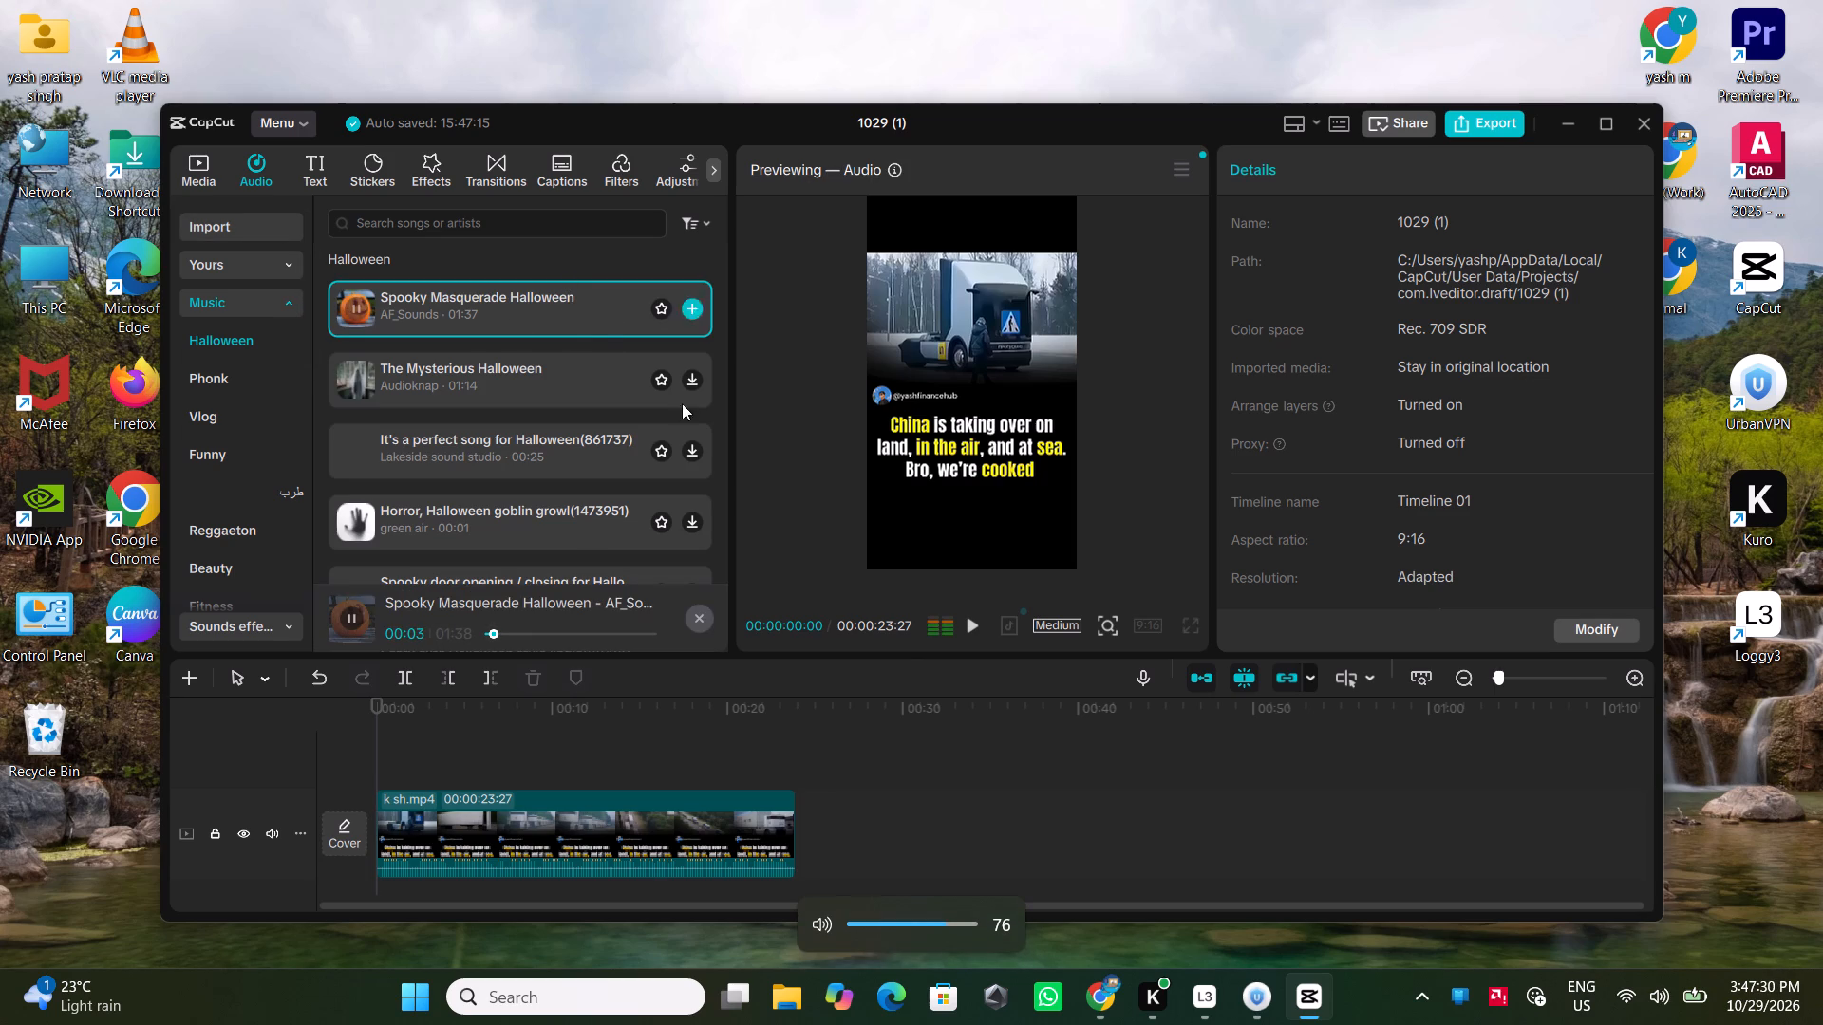
Lower the system volume to a little under half.
left_click(1661, 998)
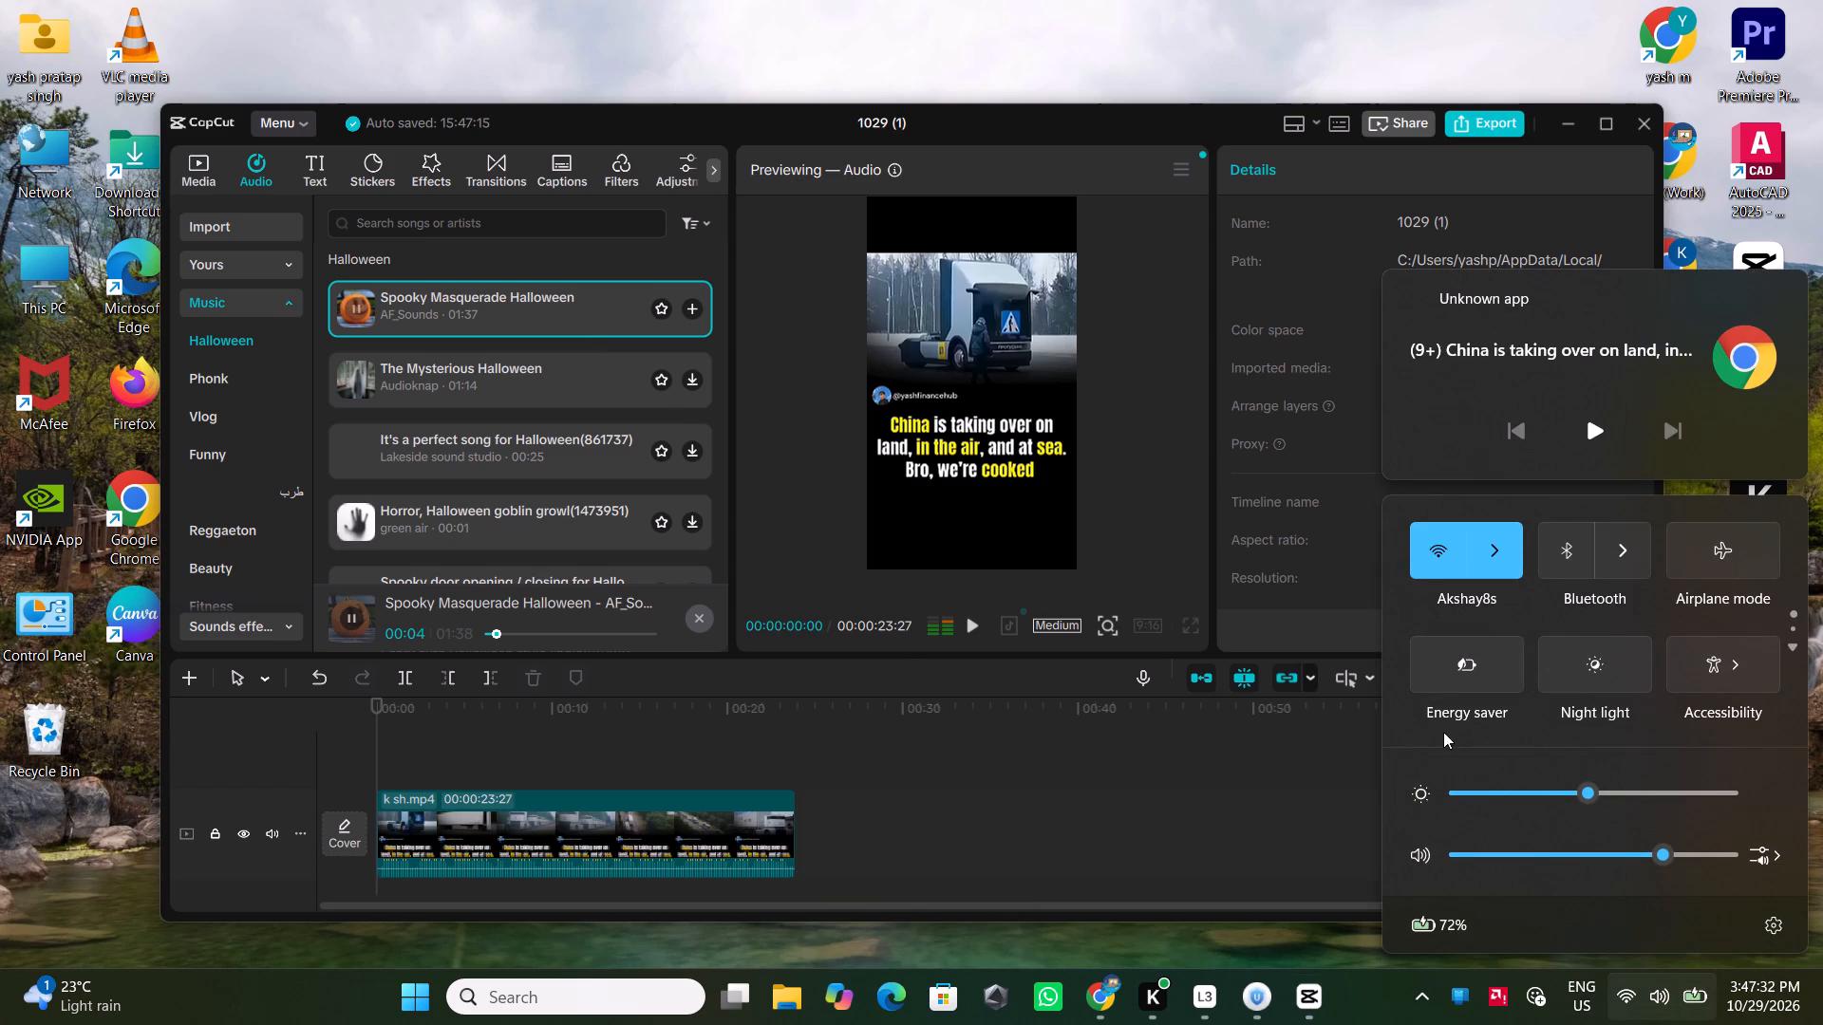
left_click(1581, 857)
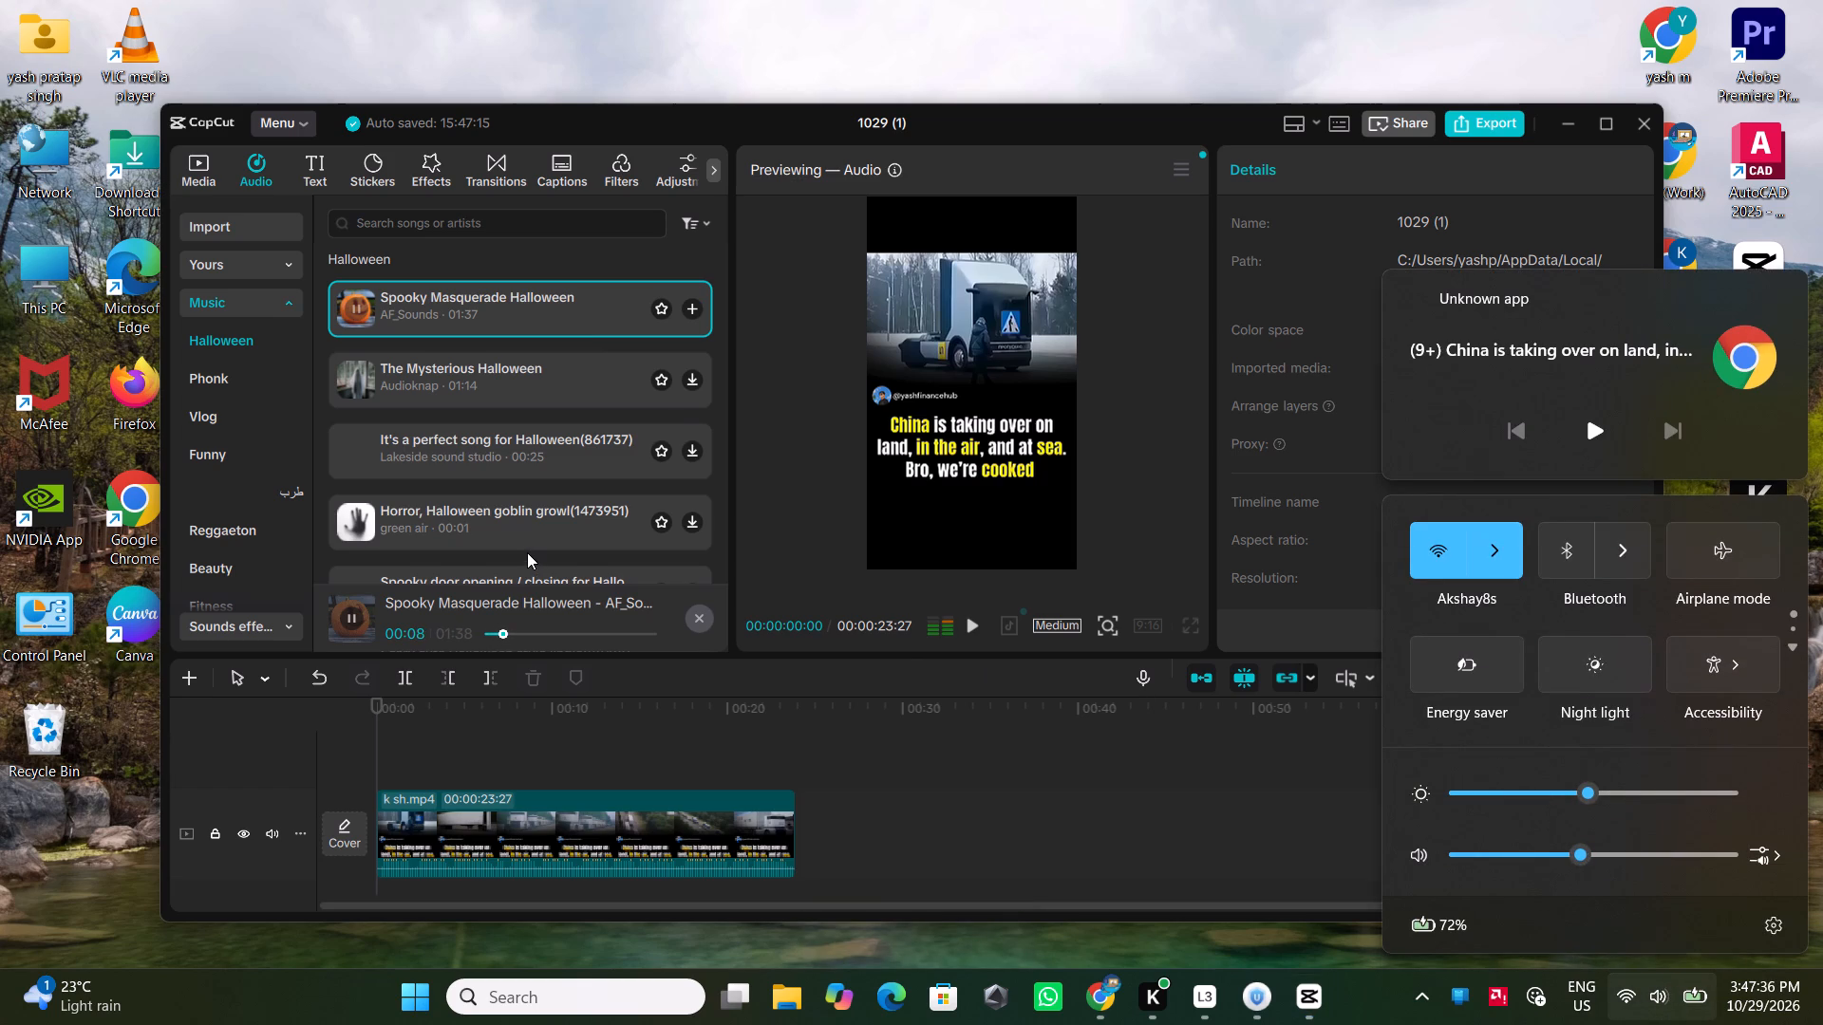
Preview the SEM SAÍDA sollv track from the Phonk music category.
left_click(255, 377)
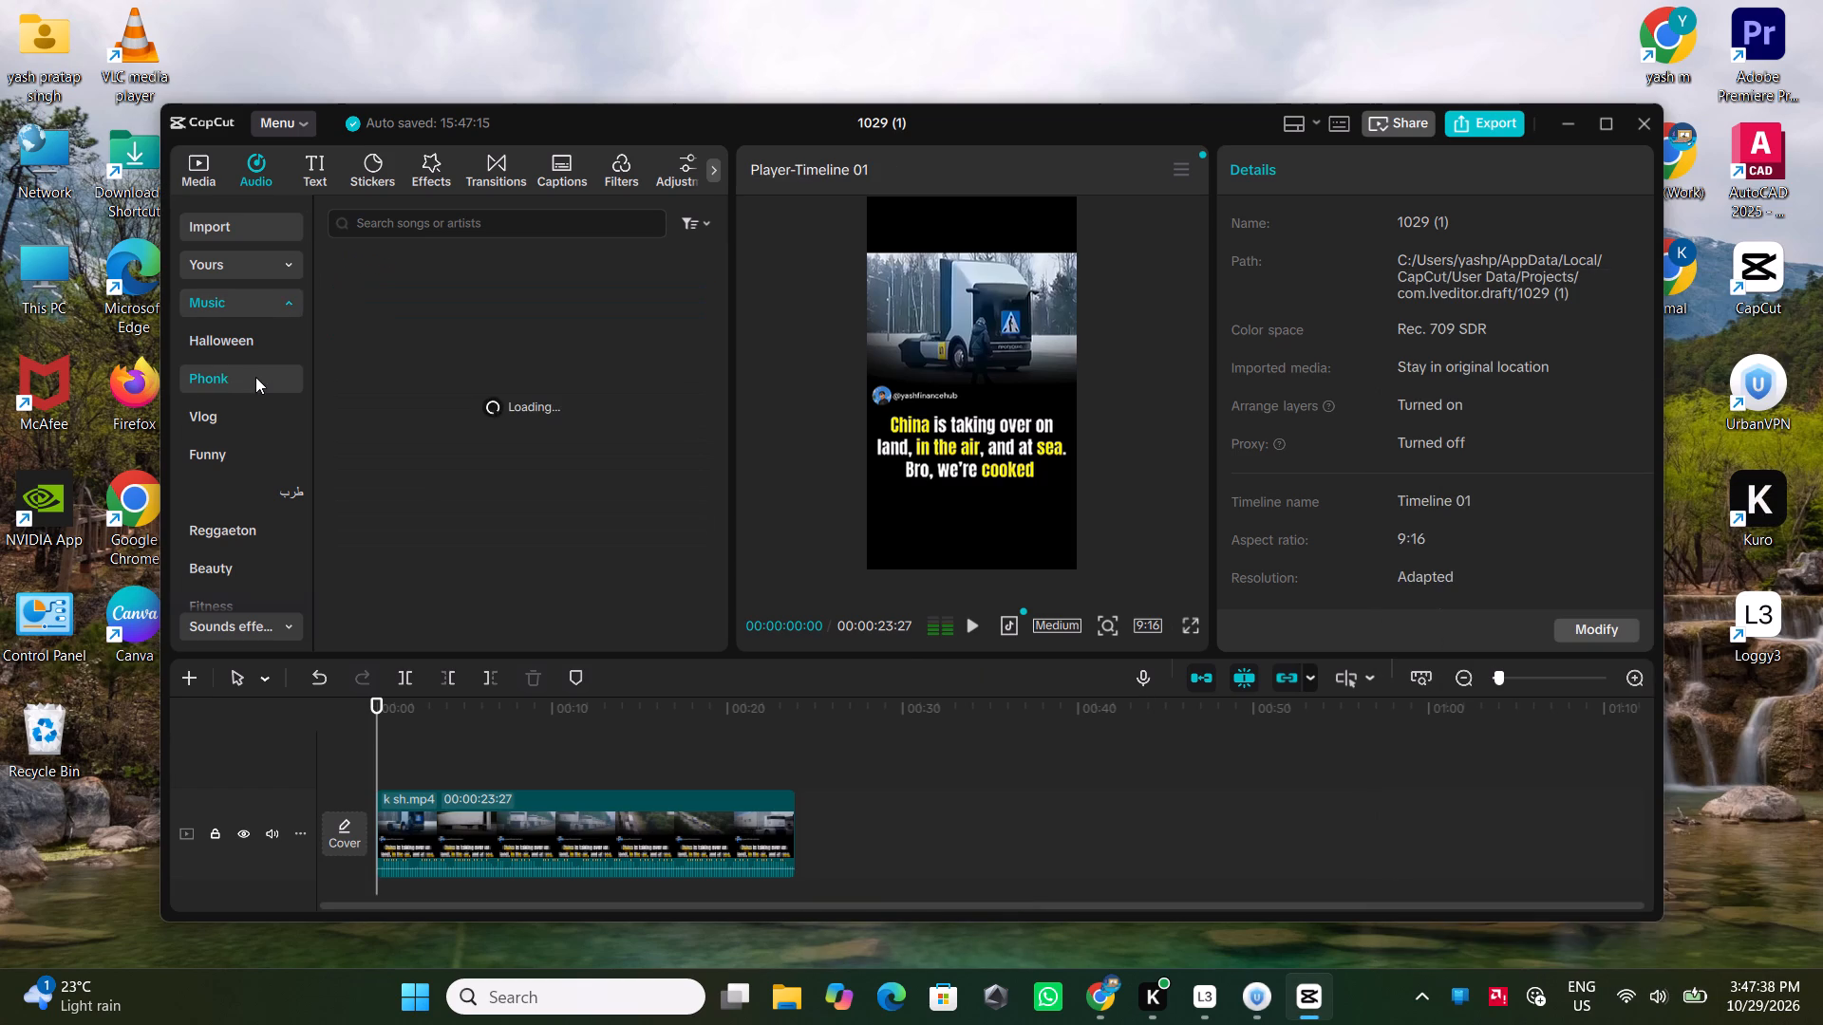
left_click(573, 298)
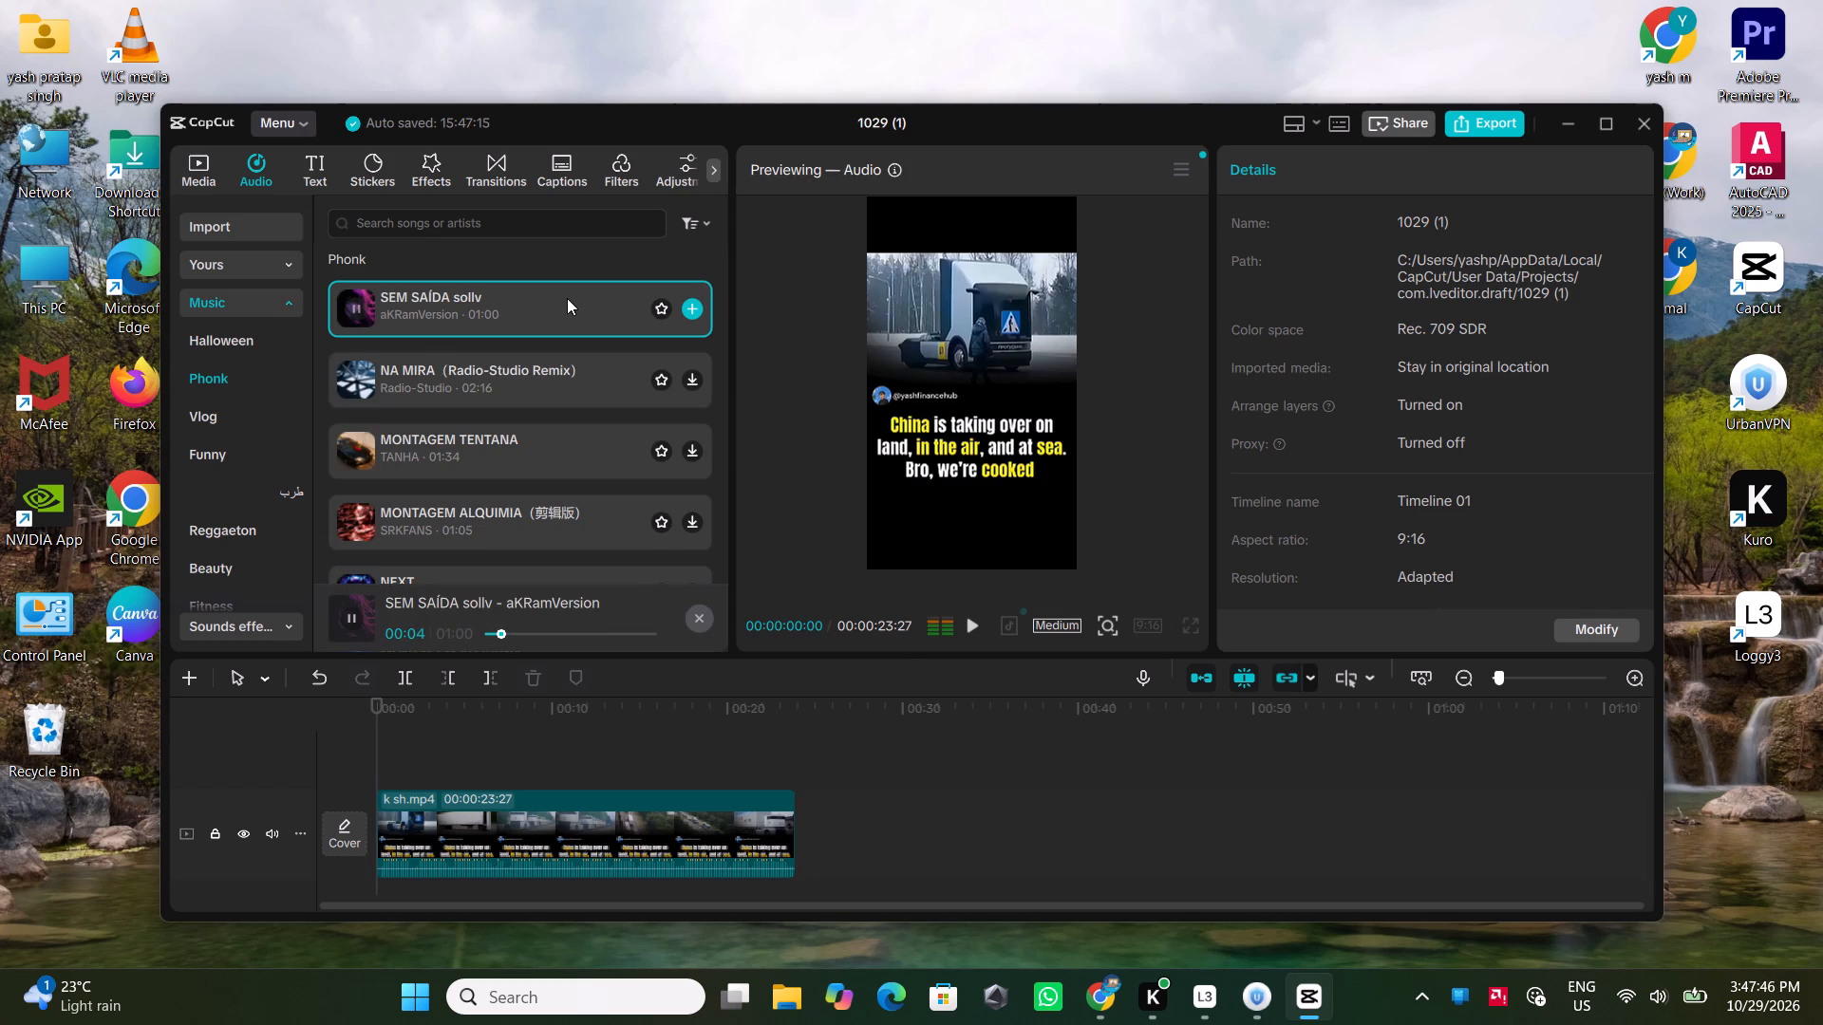
Search the audio library for instagram trending songs, using the matching search suggestion.
left_click_drag(446, 214, 450, 222)
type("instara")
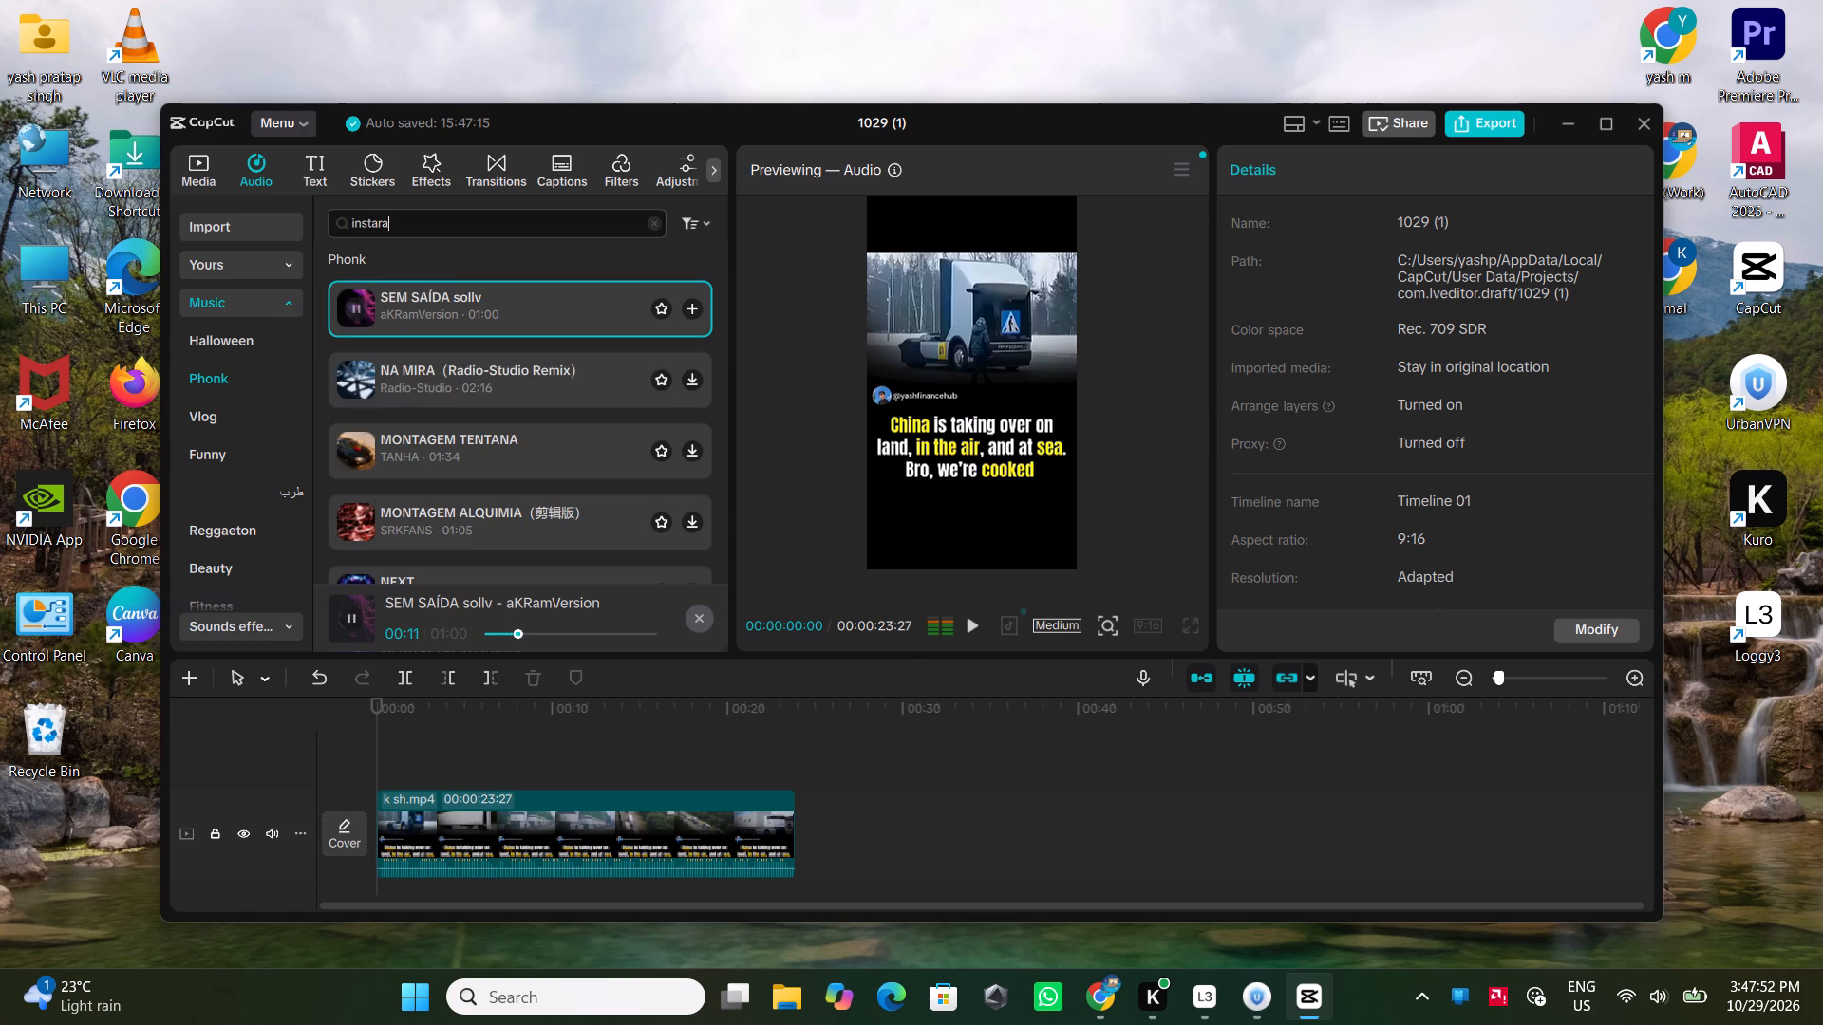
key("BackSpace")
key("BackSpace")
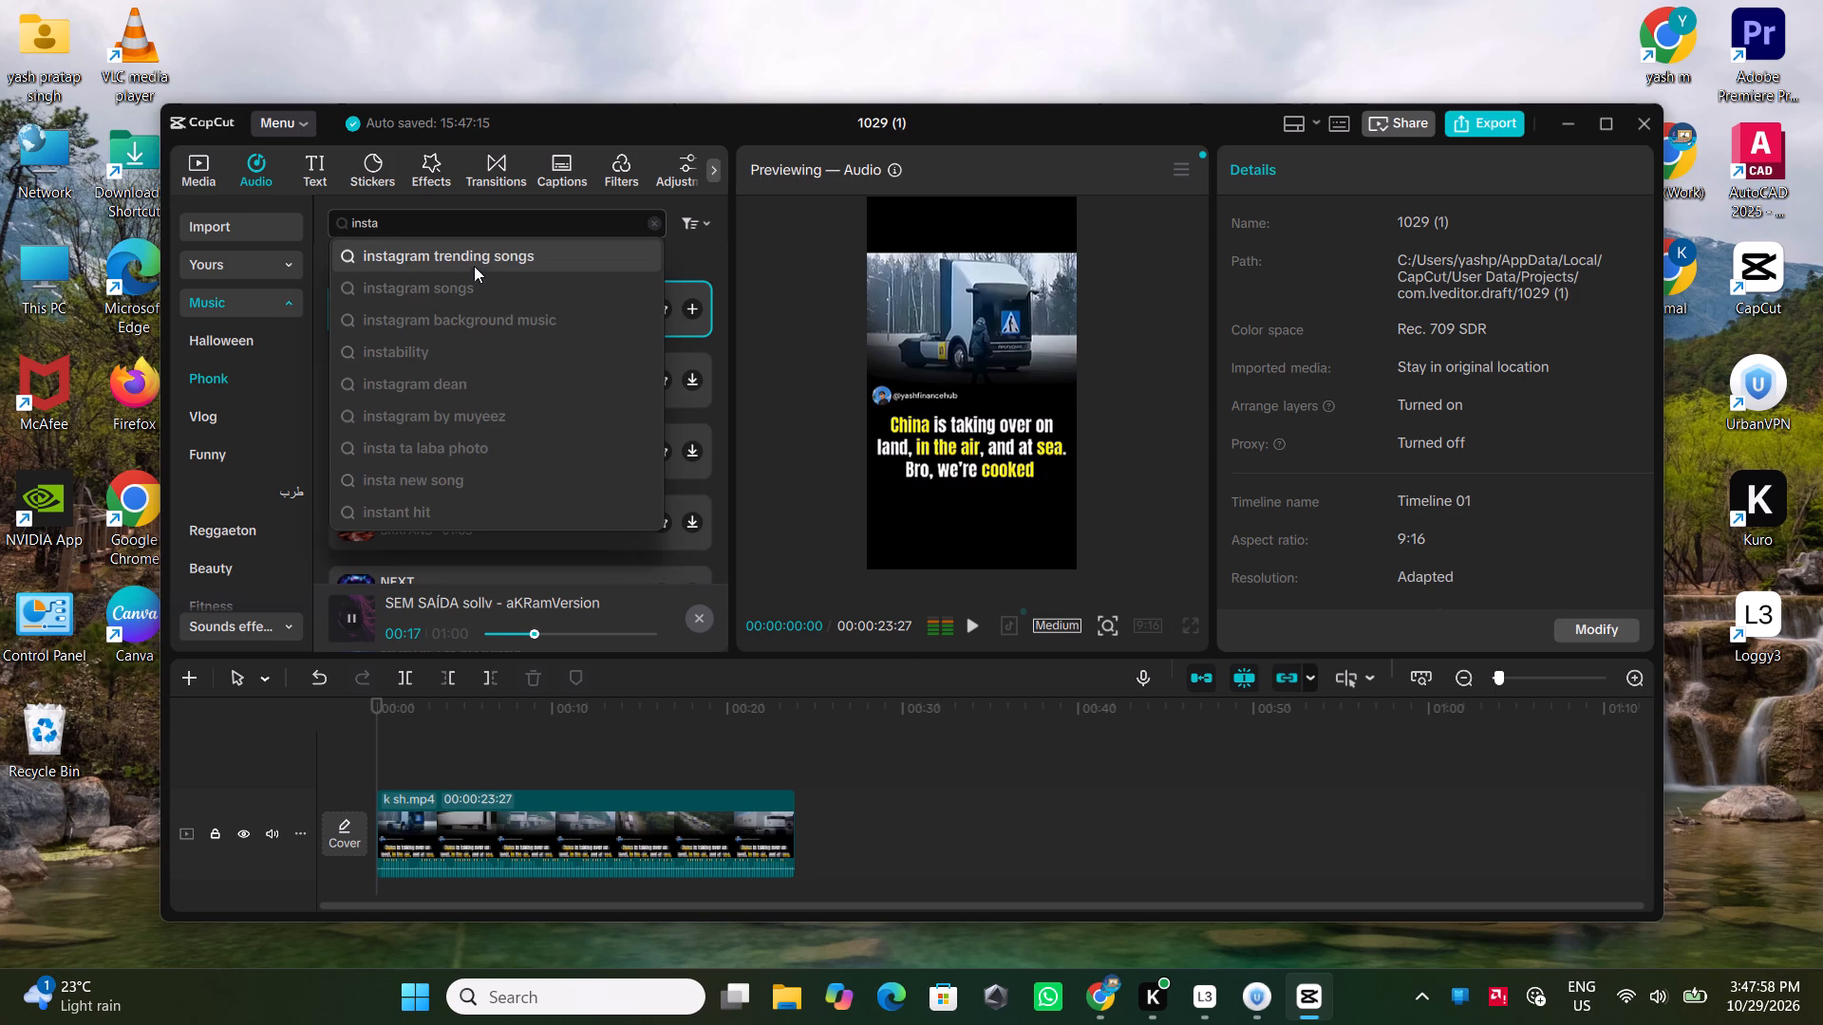
left_click(473, 256)
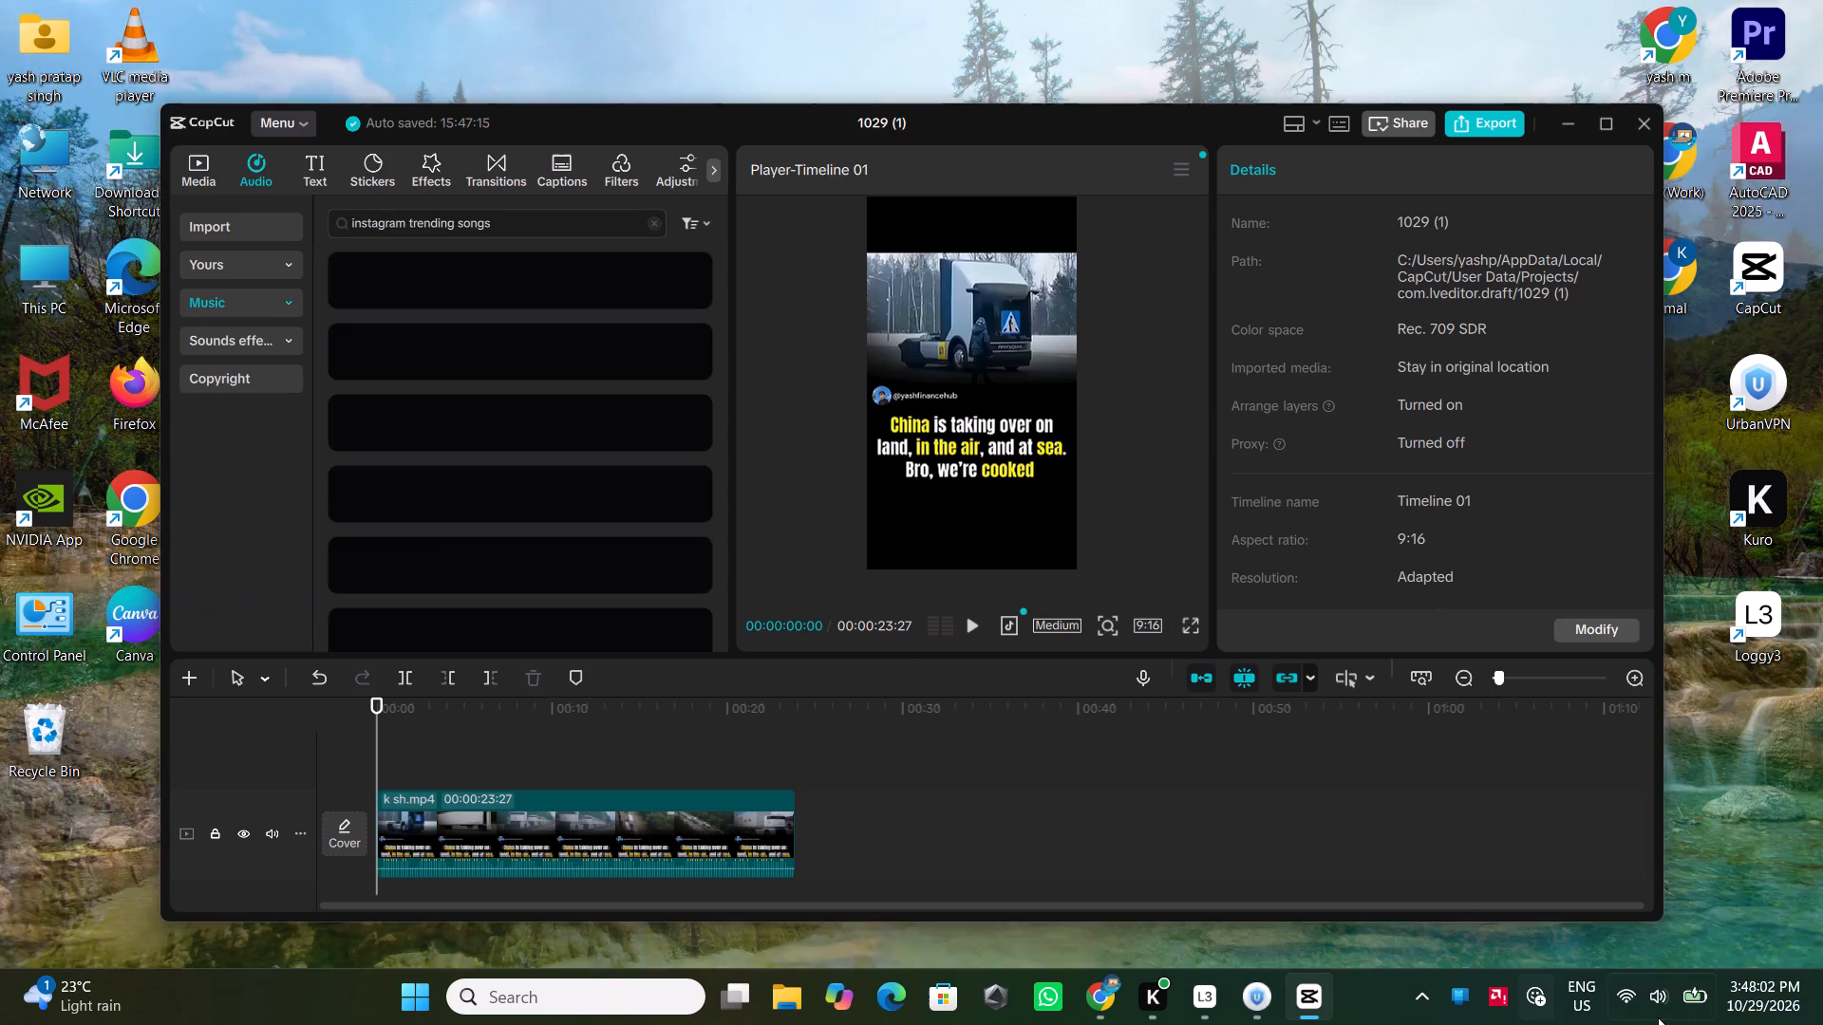
Lower the system volume further, to roughly a quarter.
left_click(1654, 997)
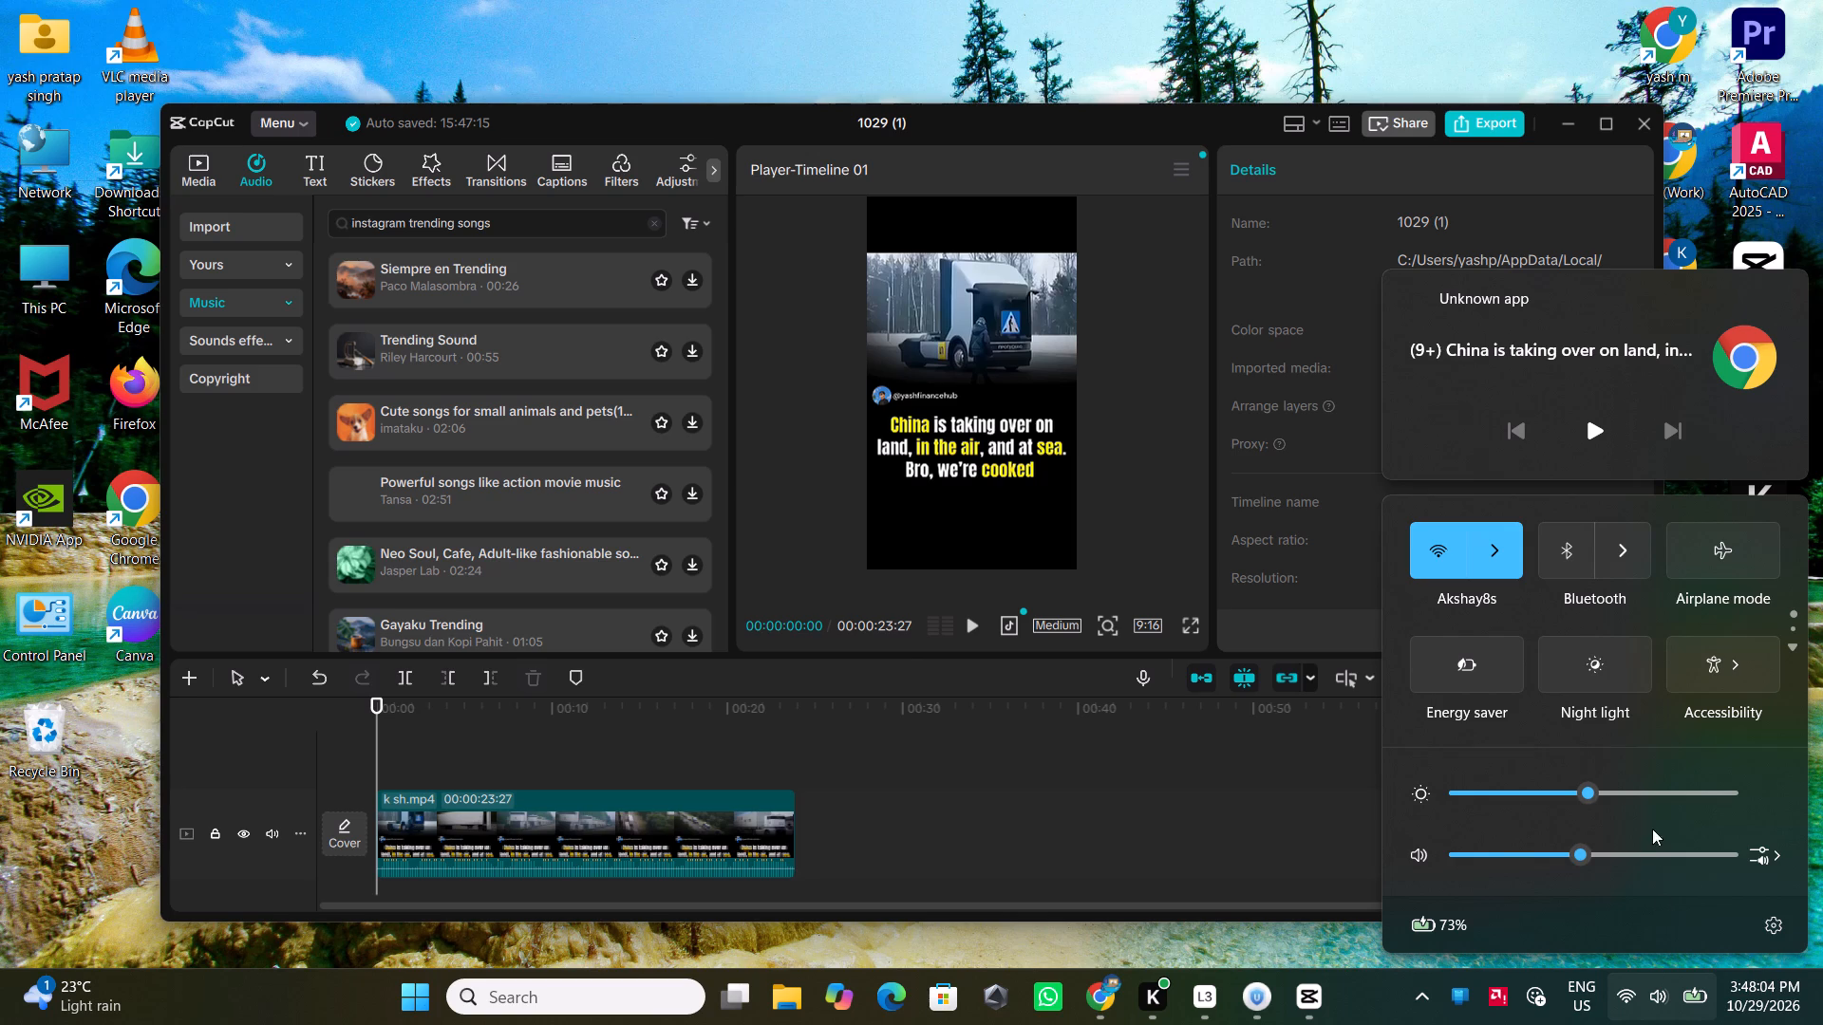
left_click(1526, 850)
left_click(1365, 1000)
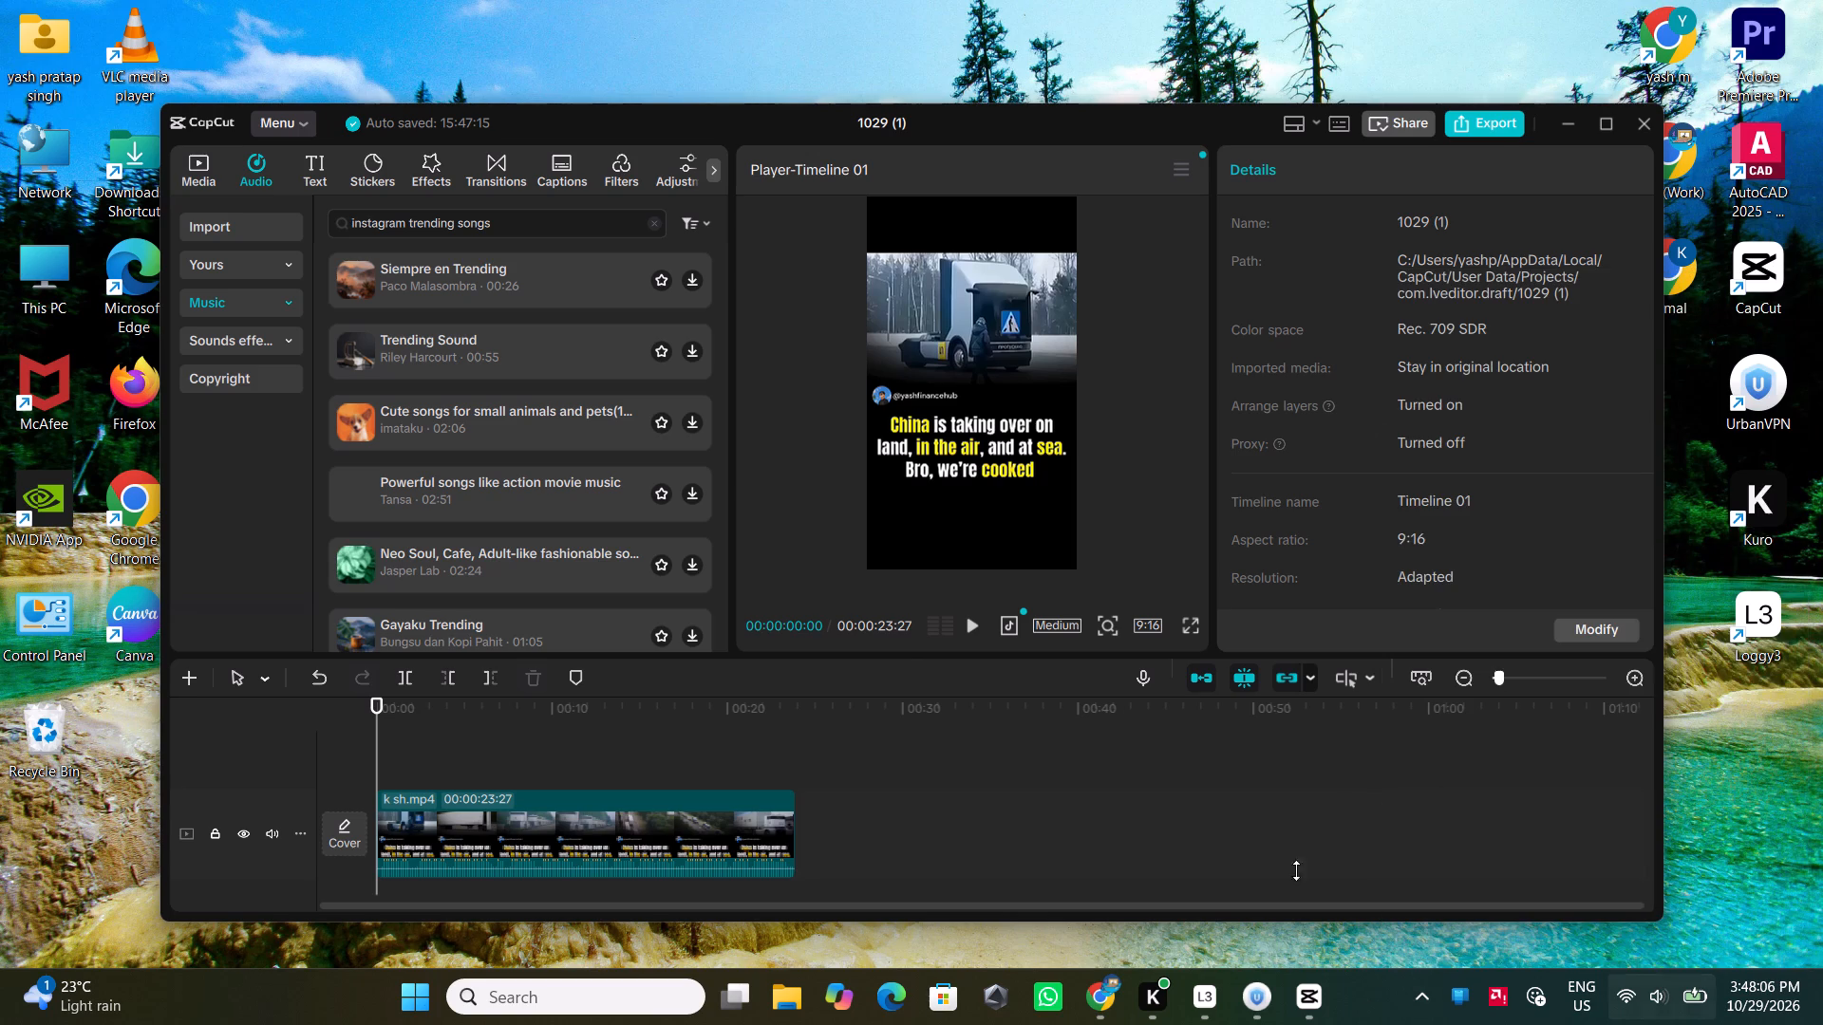
Preview the Siempre en Trending and Trending Sound tracks from the search results.
left_click(421, 290)
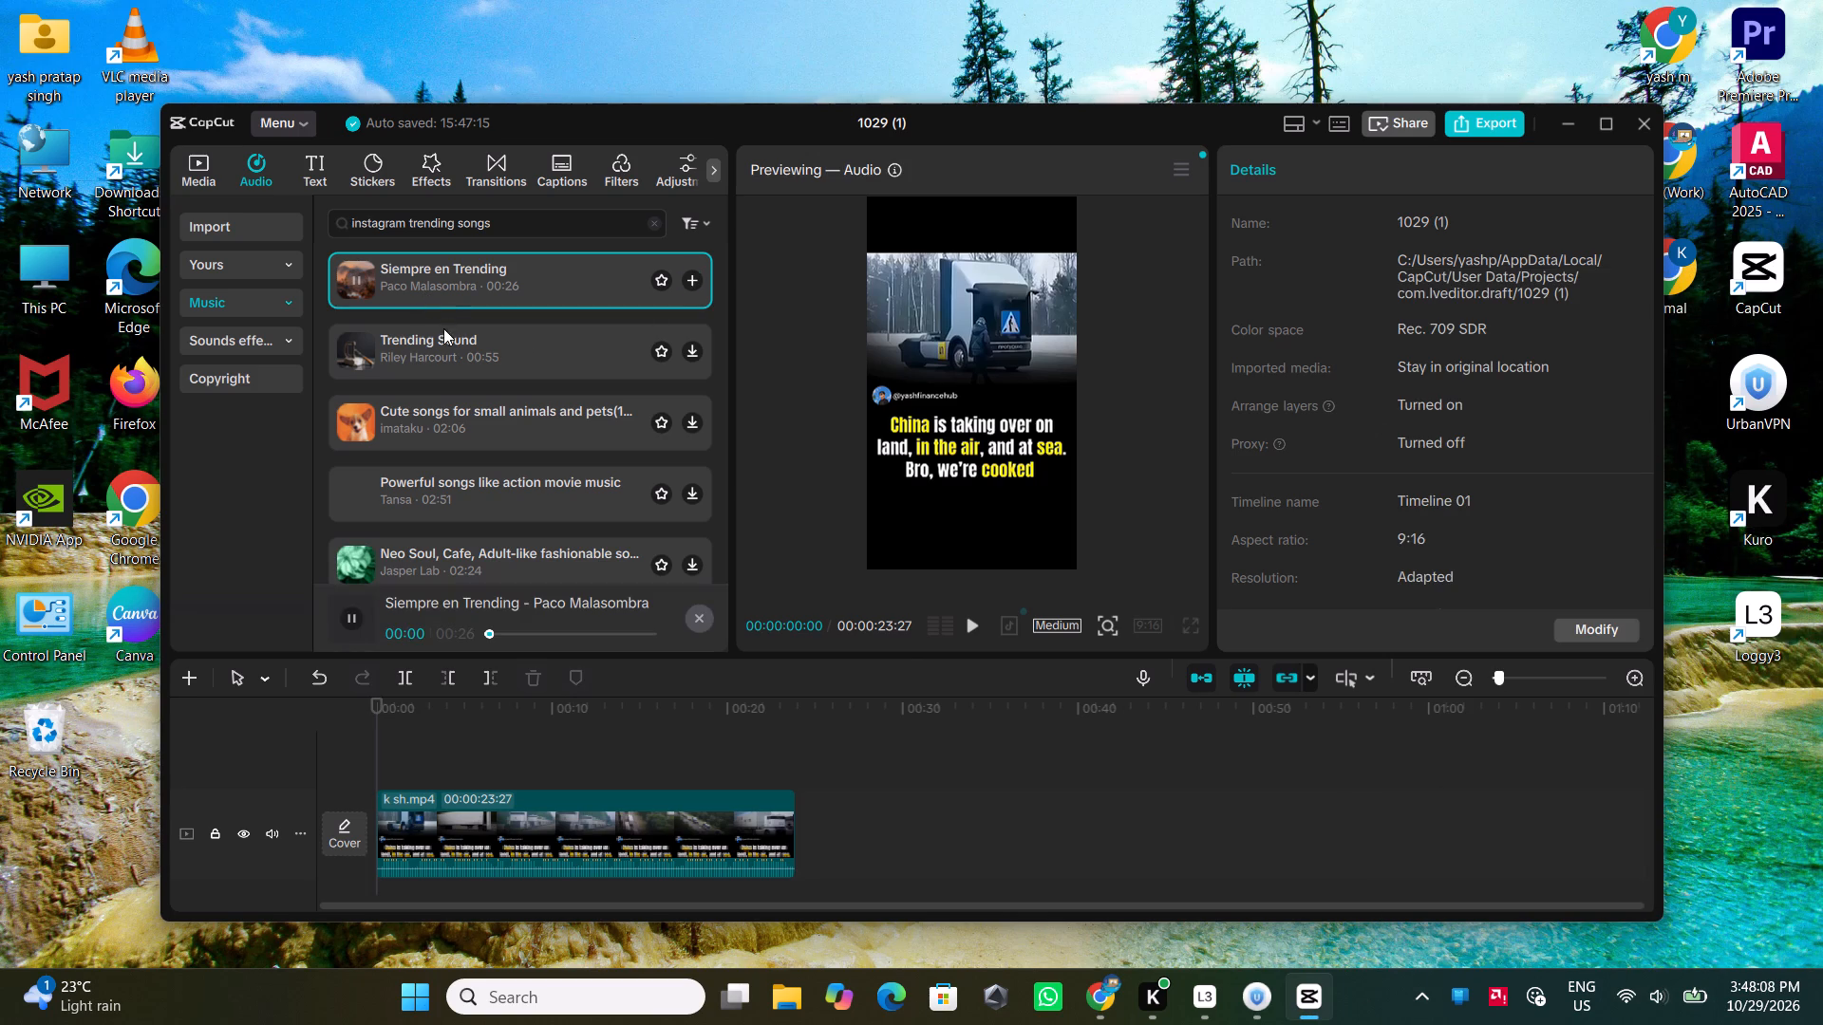
left_click(453, 347)
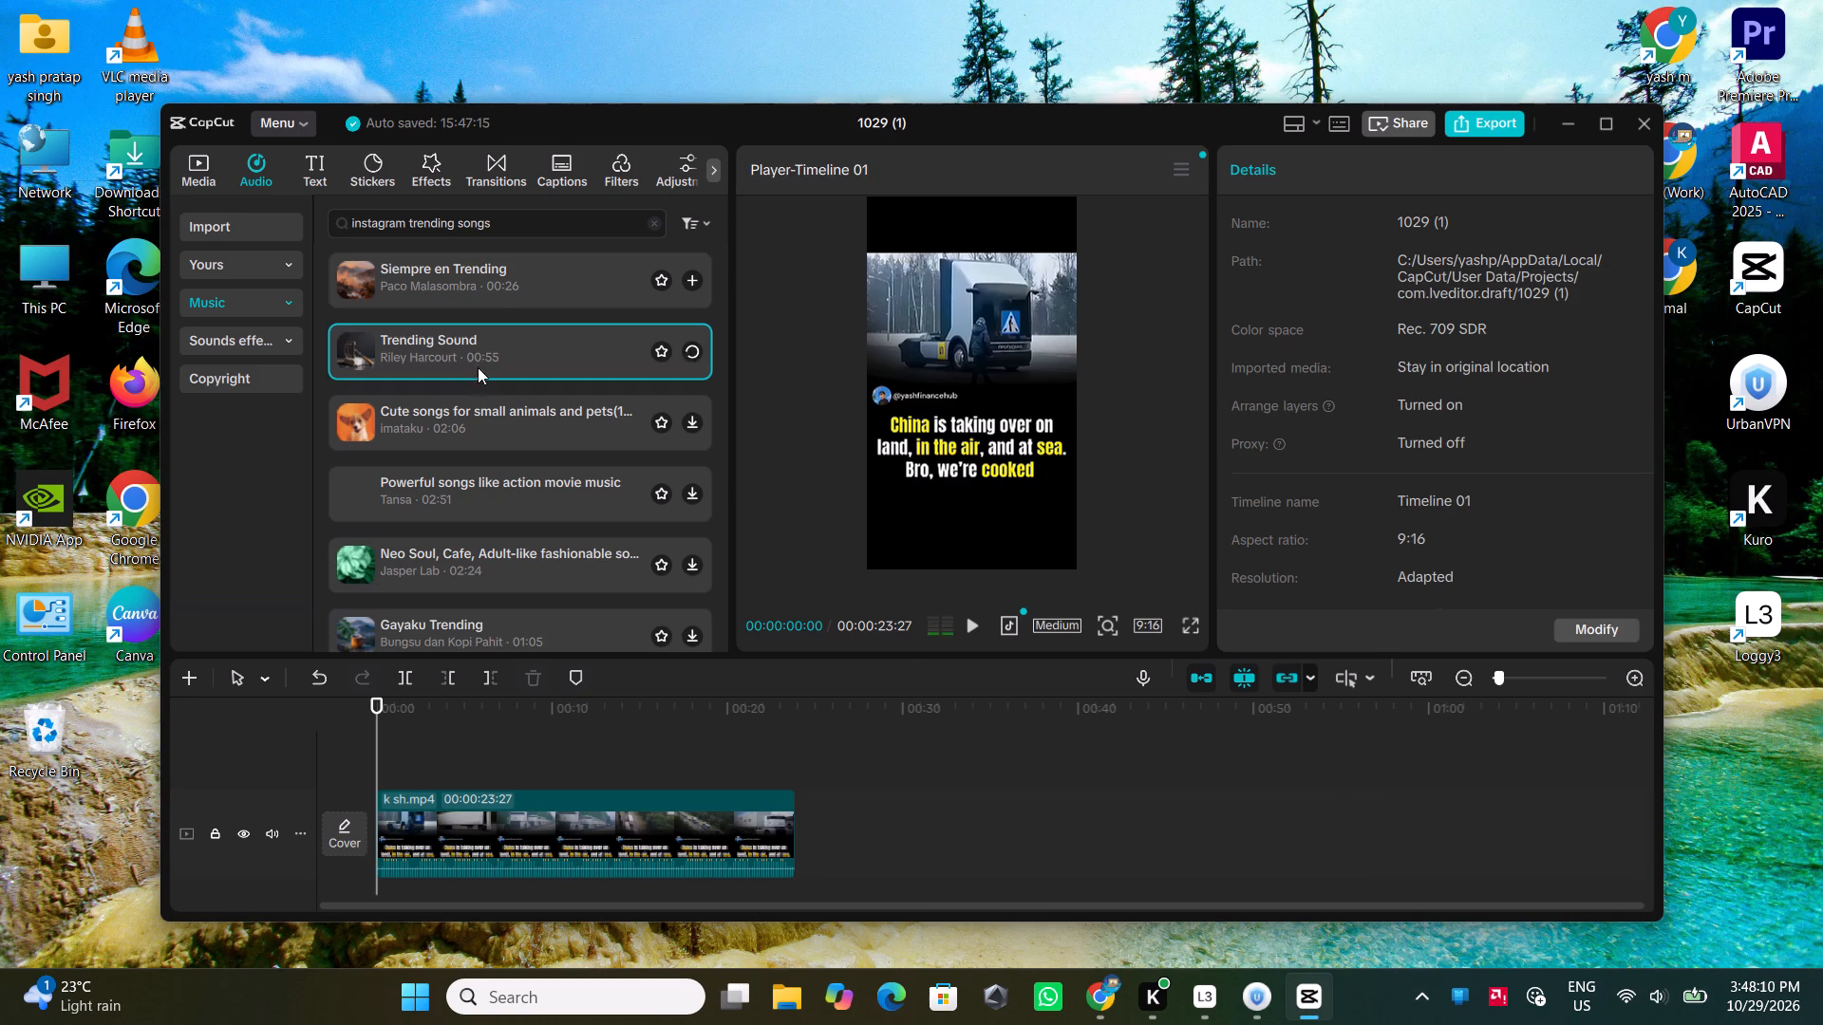
Search the music library for "instagram trending phonk".
left_click(508, 216)
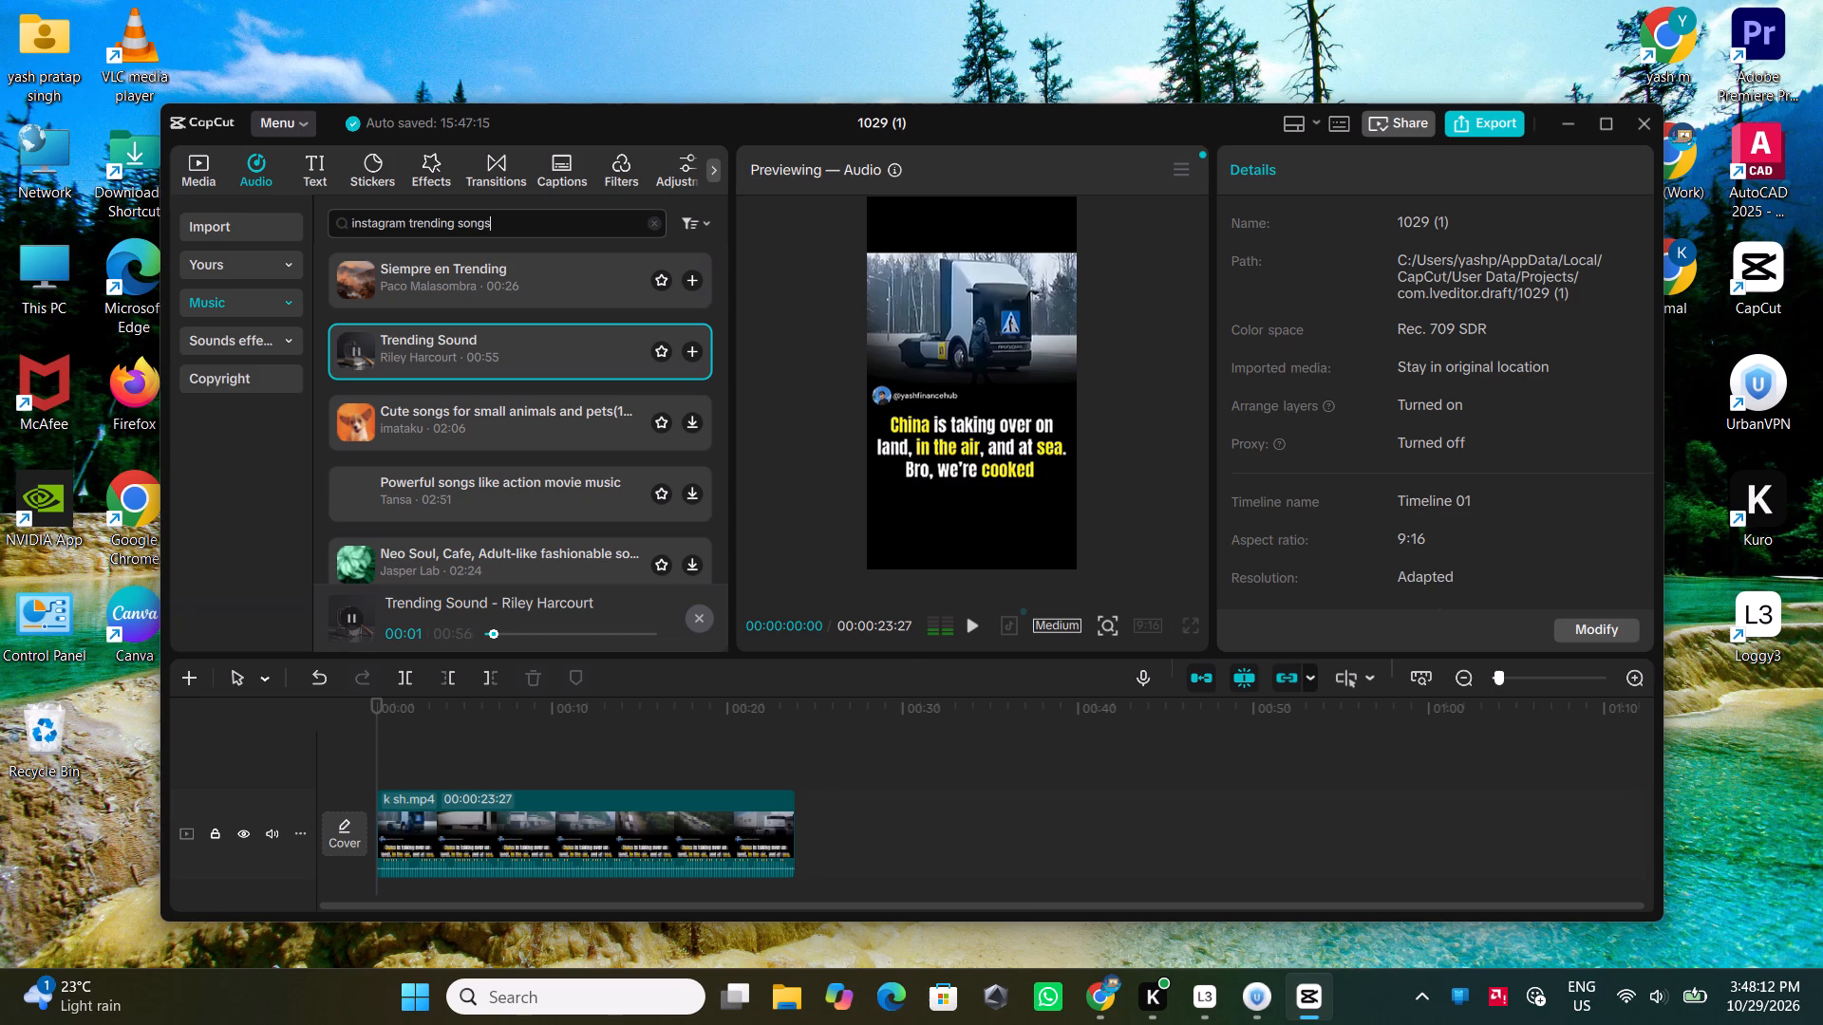
key("BackSpace")
key("BackSpace")
key("BackSpace")
key("BackSpace")
key("BackSpace")
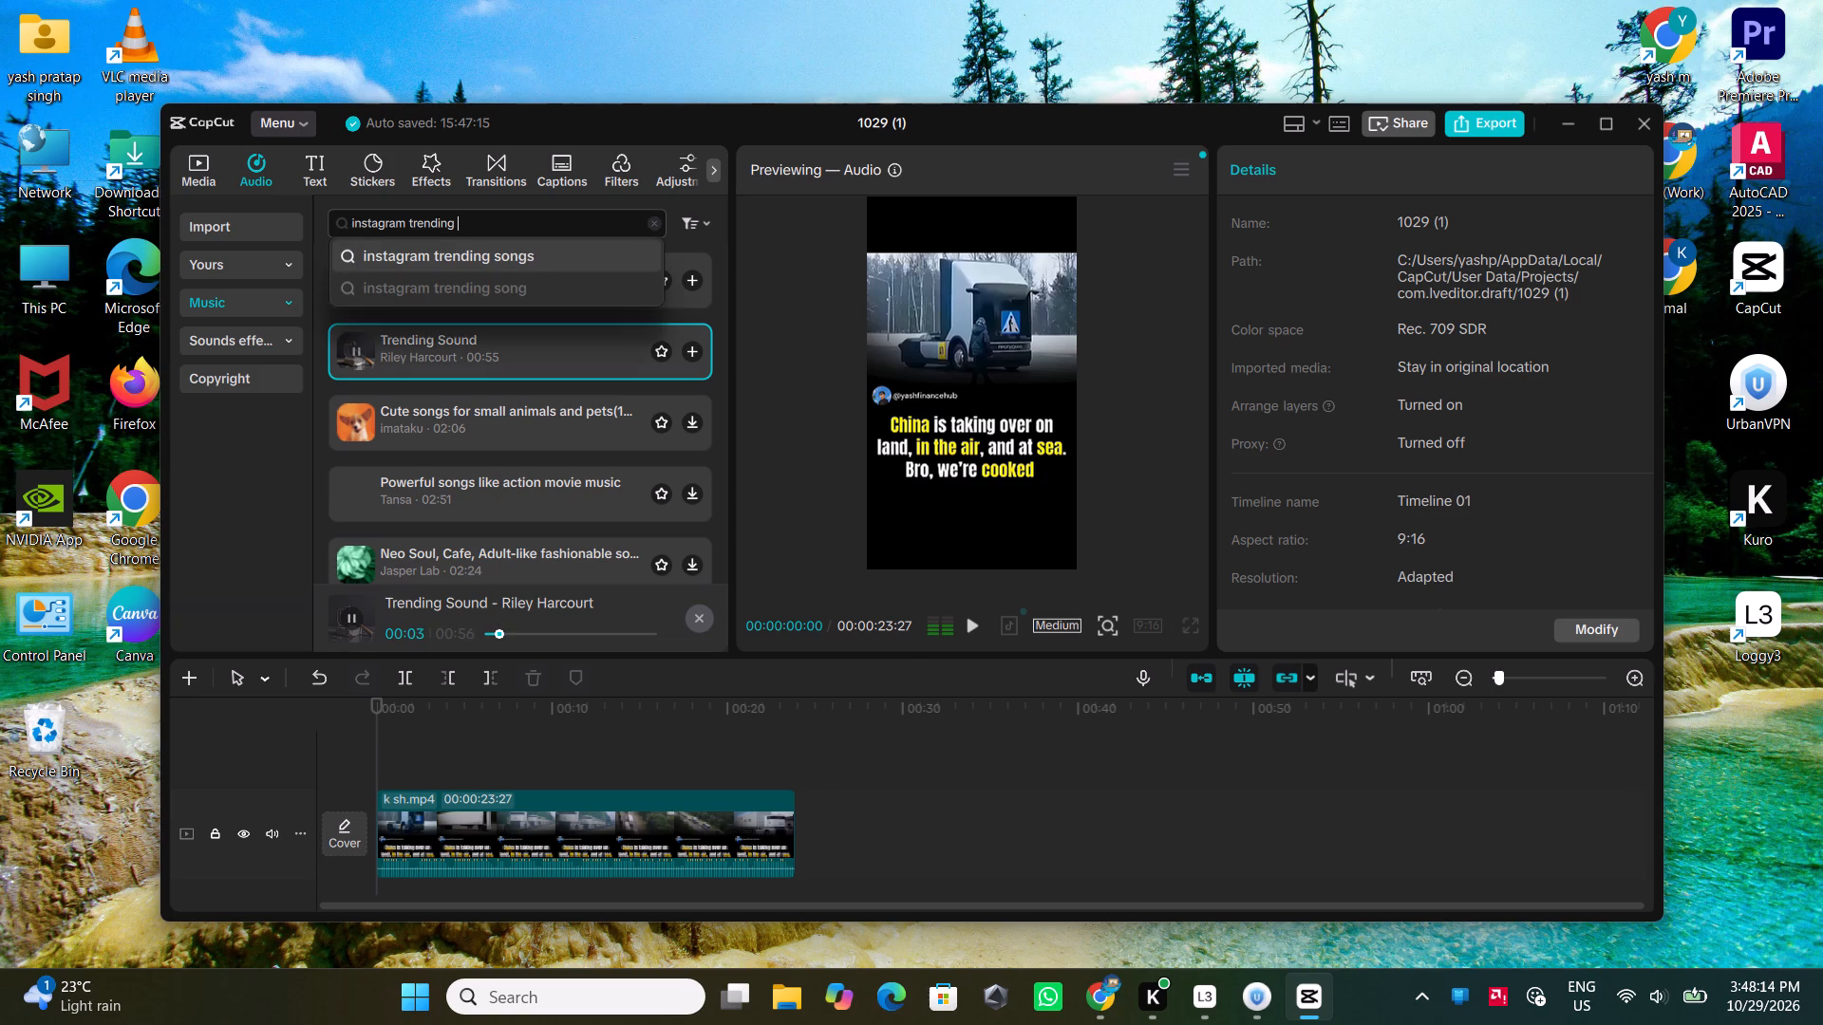
type("phonk")
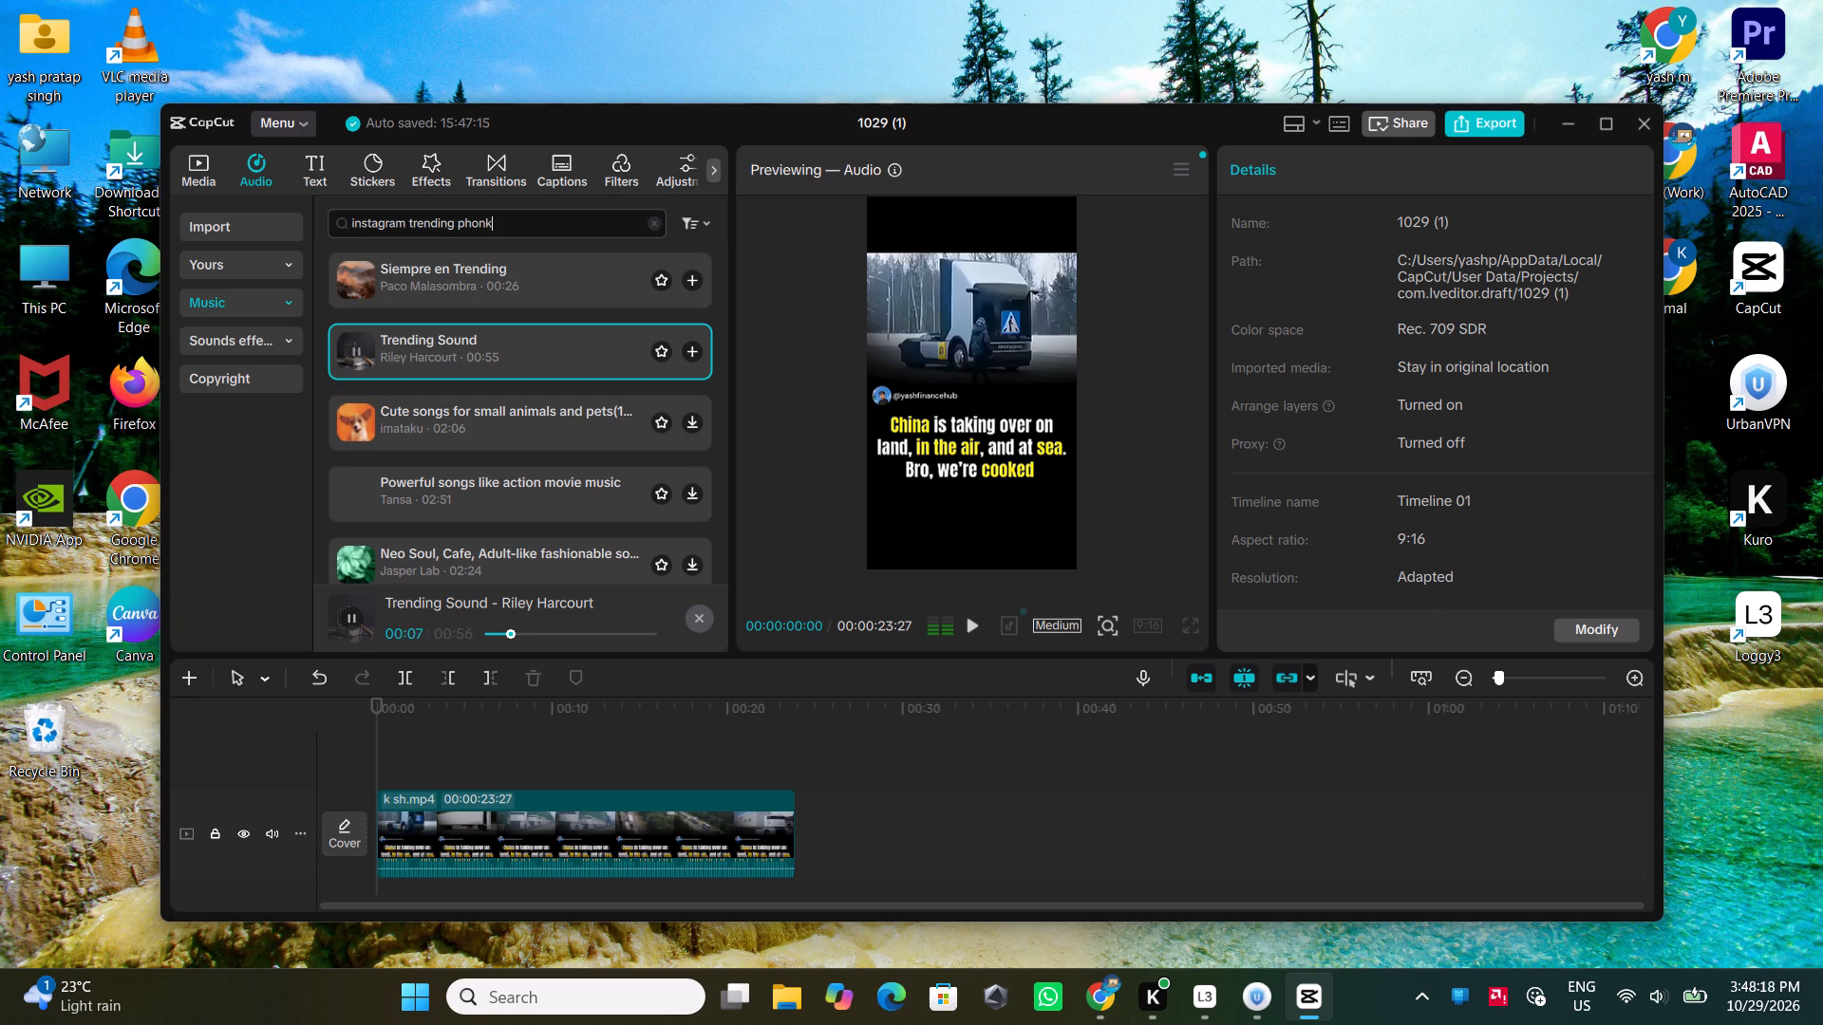
left_click(512, 229)
left_click(555, 223)
key("Return")
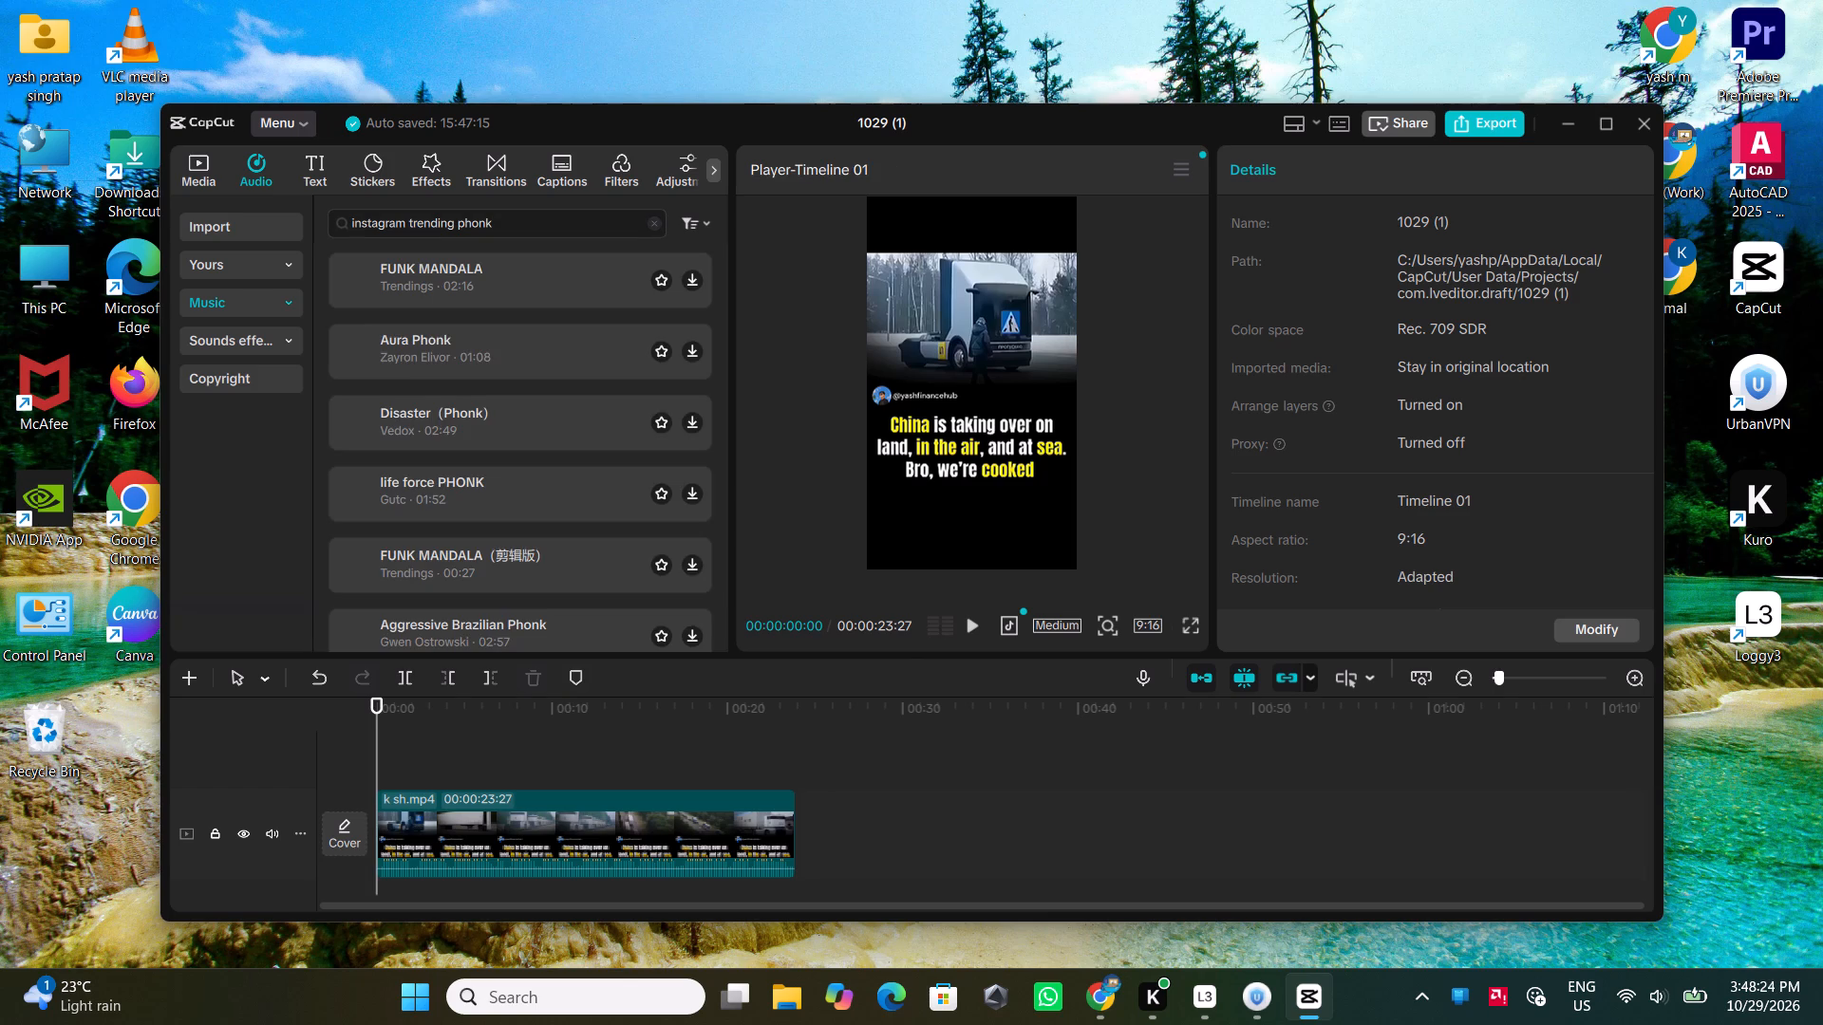
Preview the FUNK MANDALA, Aura Phonk and Disaster (Phonk) tracks, skipping Aura Phonk ahead to about 0:11–0:15.
left_click(498, 292)
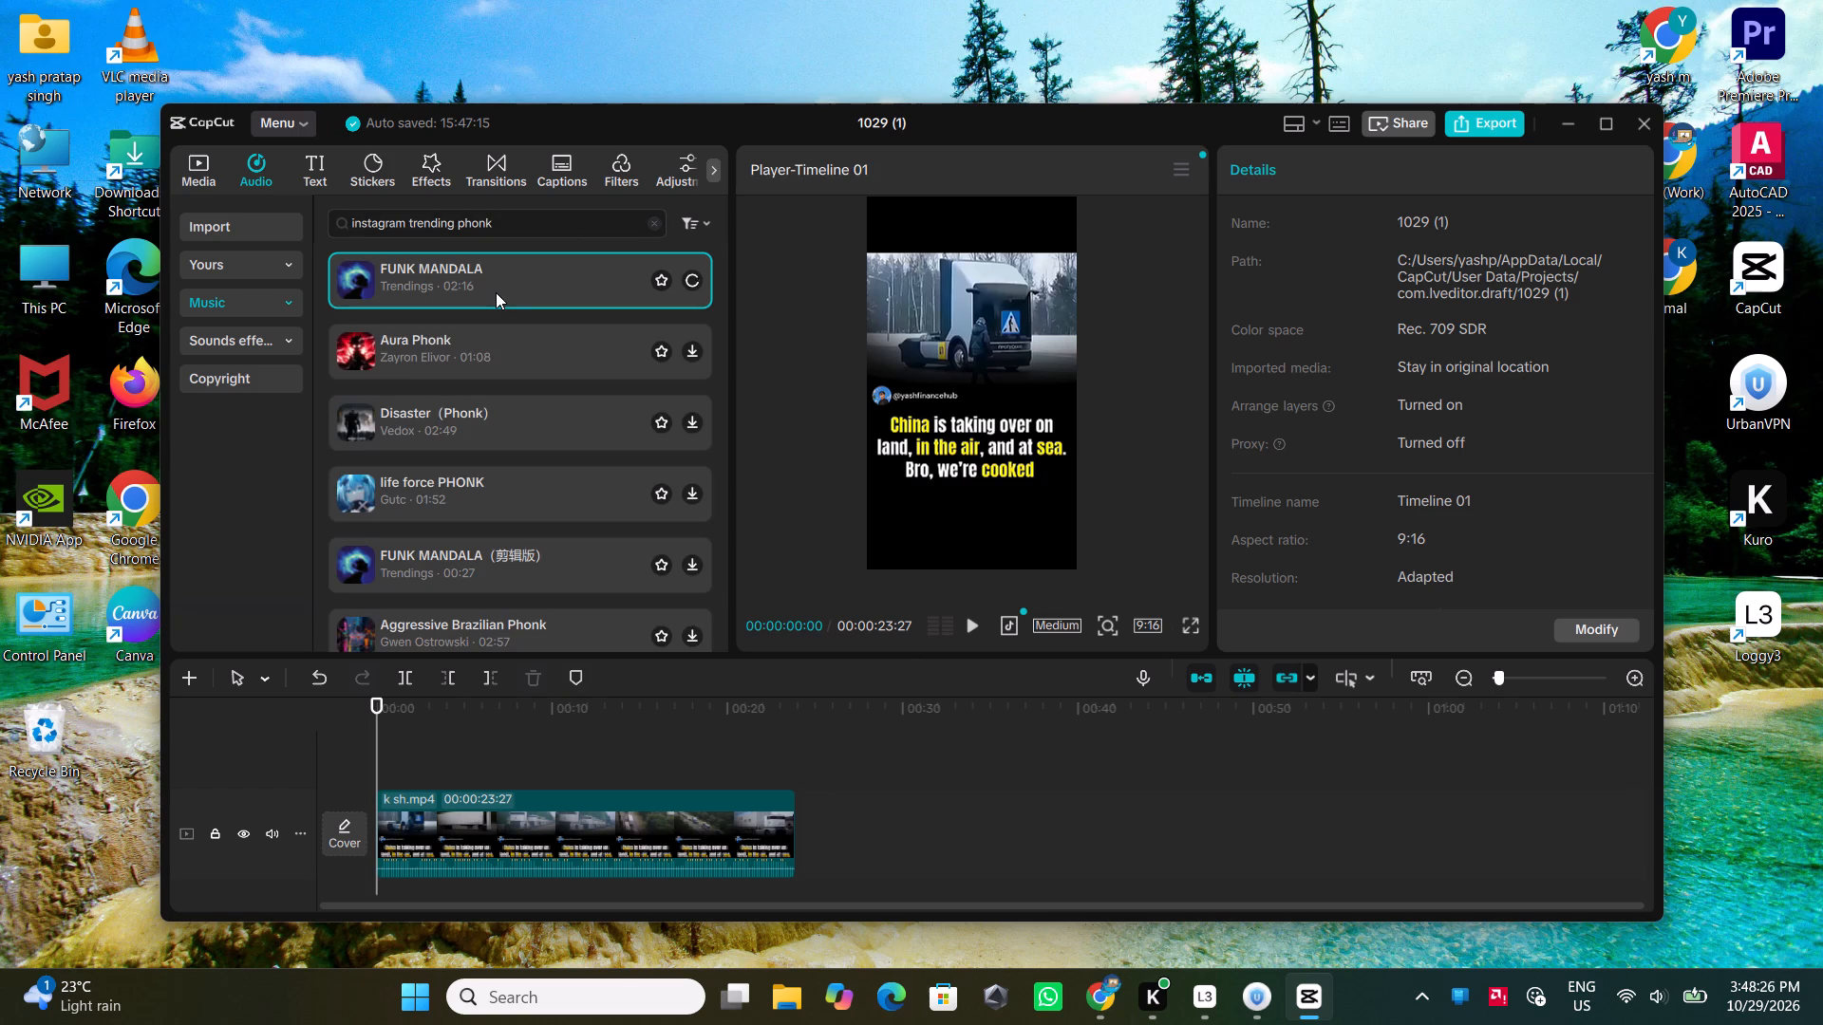
left_click(499, 360)
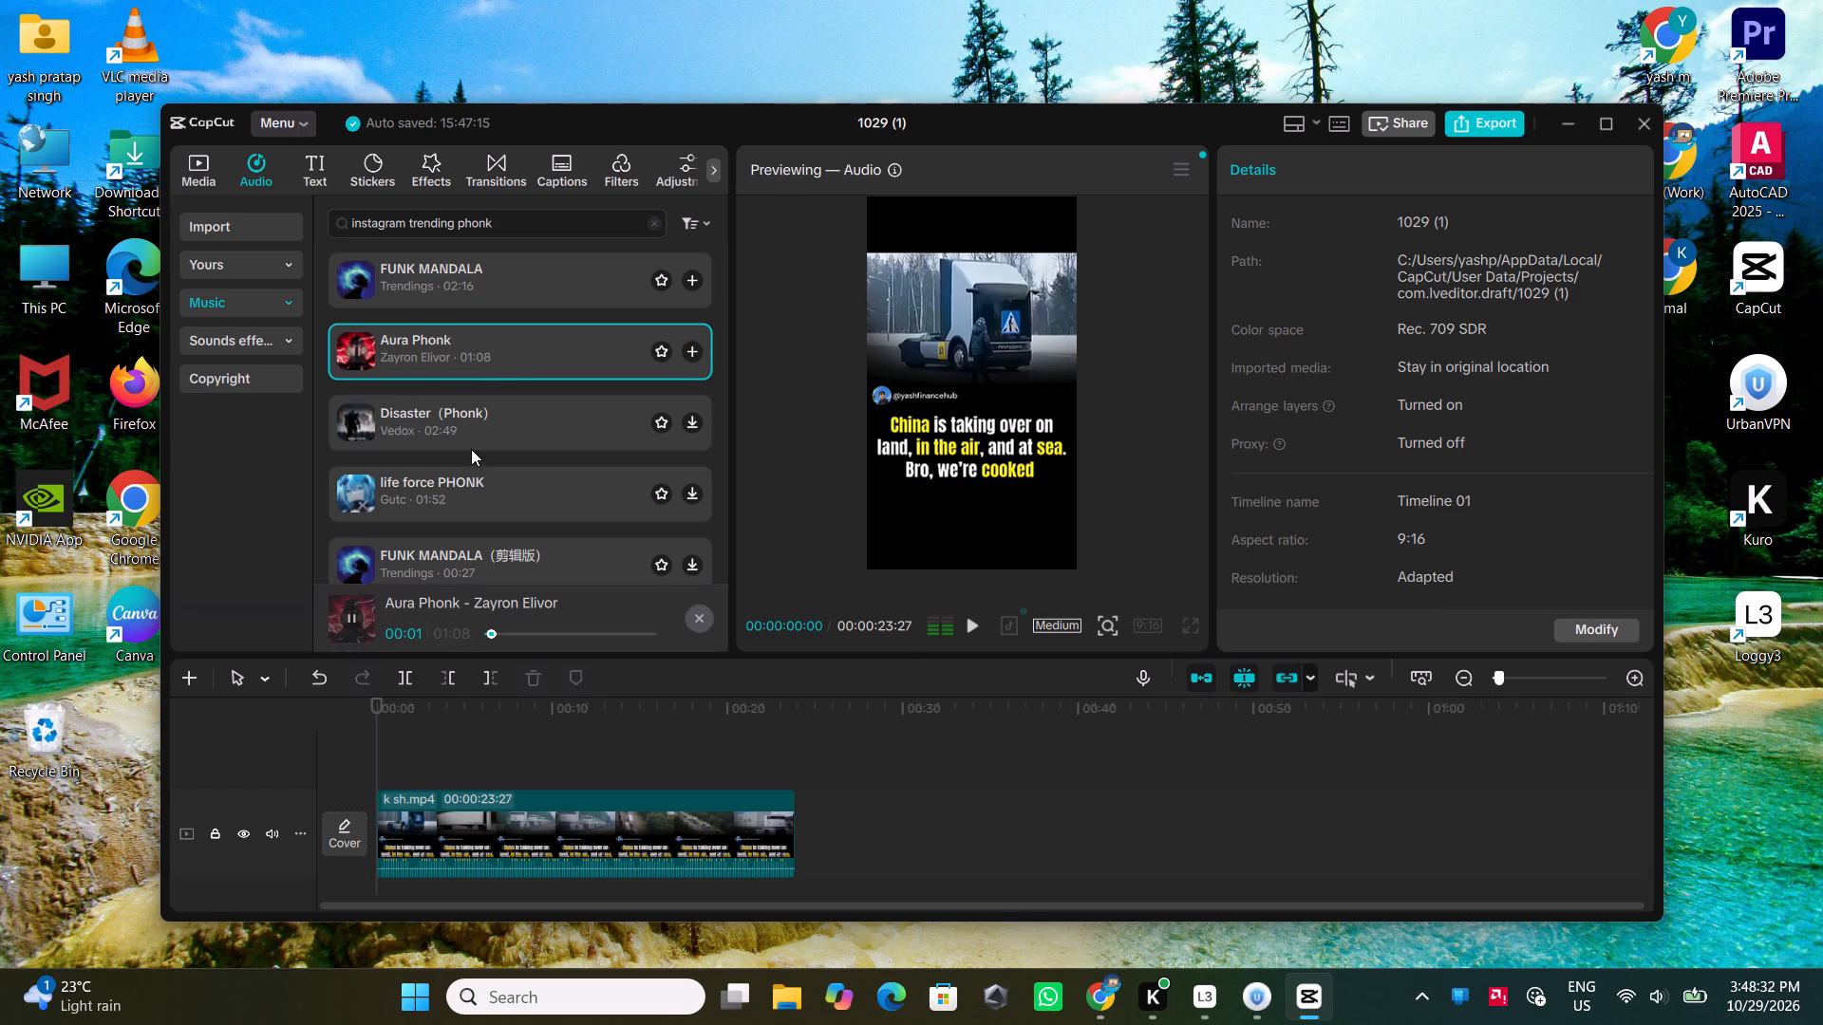
left_click(522, 633)
left_click_drag(529, 634, 524, 635)
left_click_drag(524, 635, 516, 635)
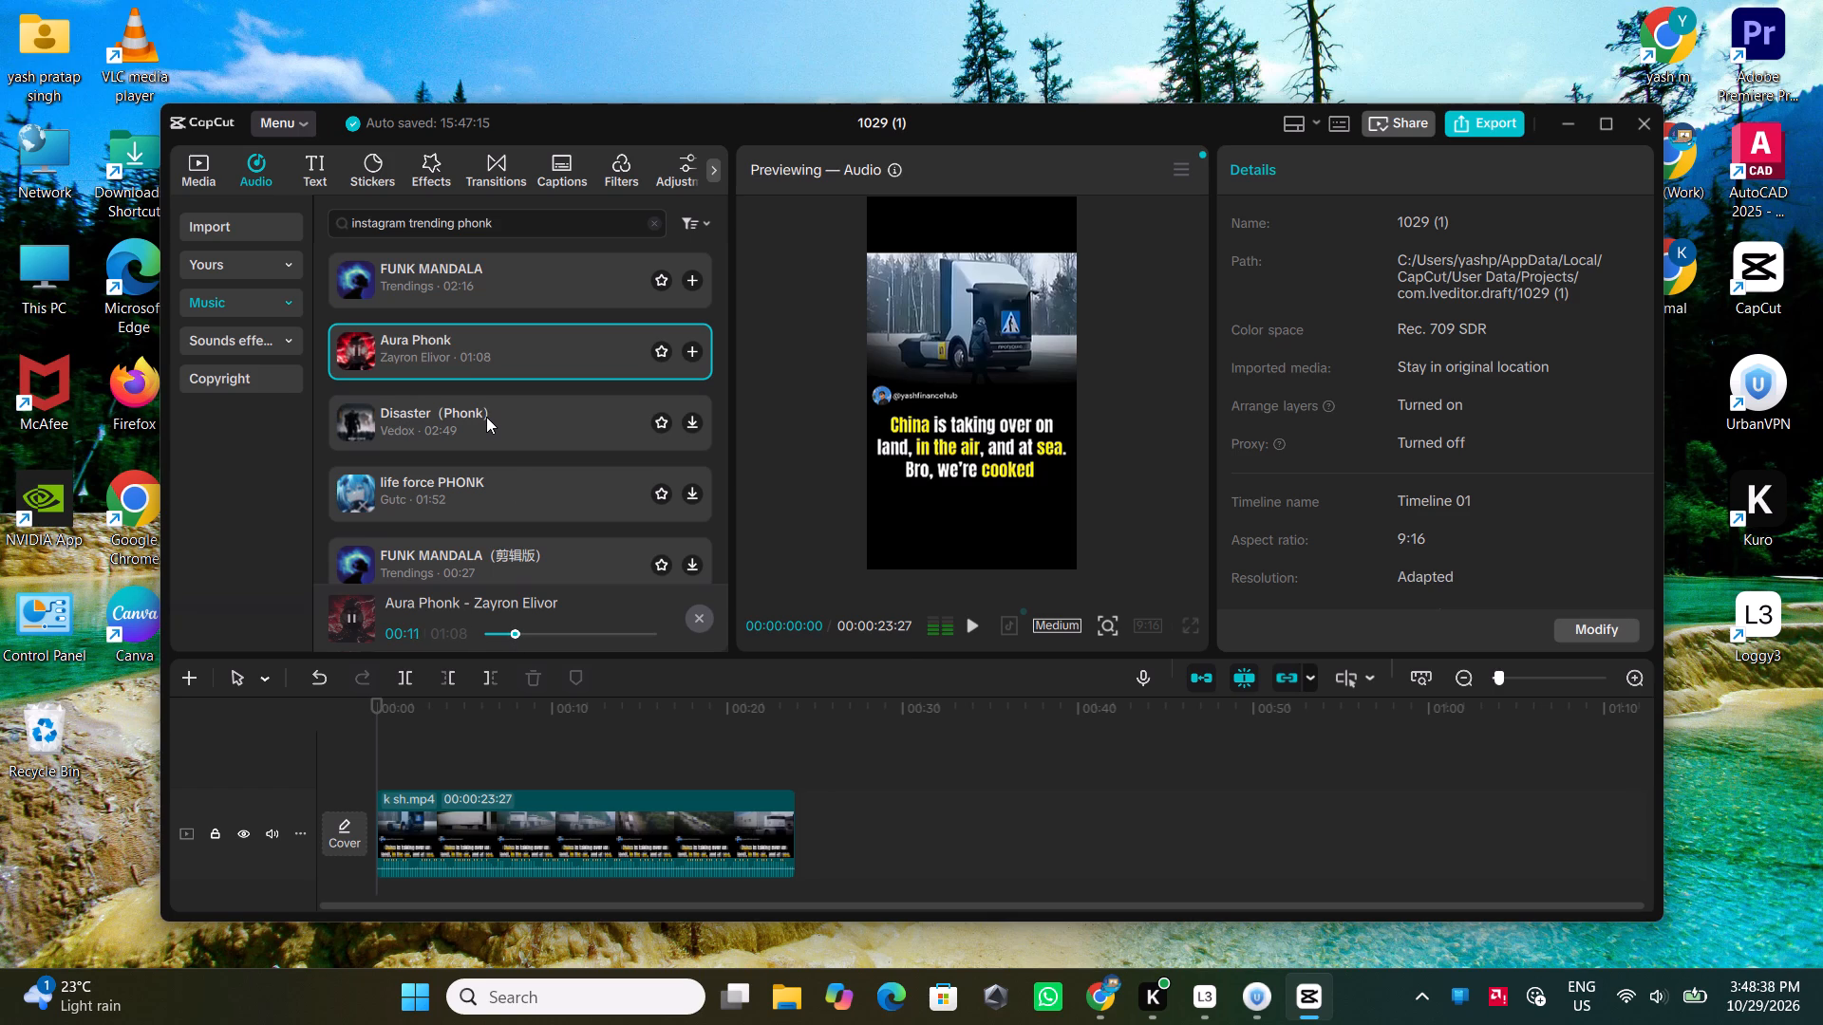
left_click(491, 423)
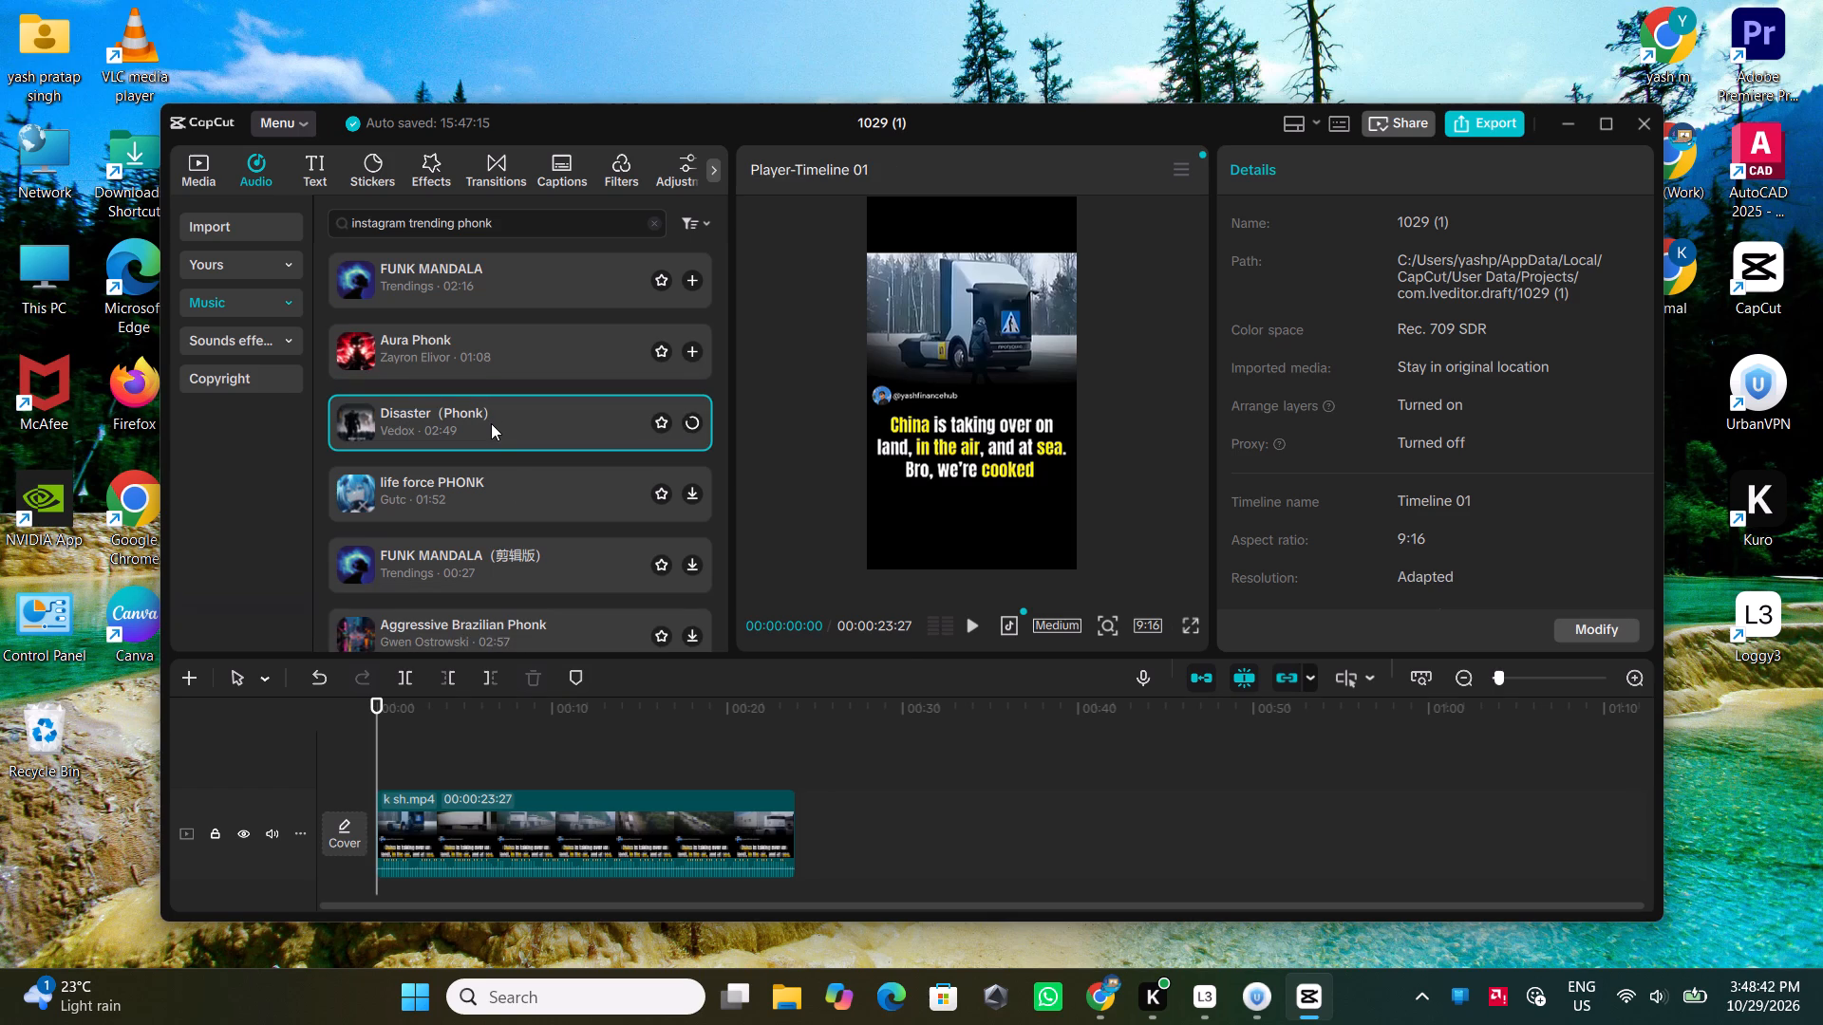
Preview the life force PHONK, FUNK MANDALA（剪辑版）, Aggressive Brazilian Phonk, FREE FIRE PHONK and kapta phonk tracks.
left_click(458, 503)
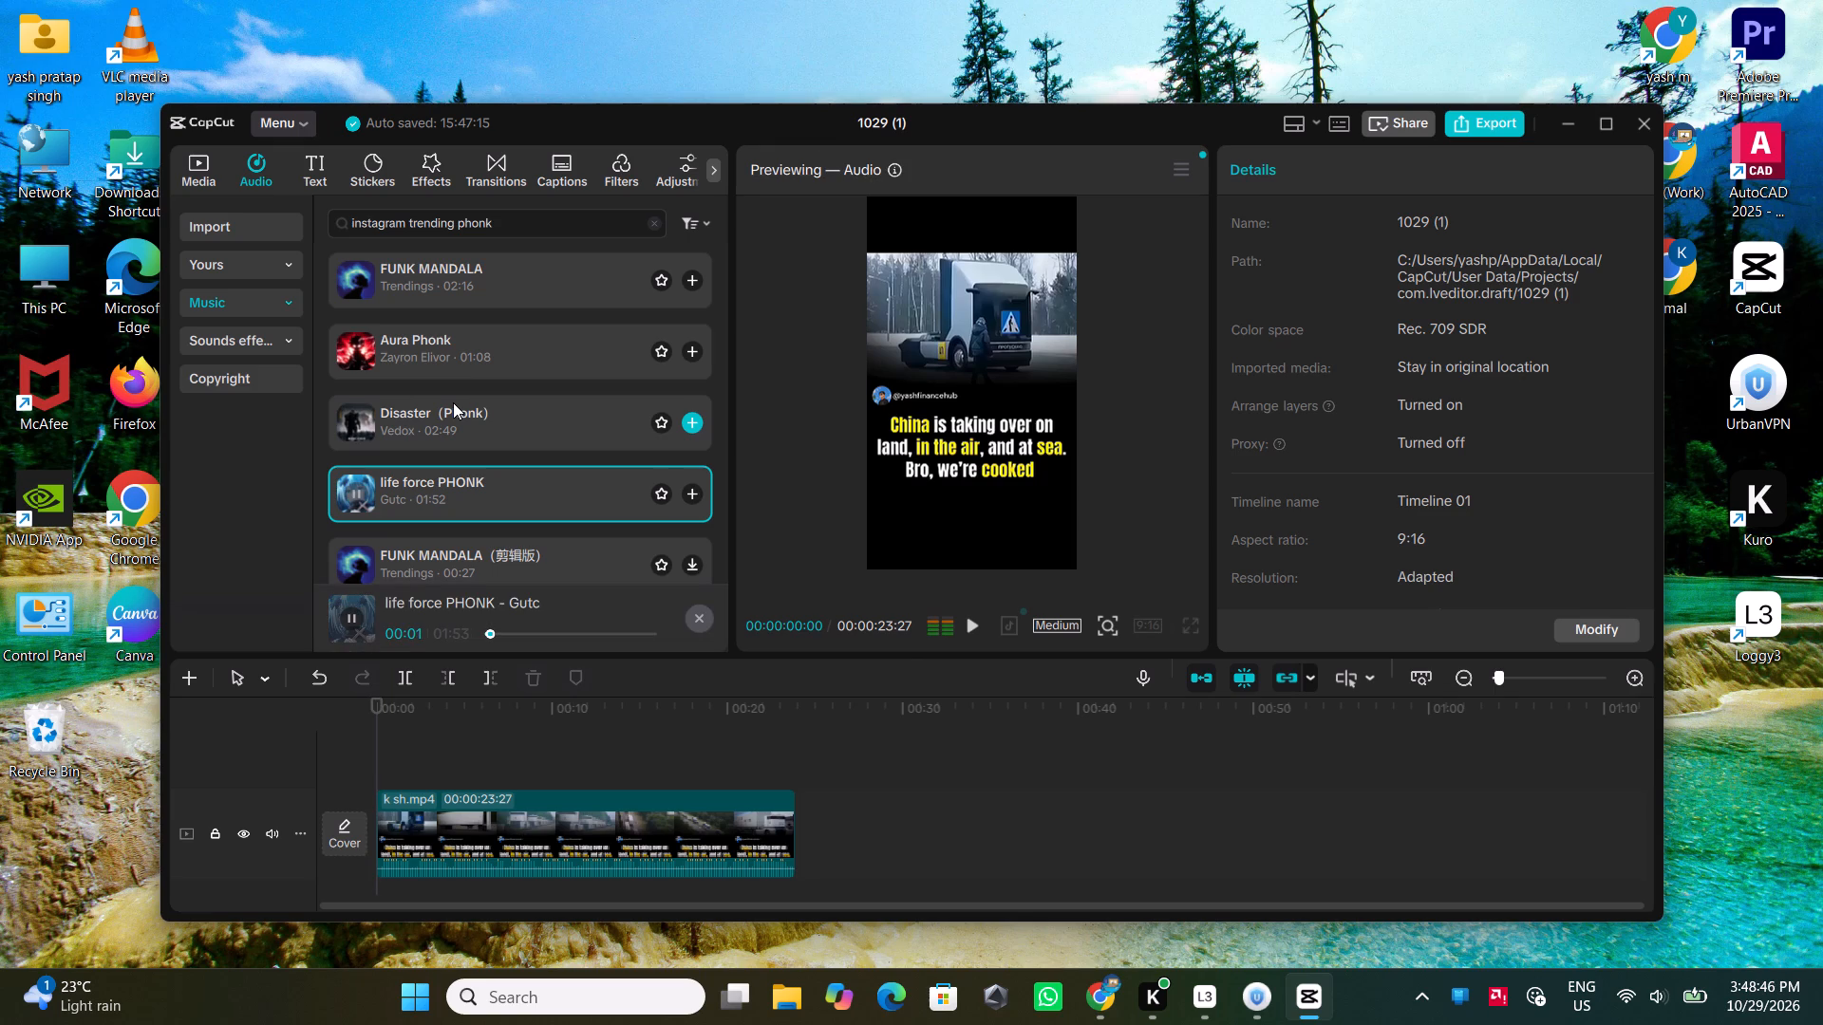
scroll(429, 524, "down", 1)
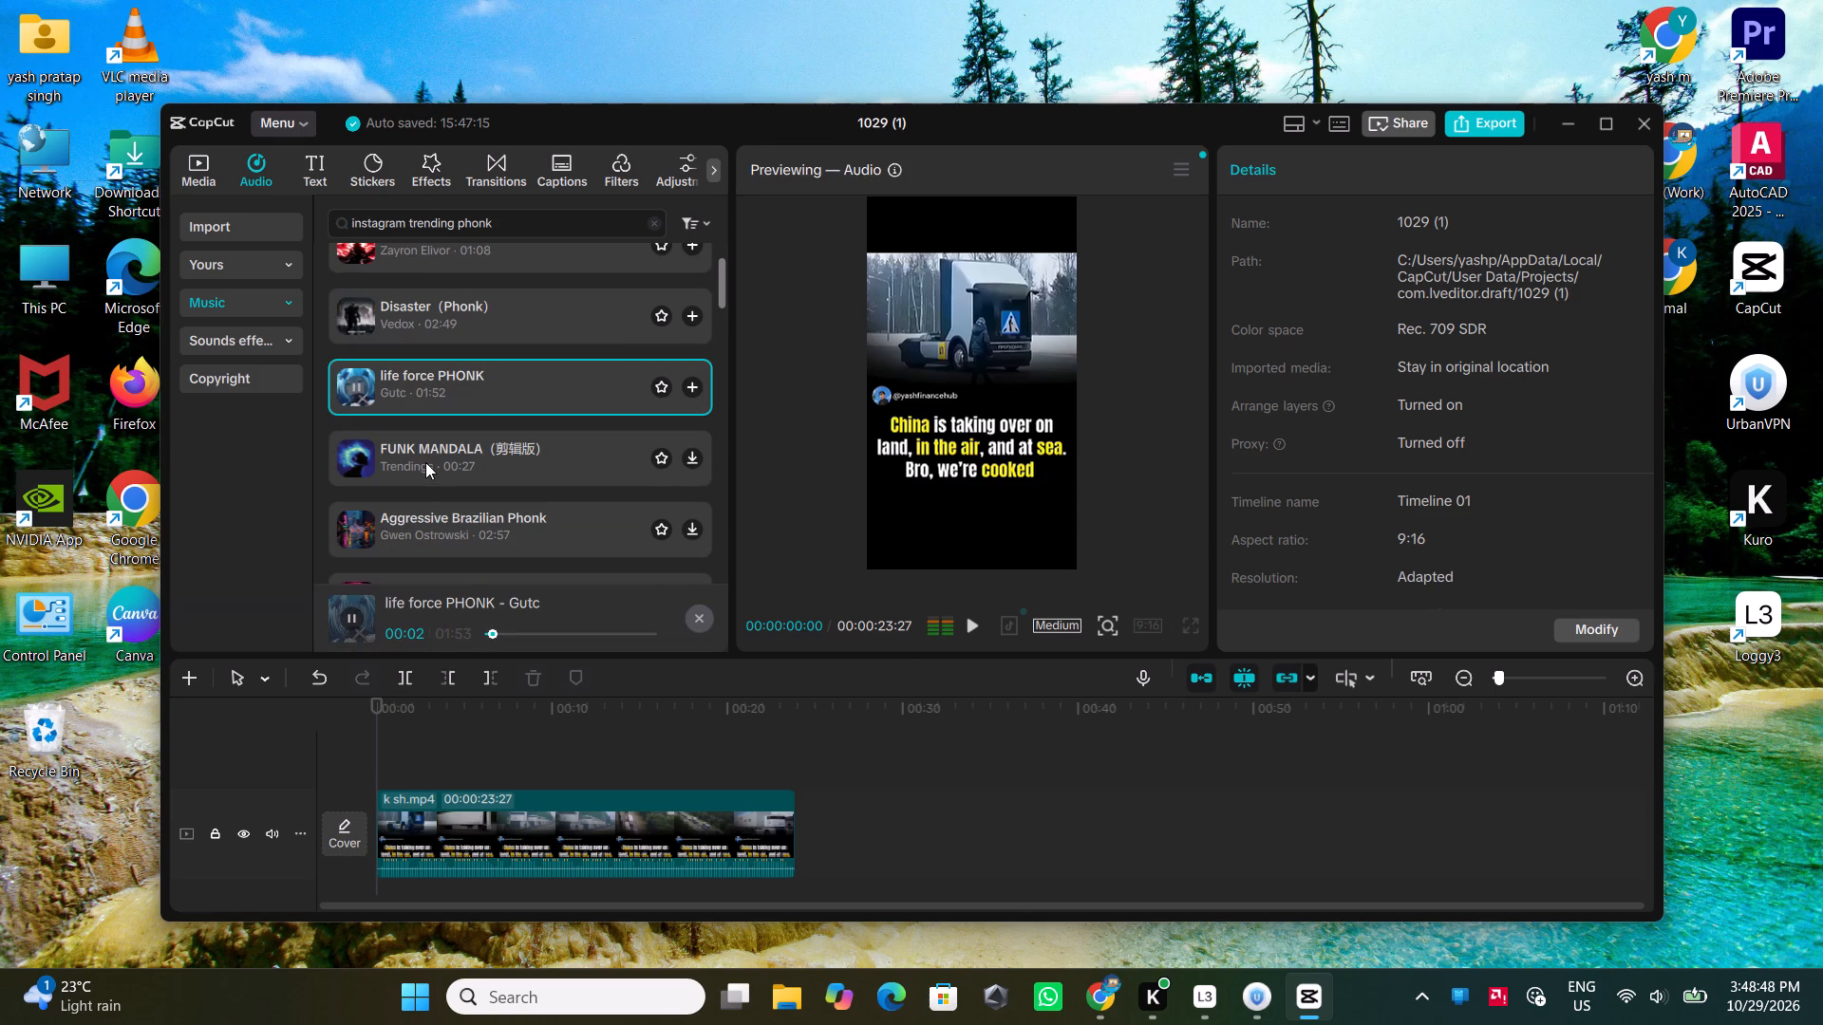
left_click(425, 462)
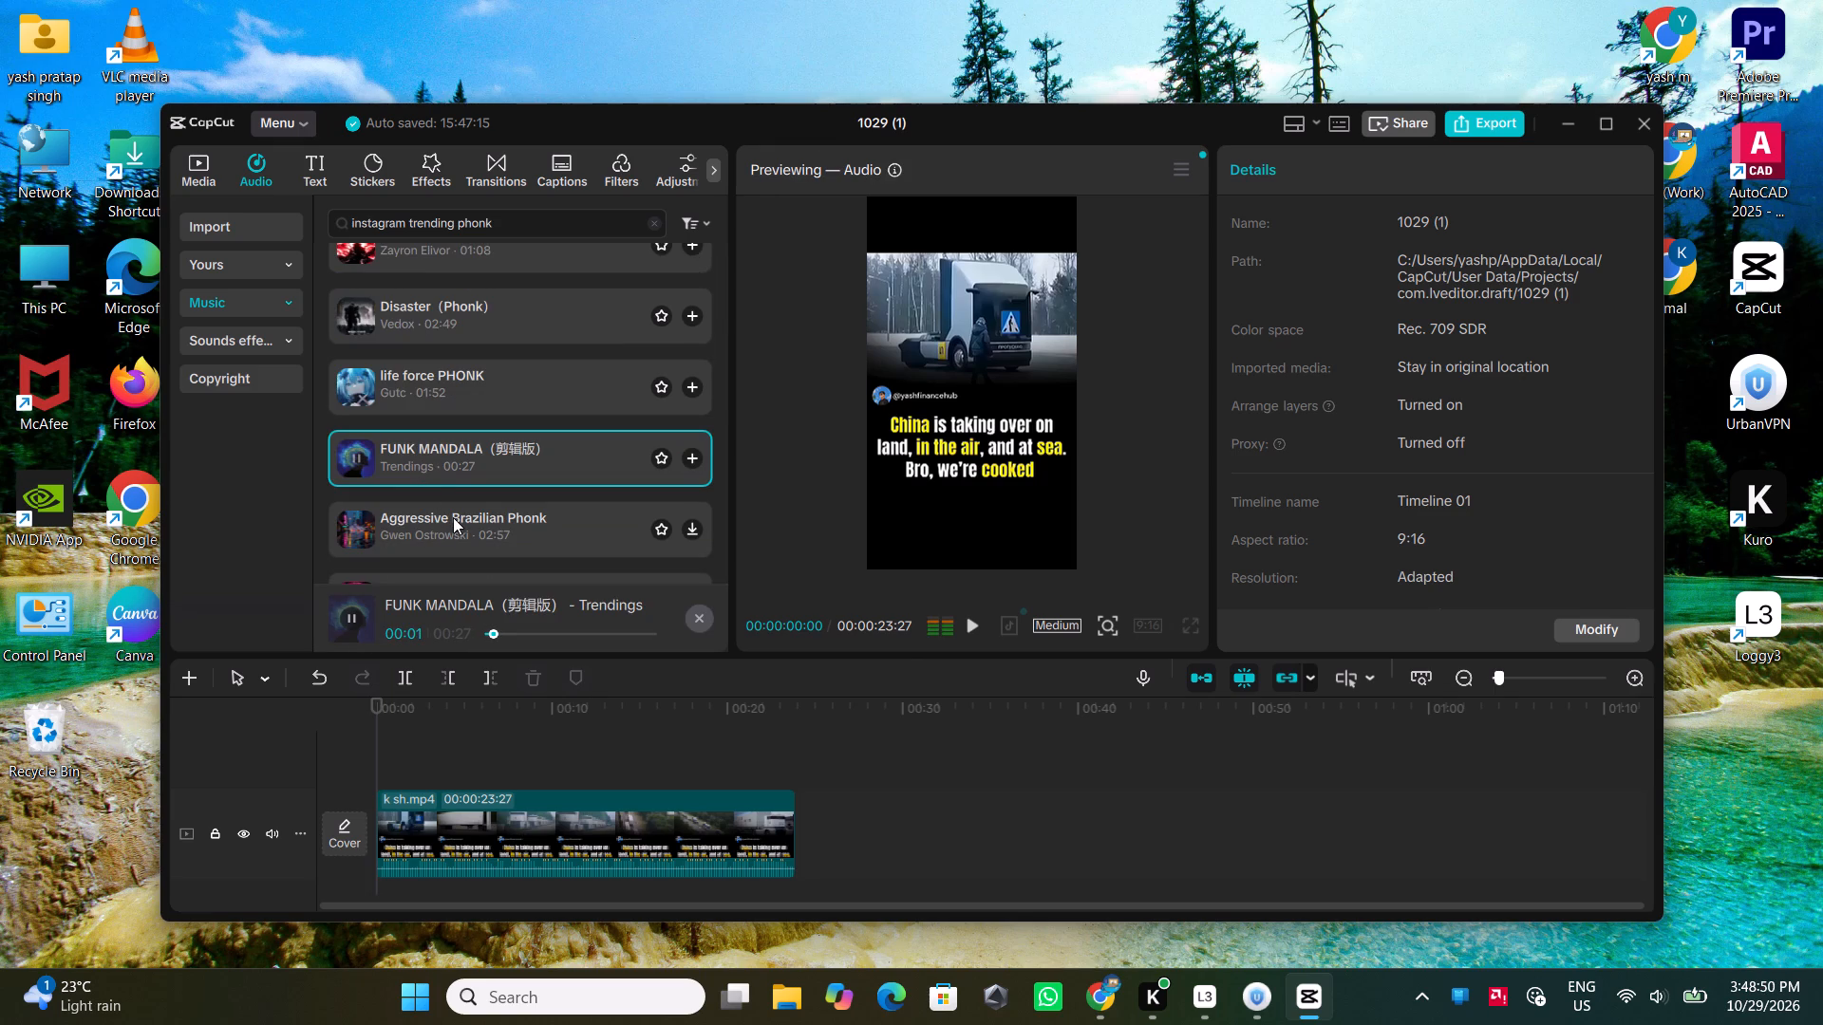
left_click(453, 518)
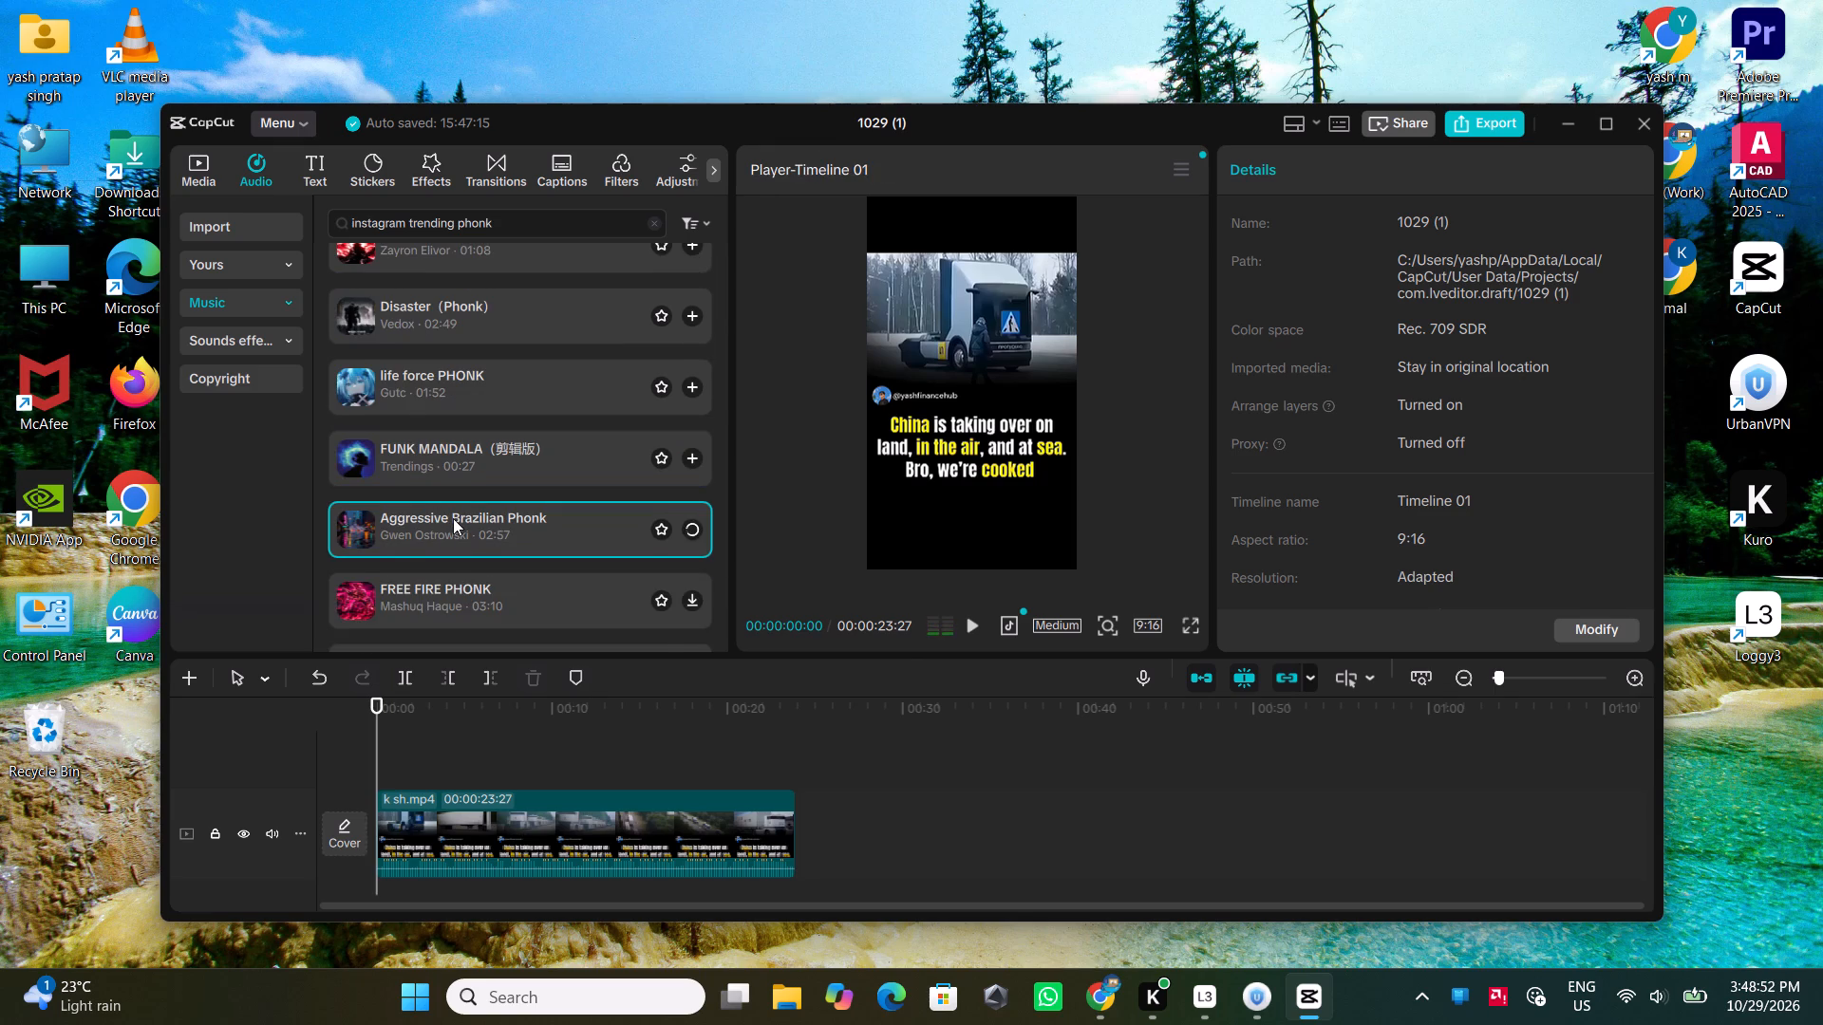
scroll(453, 518, "down", 1)
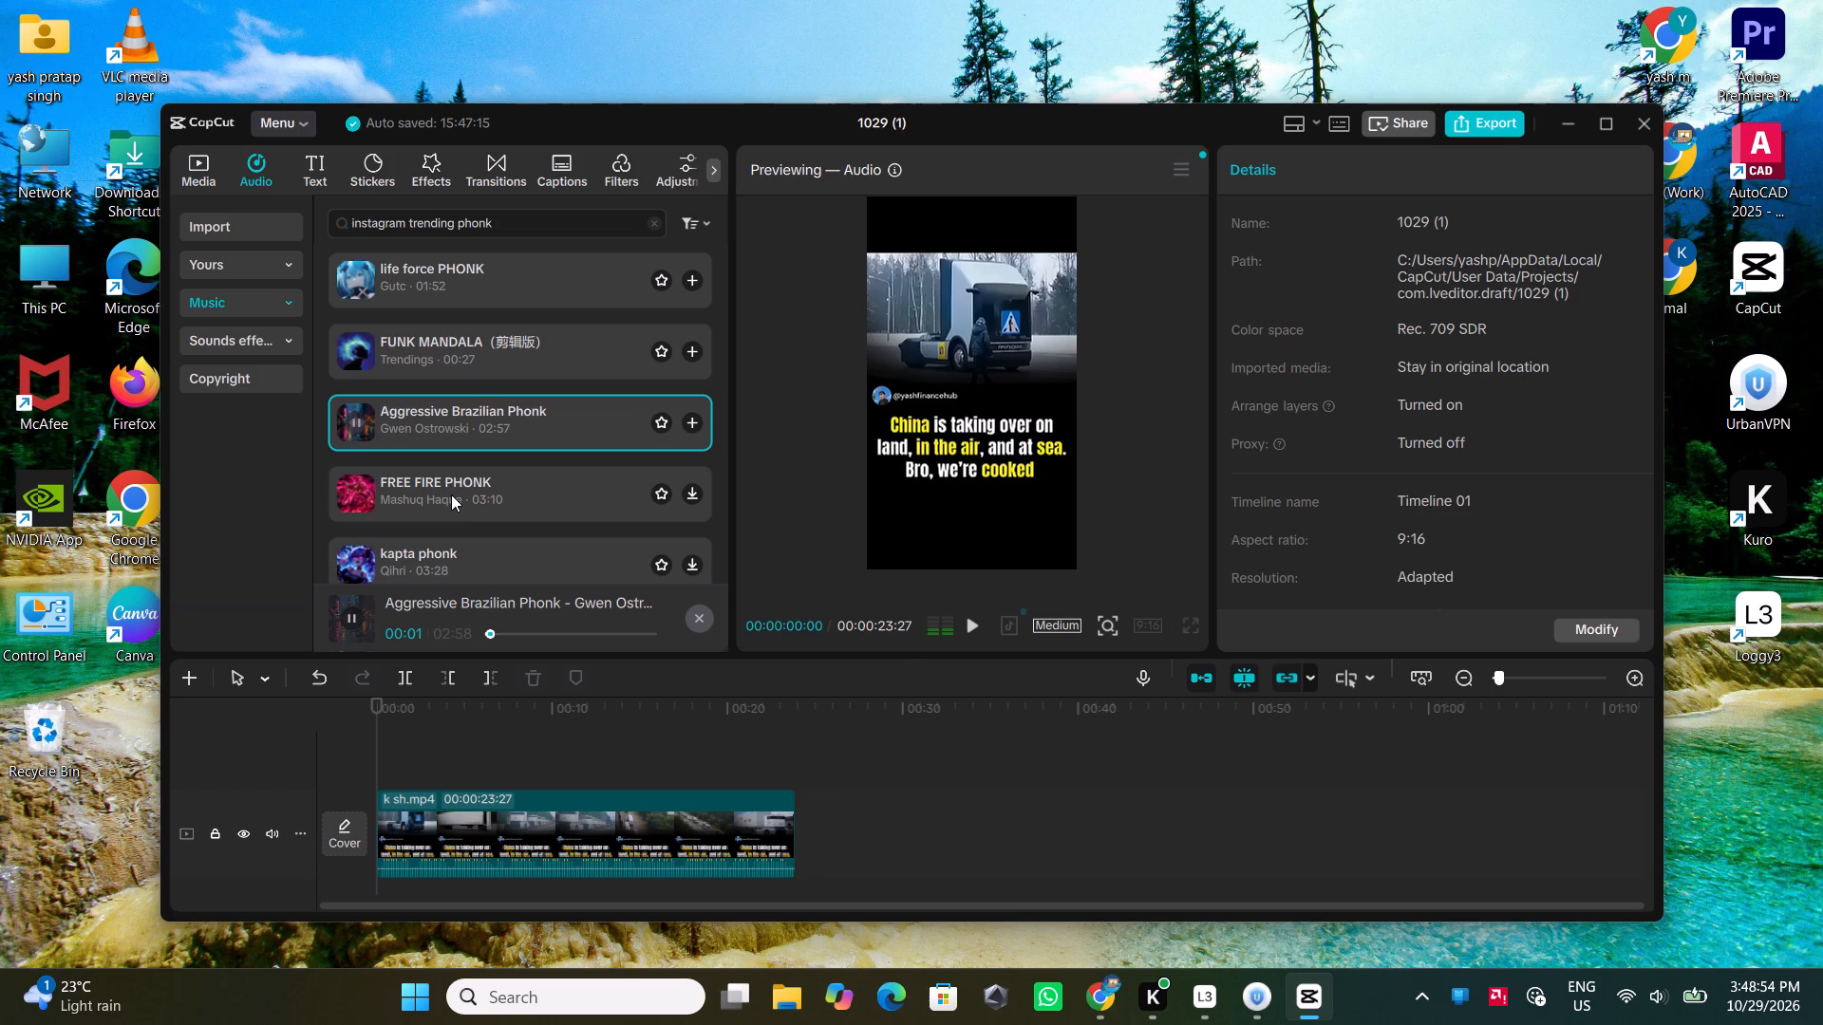
left_click(451, 494)
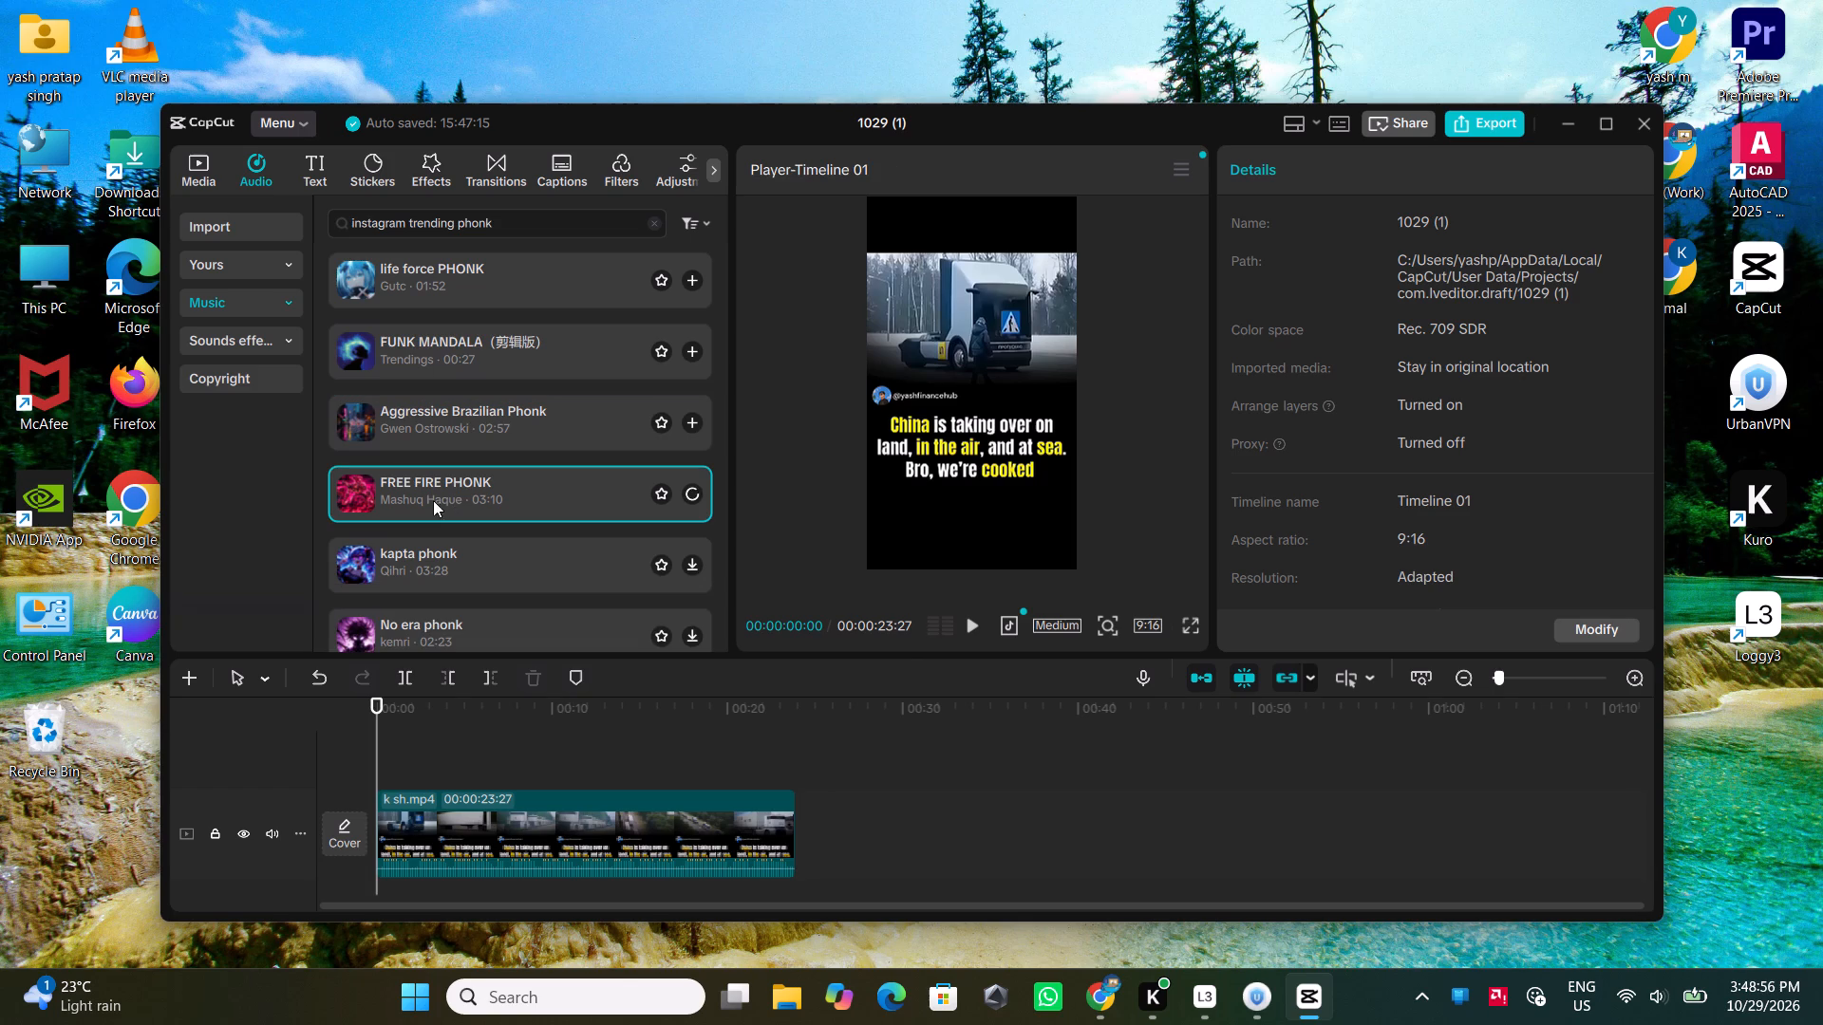
left_click(454, 561)
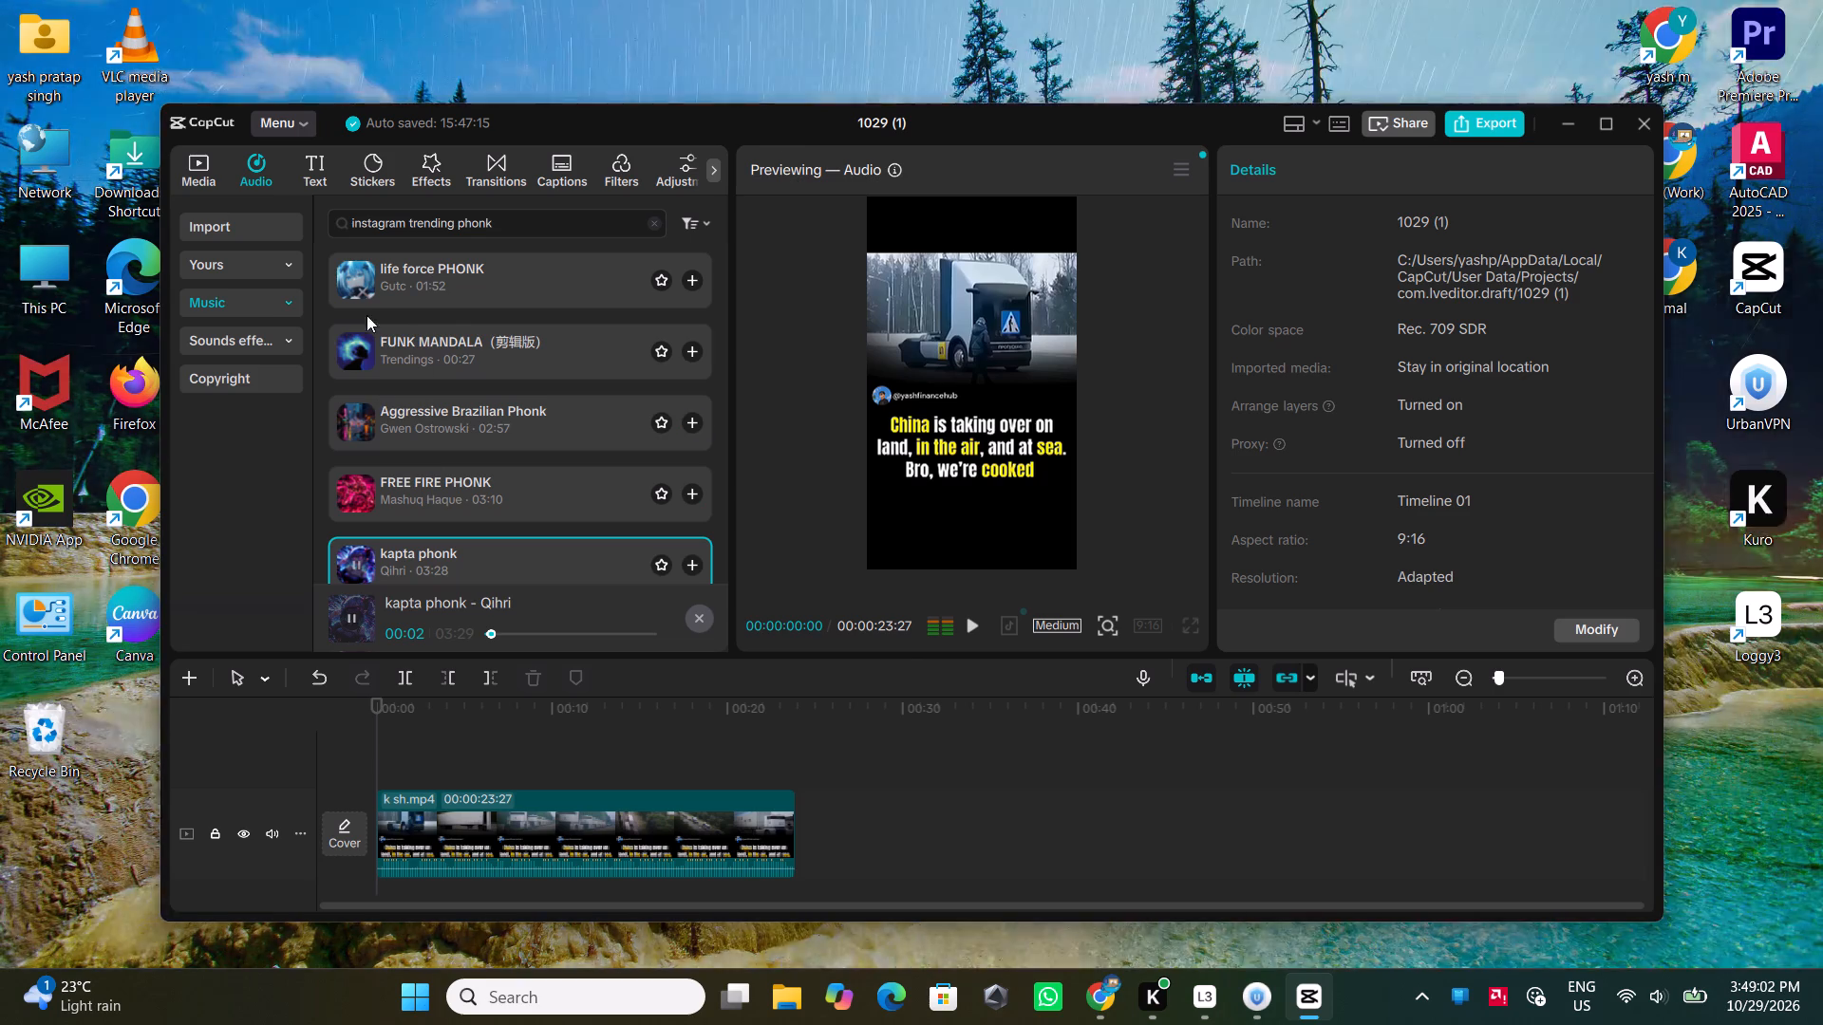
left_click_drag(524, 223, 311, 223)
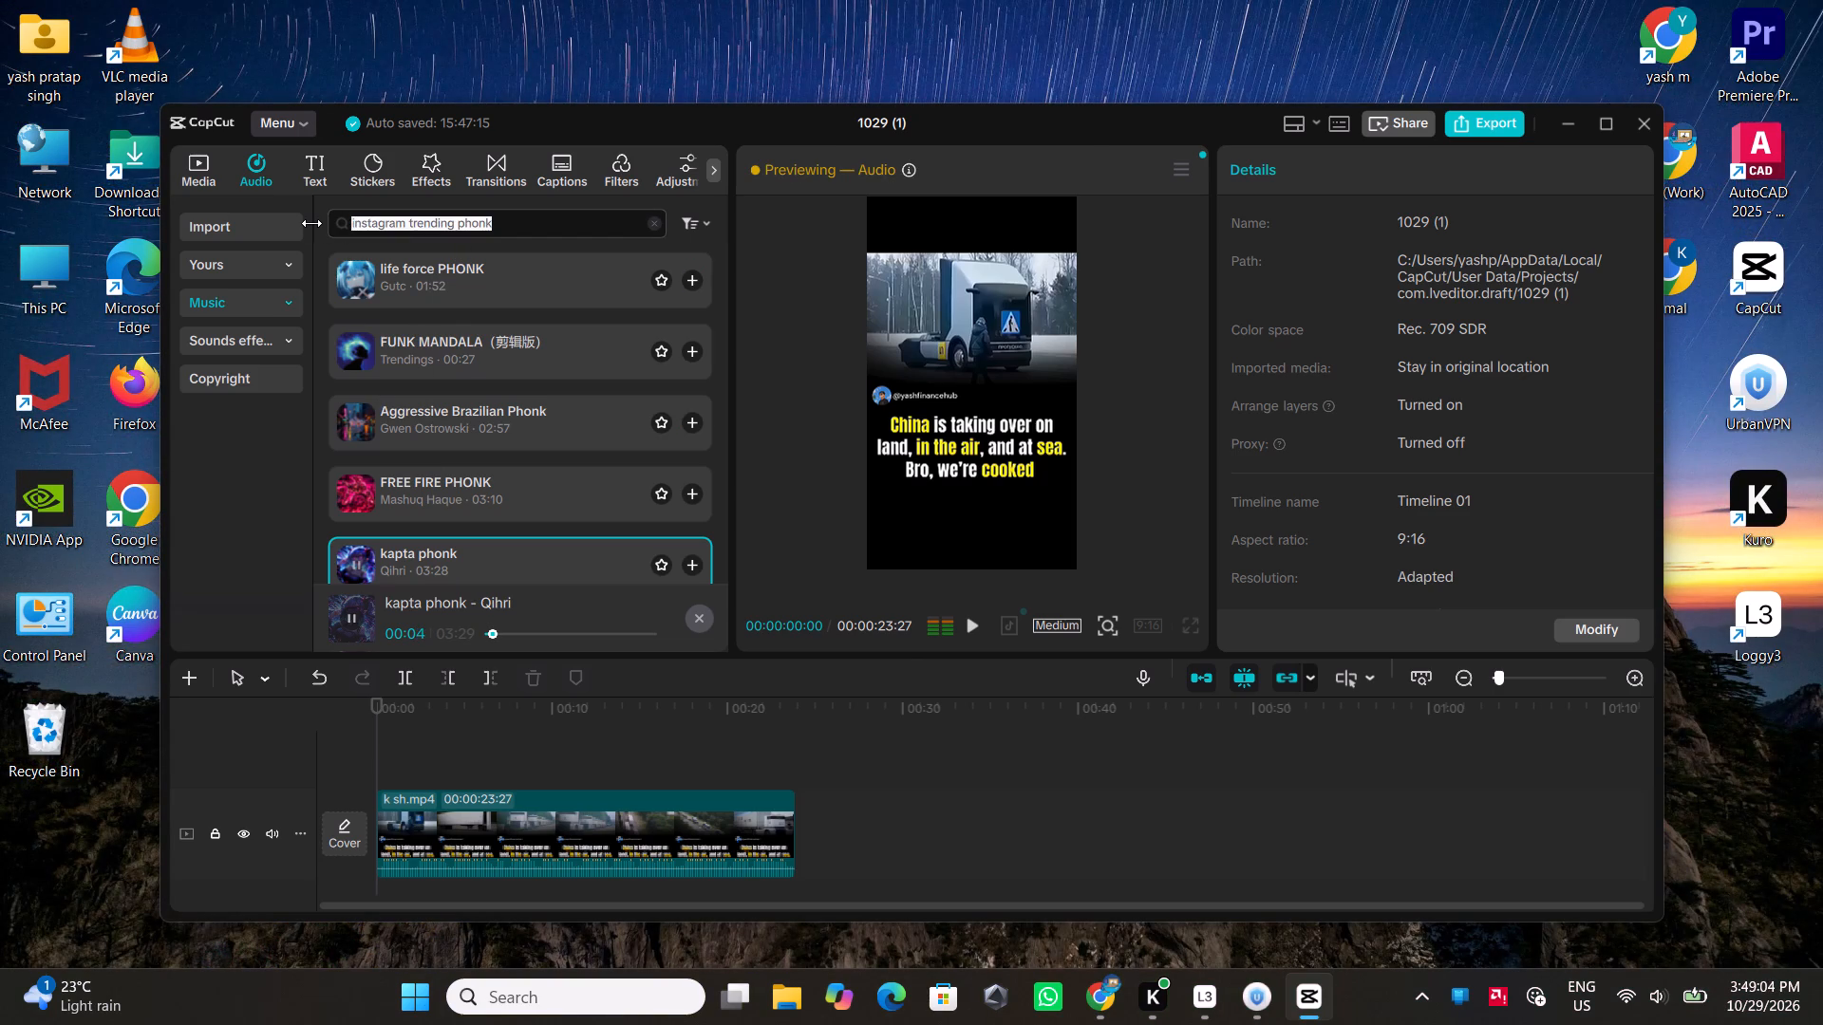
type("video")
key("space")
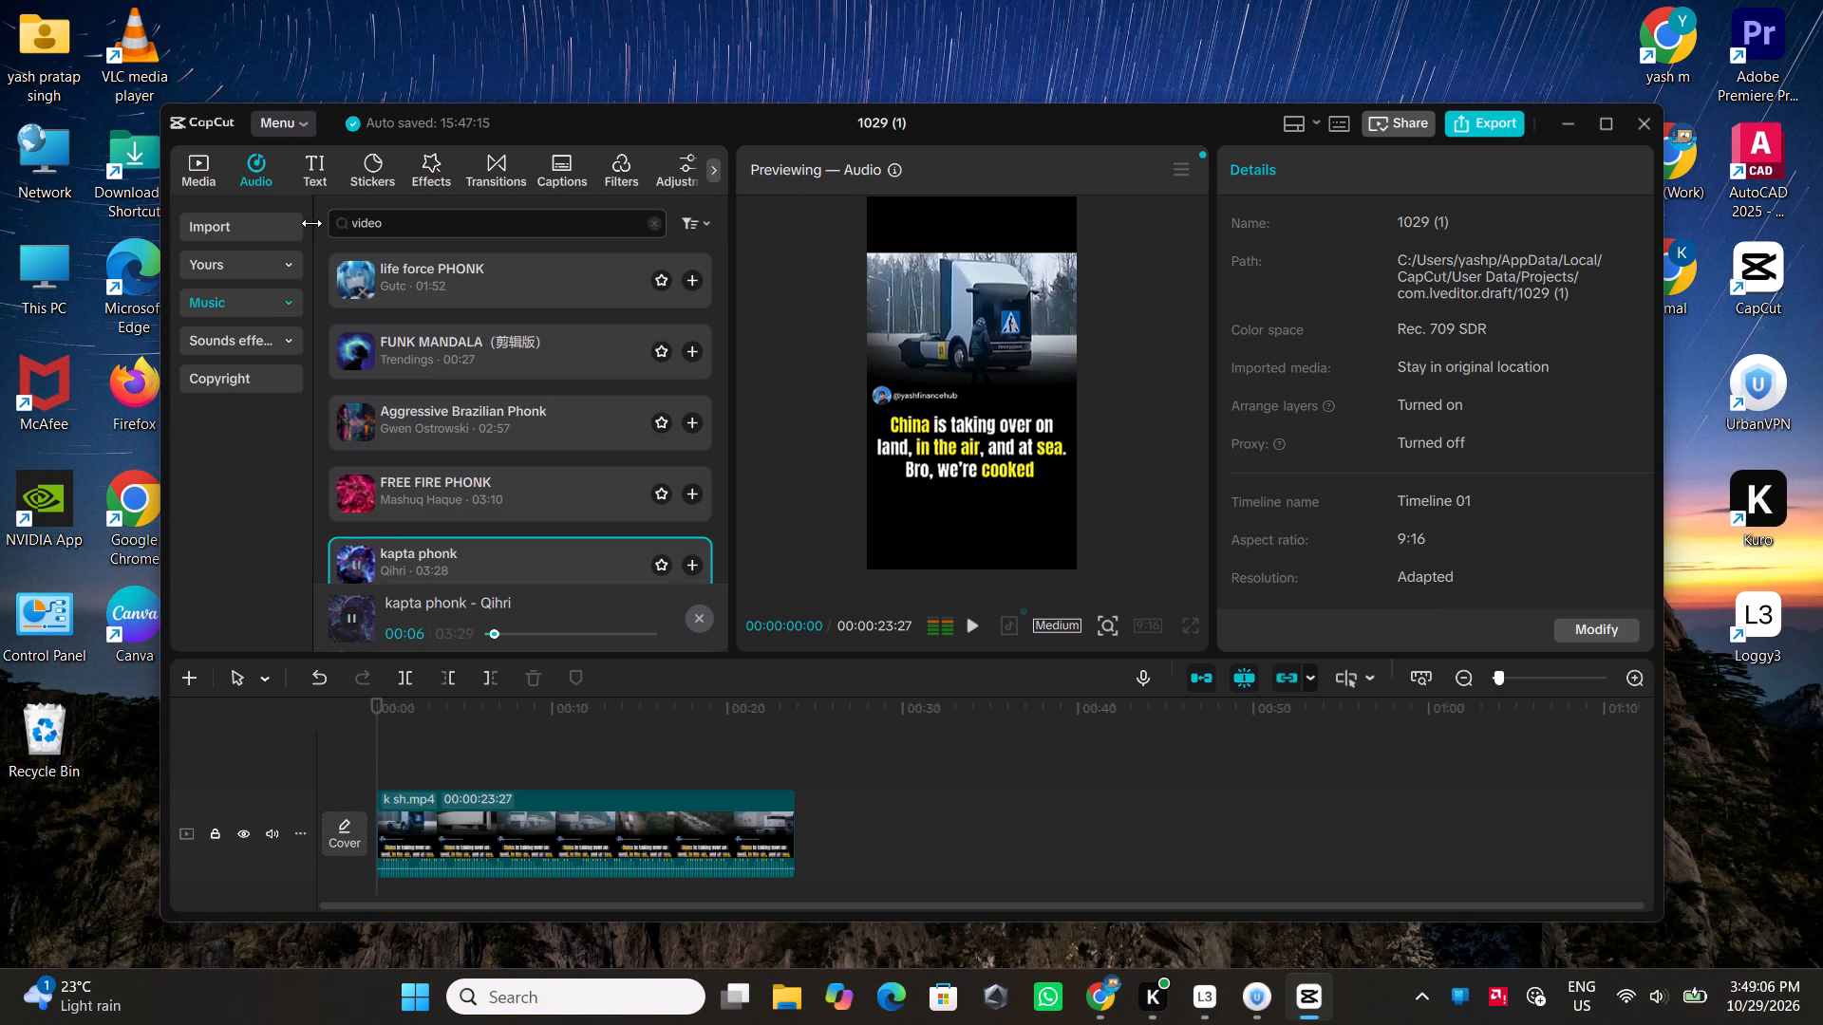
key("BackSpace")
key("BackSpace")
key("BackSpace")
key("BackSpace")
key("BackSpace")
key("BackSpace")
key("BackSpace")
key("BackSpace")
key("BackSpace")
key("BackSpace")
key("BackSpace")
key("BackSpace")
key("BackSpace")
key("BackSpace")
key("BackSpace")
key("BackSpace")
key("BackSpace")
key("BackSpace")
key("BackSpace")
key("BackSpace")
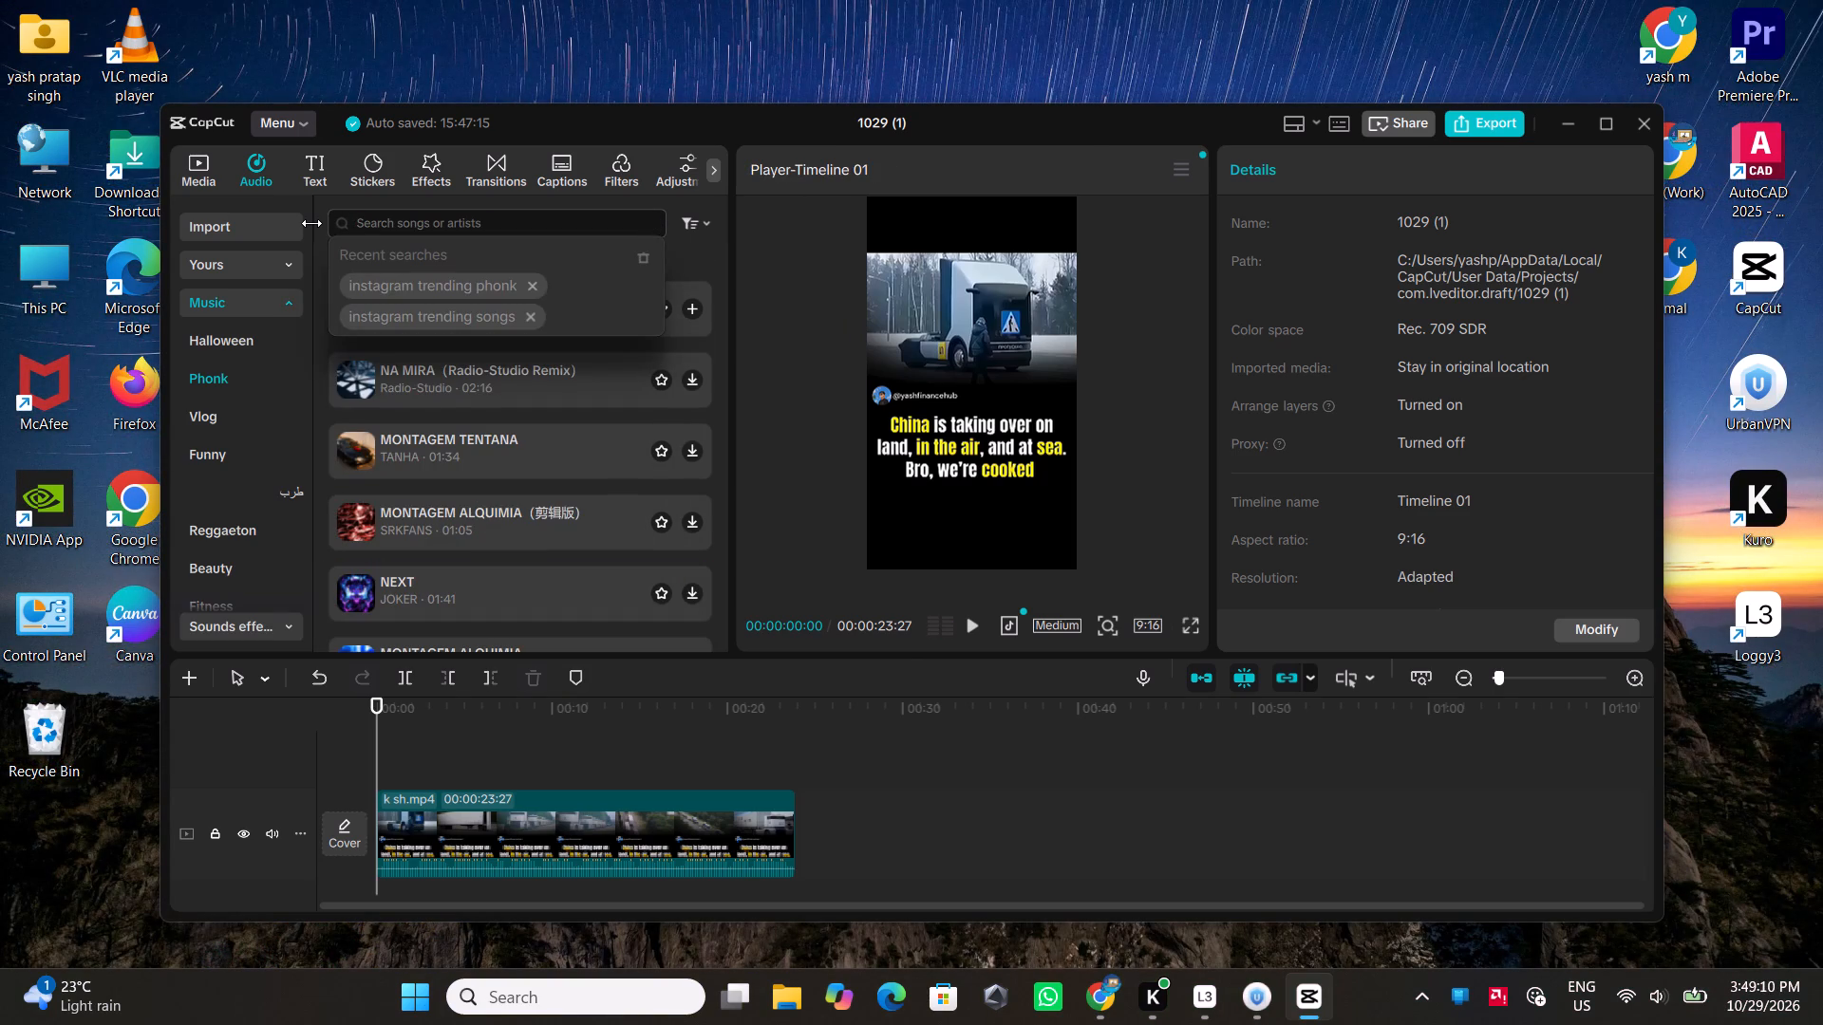
Search the music library for the suggested phrase "instagram background music".
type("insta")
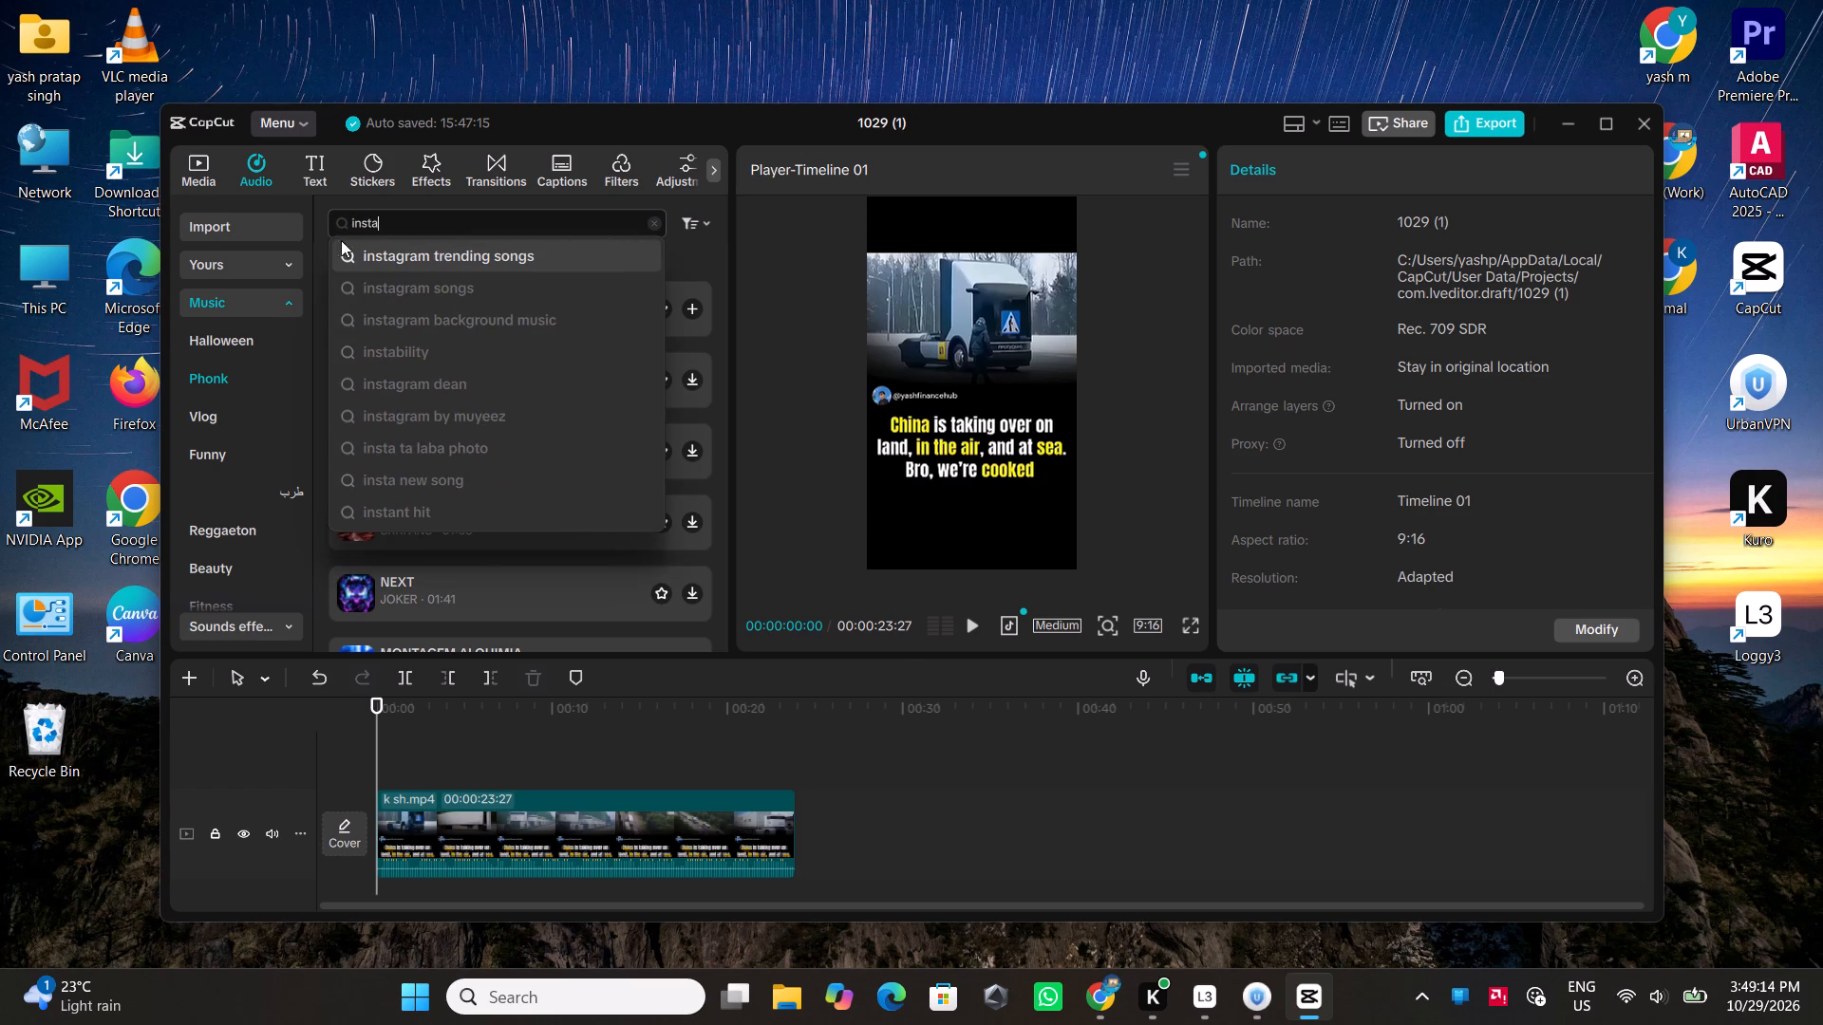
left_click(452, 334)
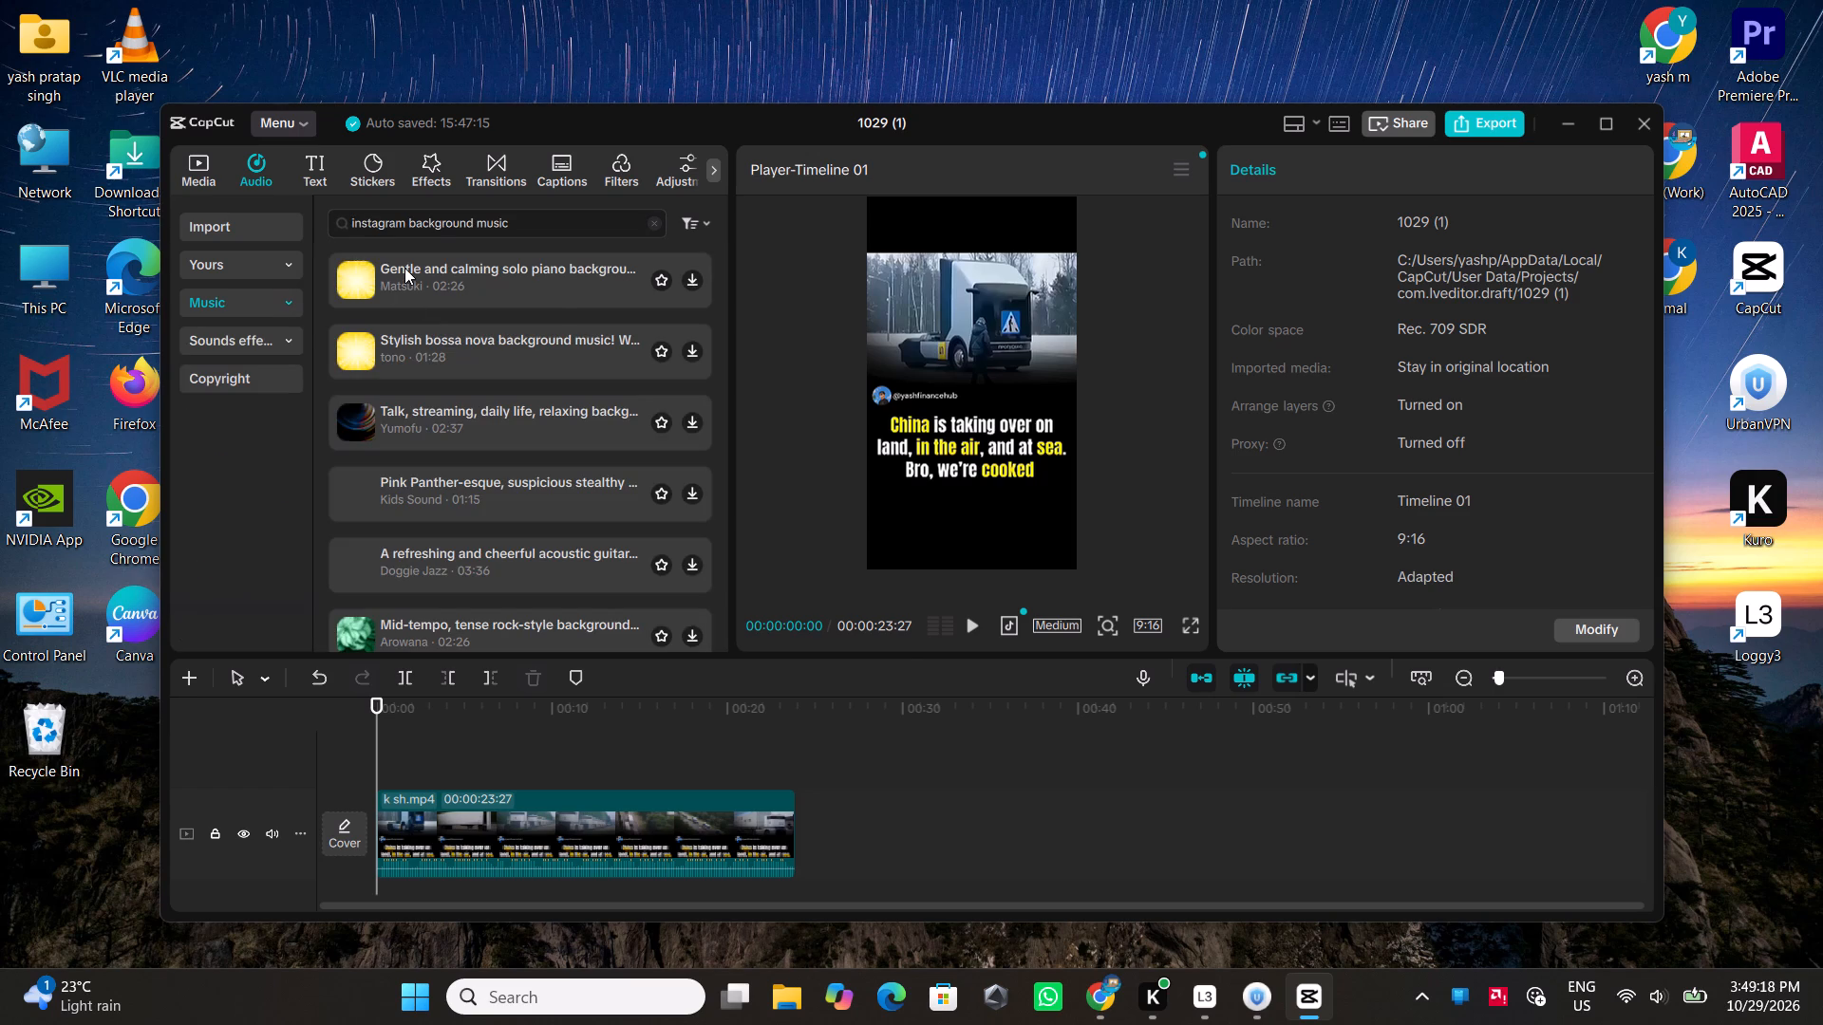
Preview the gentle and calming solo piano track and the stylish bossa nova background music track.
left_click(404, 268)
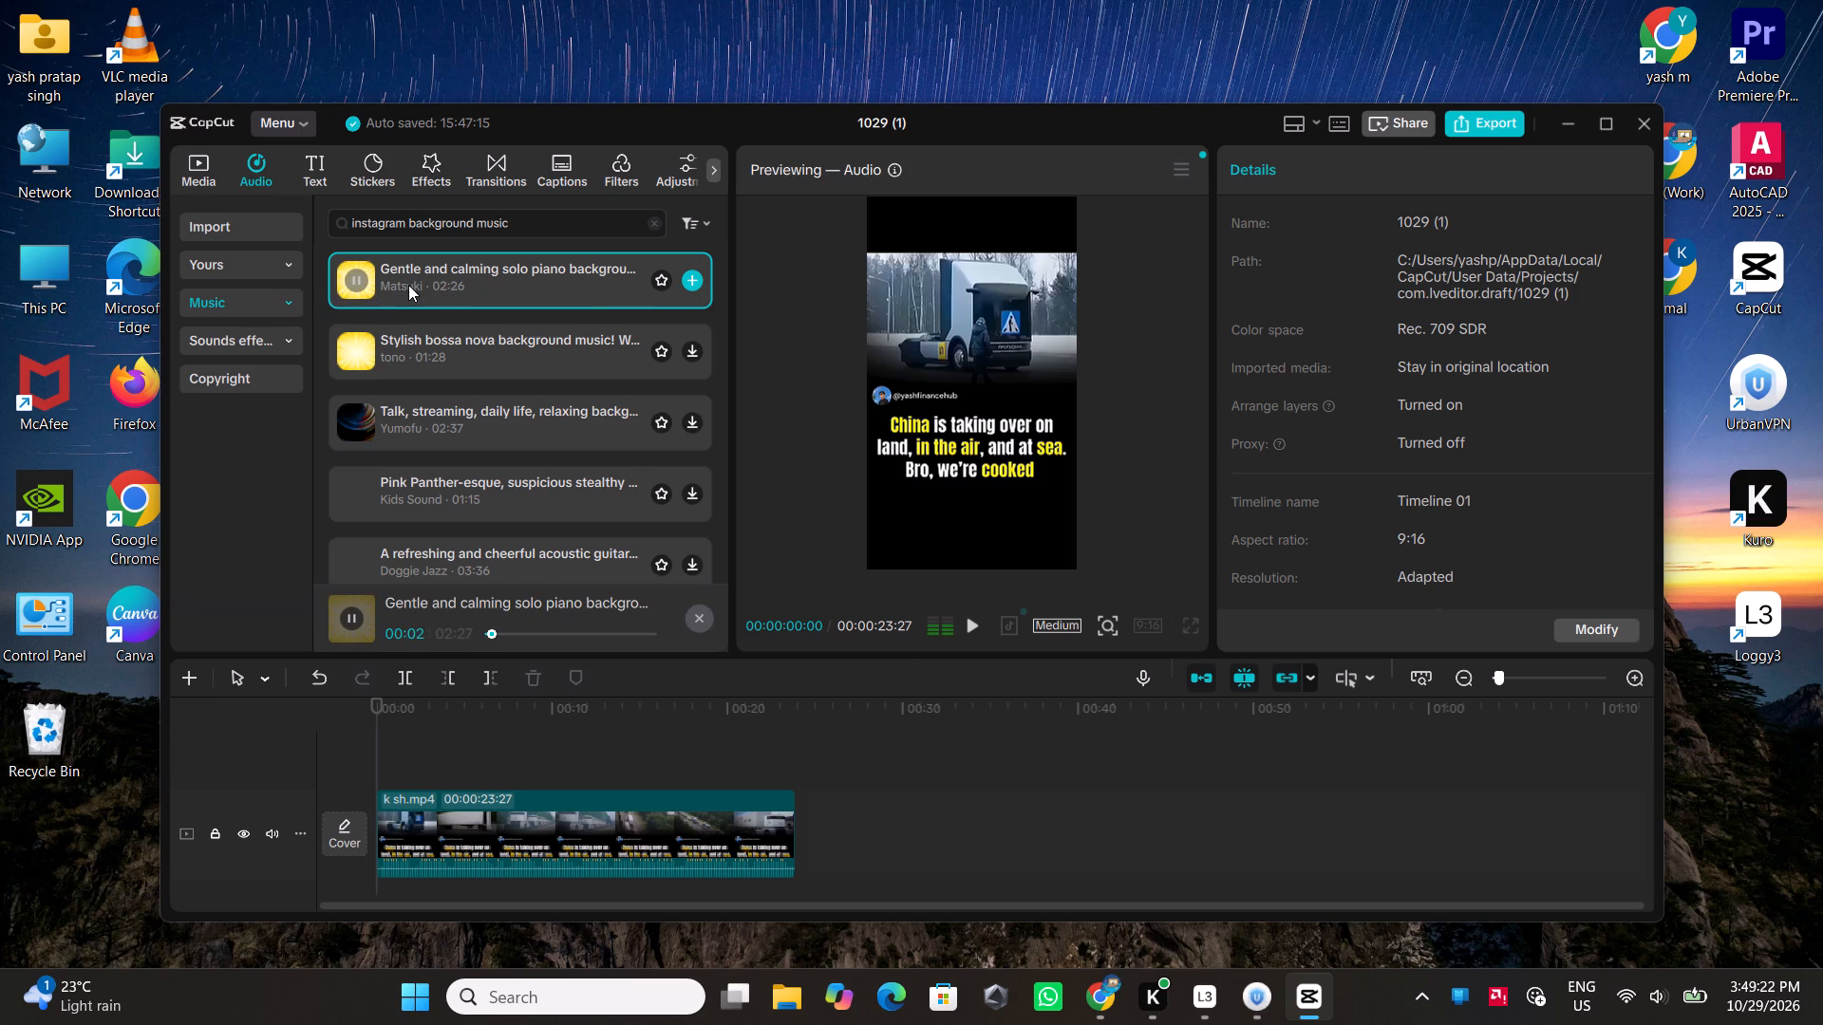
left_click(413, 337)
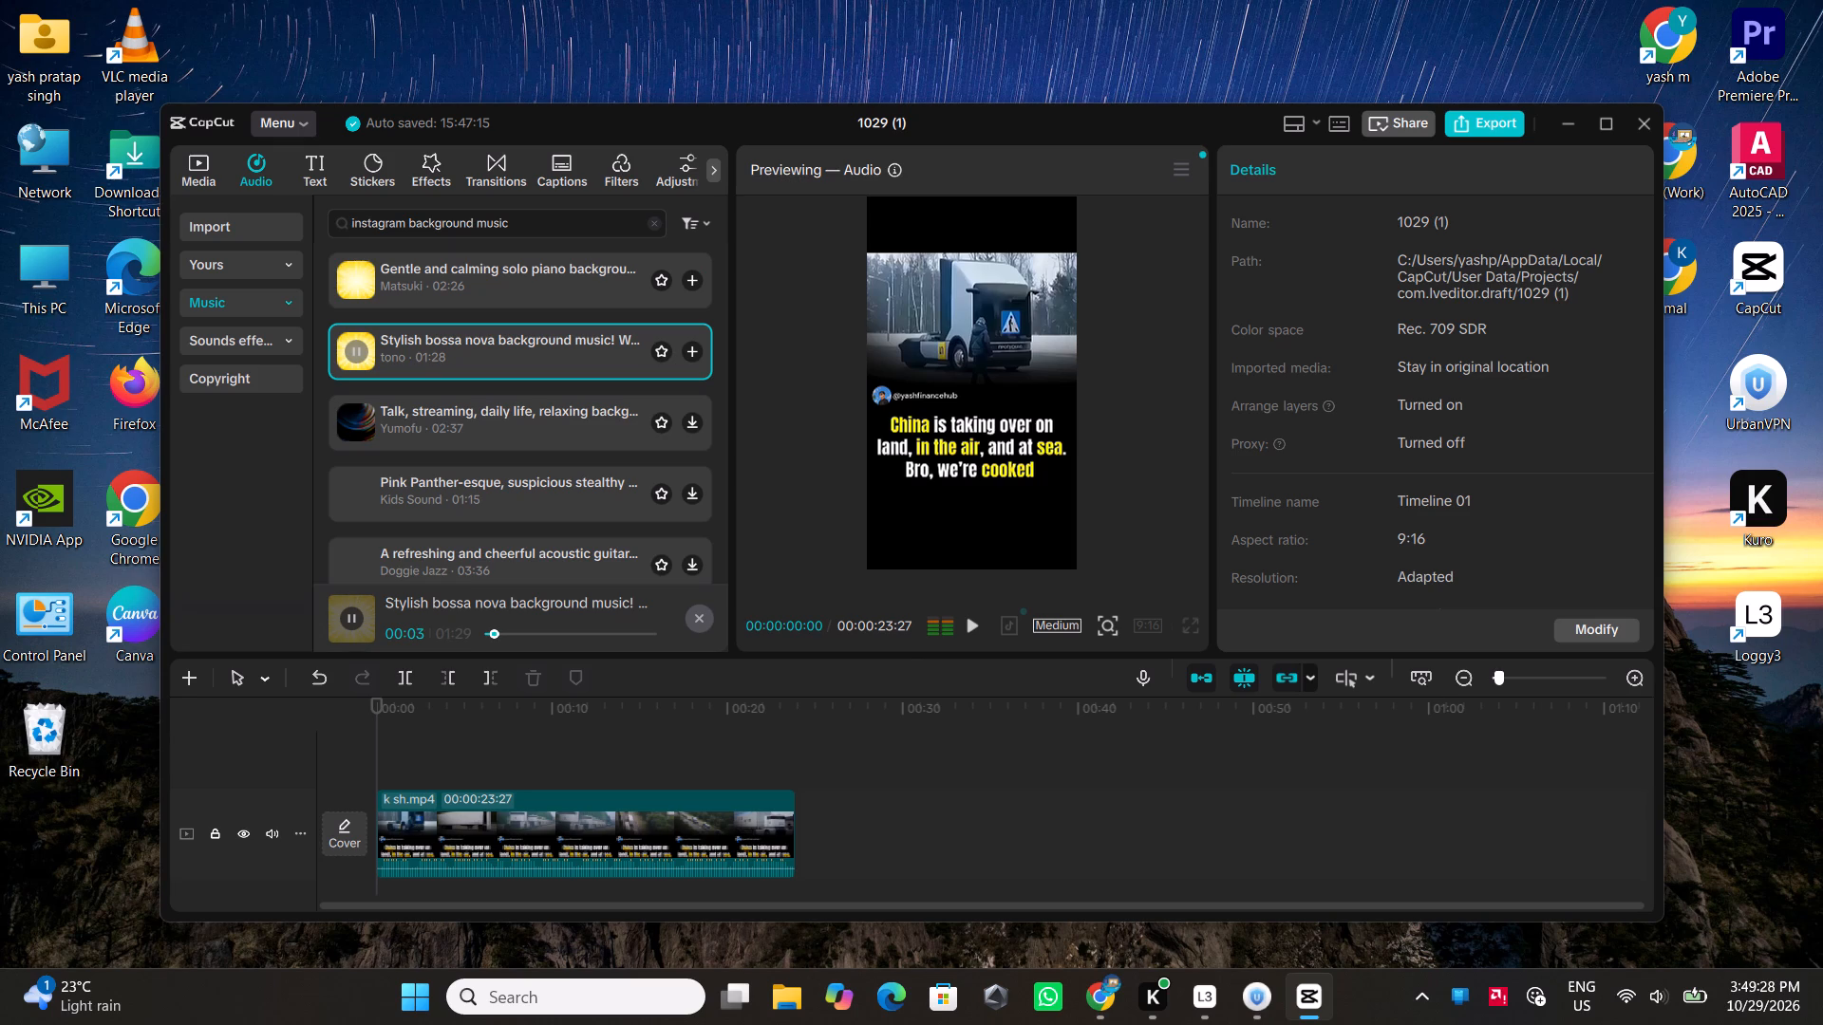
Change the music search to "indian instagram background" with single spaces between the words and run it.
left_click_drag(524, 220, 478, 217)
key("BackSpace")
key("Left")
key("Left")
key("Left")
key("Left")
key("Left")
key("Left")
key("Left")
key("Left")
key("Left")
key("Left")
key("Left")
key("Left")
key("Left")
key("Left")
key("Left")
key("Left")
key("Left")
key("Left")
key("Left")
key("Left")
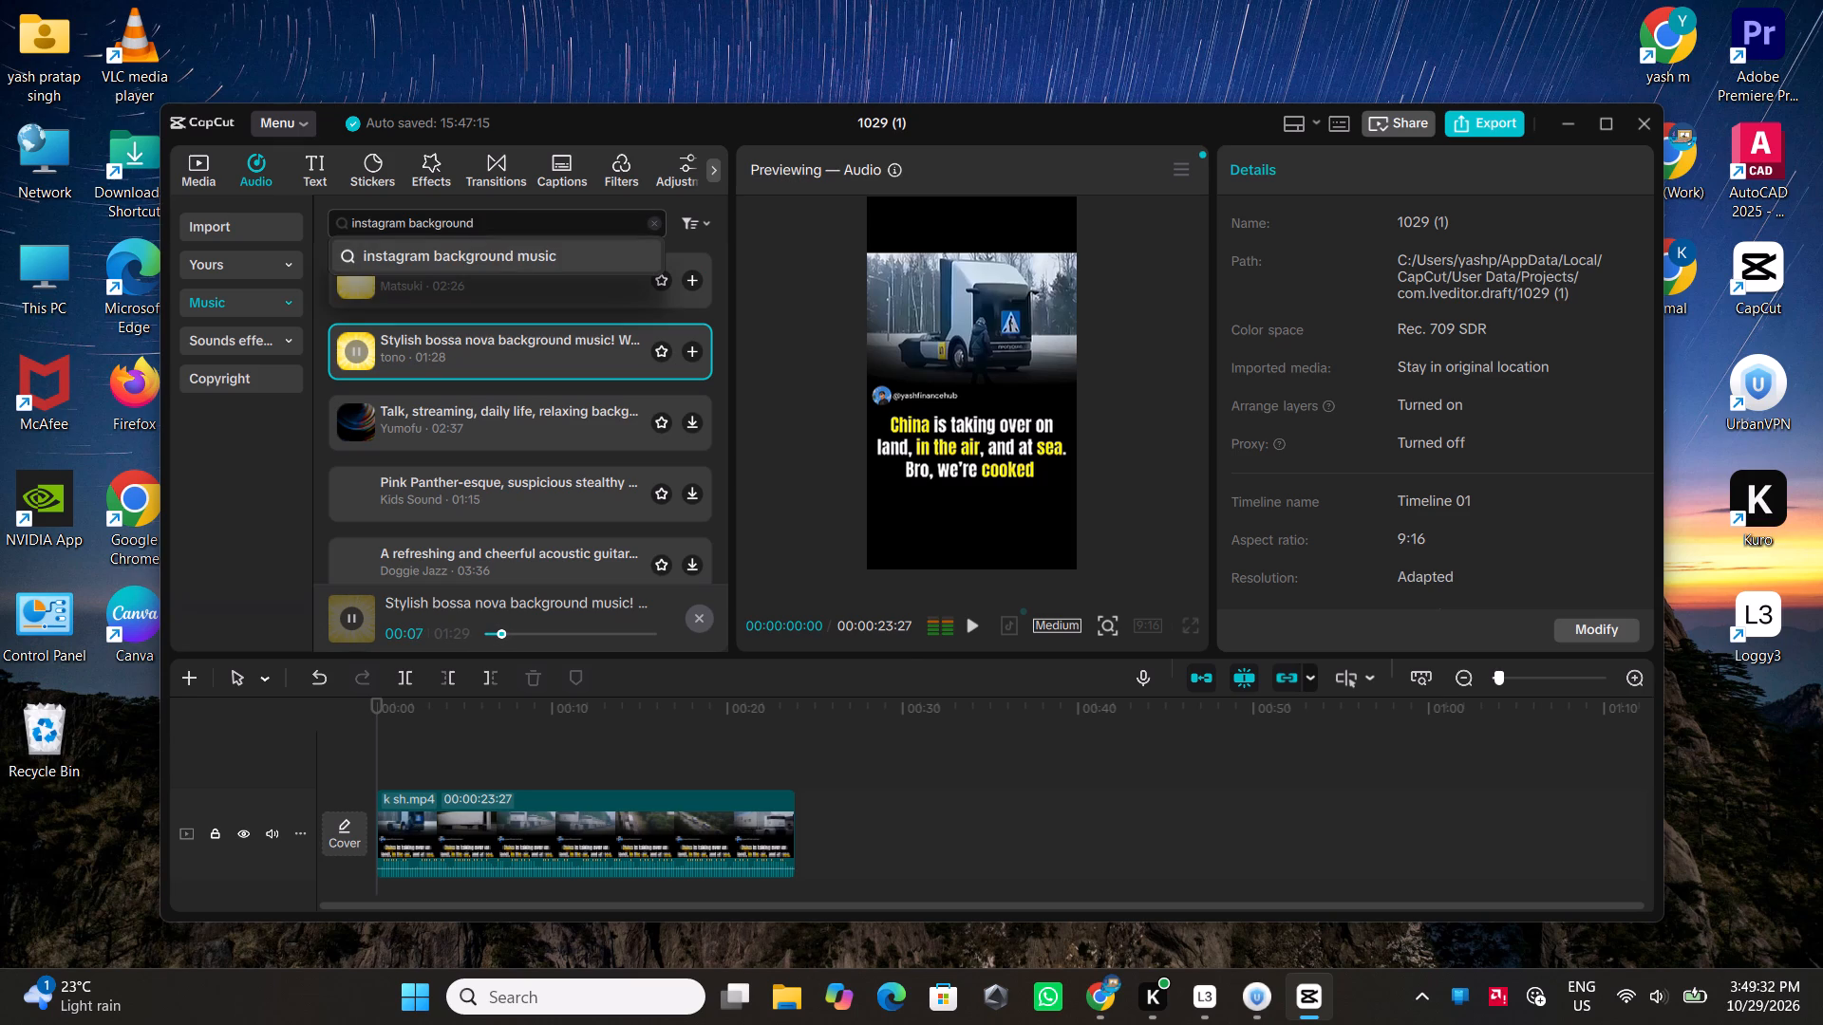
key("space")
key("Left")
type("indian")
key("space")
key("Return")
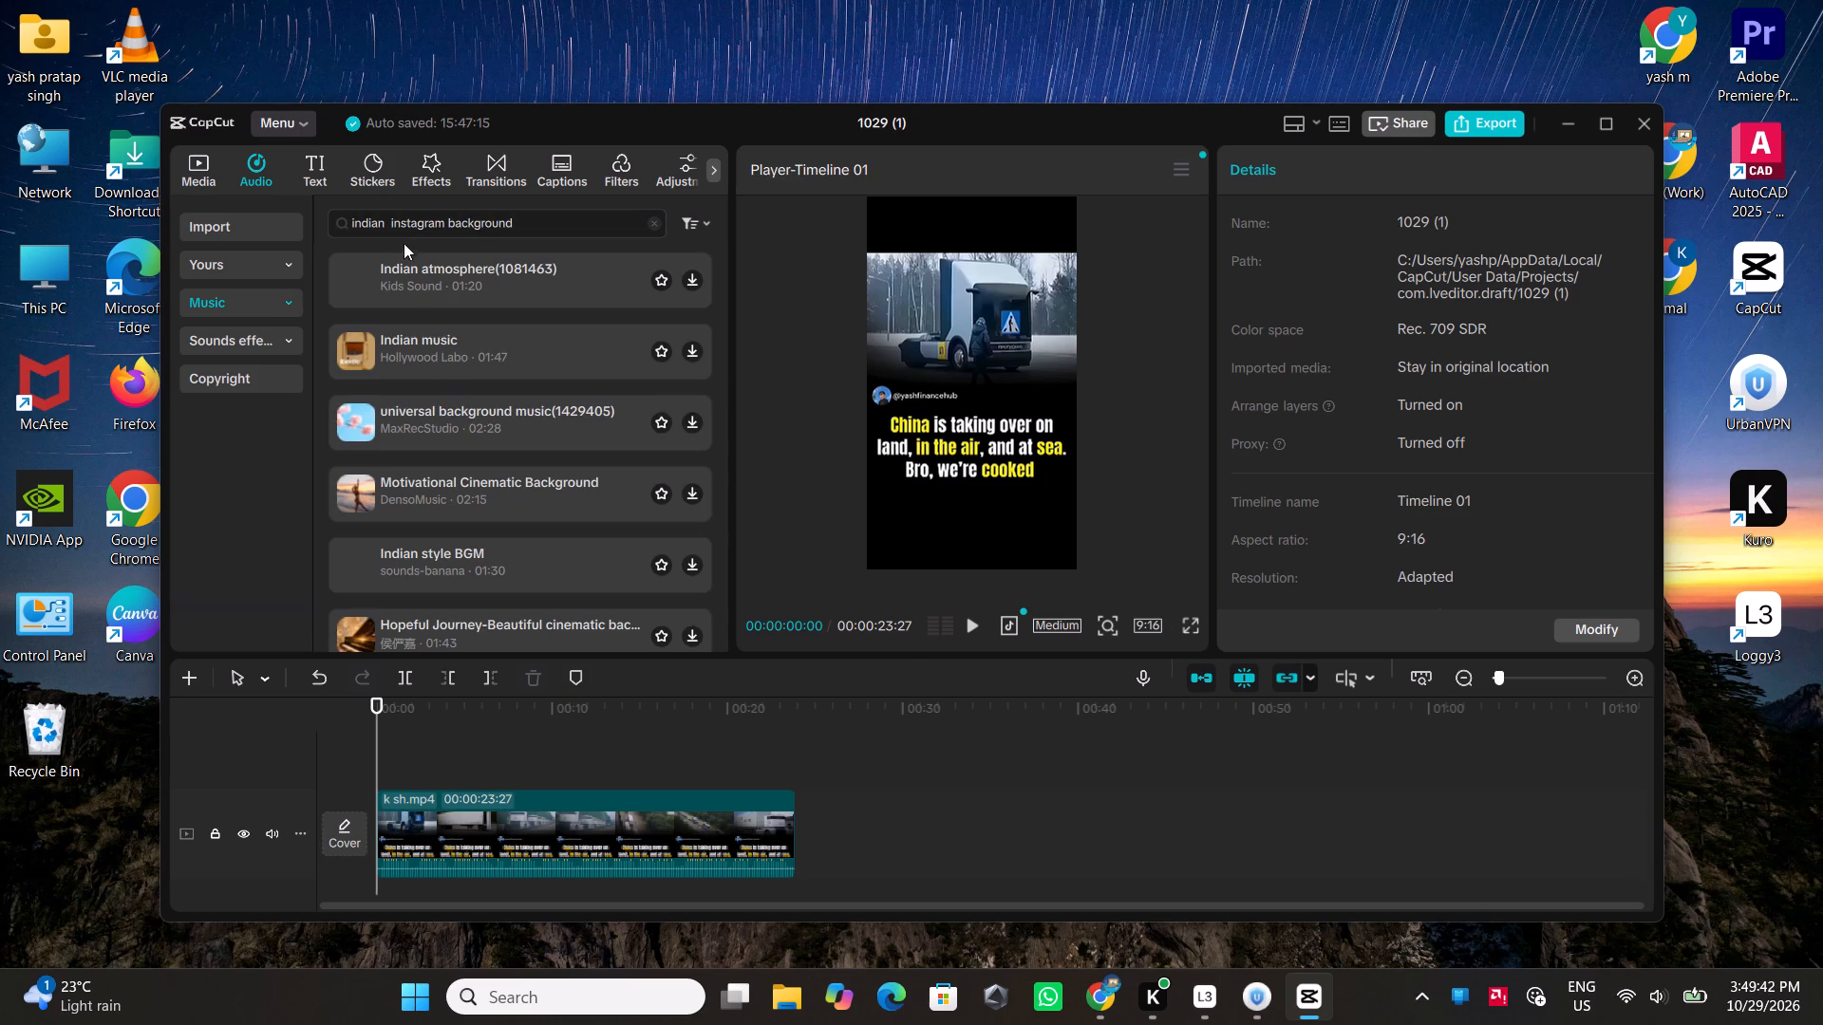
left_click(390, 222)
key("BackSpace")
key("Return")
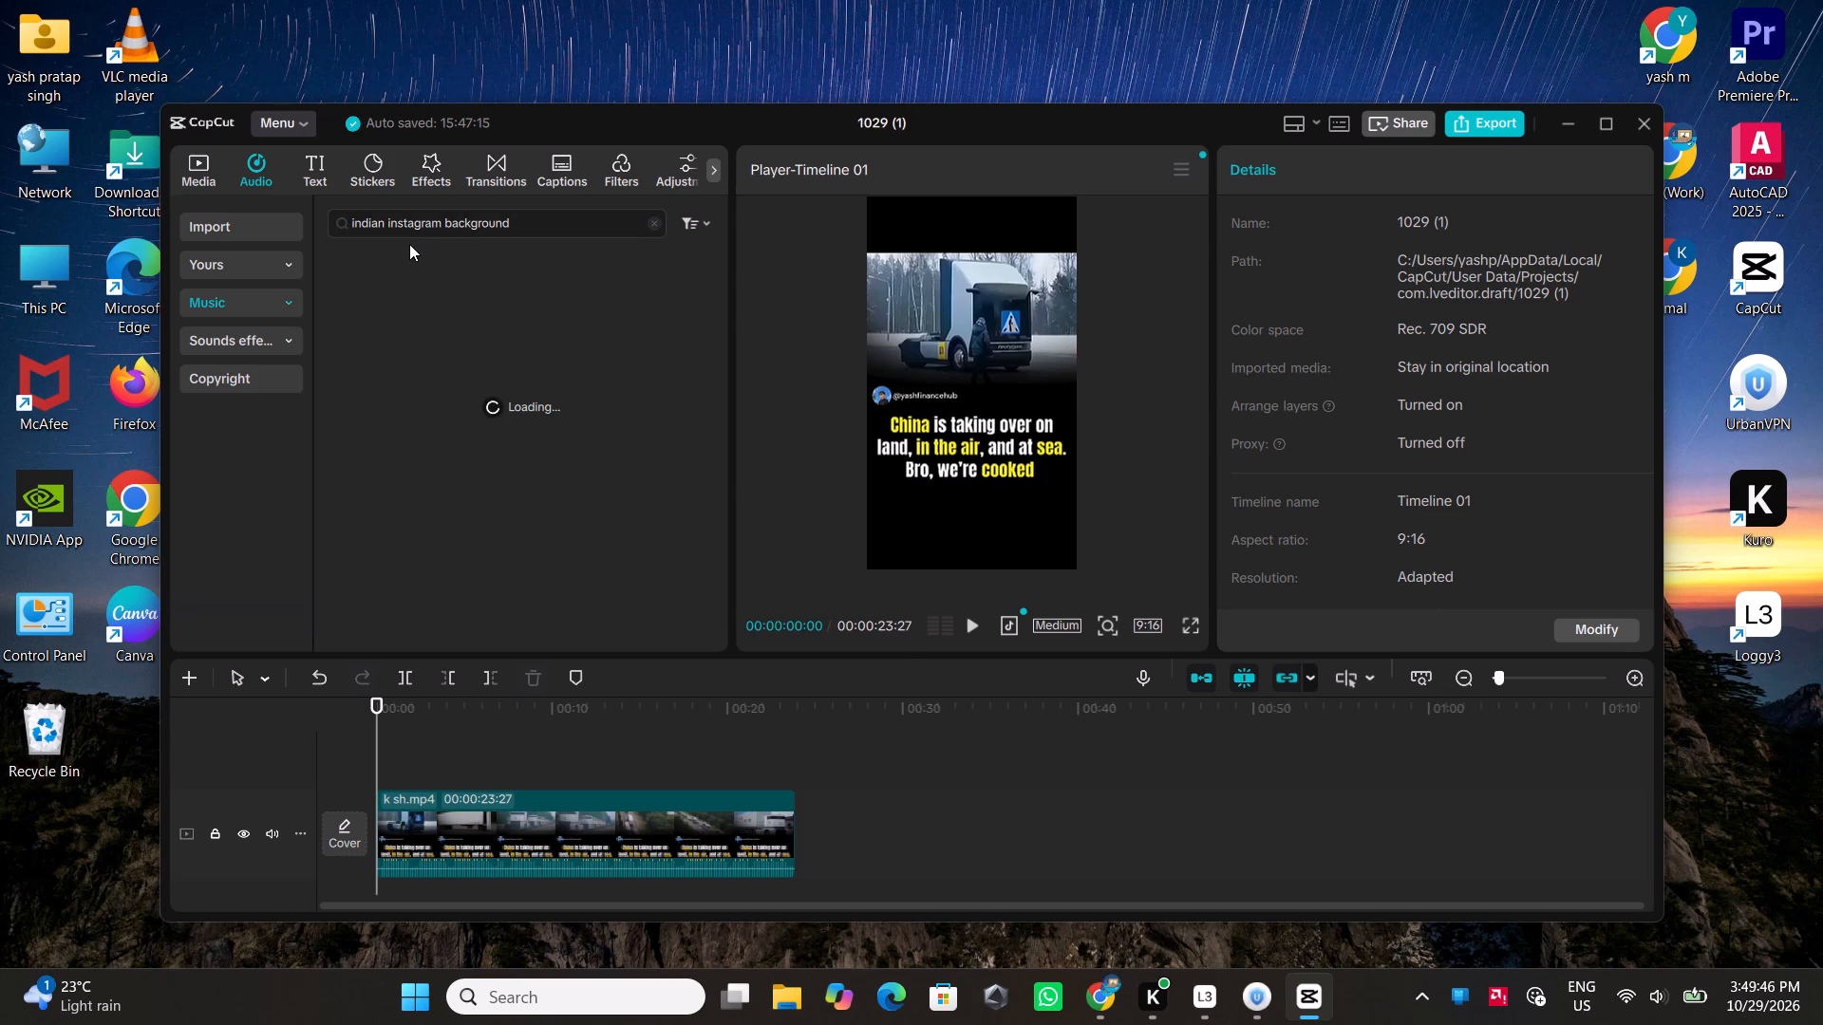
Preview the Indian atmosphere(1081463) track from the search results.
left_click(411, 269)
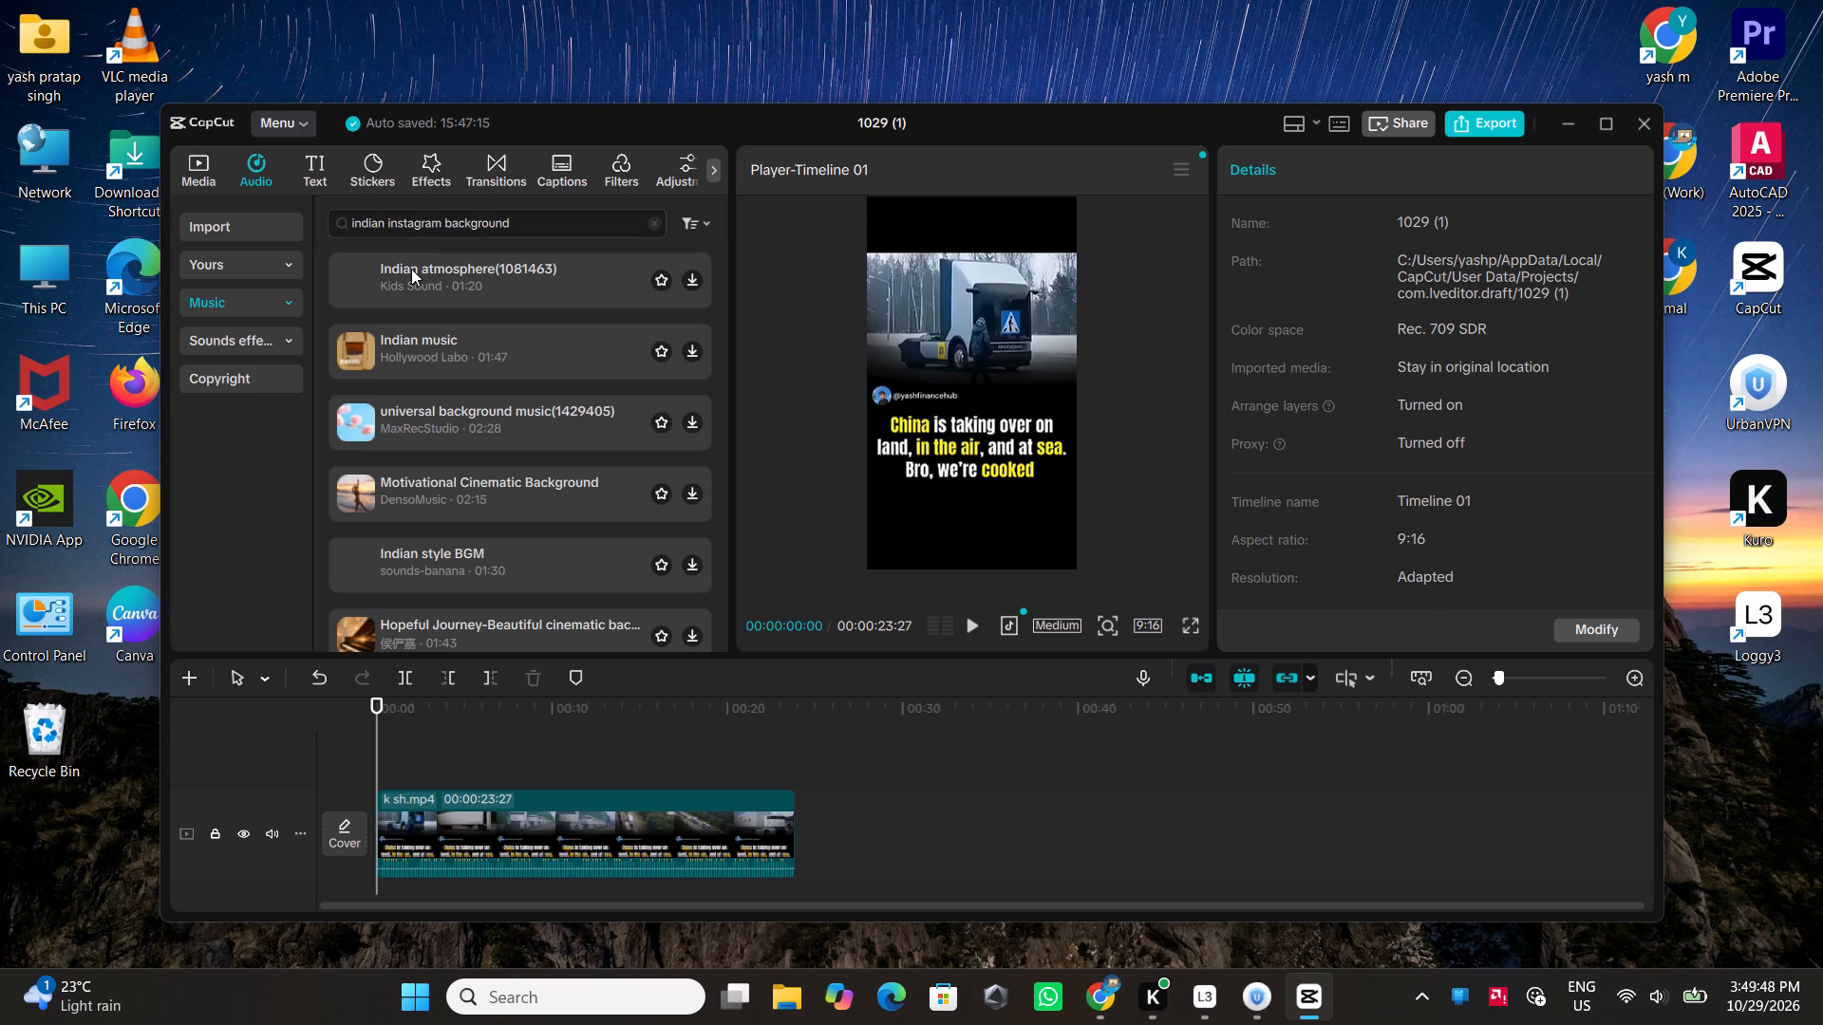
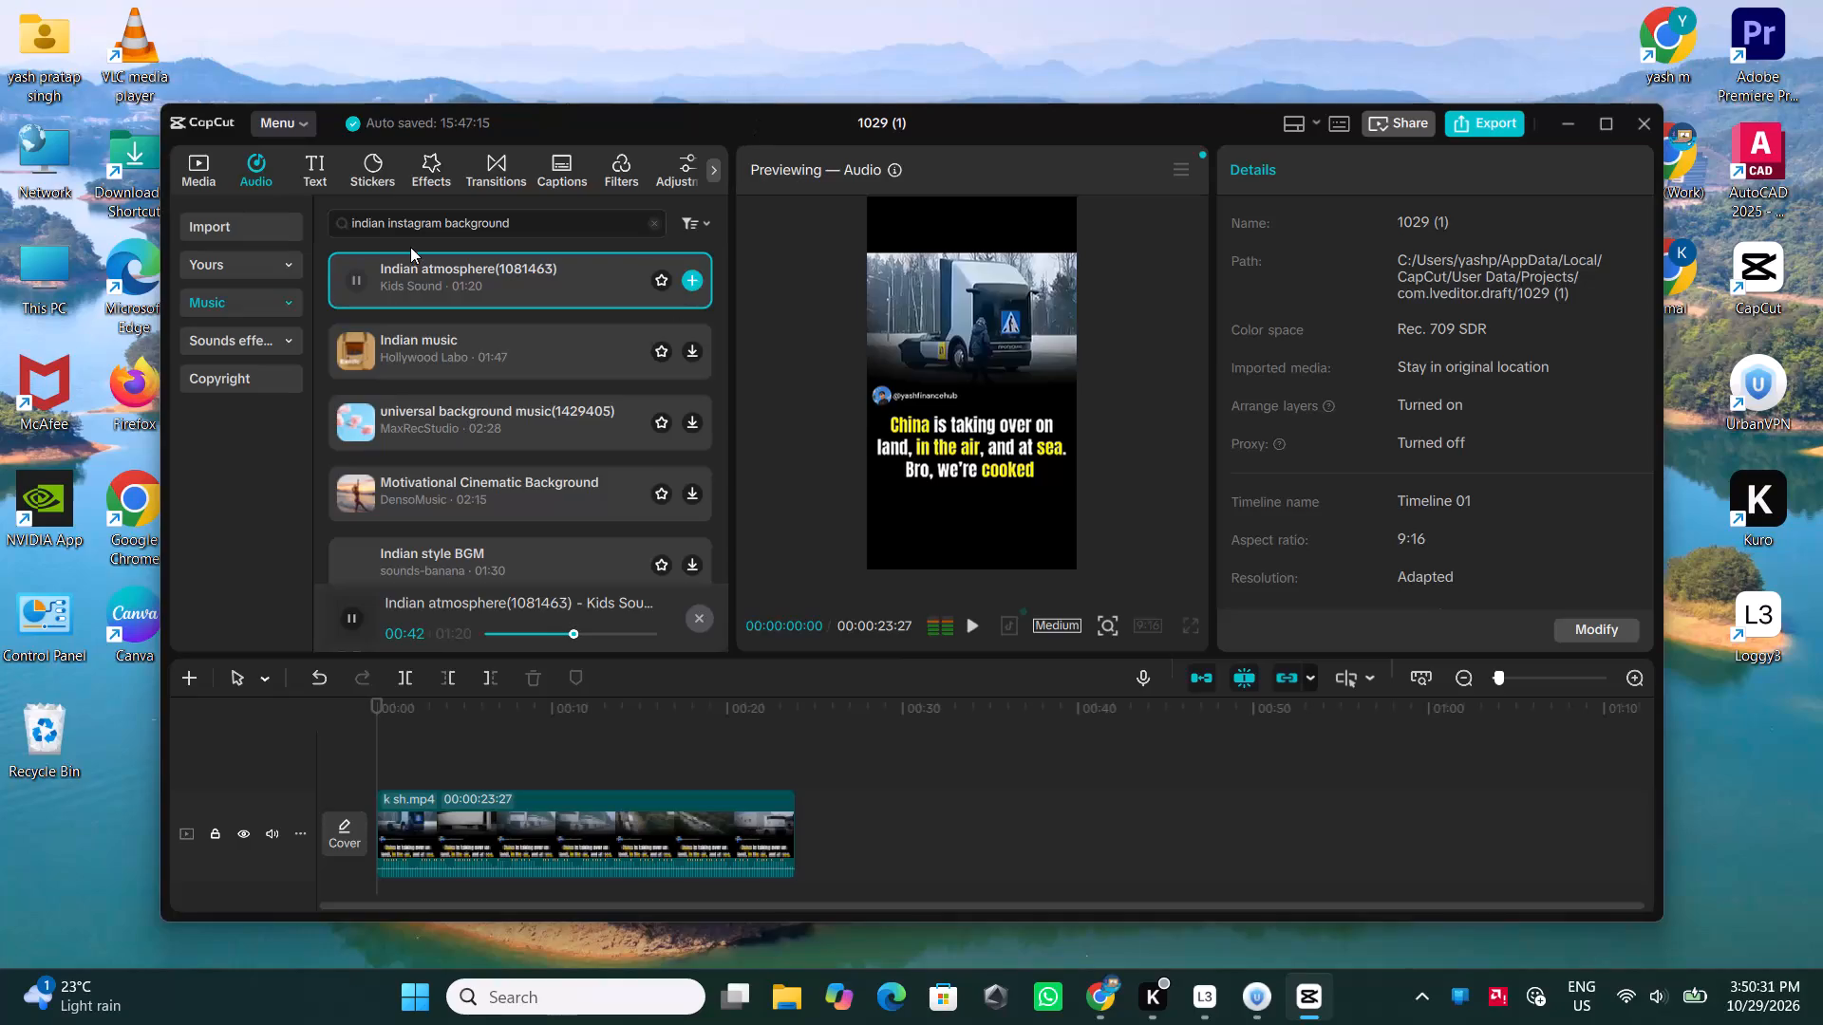
Search the music library for "man of steel".
left_click_drag(518, 226, 305, 226)
type("ma")
key("space")
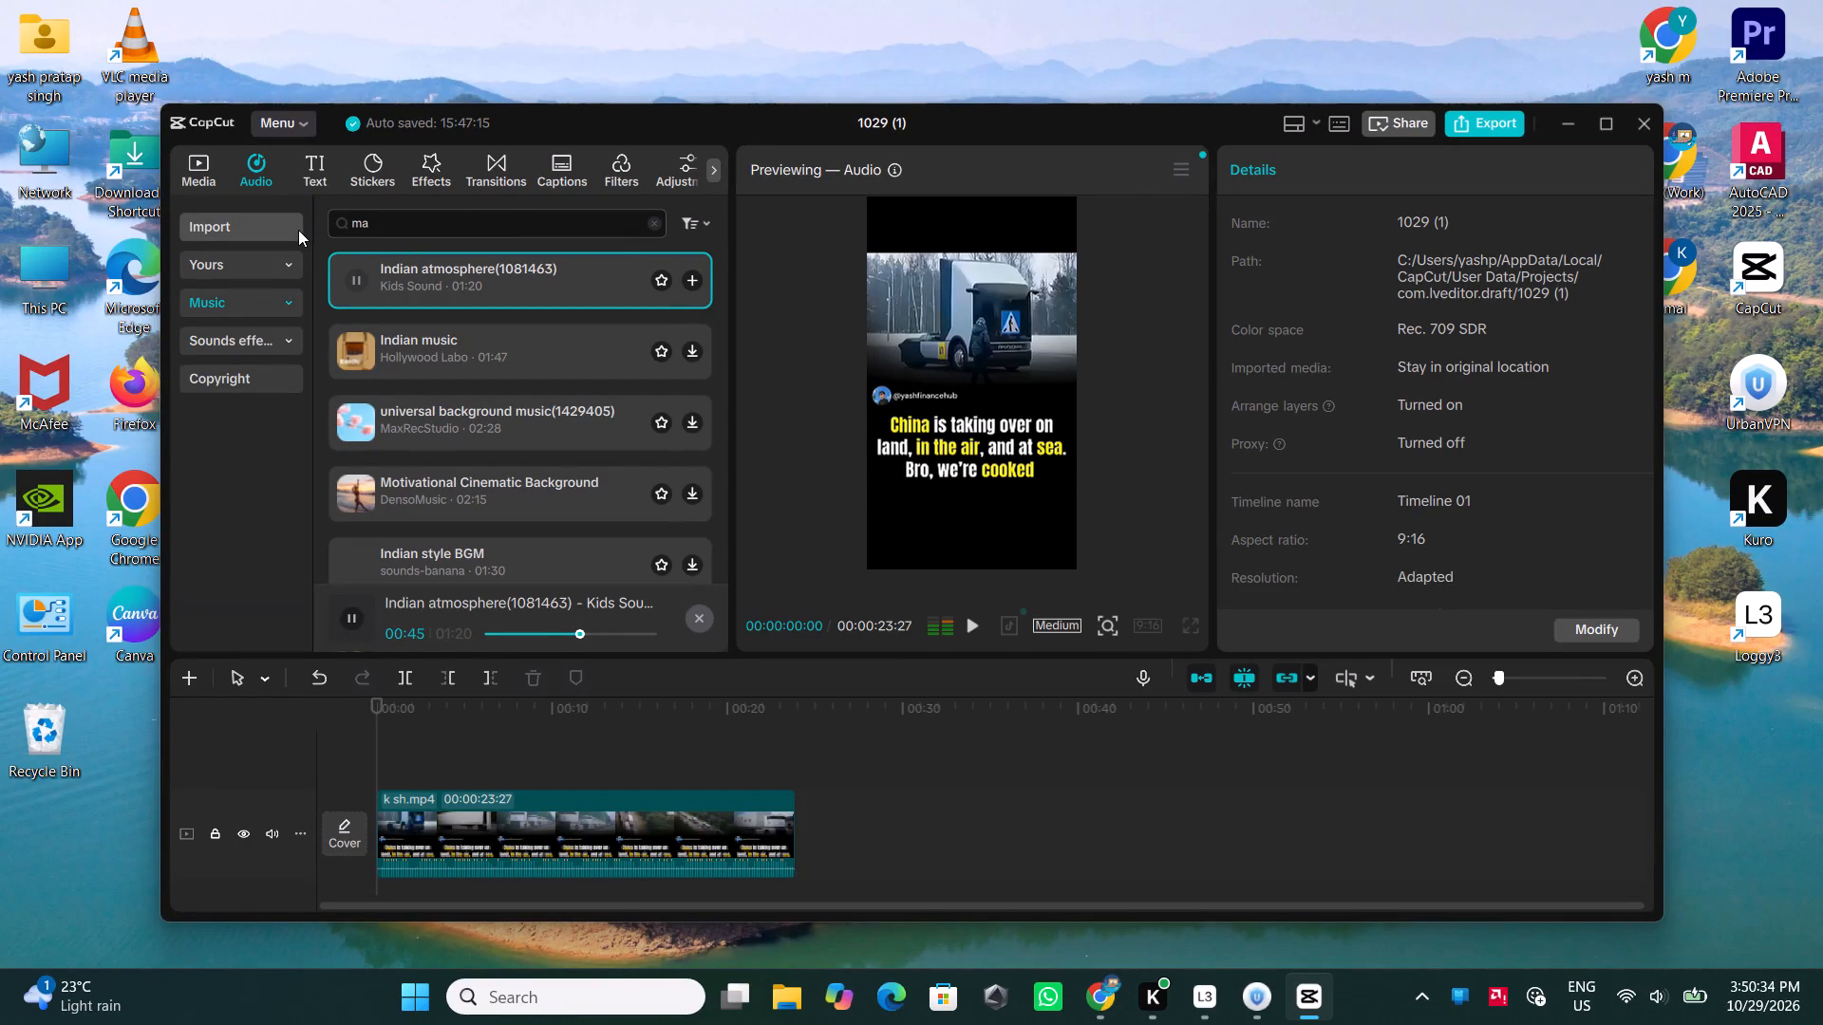
key("BackSpace")
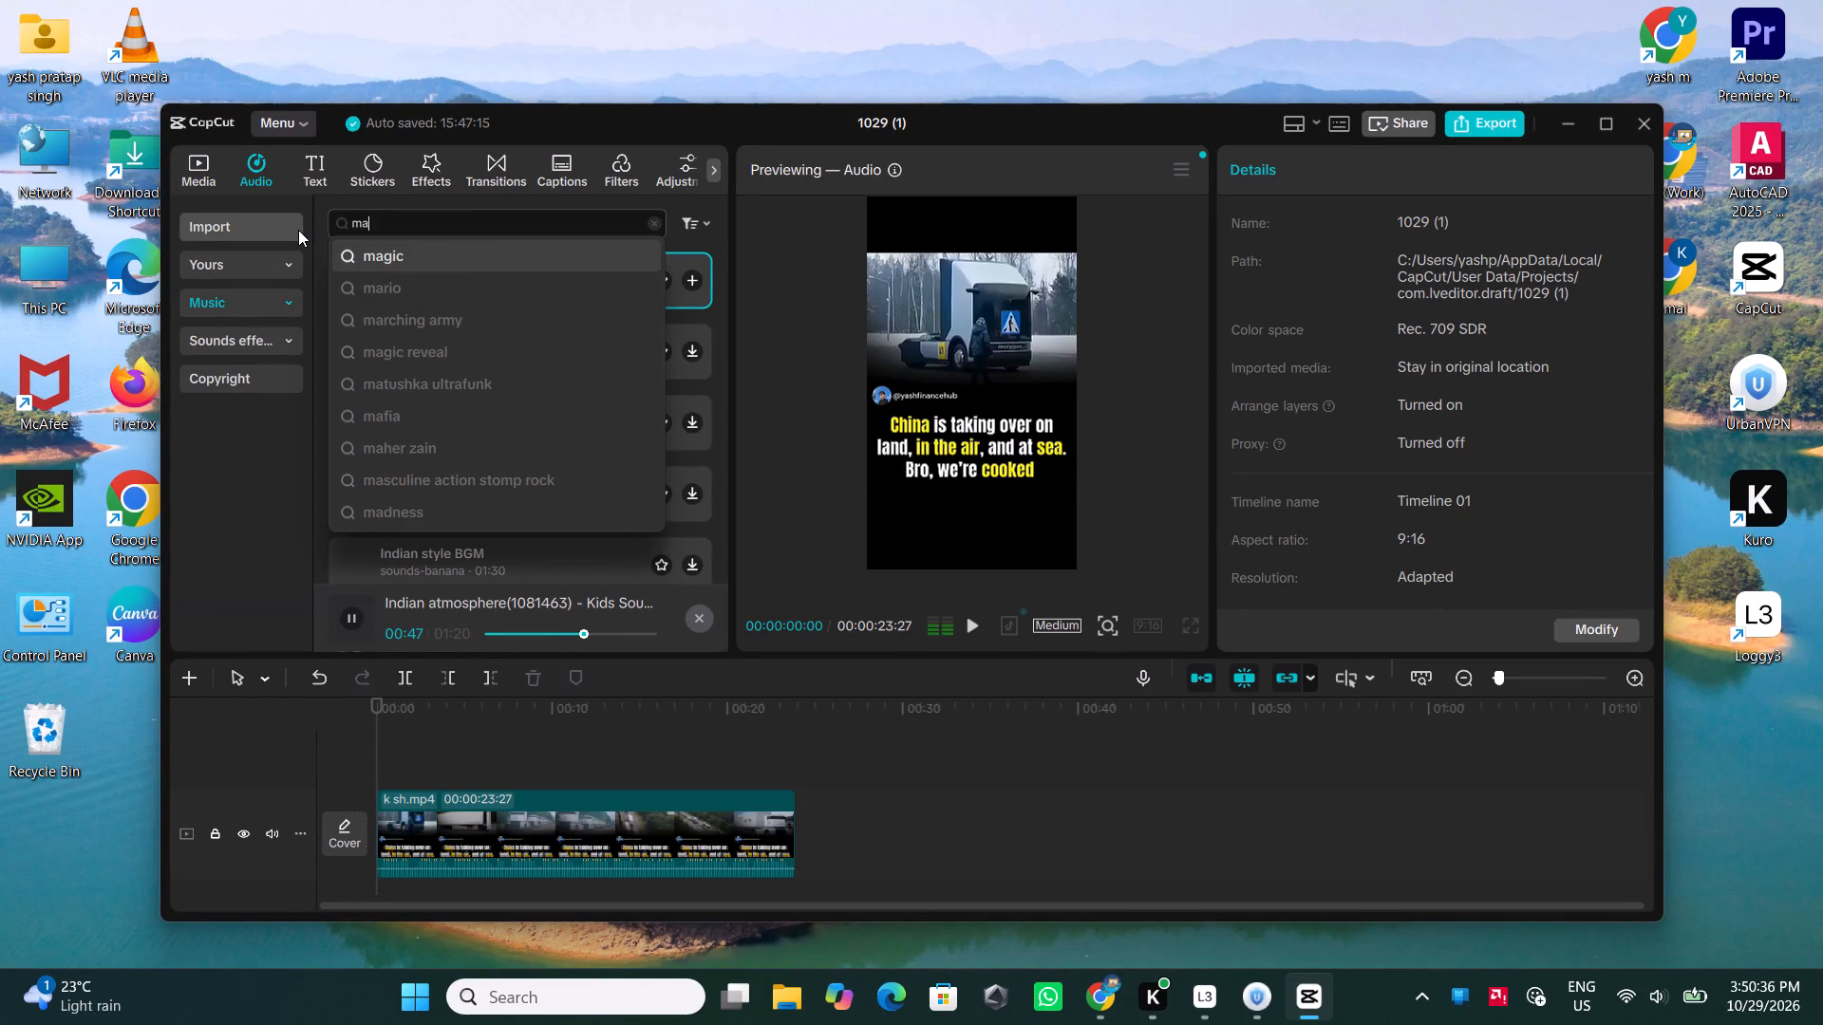
type("n od")
key("space")
key("BackSpace")
key("BackSpace")
type("f")
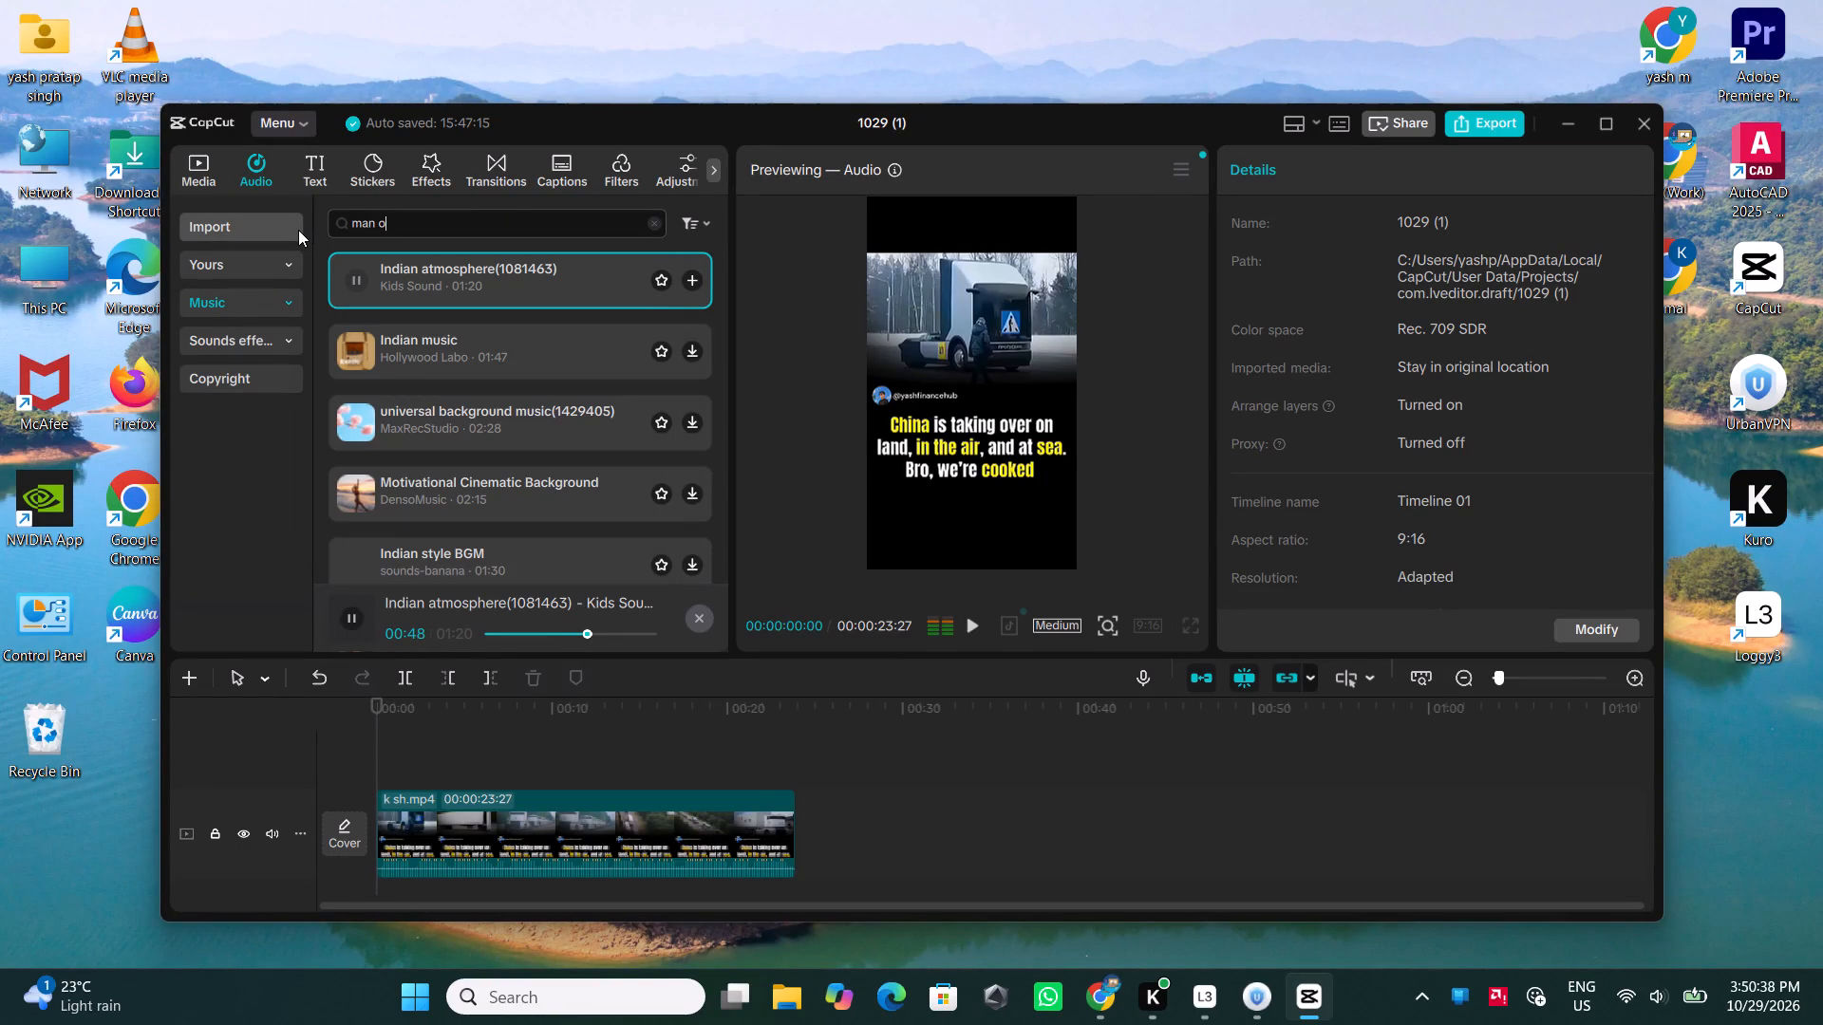
key("space")
key("s")
key("t")
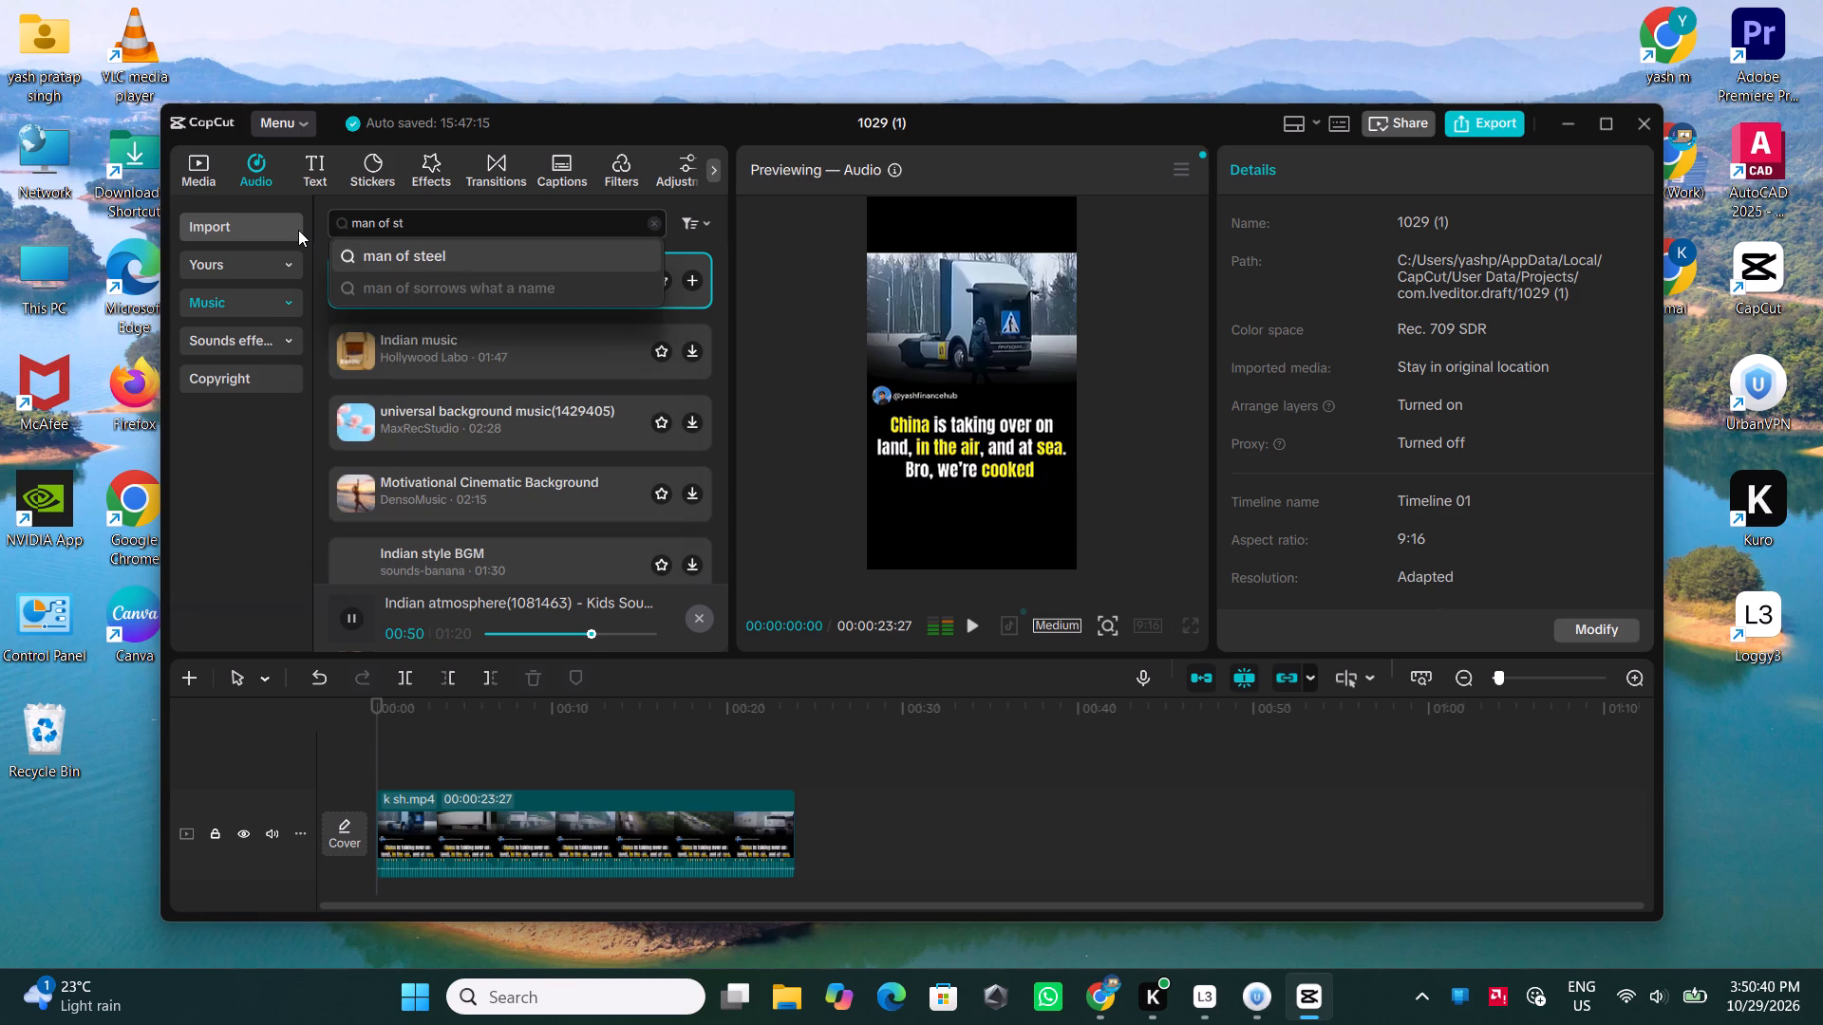
left_click(417, 256)
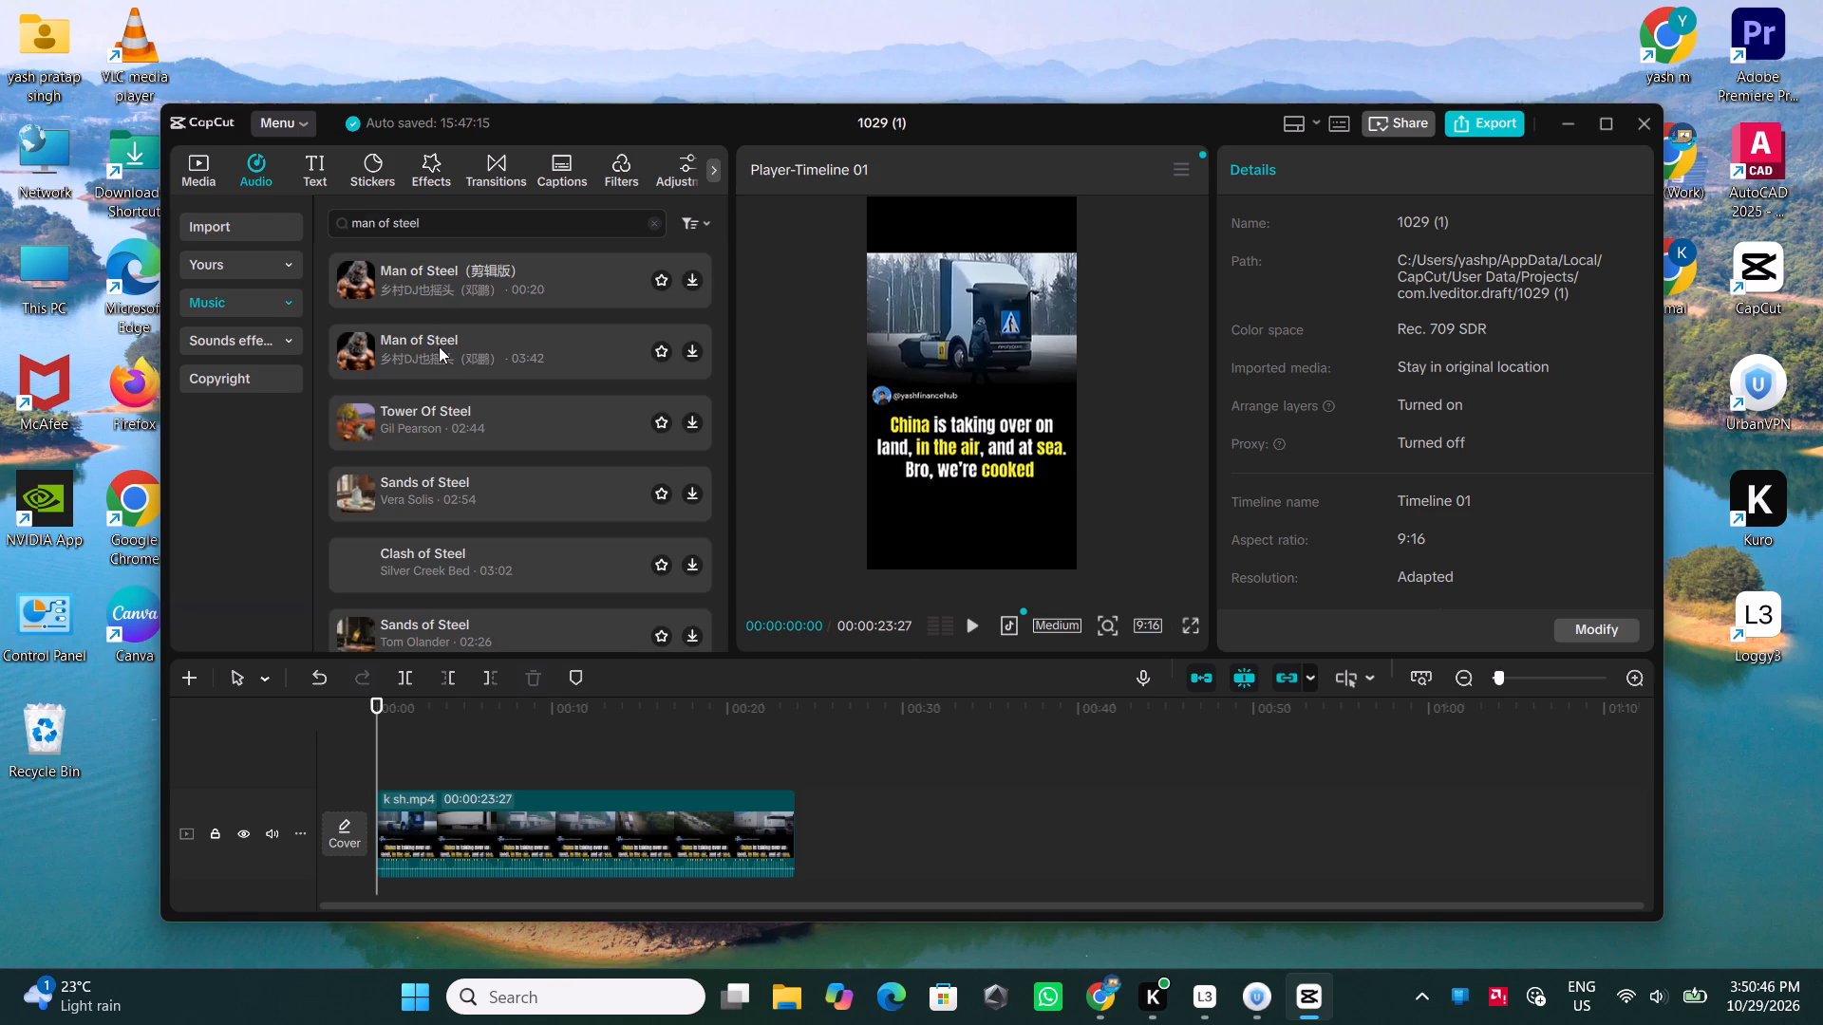
Preview the full-length Man of Steel track and the Tower Of Steel track from the results.
left_click(439, 343)
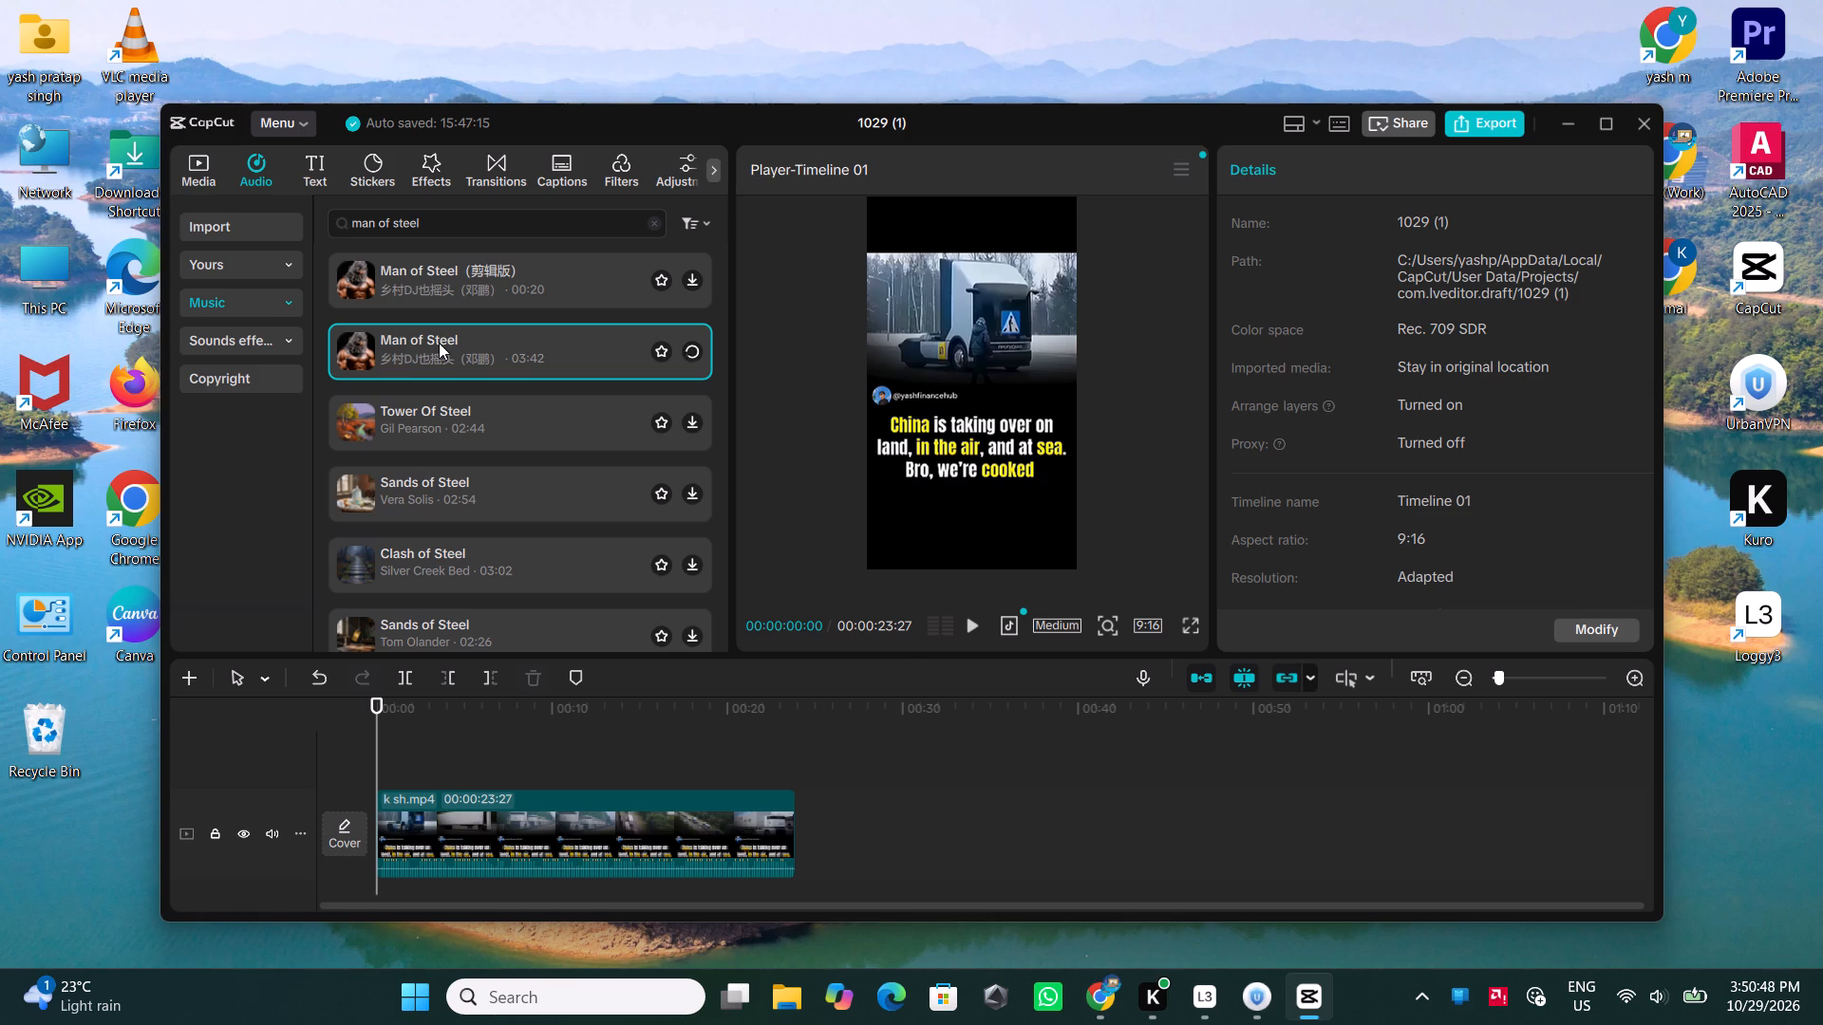
left_click(426, 407)
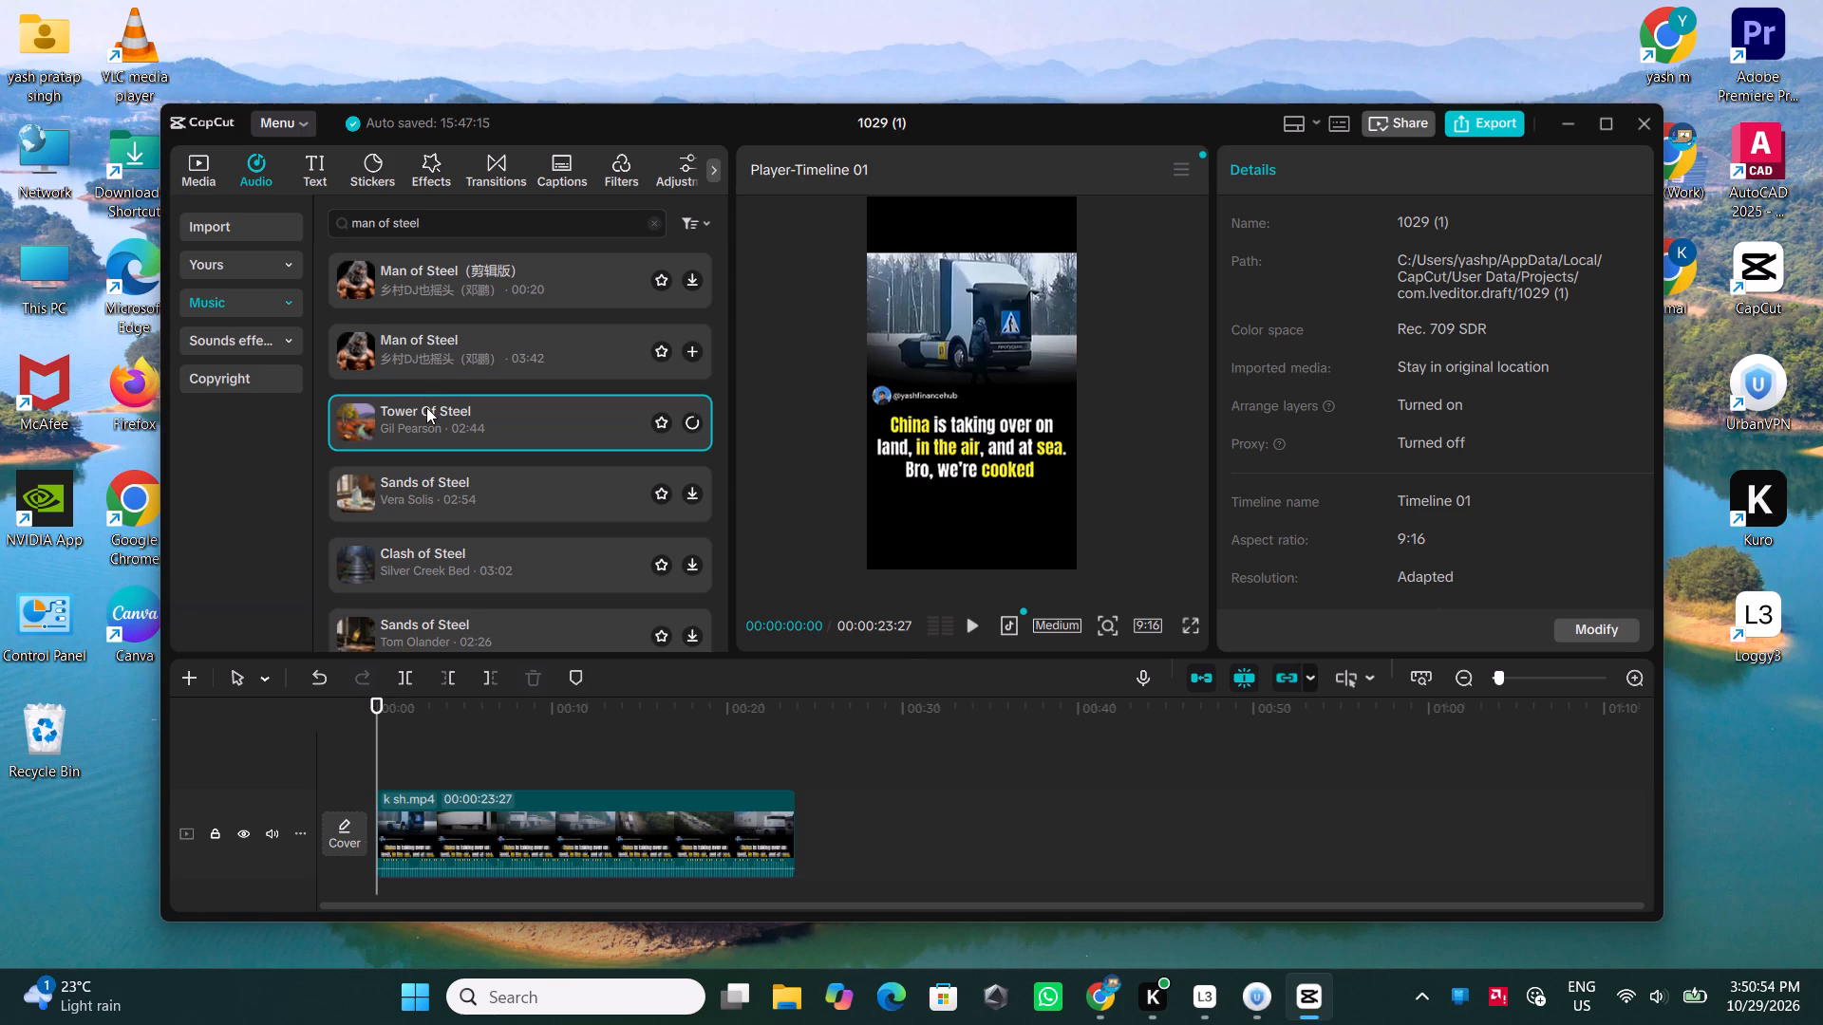
Extend the music search to "man of steel fight" and preview the full-length Man of Steel track.
left_click(453, 222)
key("space")
type("fight")
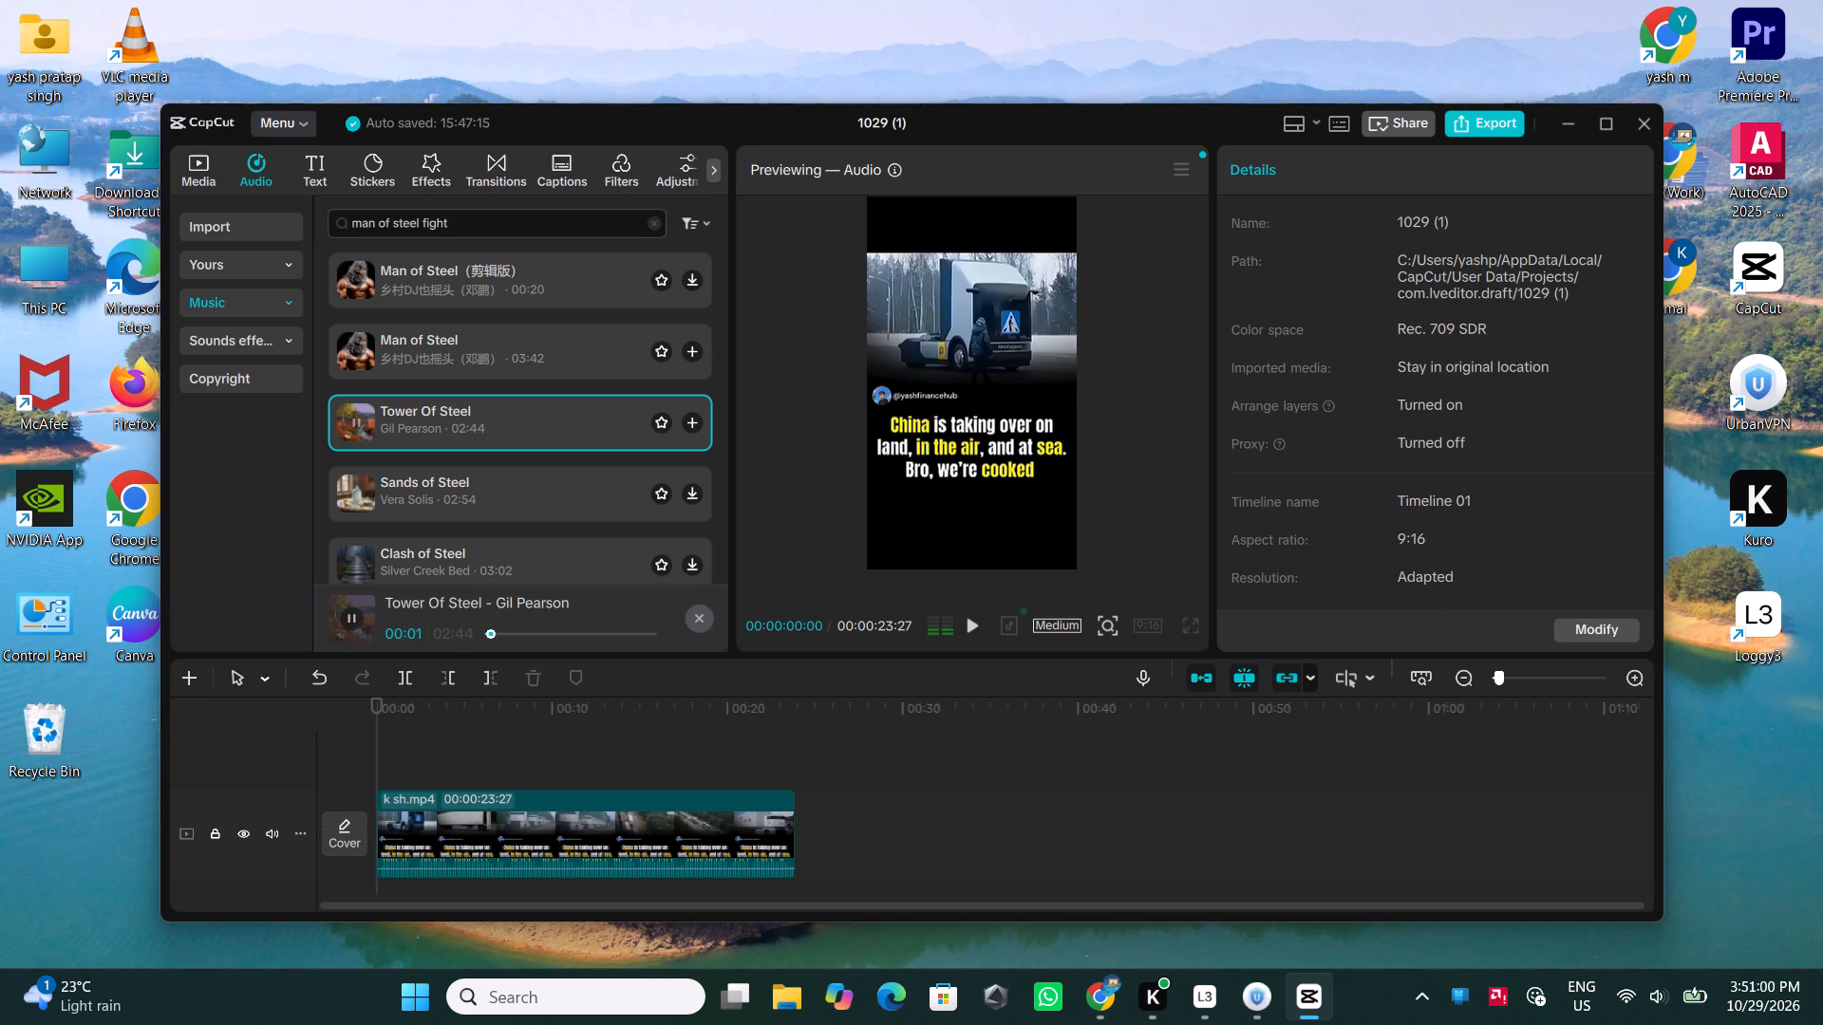
key("Return")
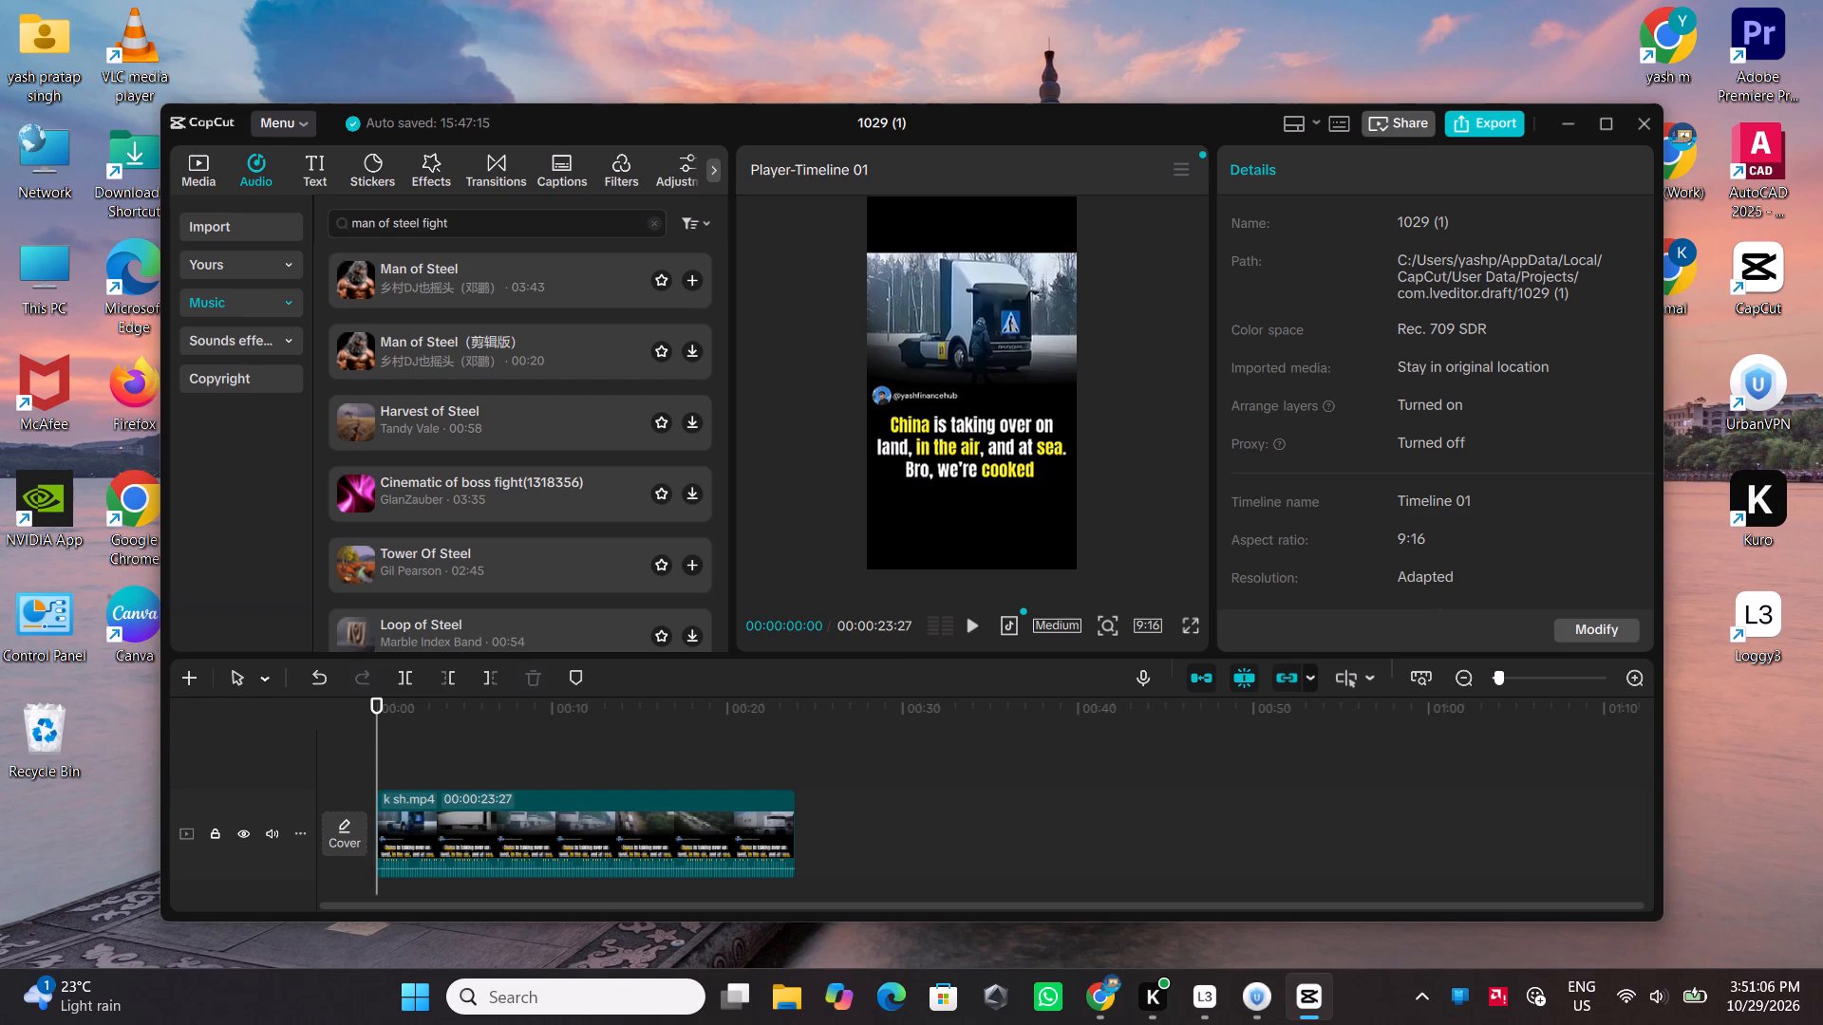
left_click(399, 272)
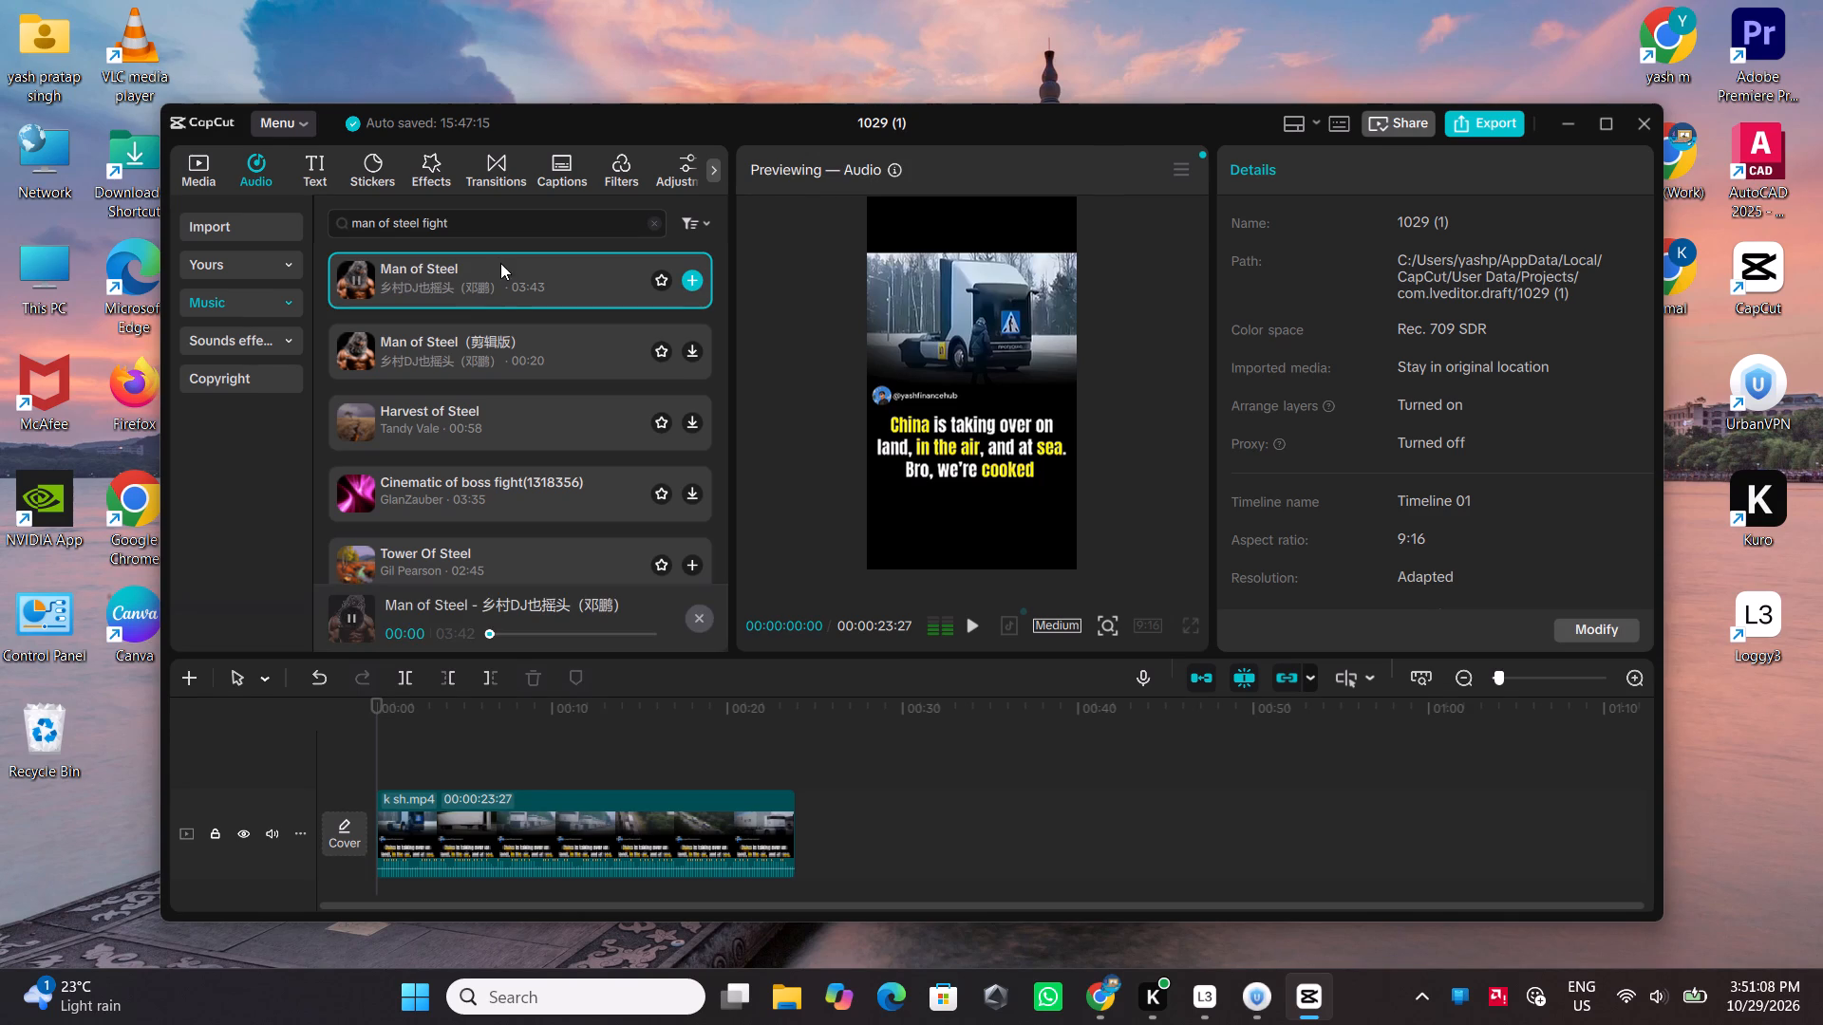
Extend the music search to "man of steel fight mathias fritsche" and look through the resulting tracks.
left_click(484, 233)
key("space")
type("math")
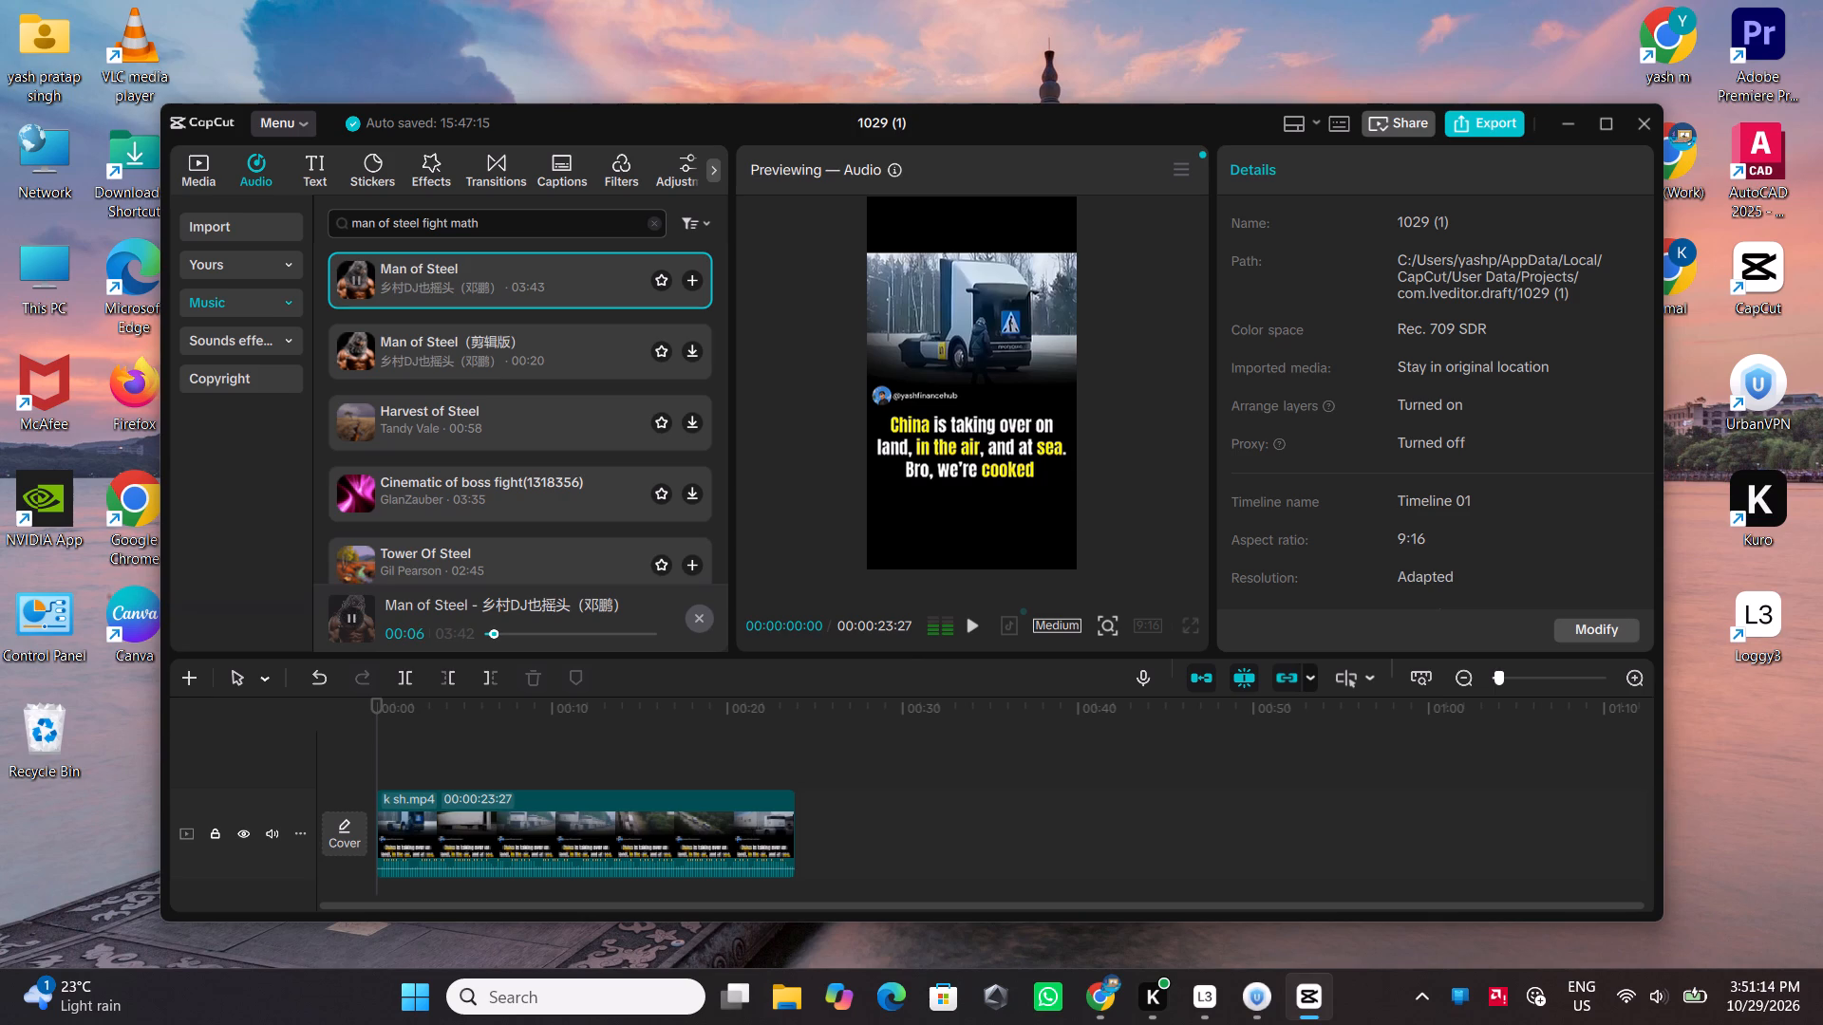
key("i")
type("as")
key("space")
type("fri")
type("ts")
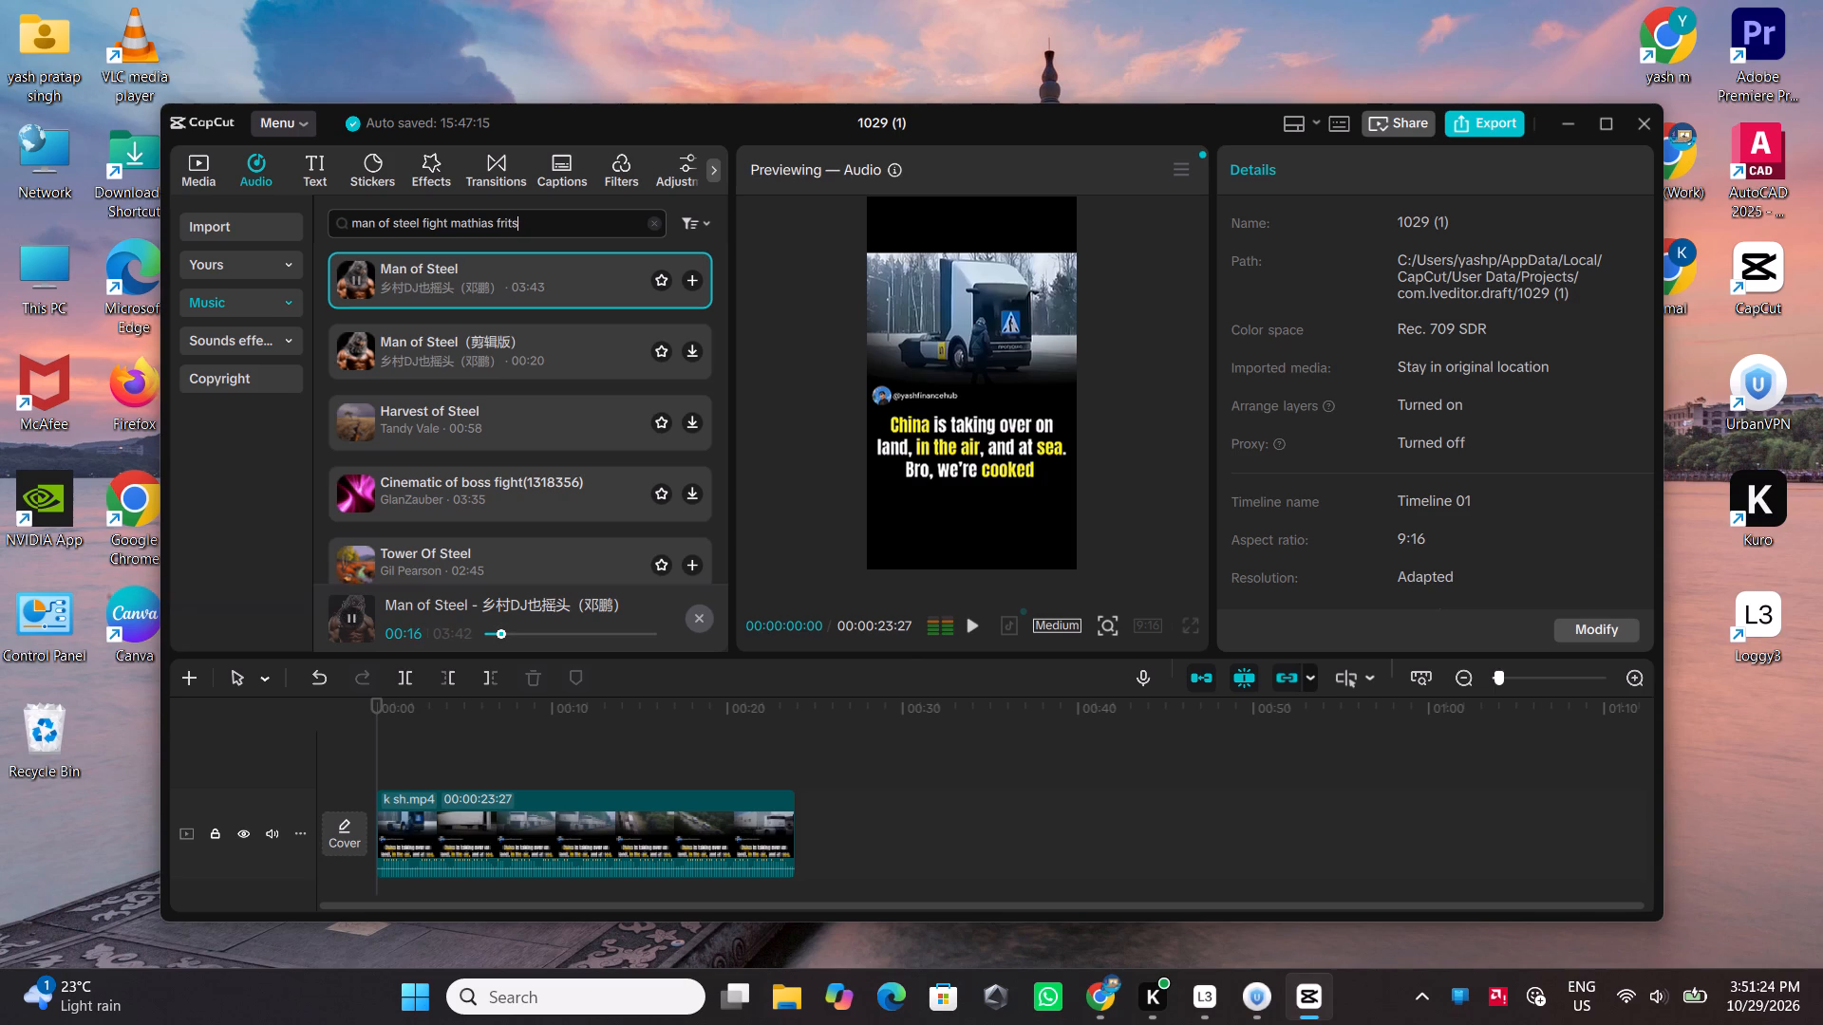
type("che")
key("Return")
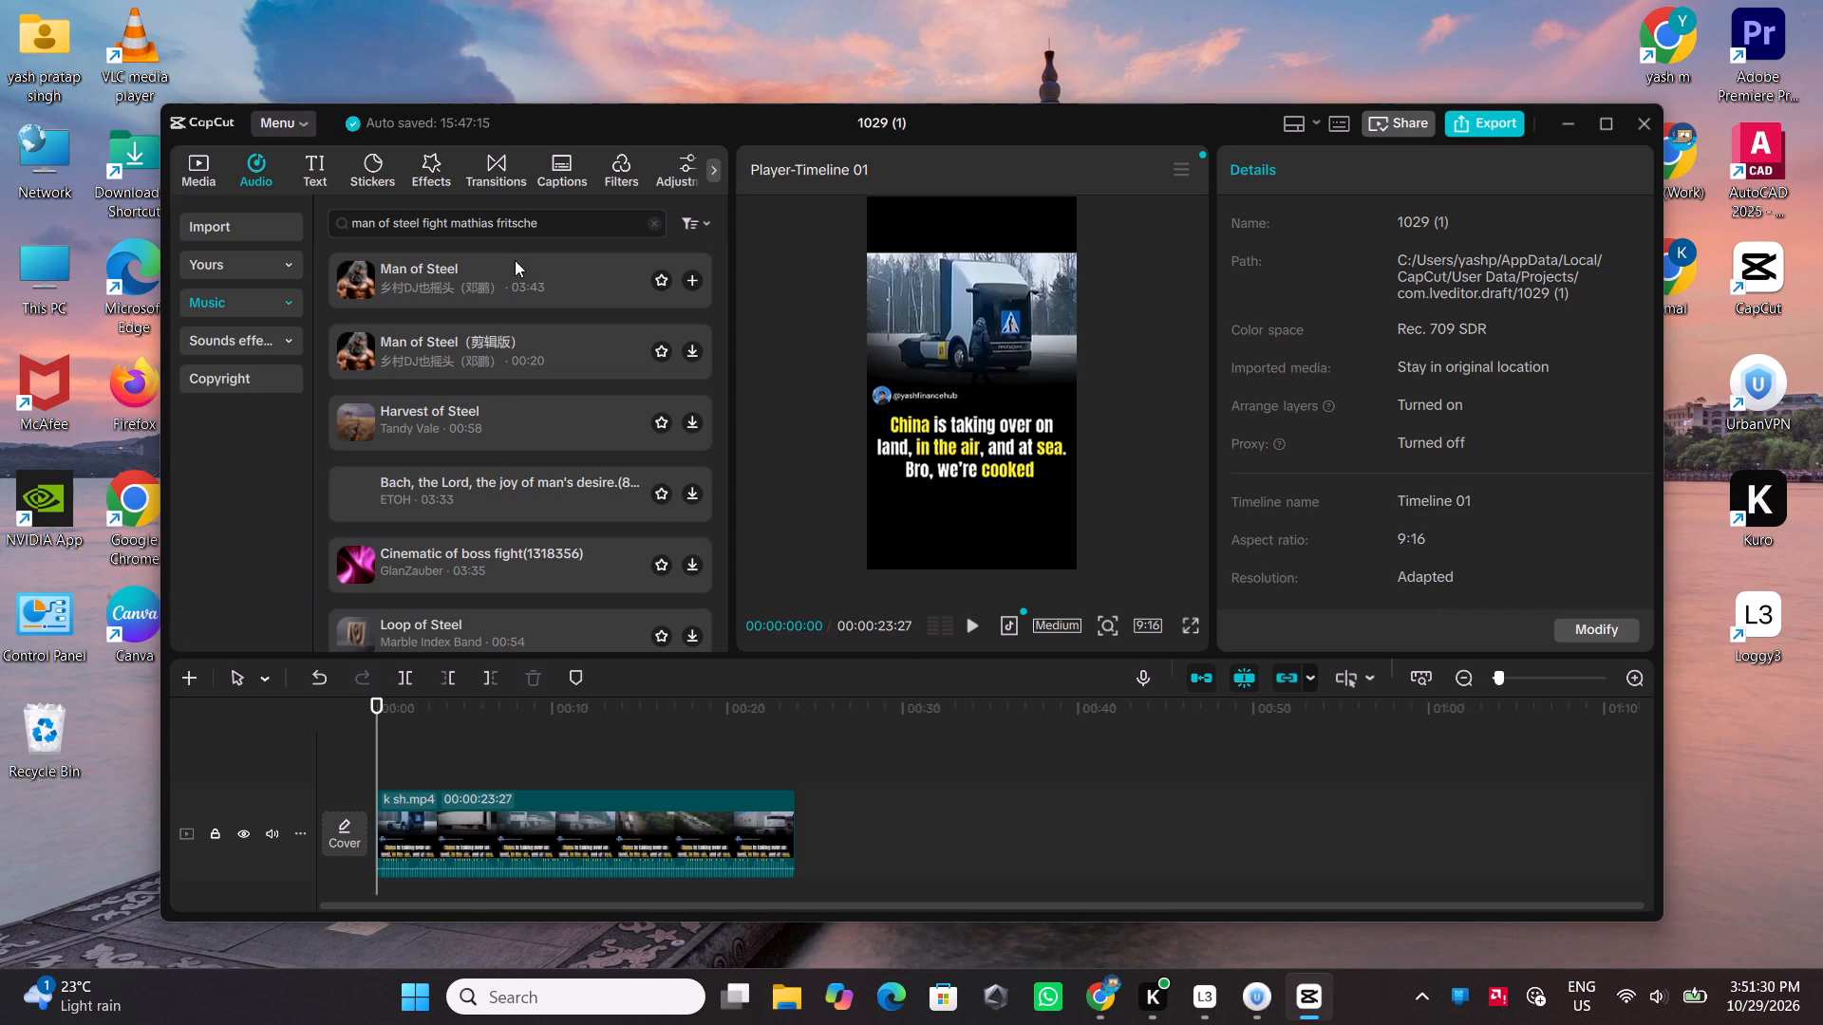
scroll(512, 355, "down", 4)
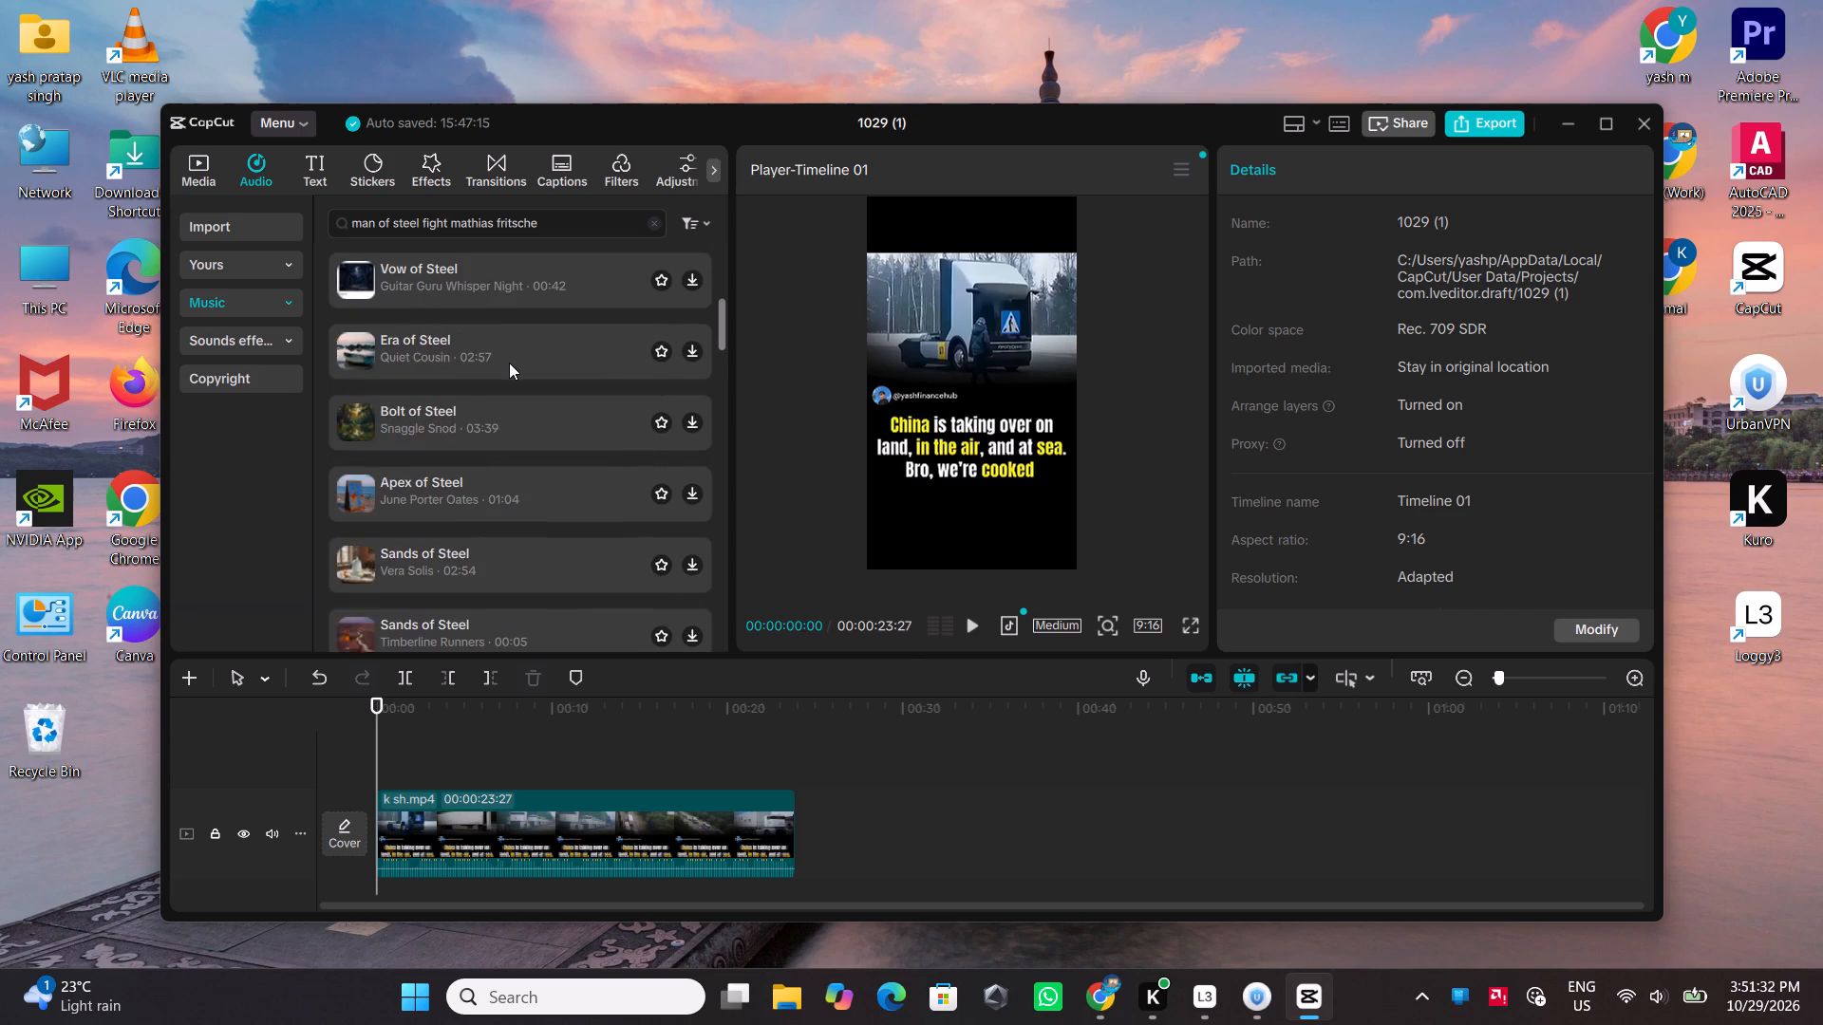
scroll(509, 363, "down", 2)
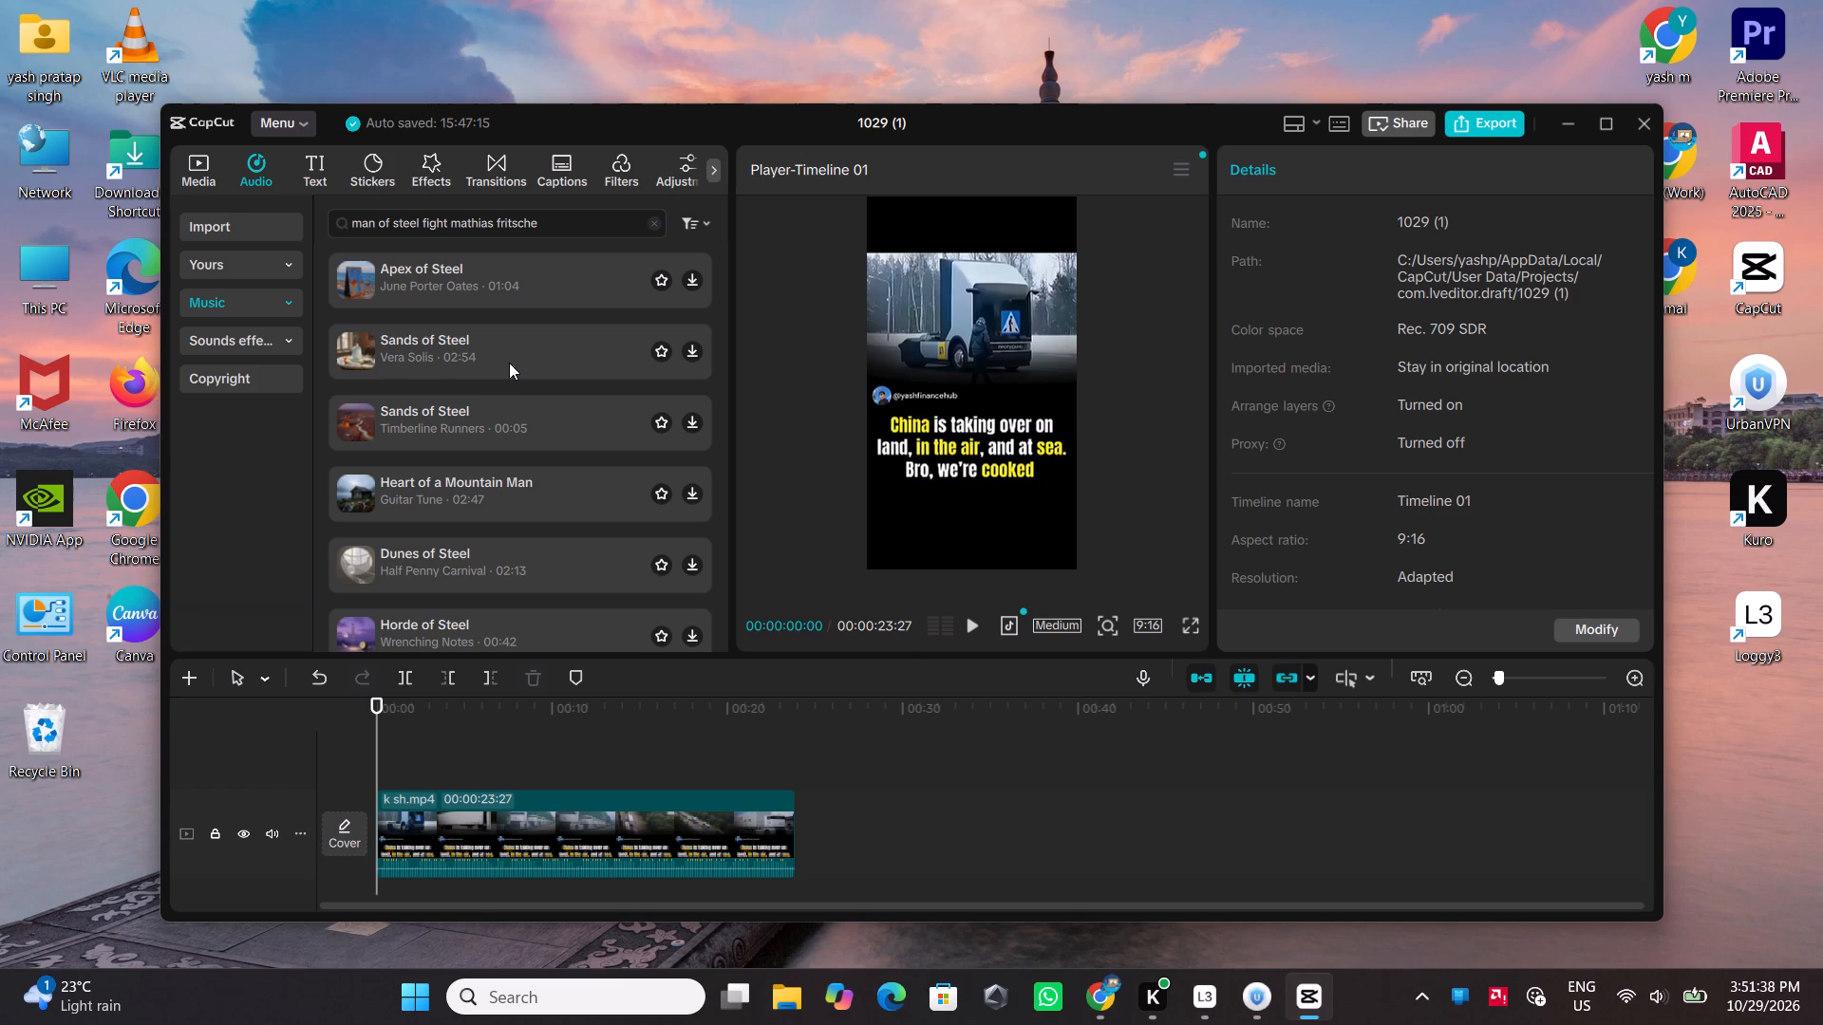
Search the music library for "pahali" instead and select the I Will Be There track for preview.
key("BackSpace")
key("BackSpace")
key("BackSpace")
left_click_drag(540, 226, 300, 226)
left_click_drag(300, 226, 197, 226)
type("pahali")
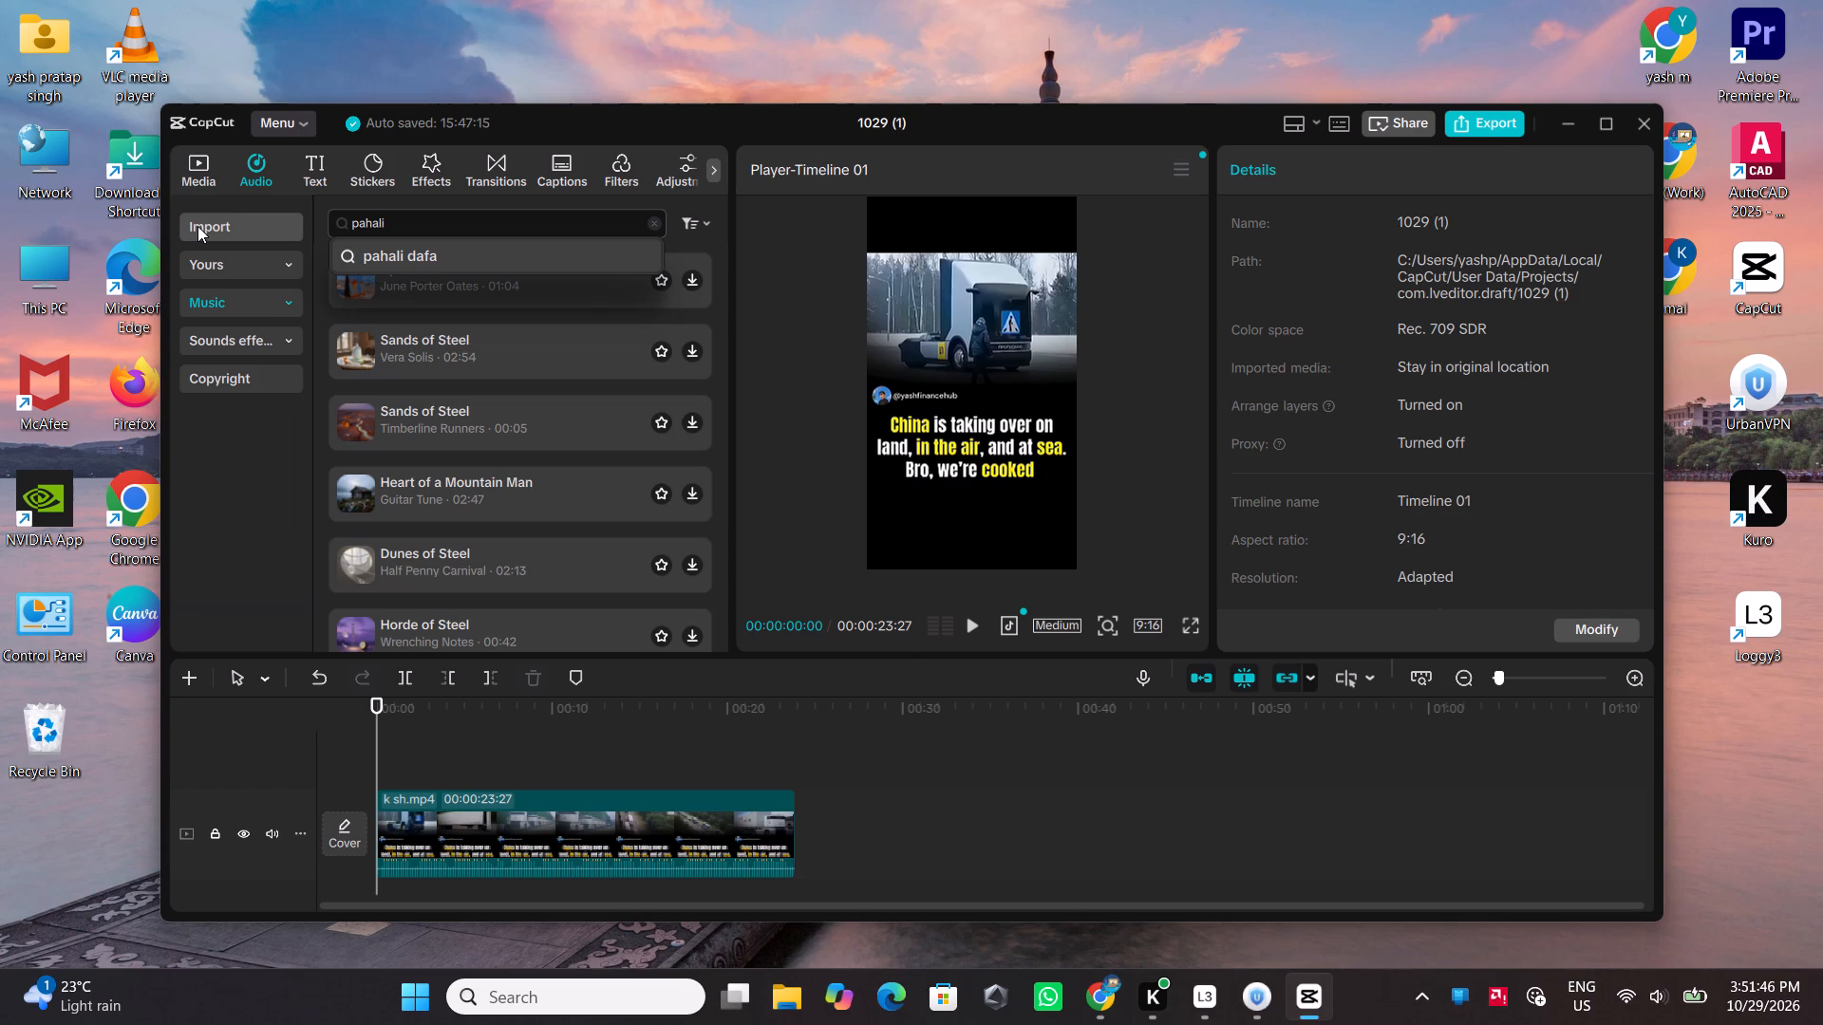
key("Return")
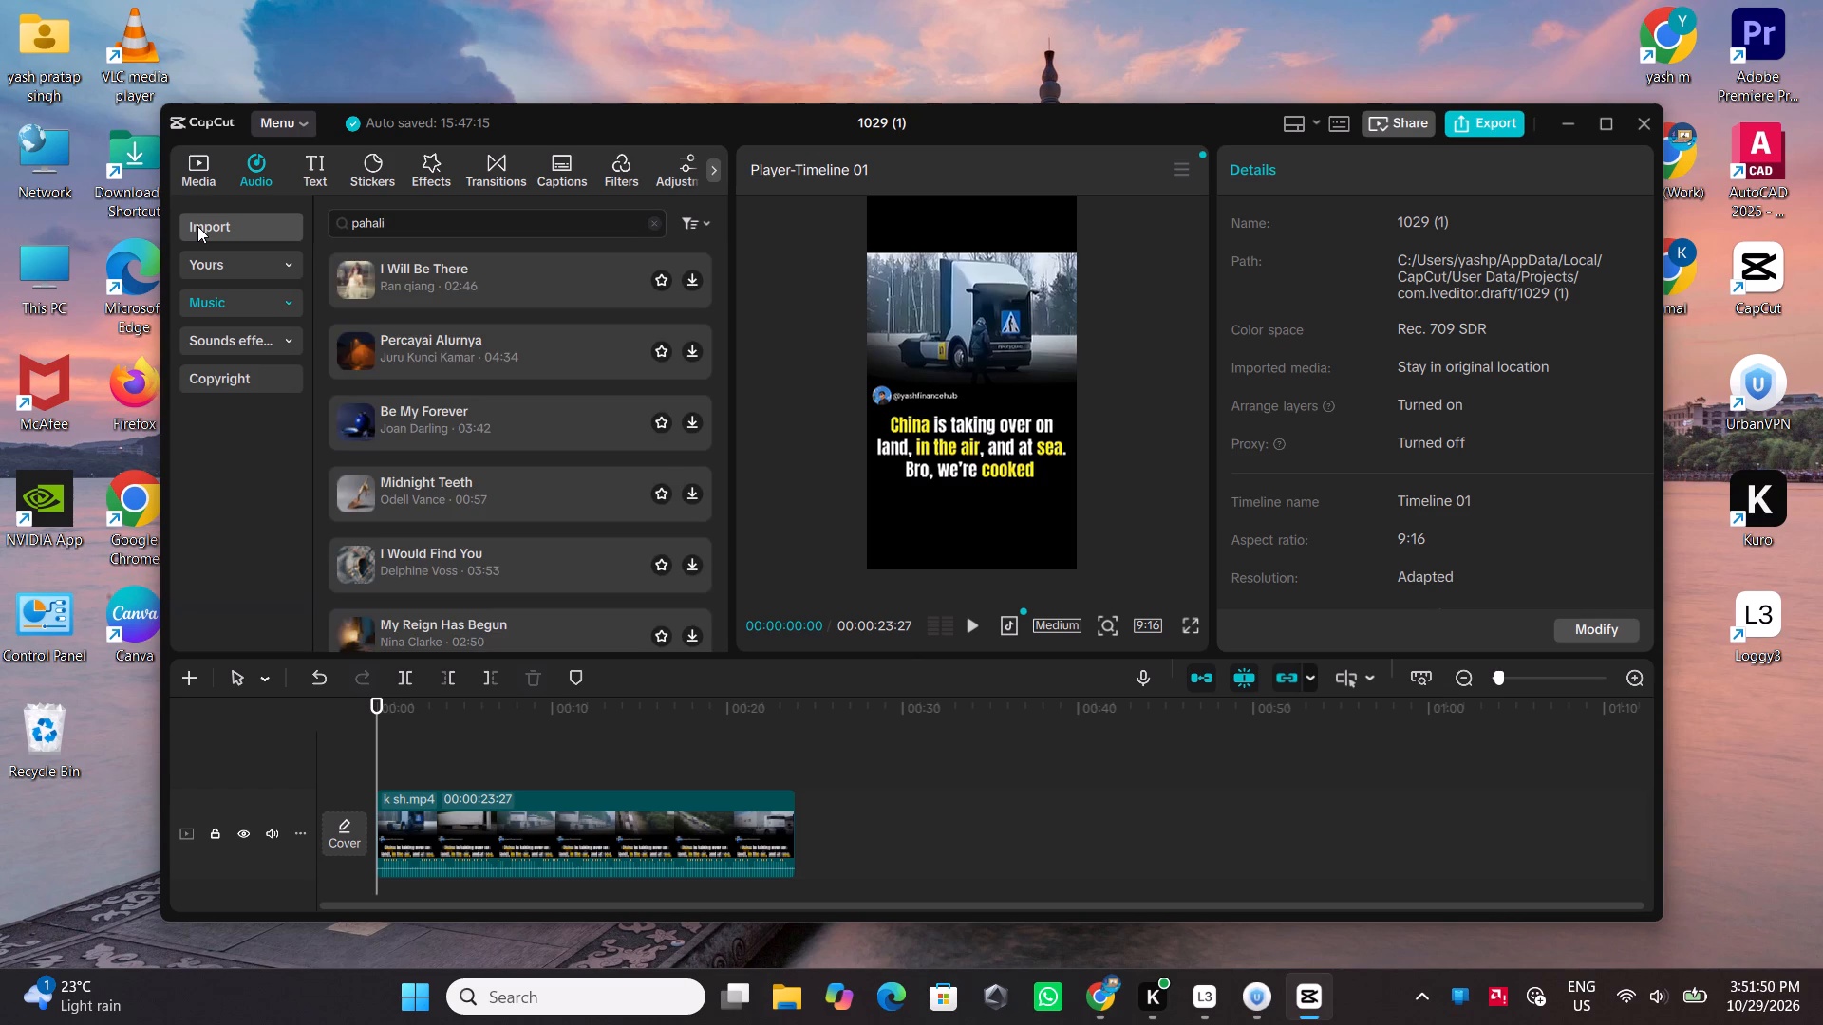
left_click(415, 274)
Replace the music search with "motivation".
left_click_drag(427, 228, 383, 219)
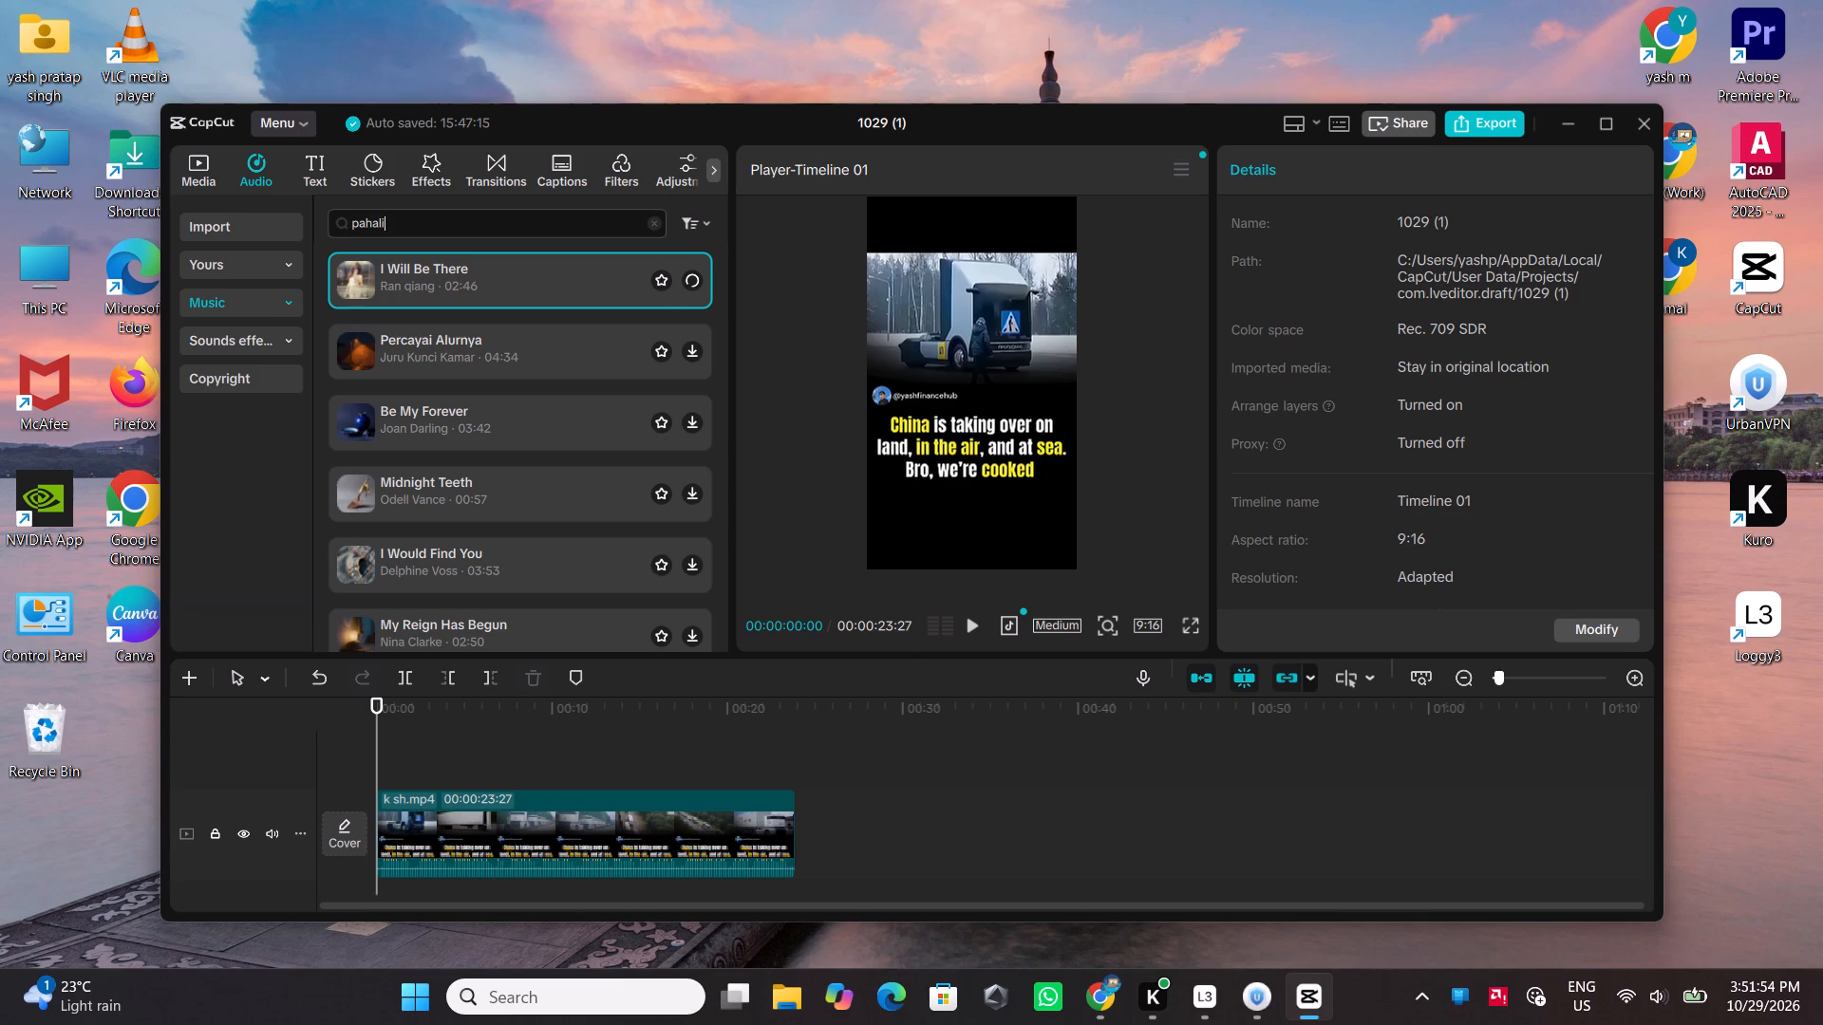
left_click_drag(383, 219, 307, 222)
key("BackSpace")
type("motivation")
key("space")
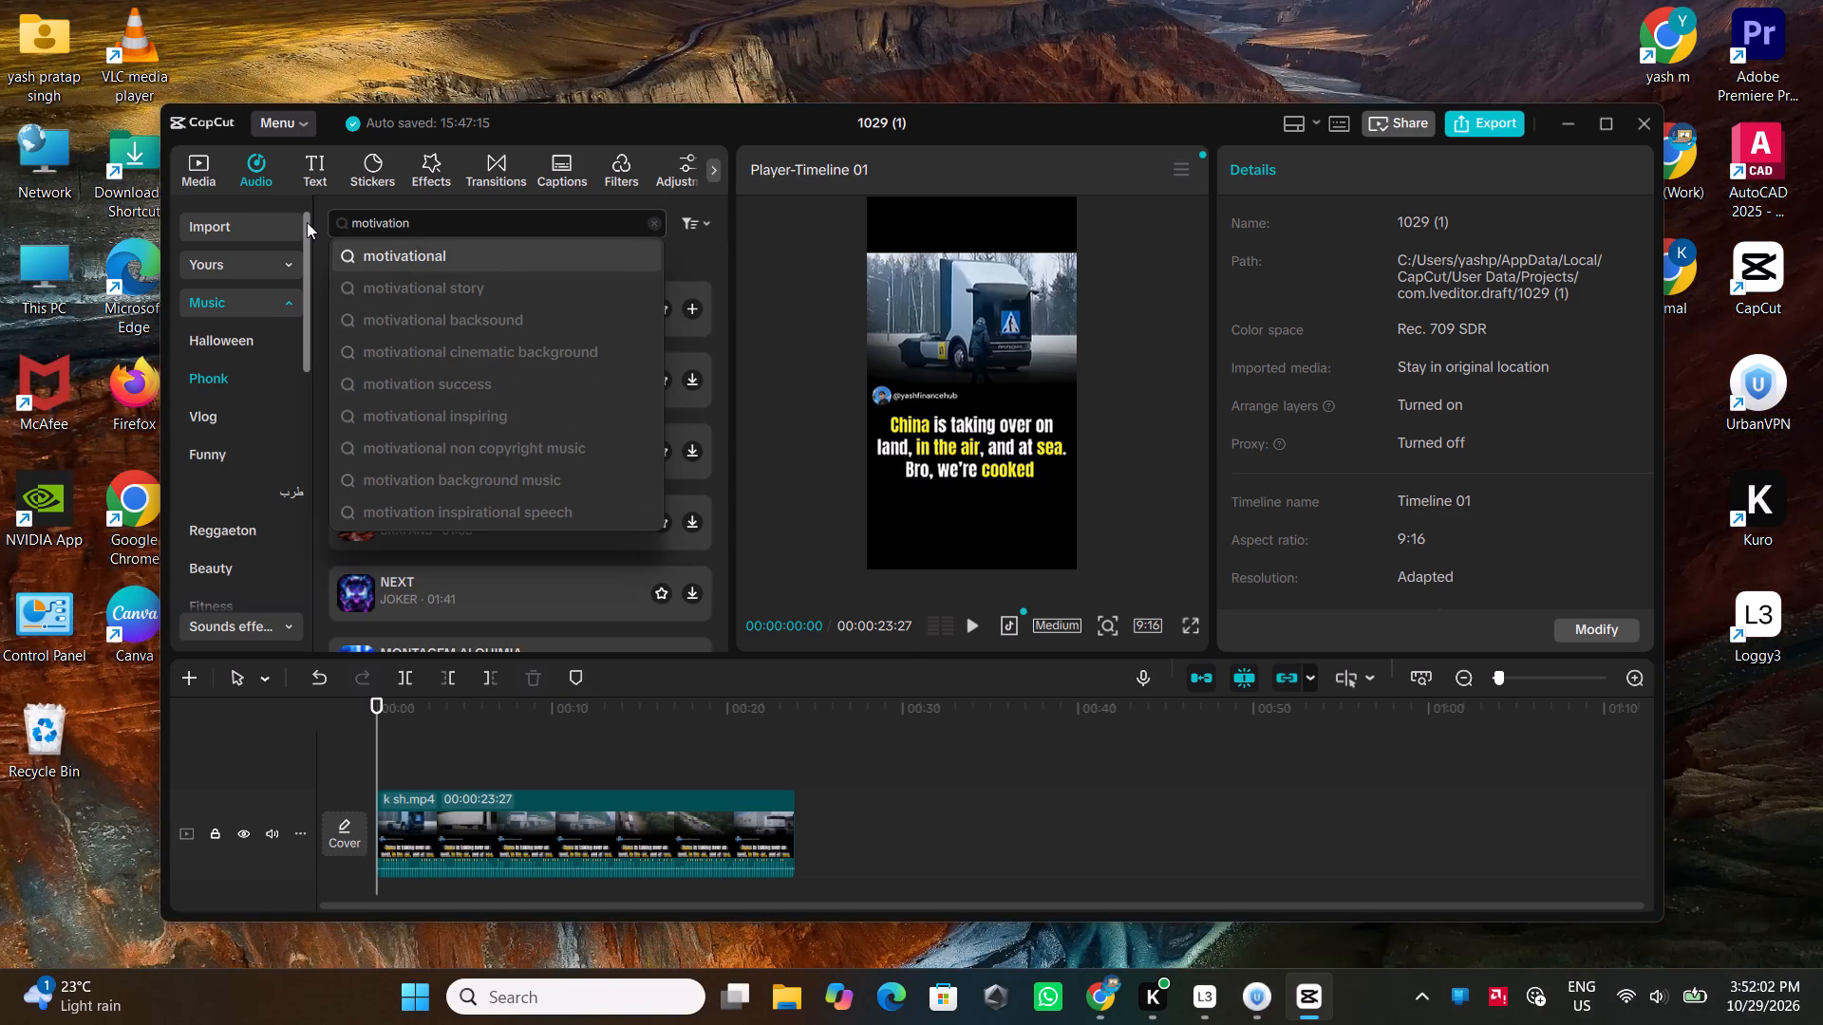
key("Return")
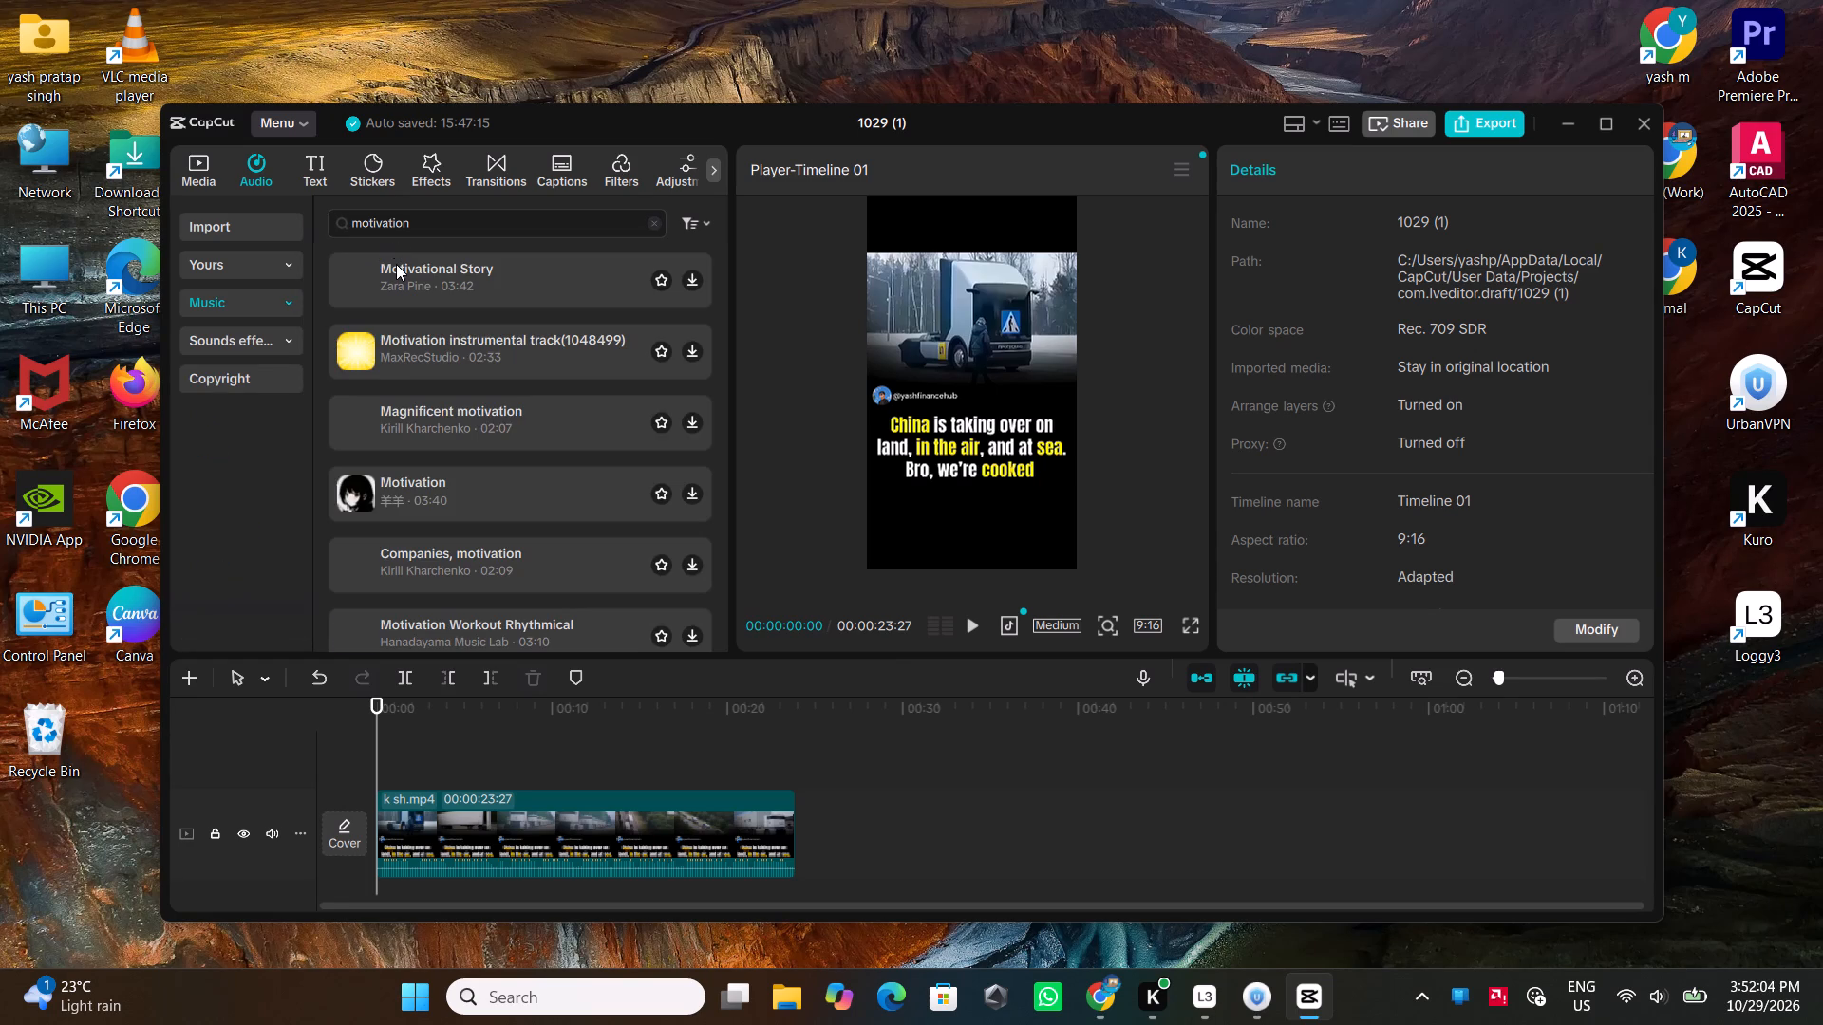
Preview the Motivational Story, Motivation instrumental track(1048499) and Magnificent motivation tracks.
left_click(396, 264)
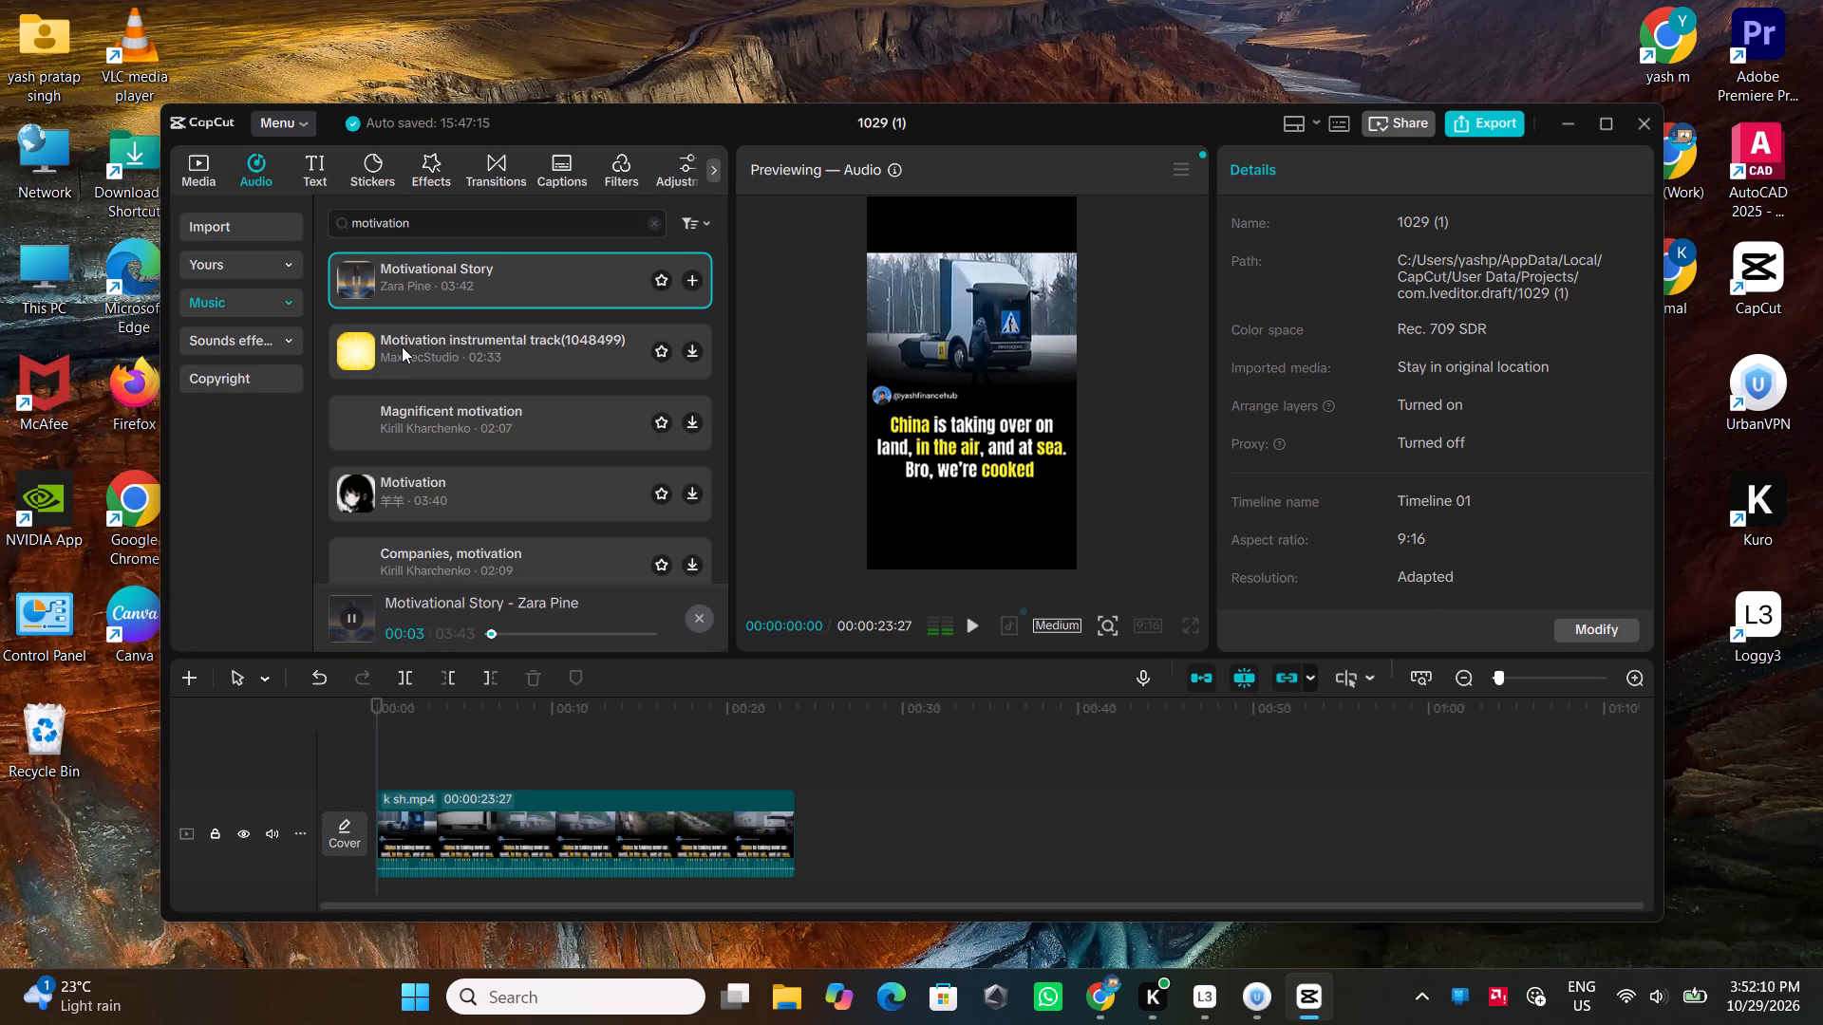
left_click(449, 356)
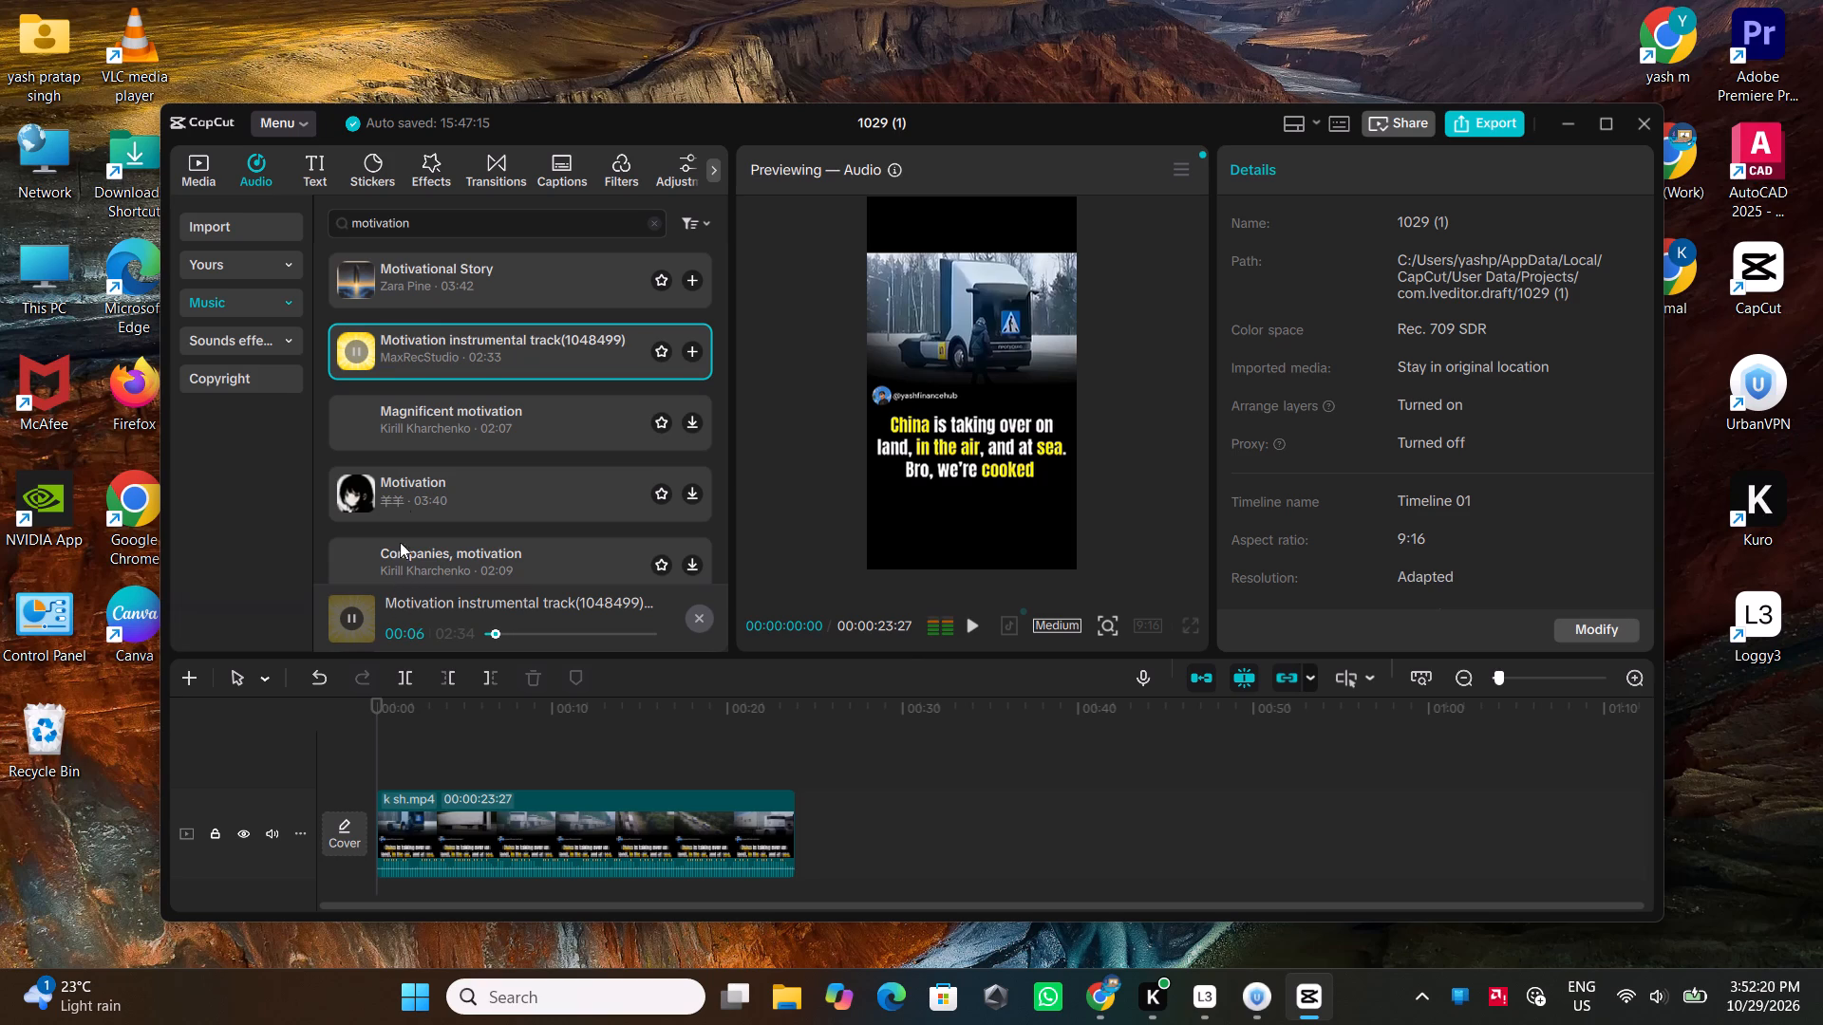
left_click(417, 415)
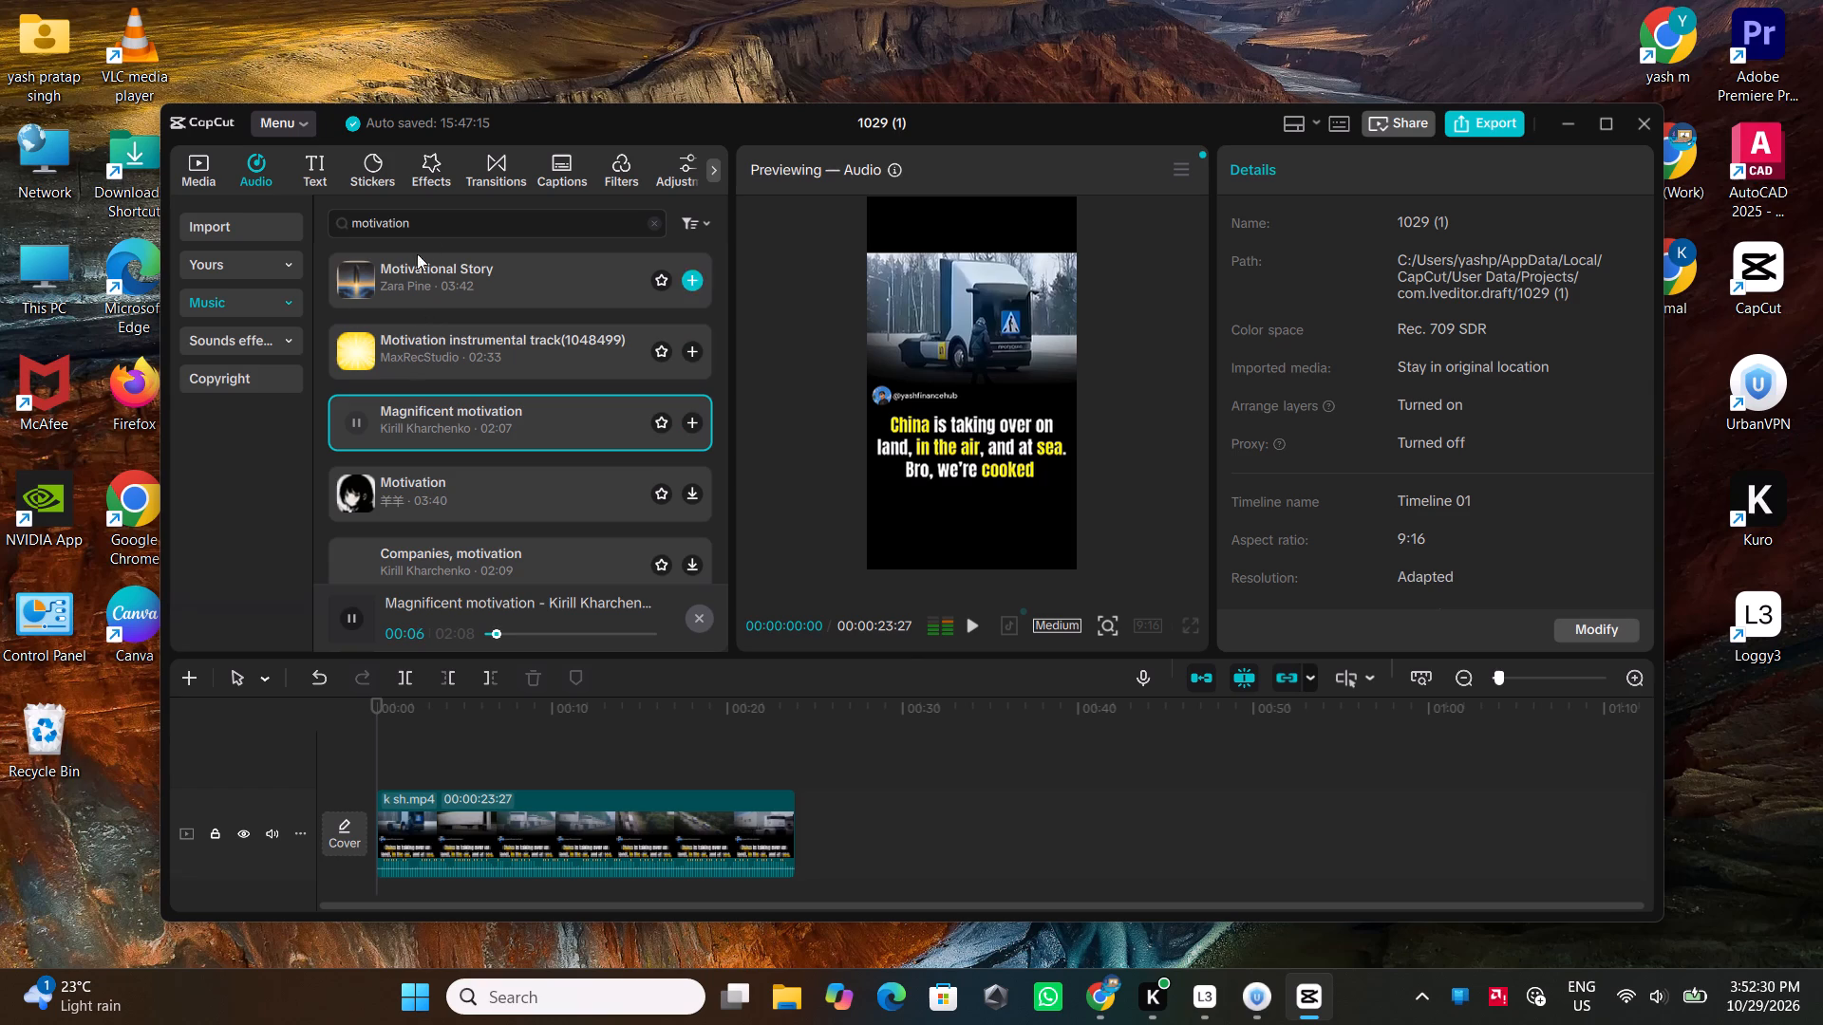
Replace the music library search with "goat".
left_click_drag(433, 221, 336, 223)
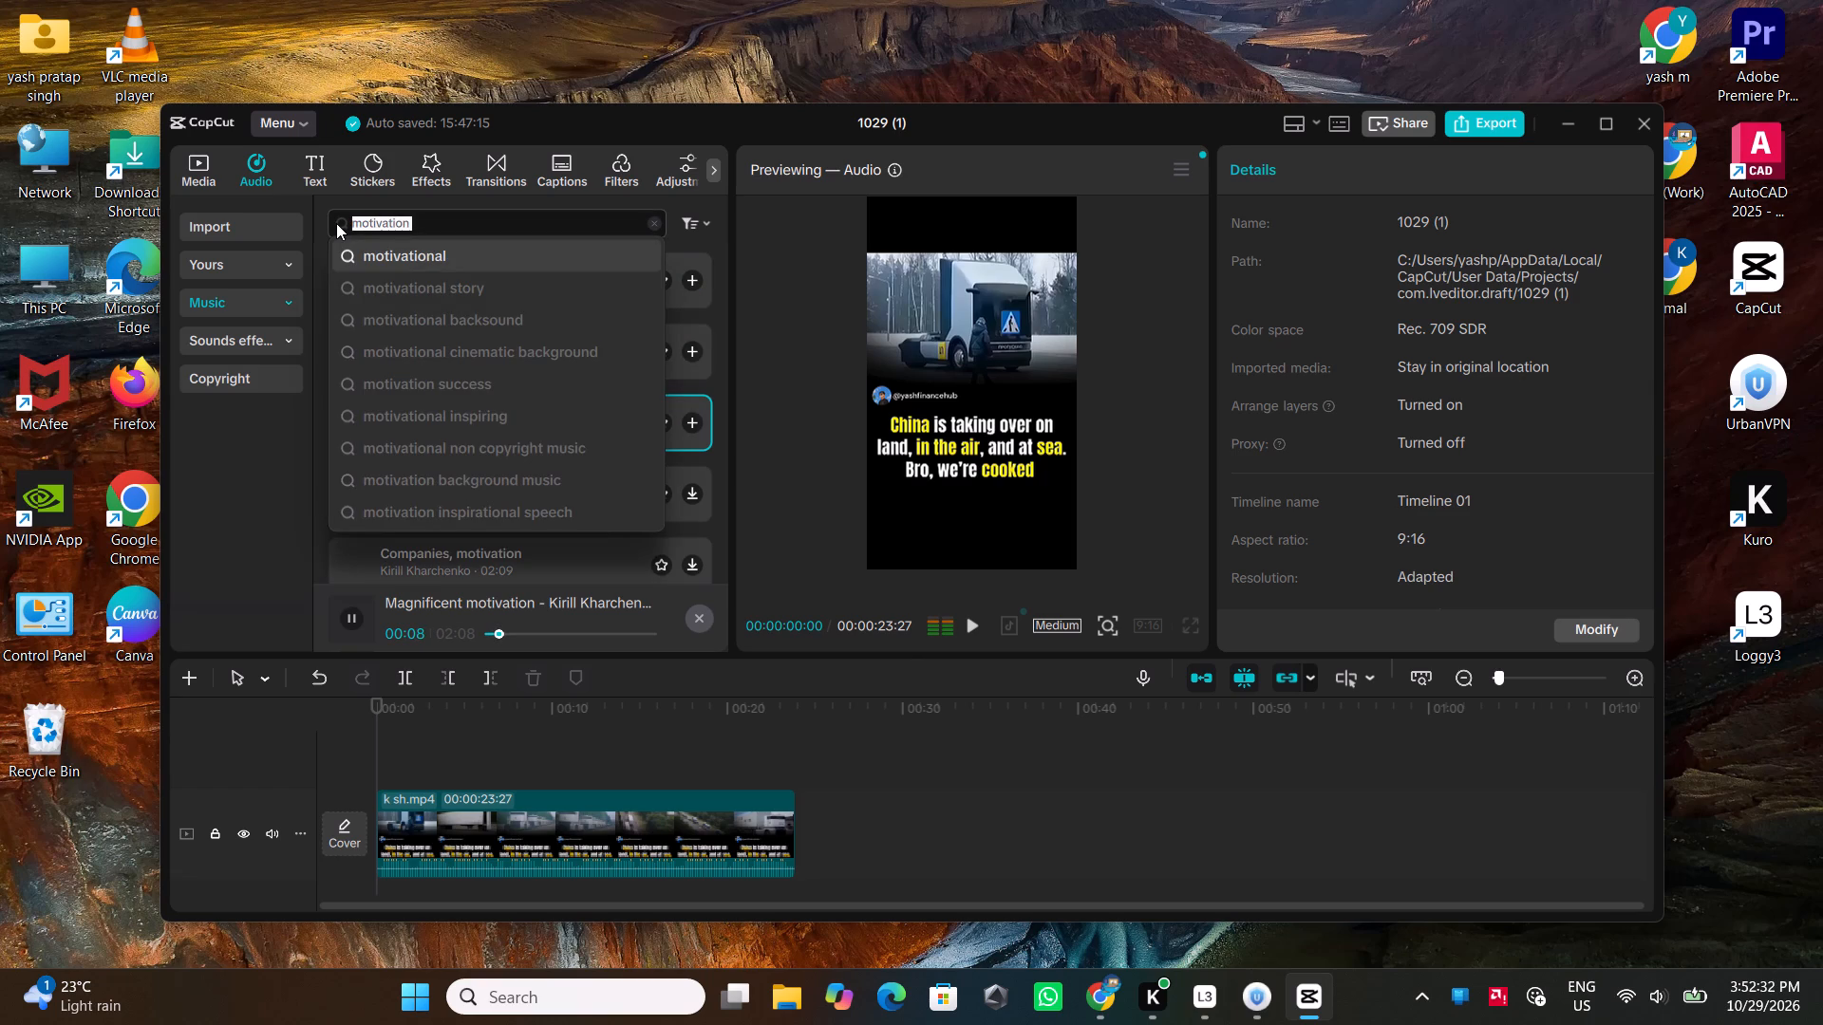
type("goaf")
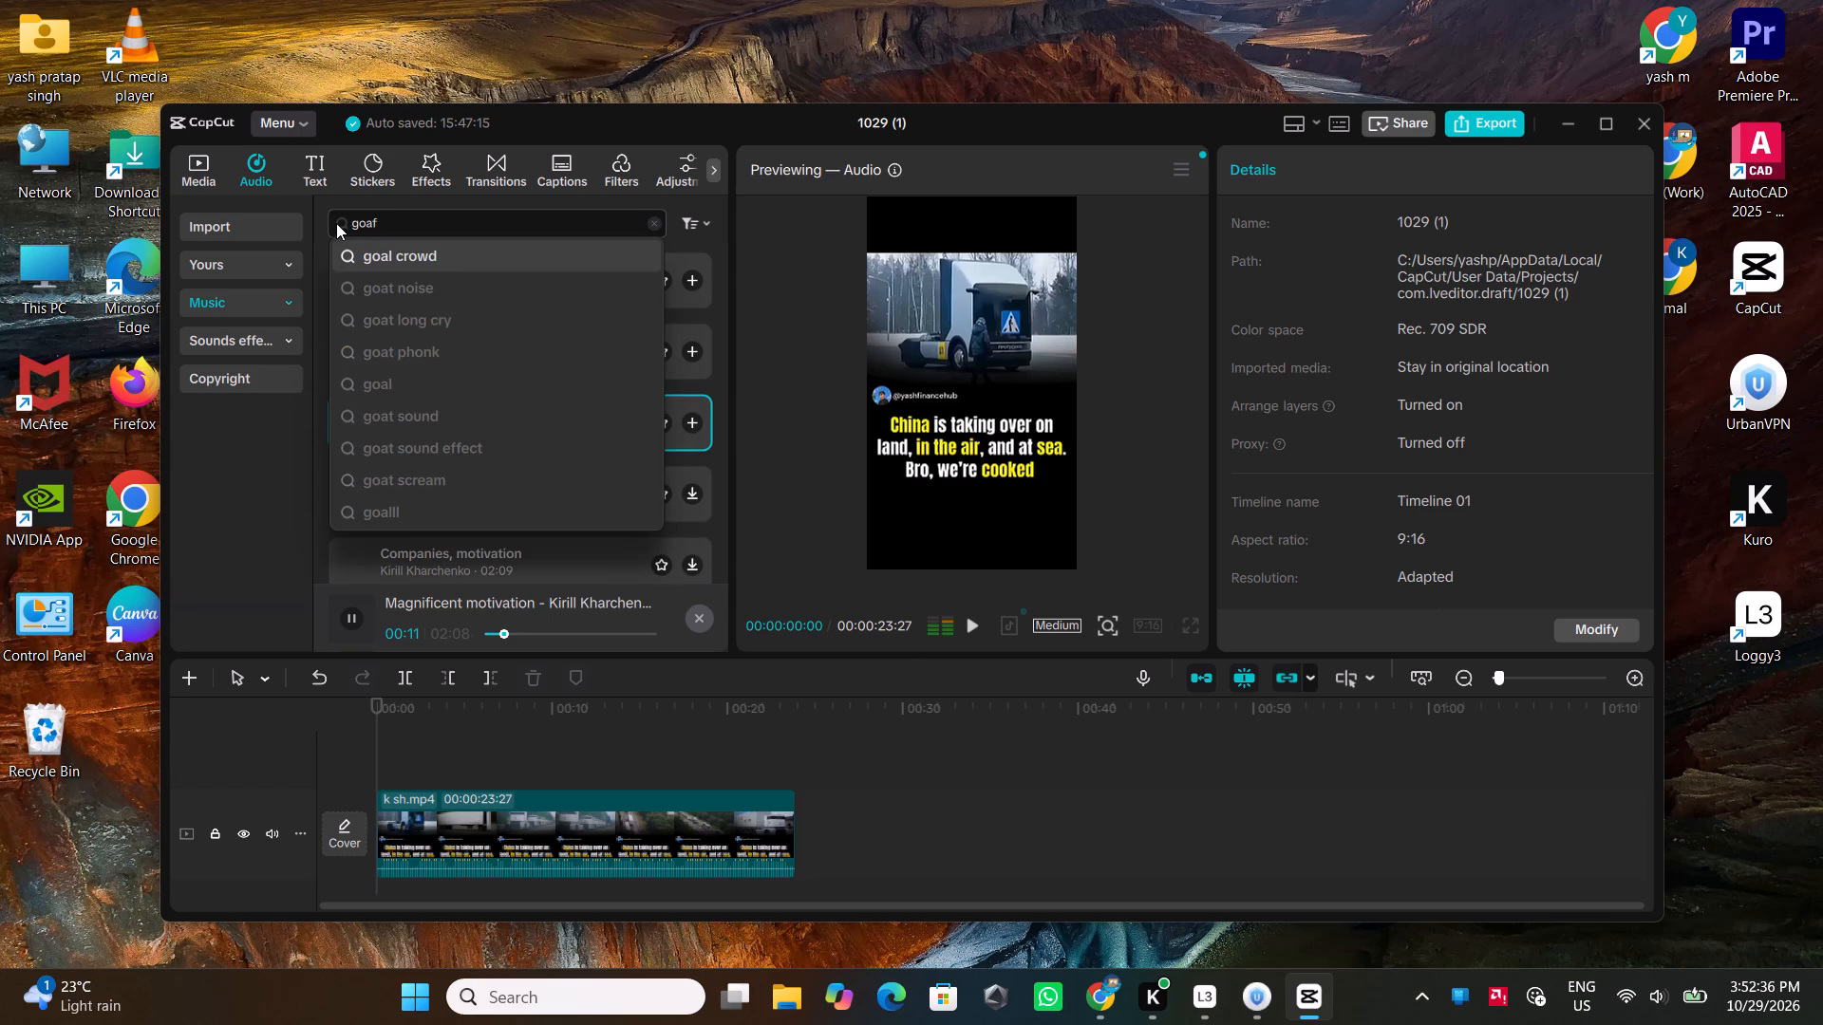
key("BackSpace")
key("t")
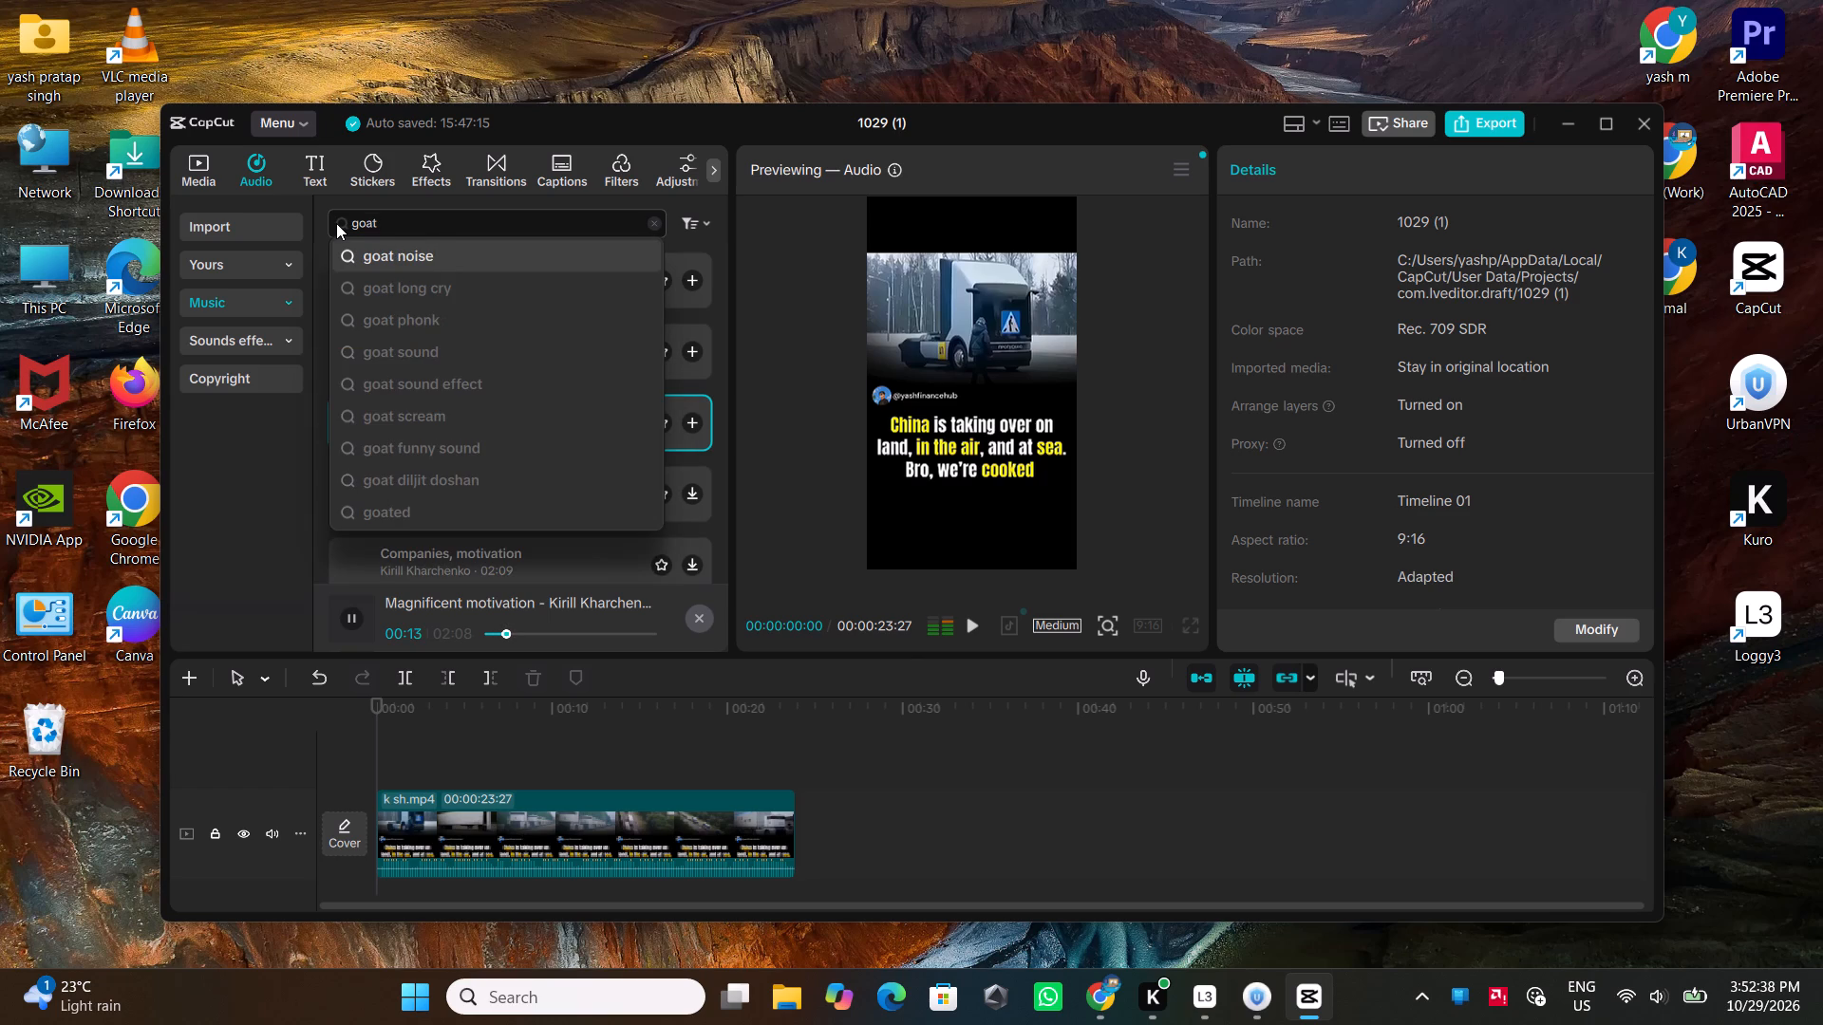
key("shift+Return")
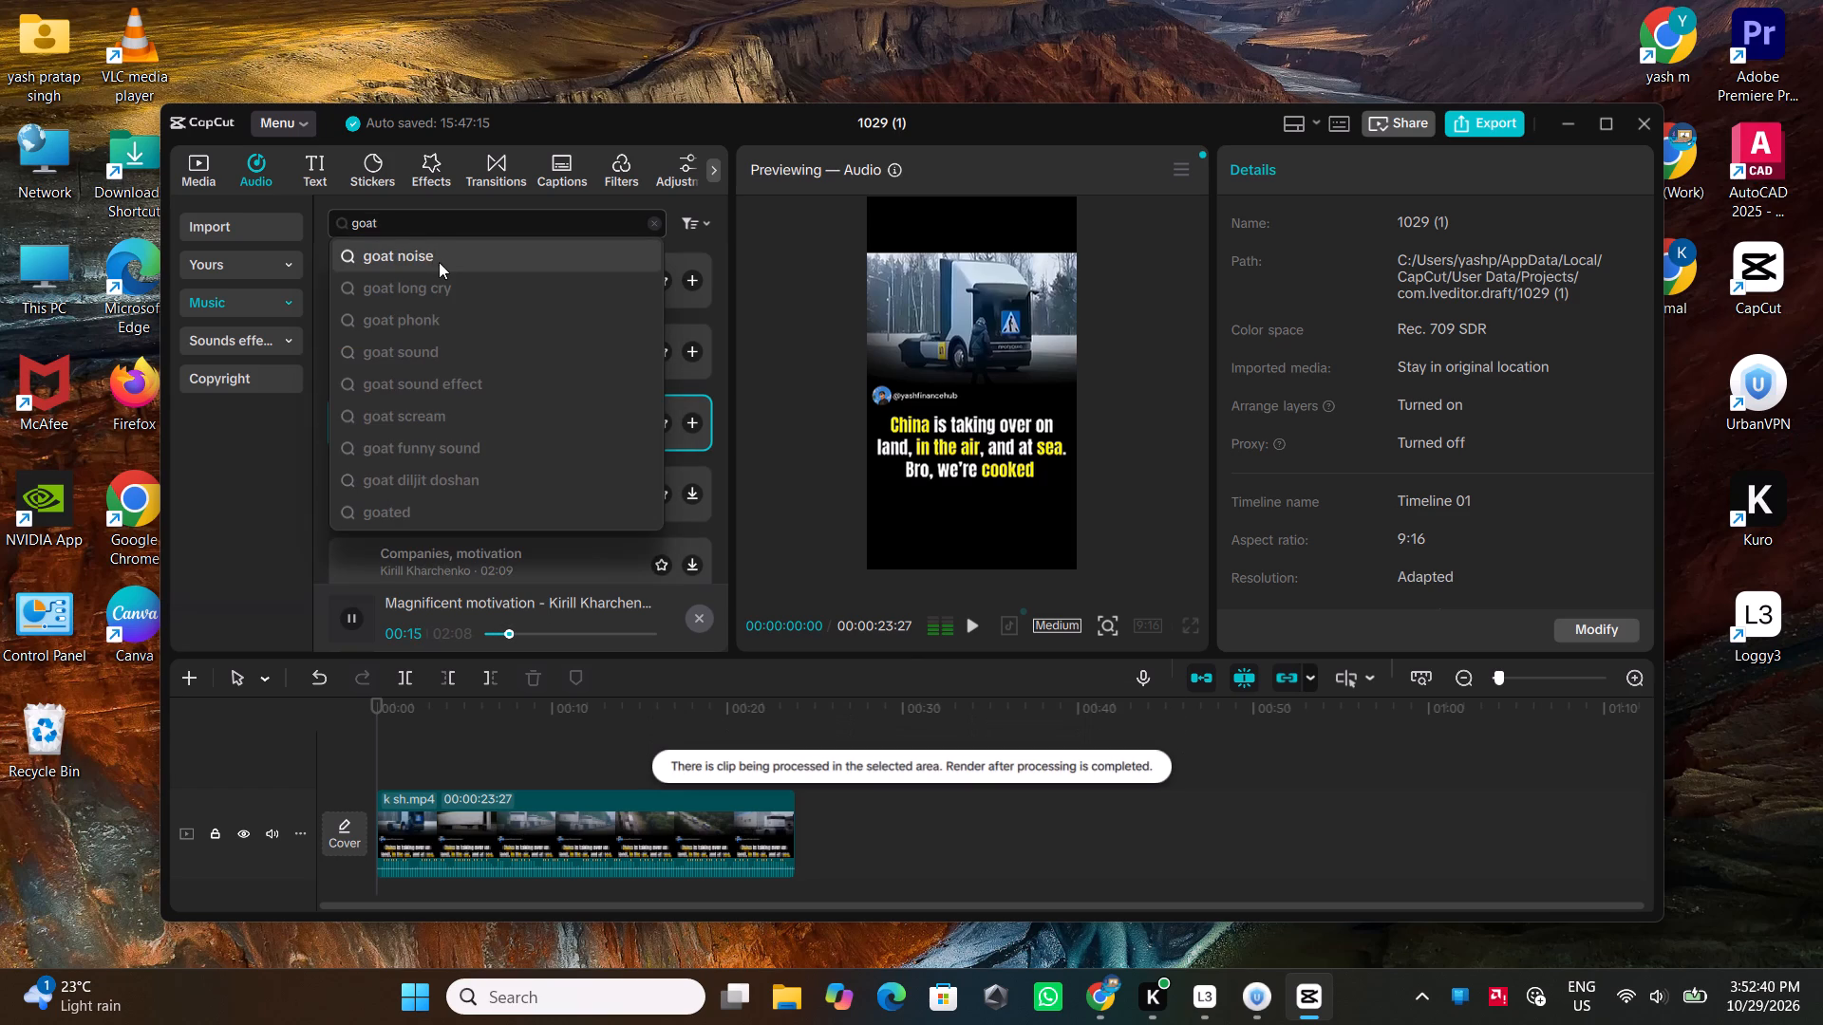
left_click(521, 223)
key("v")
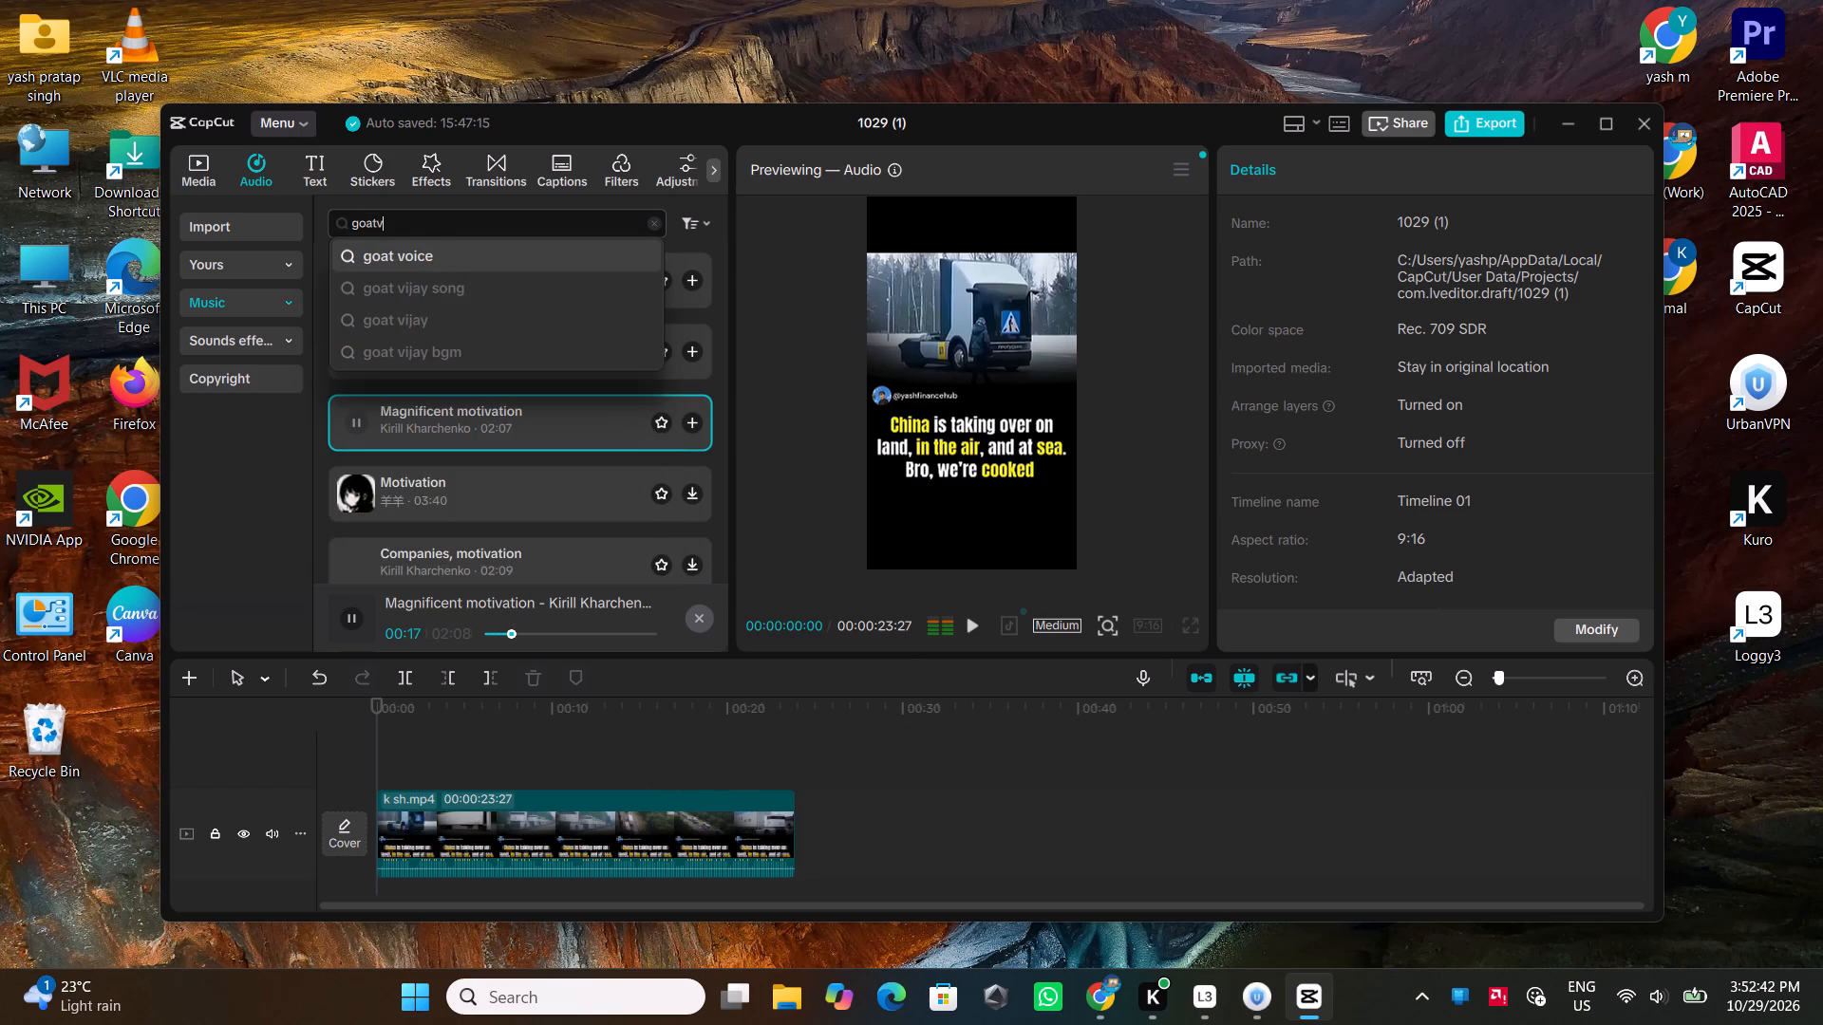
key("BackSpace")
key("space")
key("Return")
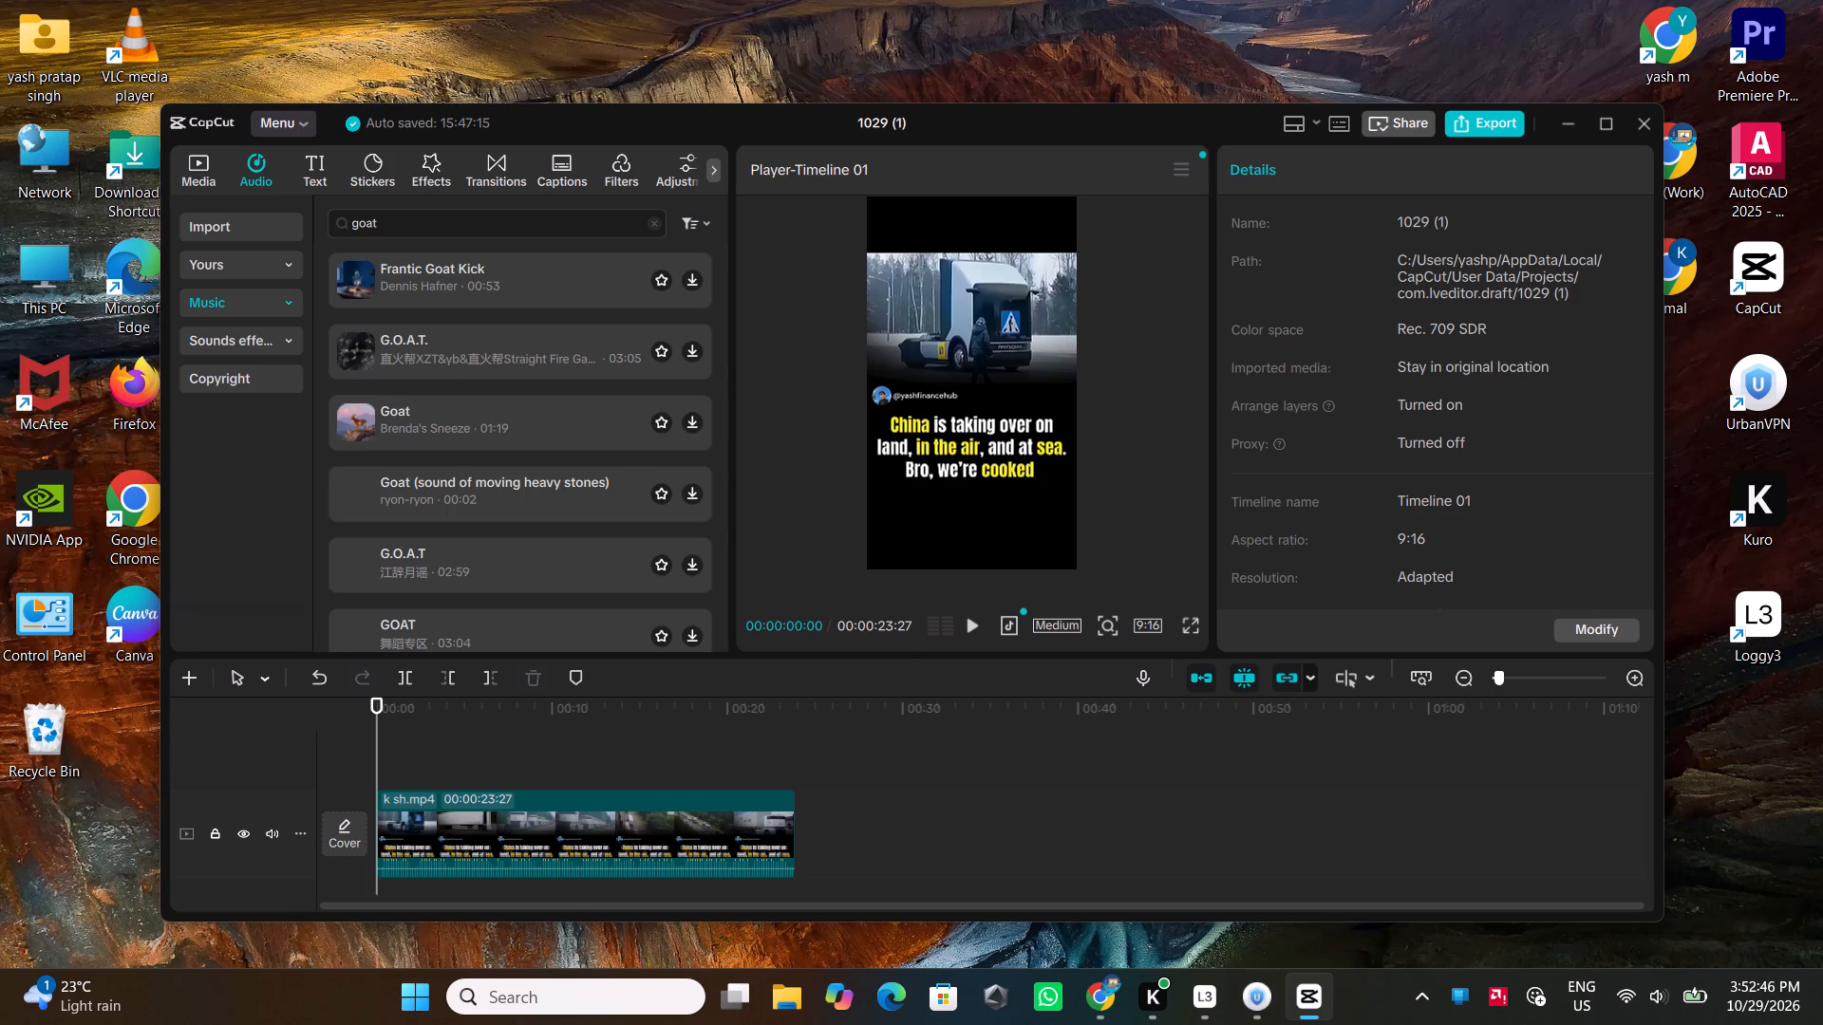
Preview the G.O.A.T. track from the music results and pause it.
left_click(432, 350)
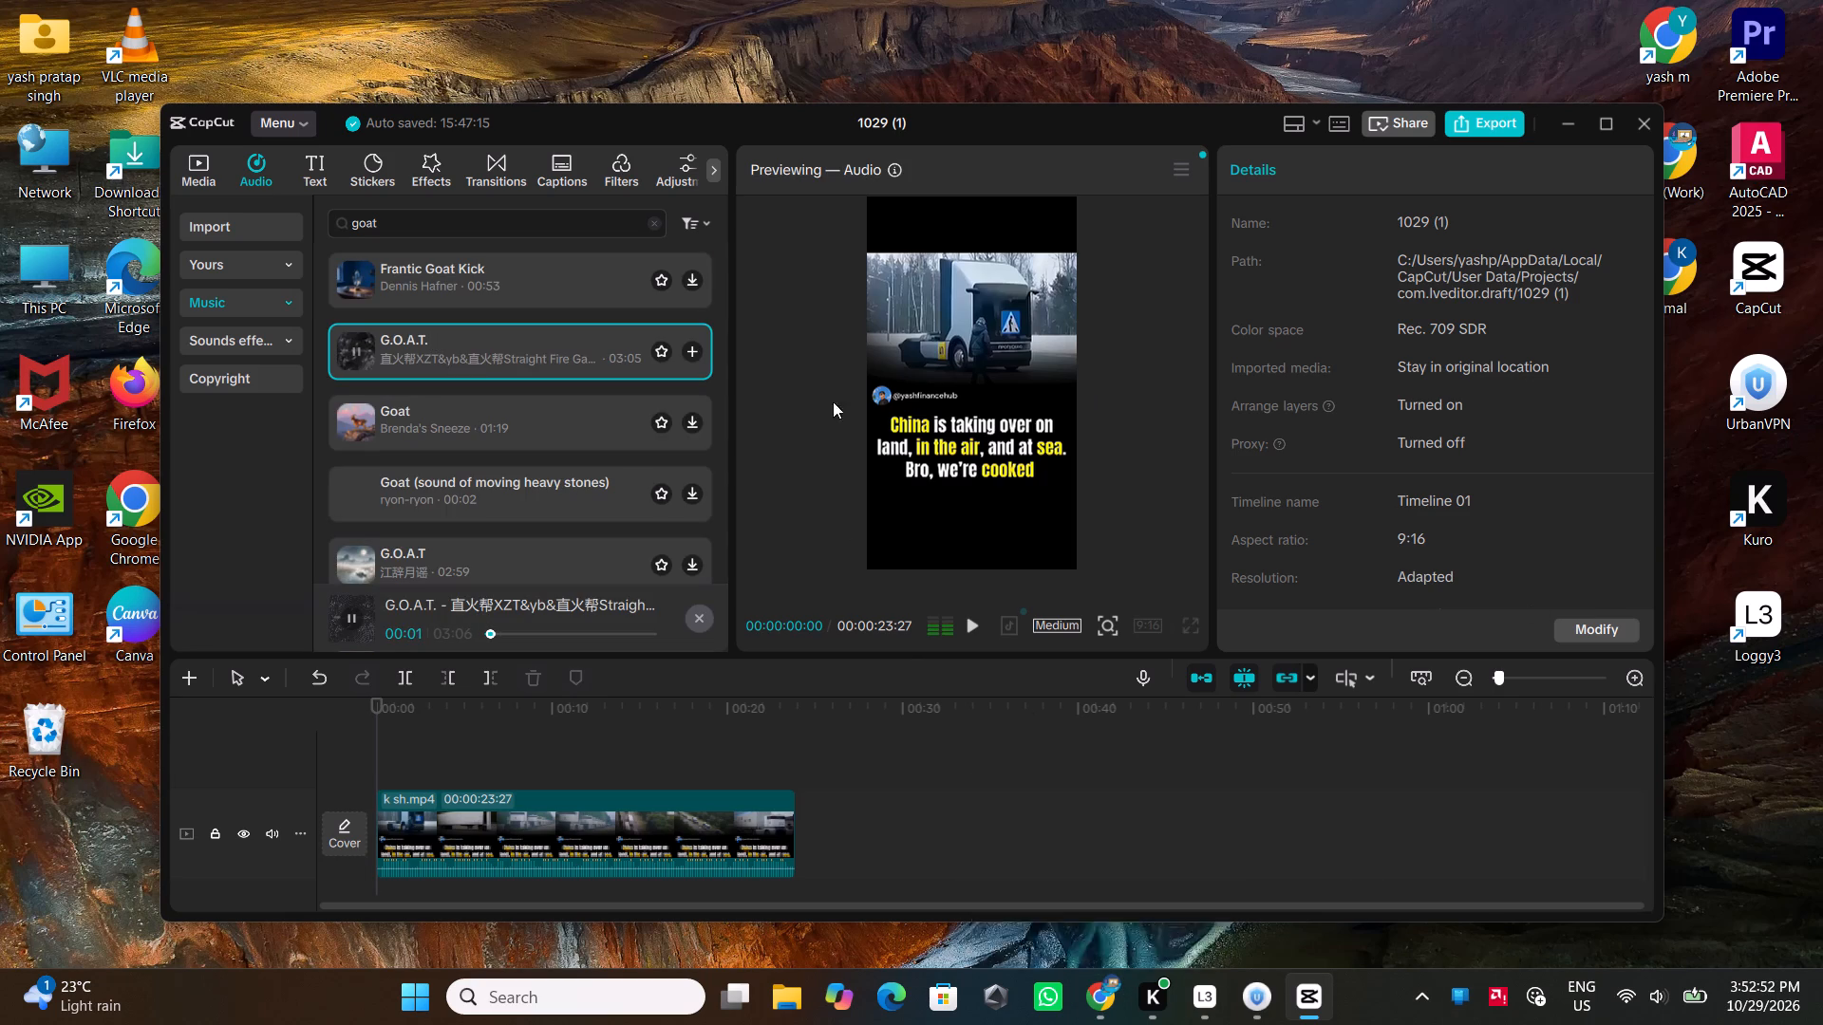
left_click(611, 348)
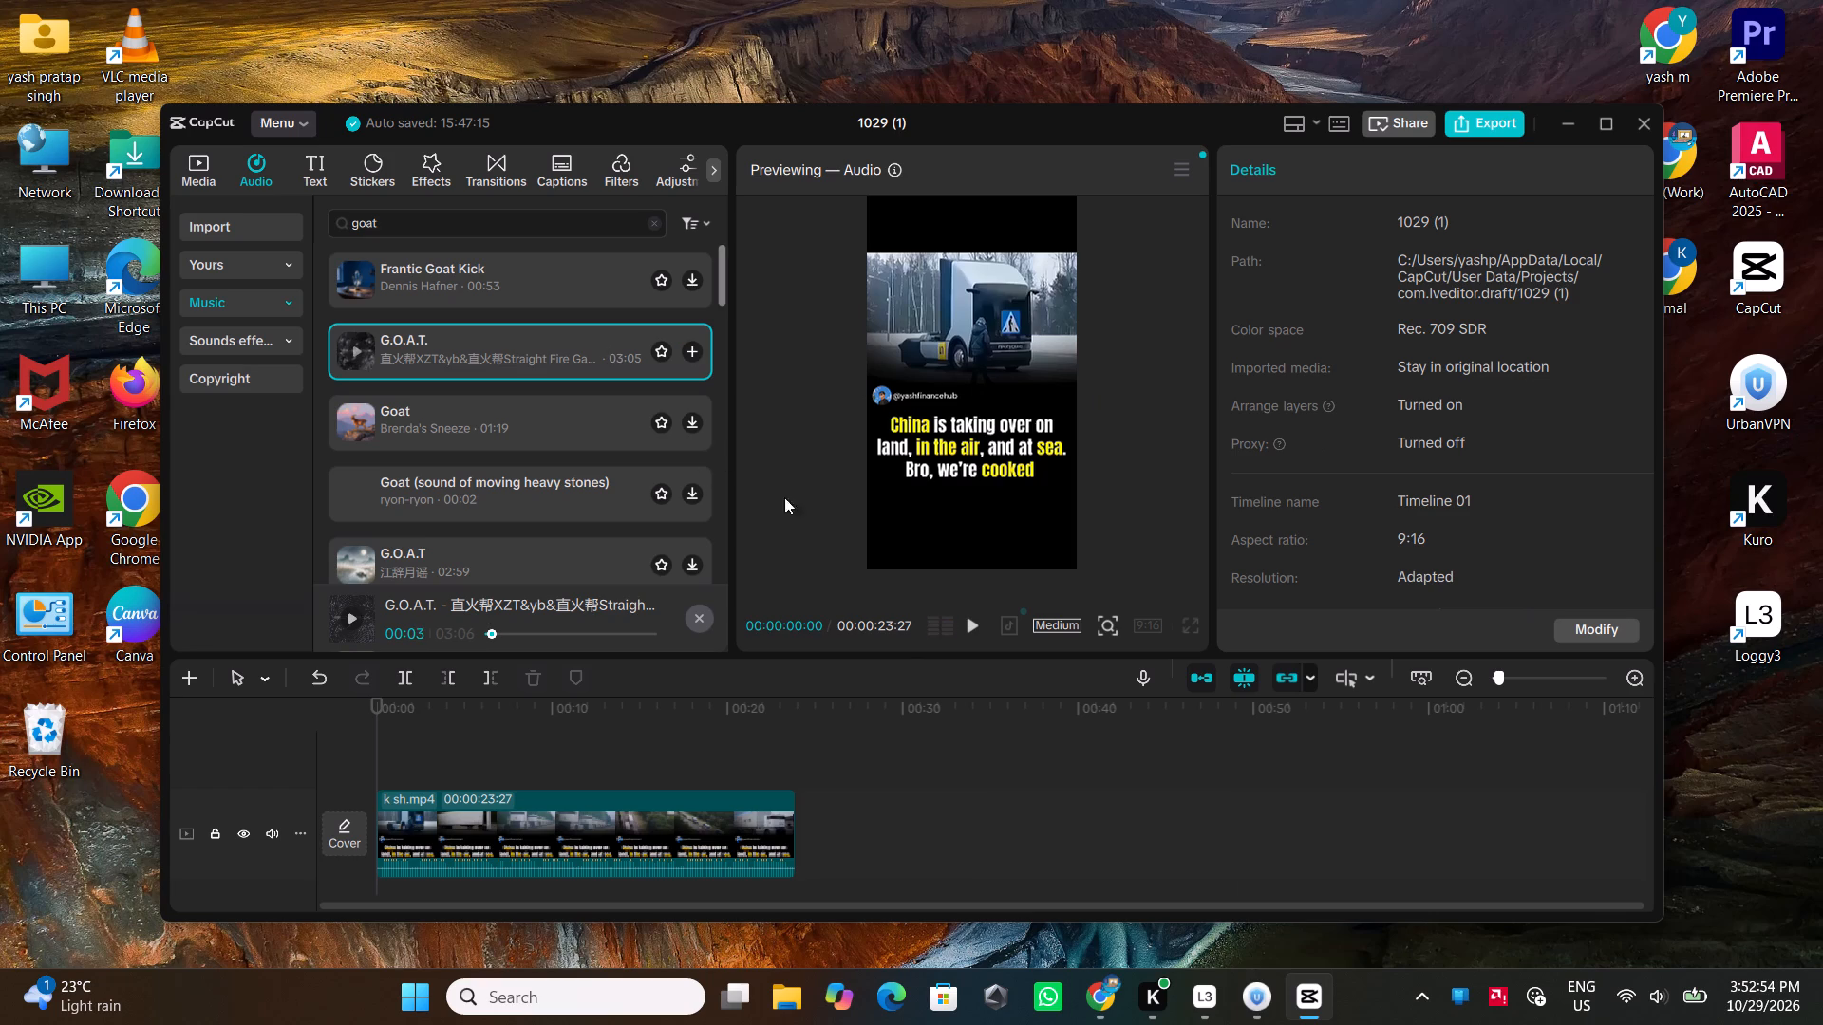
Switch to Google Chrome in a new window, ready for a web search.
left_click(1738, 845)
double_click(1677, 64)
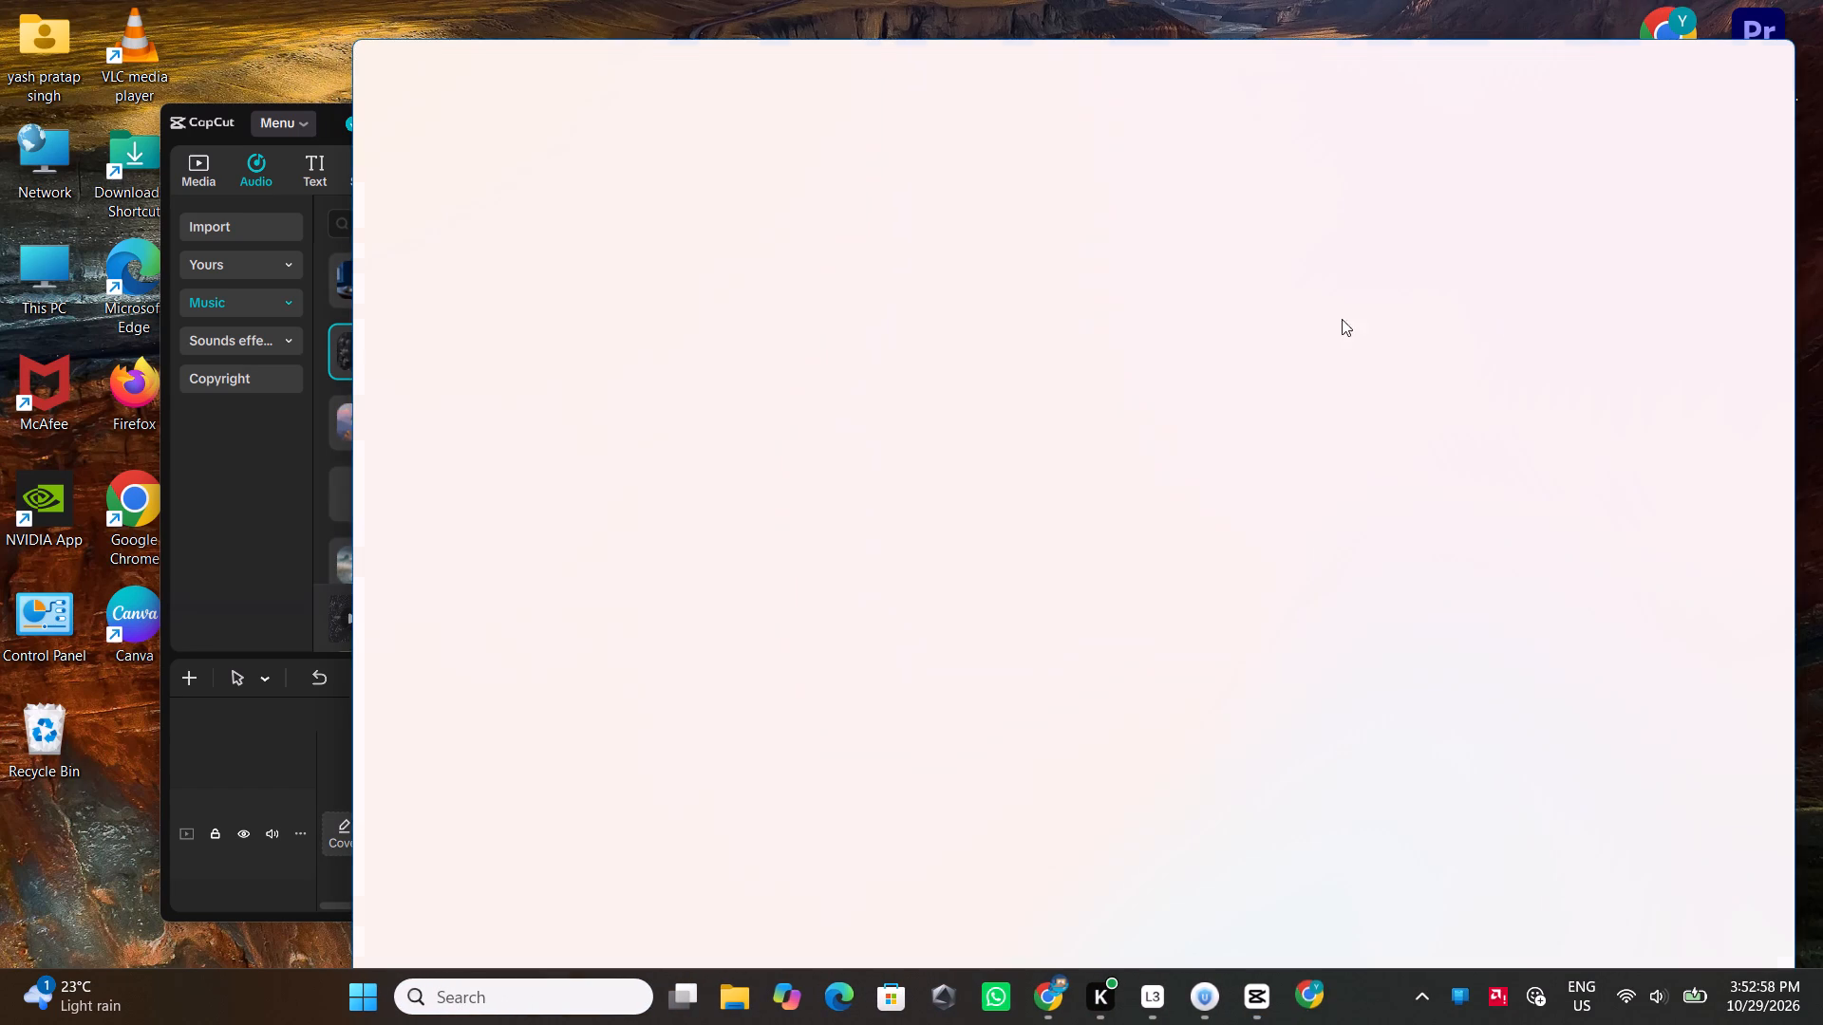
left_click(876, 530)
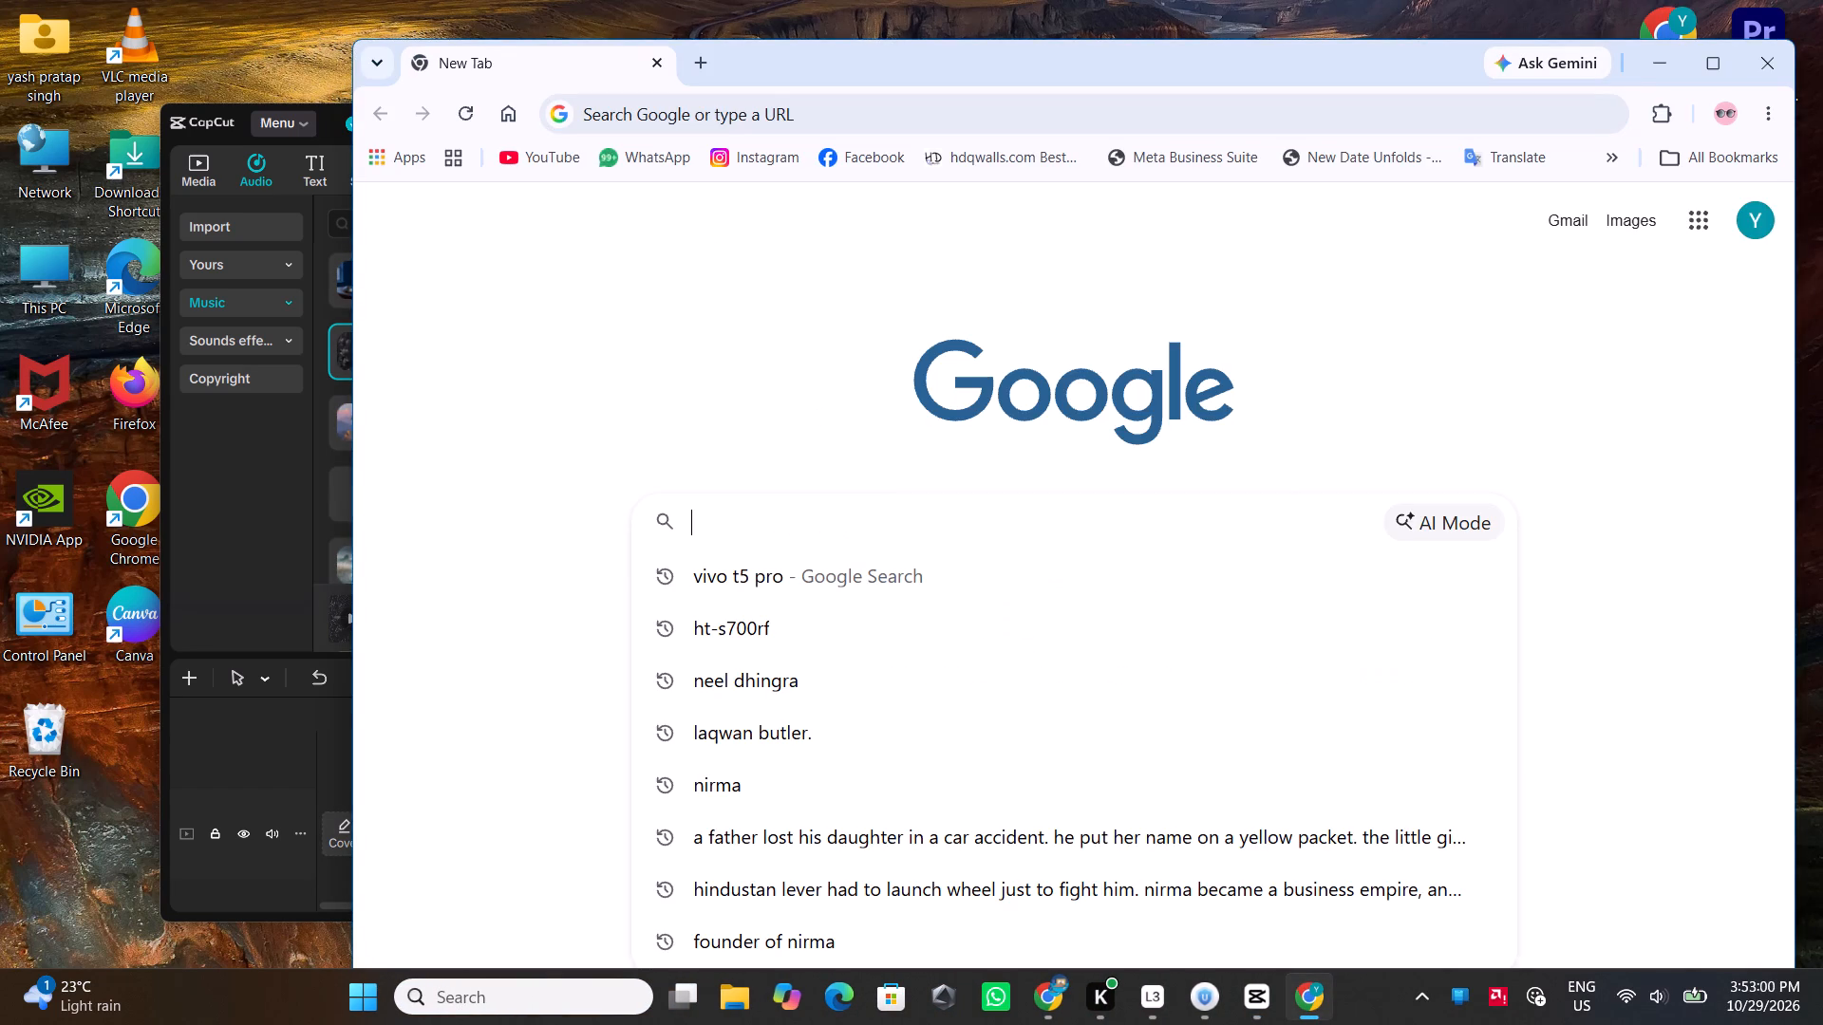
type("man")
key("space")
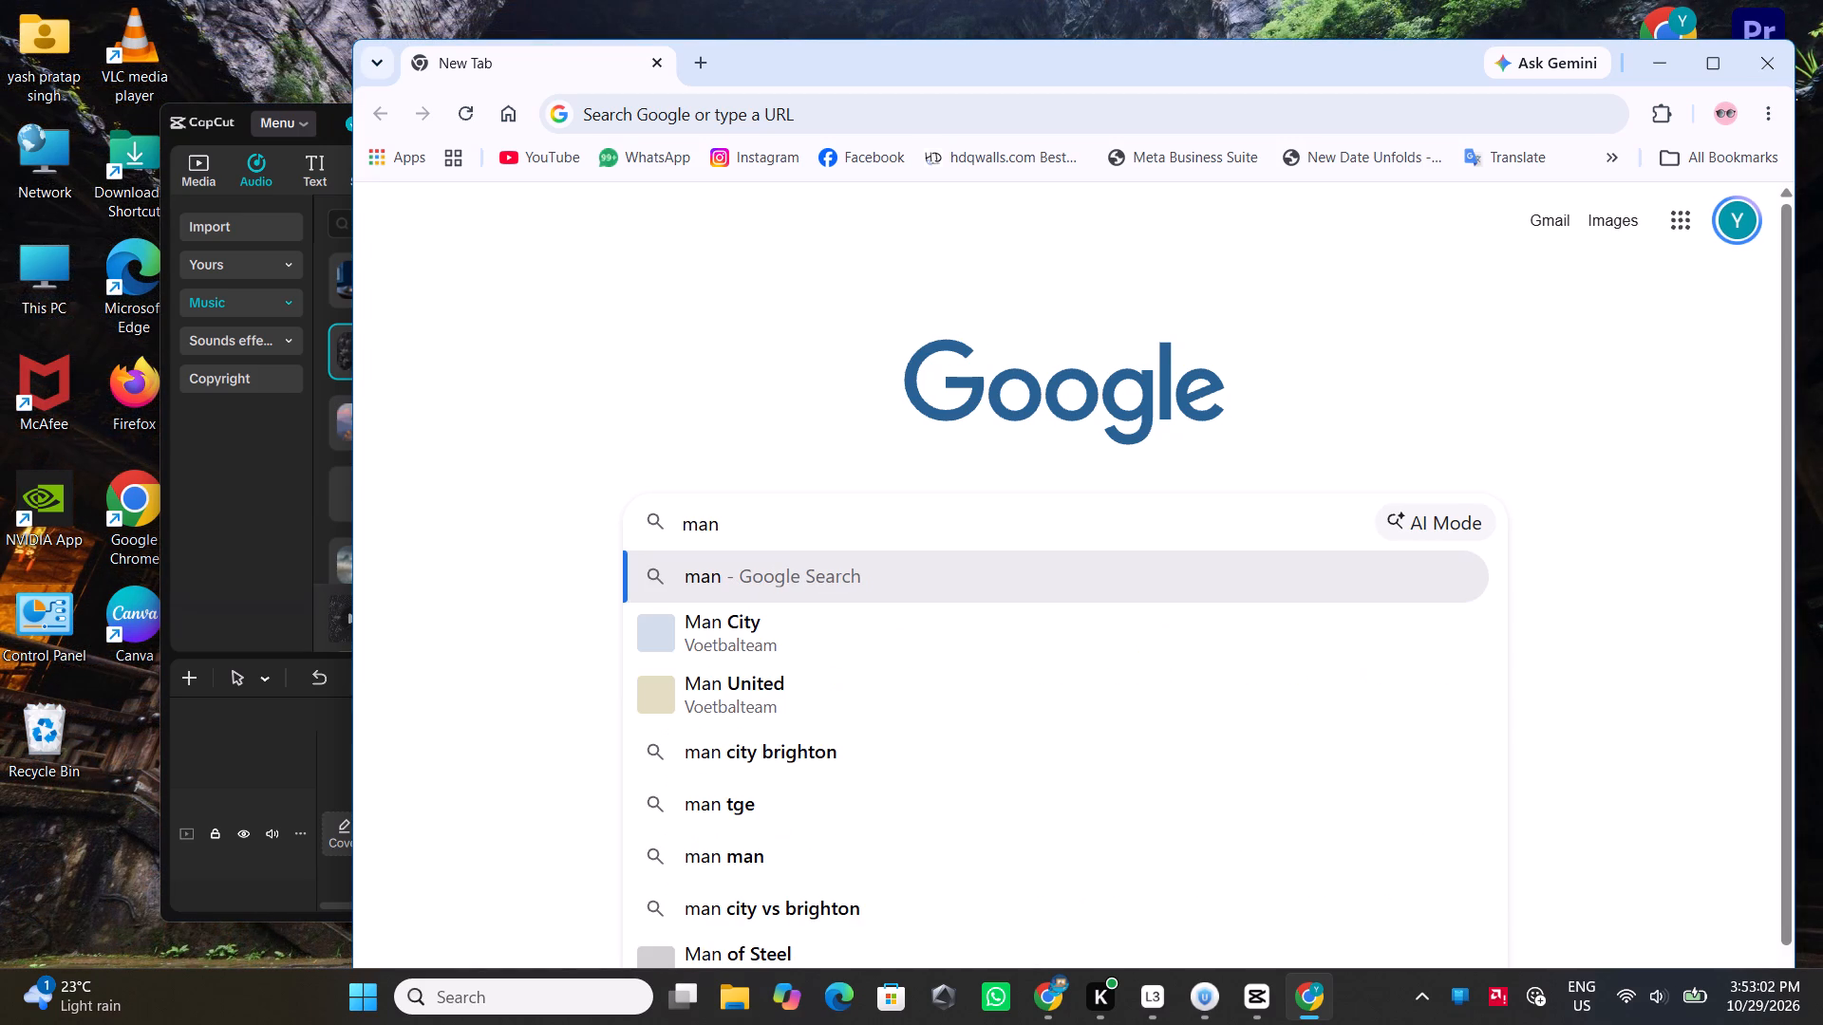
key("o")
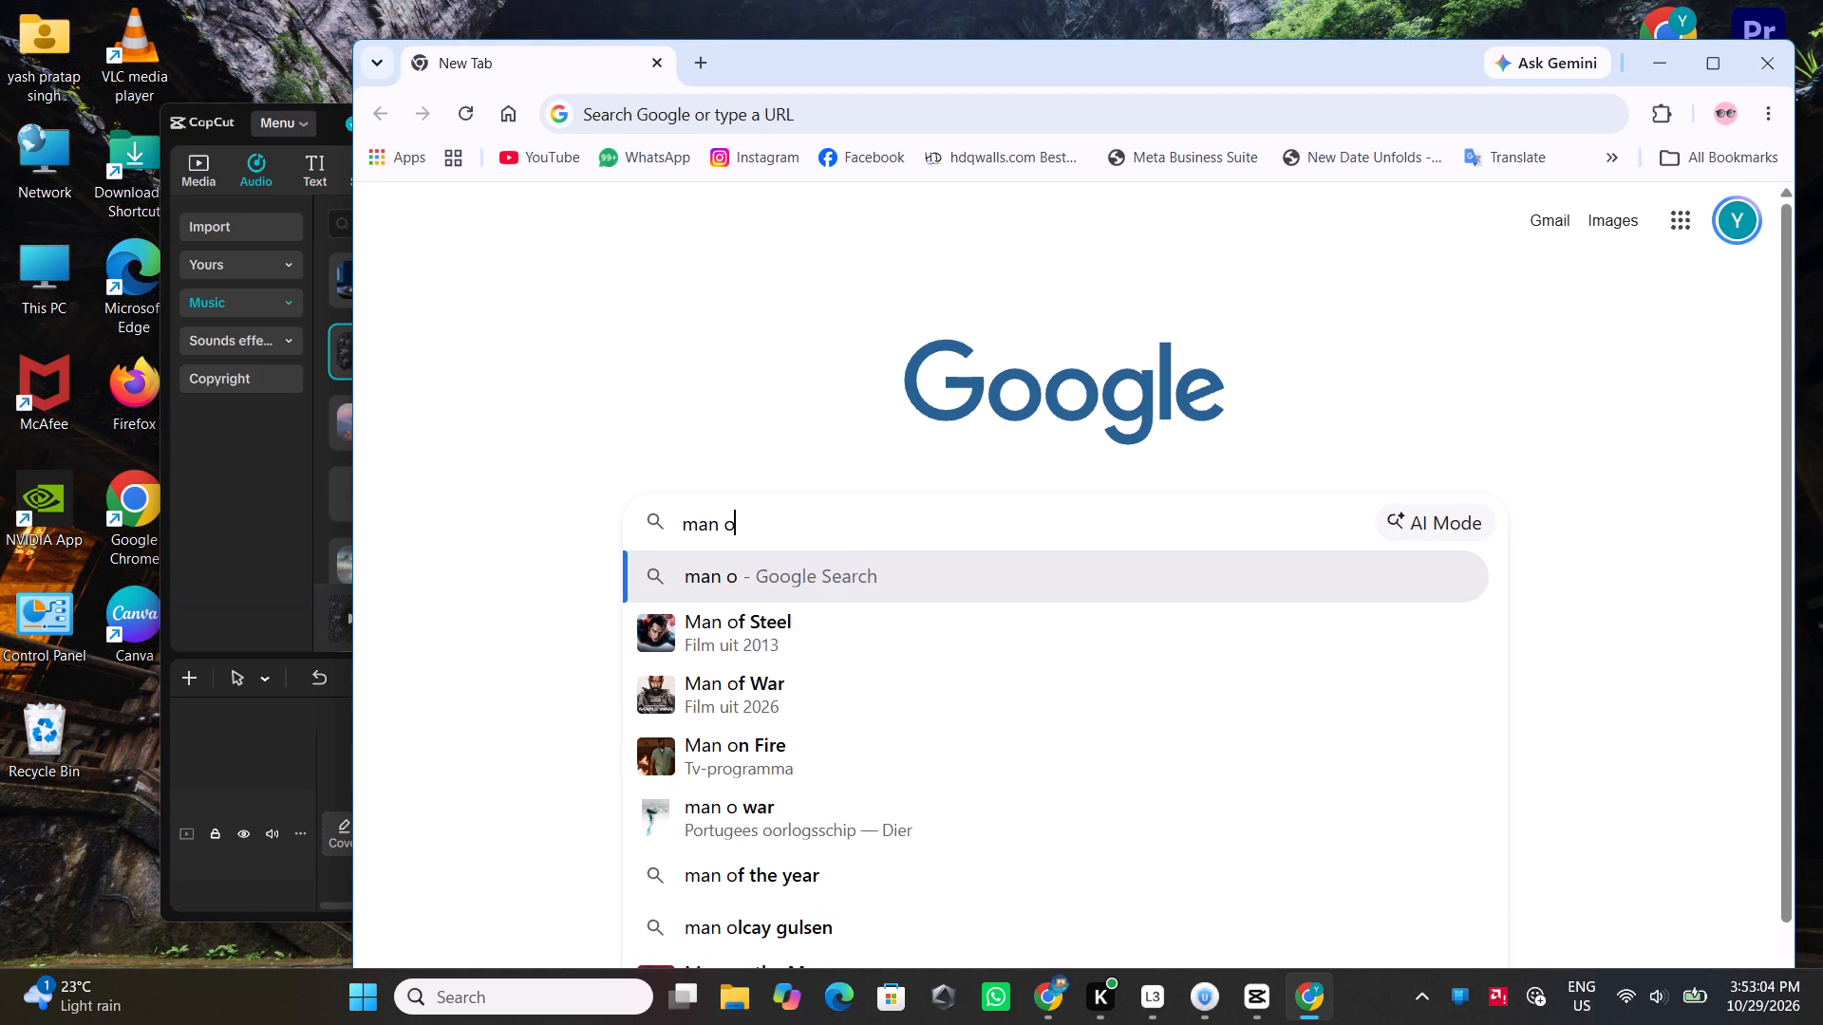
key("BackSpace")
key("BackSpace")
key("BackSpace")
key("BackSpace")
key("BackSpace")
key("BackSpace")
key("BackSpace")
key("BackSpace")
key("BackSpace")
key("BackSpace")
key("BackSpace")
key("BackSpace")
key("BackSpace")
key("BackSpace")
Search Google for "snaptube download application".
type("snapty")
key("BackSpace")
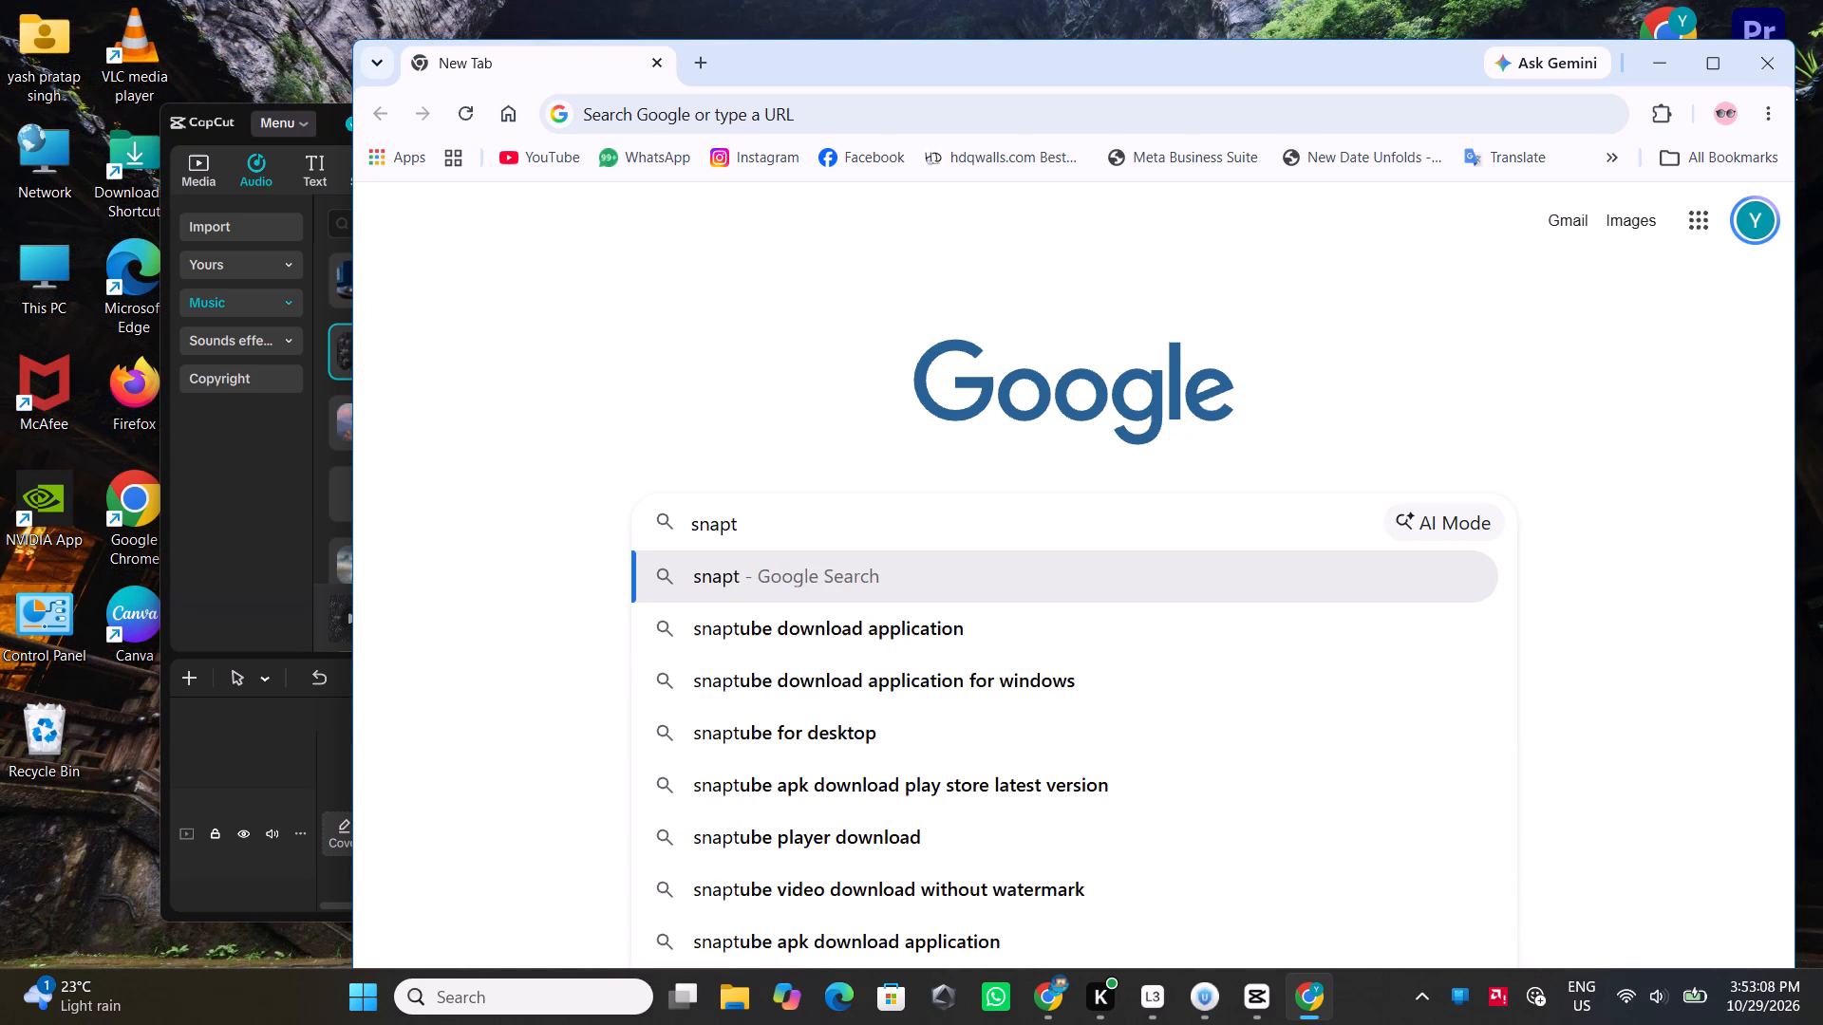
type("ube")
key("space")
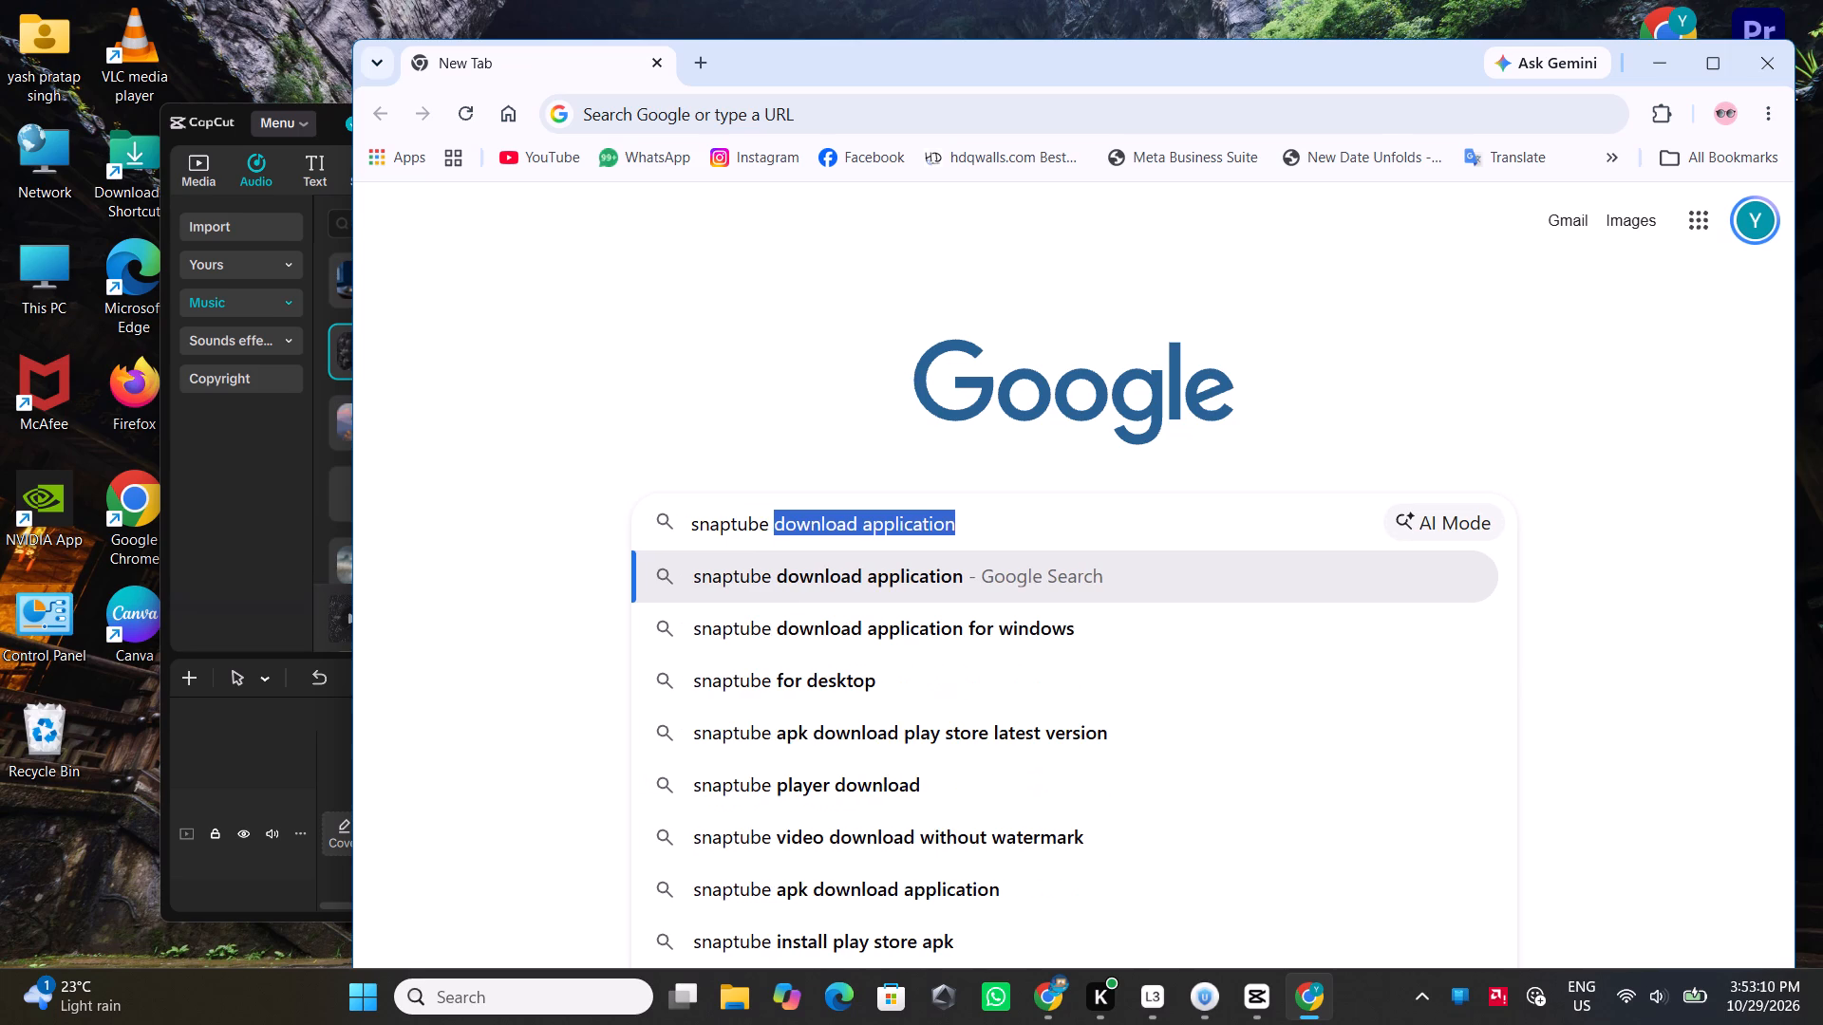
key("Return")
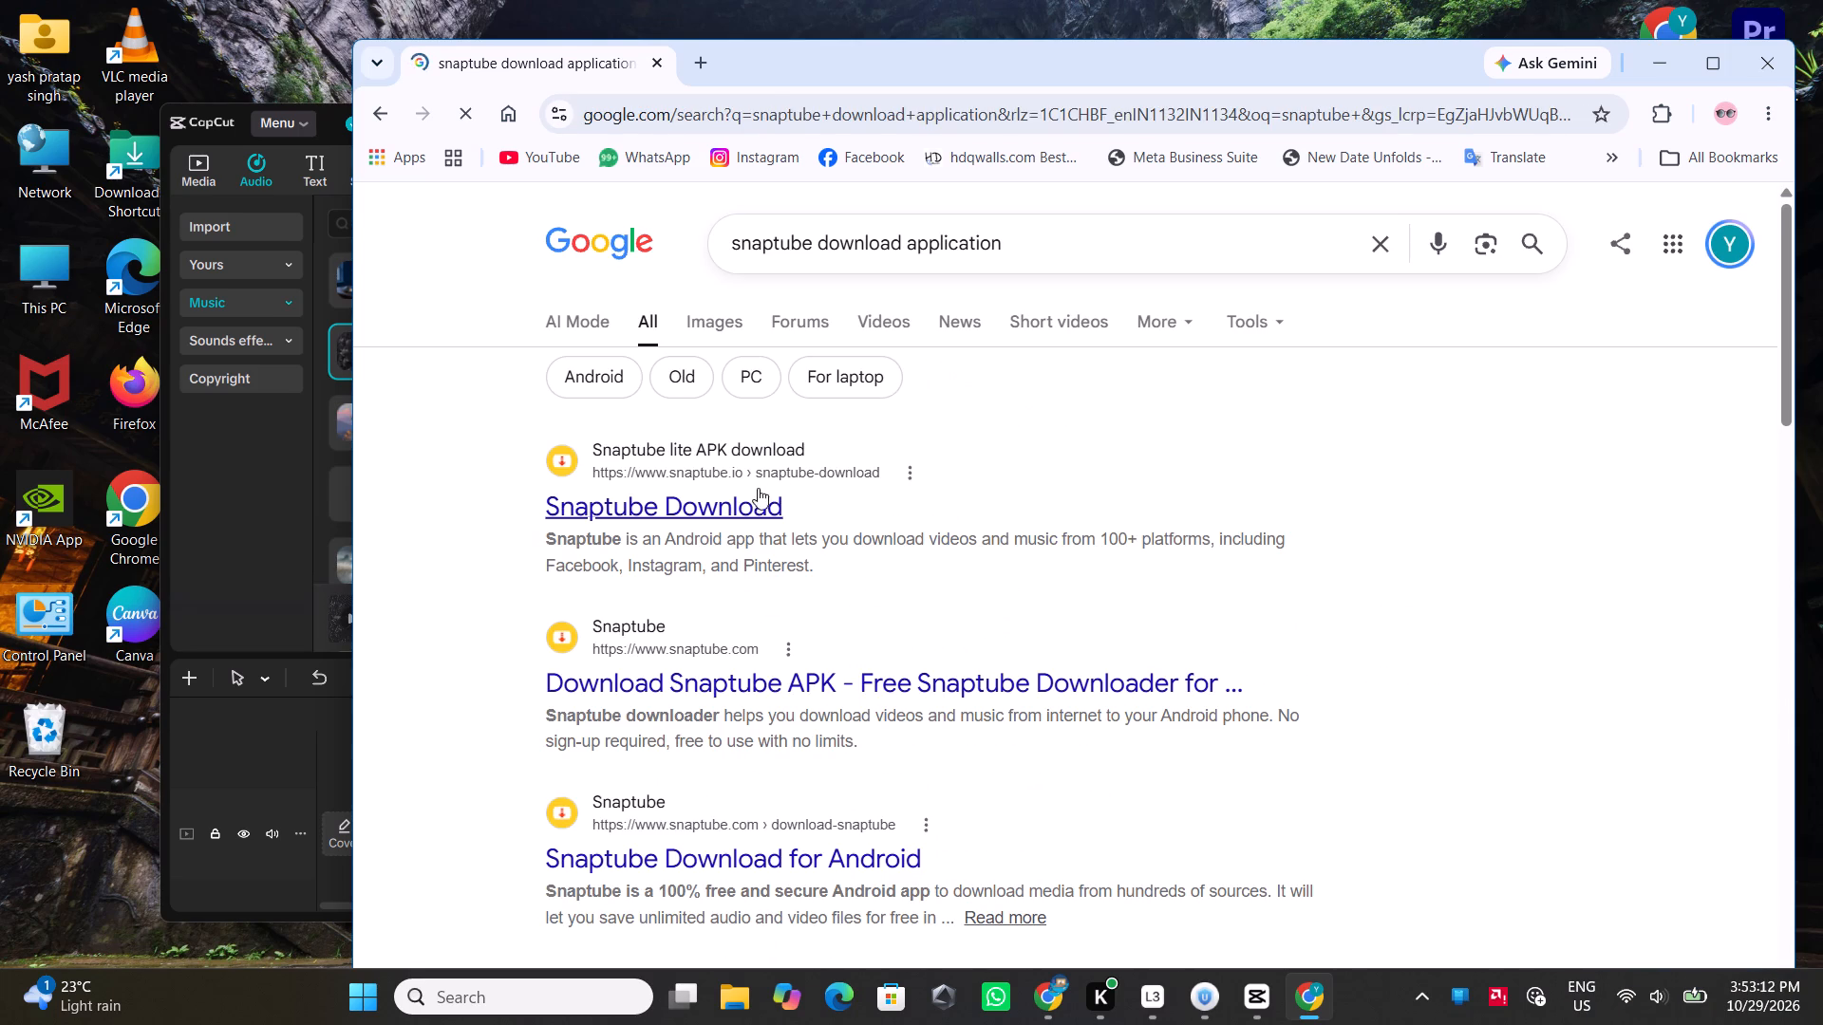
Check the Snaptube Download page's download options, and return to the search results to try the Download Snaptube APK result.
left_click(750, 497)
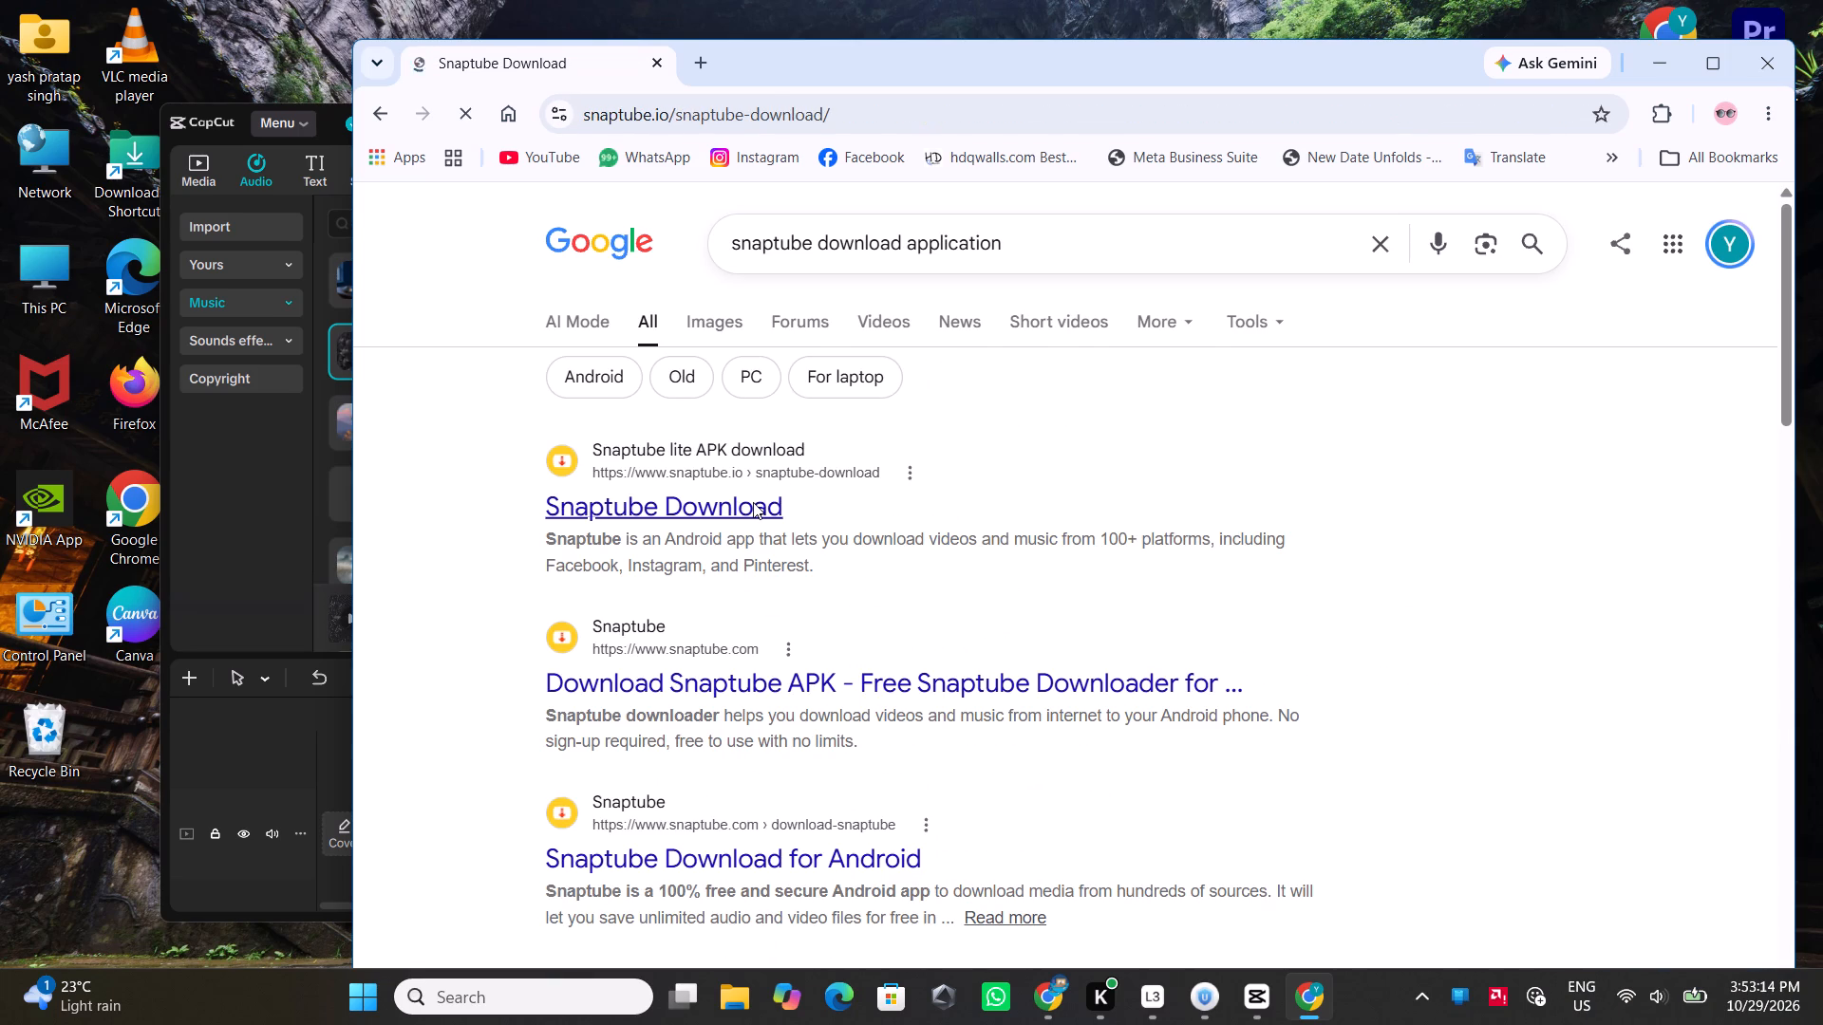
scroll(753, 502, "down", 4)
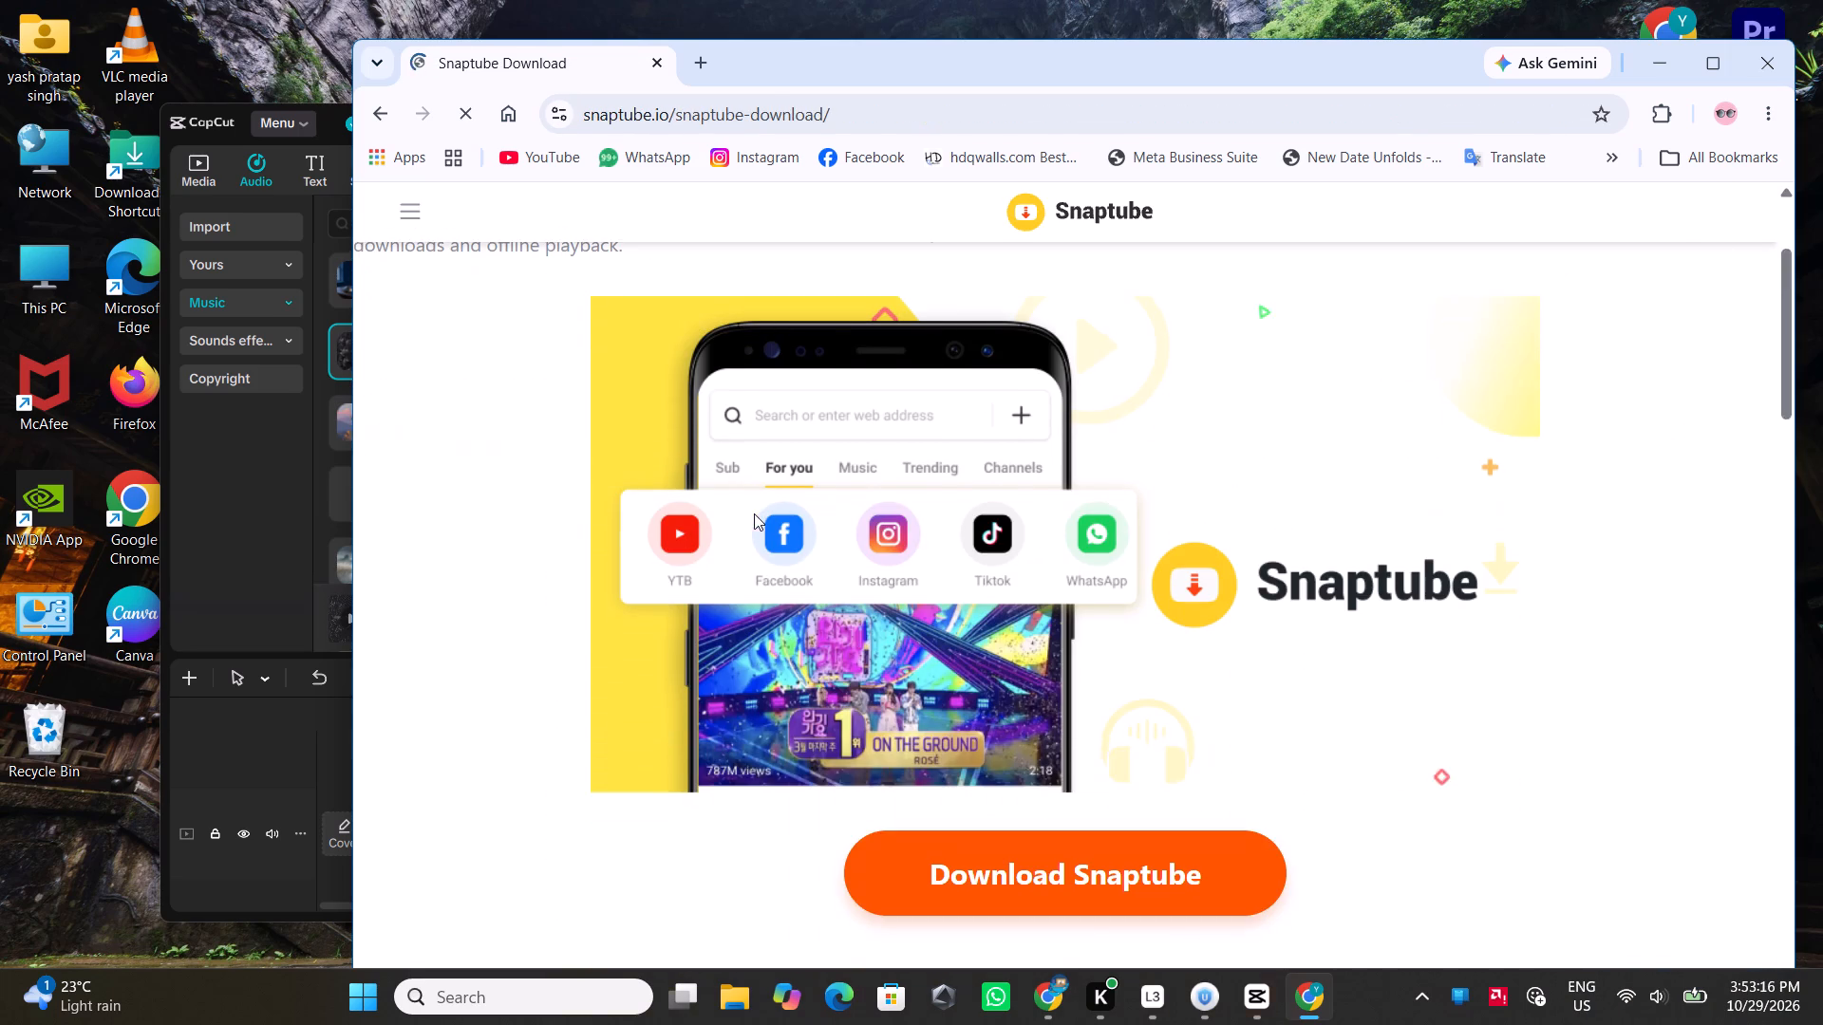
scroll(754, 513, "down", 1)
left_click(943, 524)
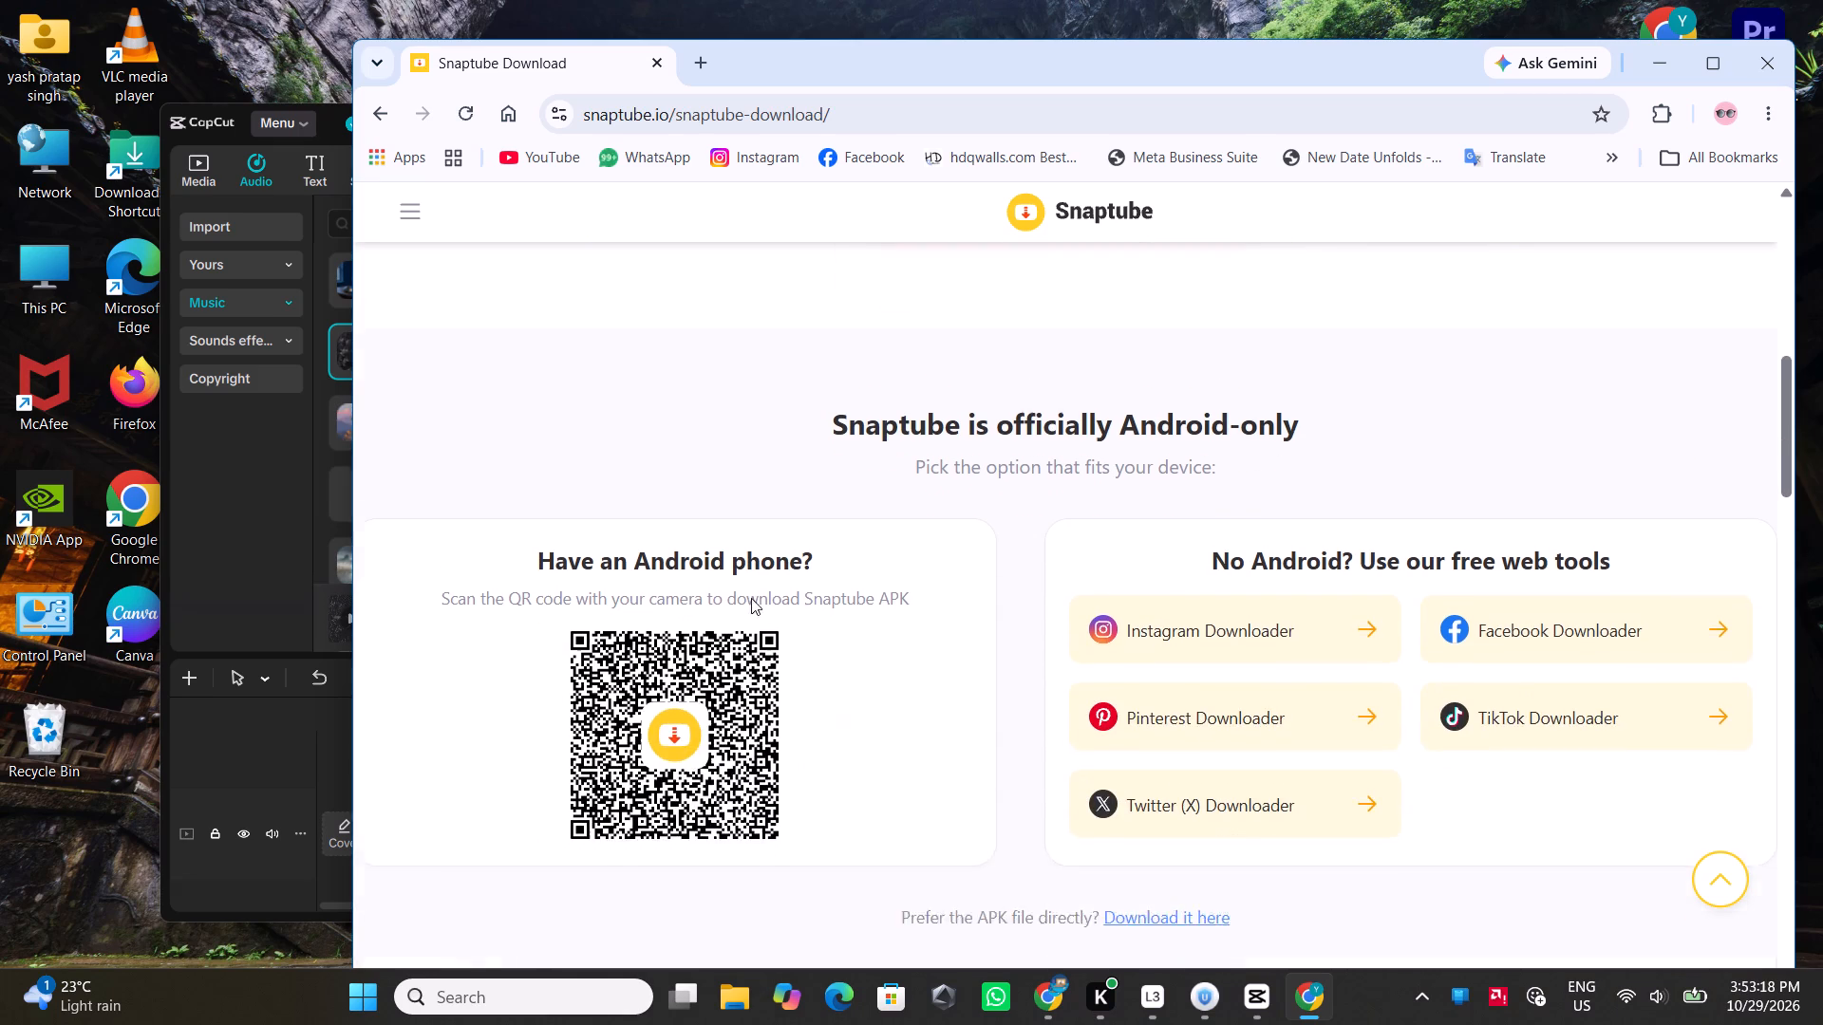
left_click(710, 686)
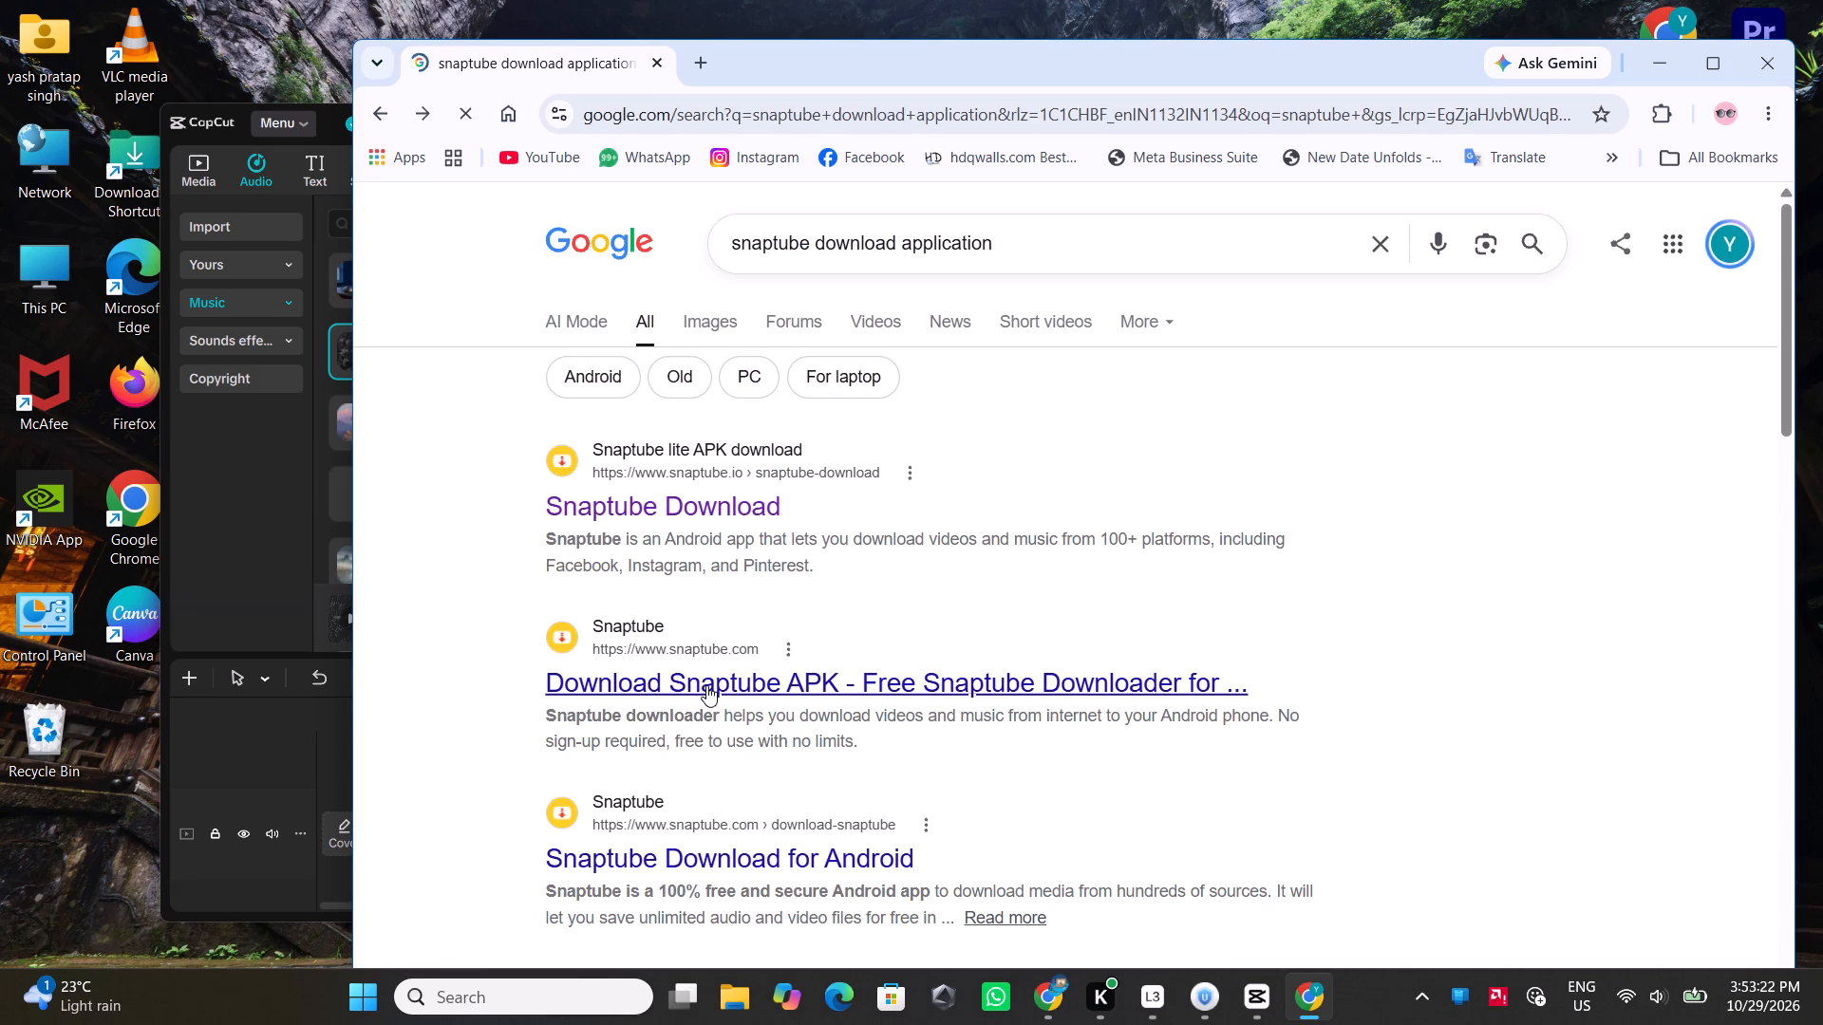
Open YouTube and search it for "man of steel".
left_click(515, 153)
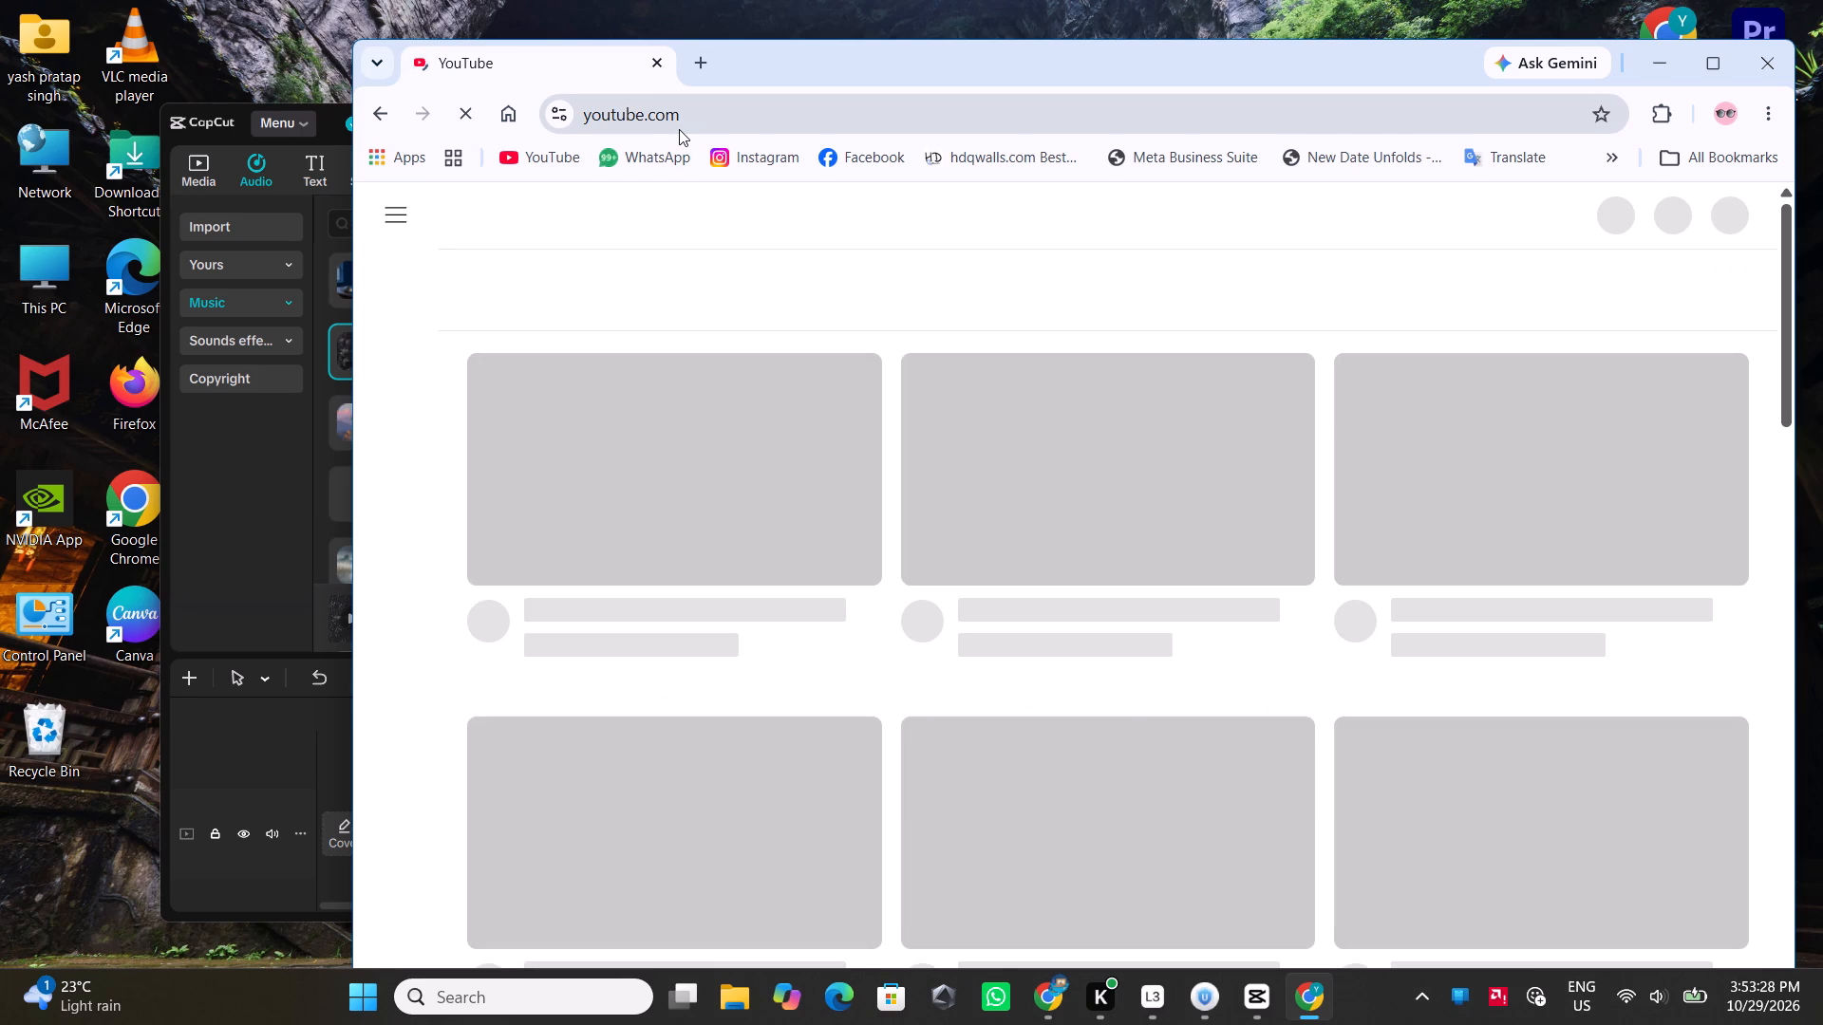
left_click(750, 206)
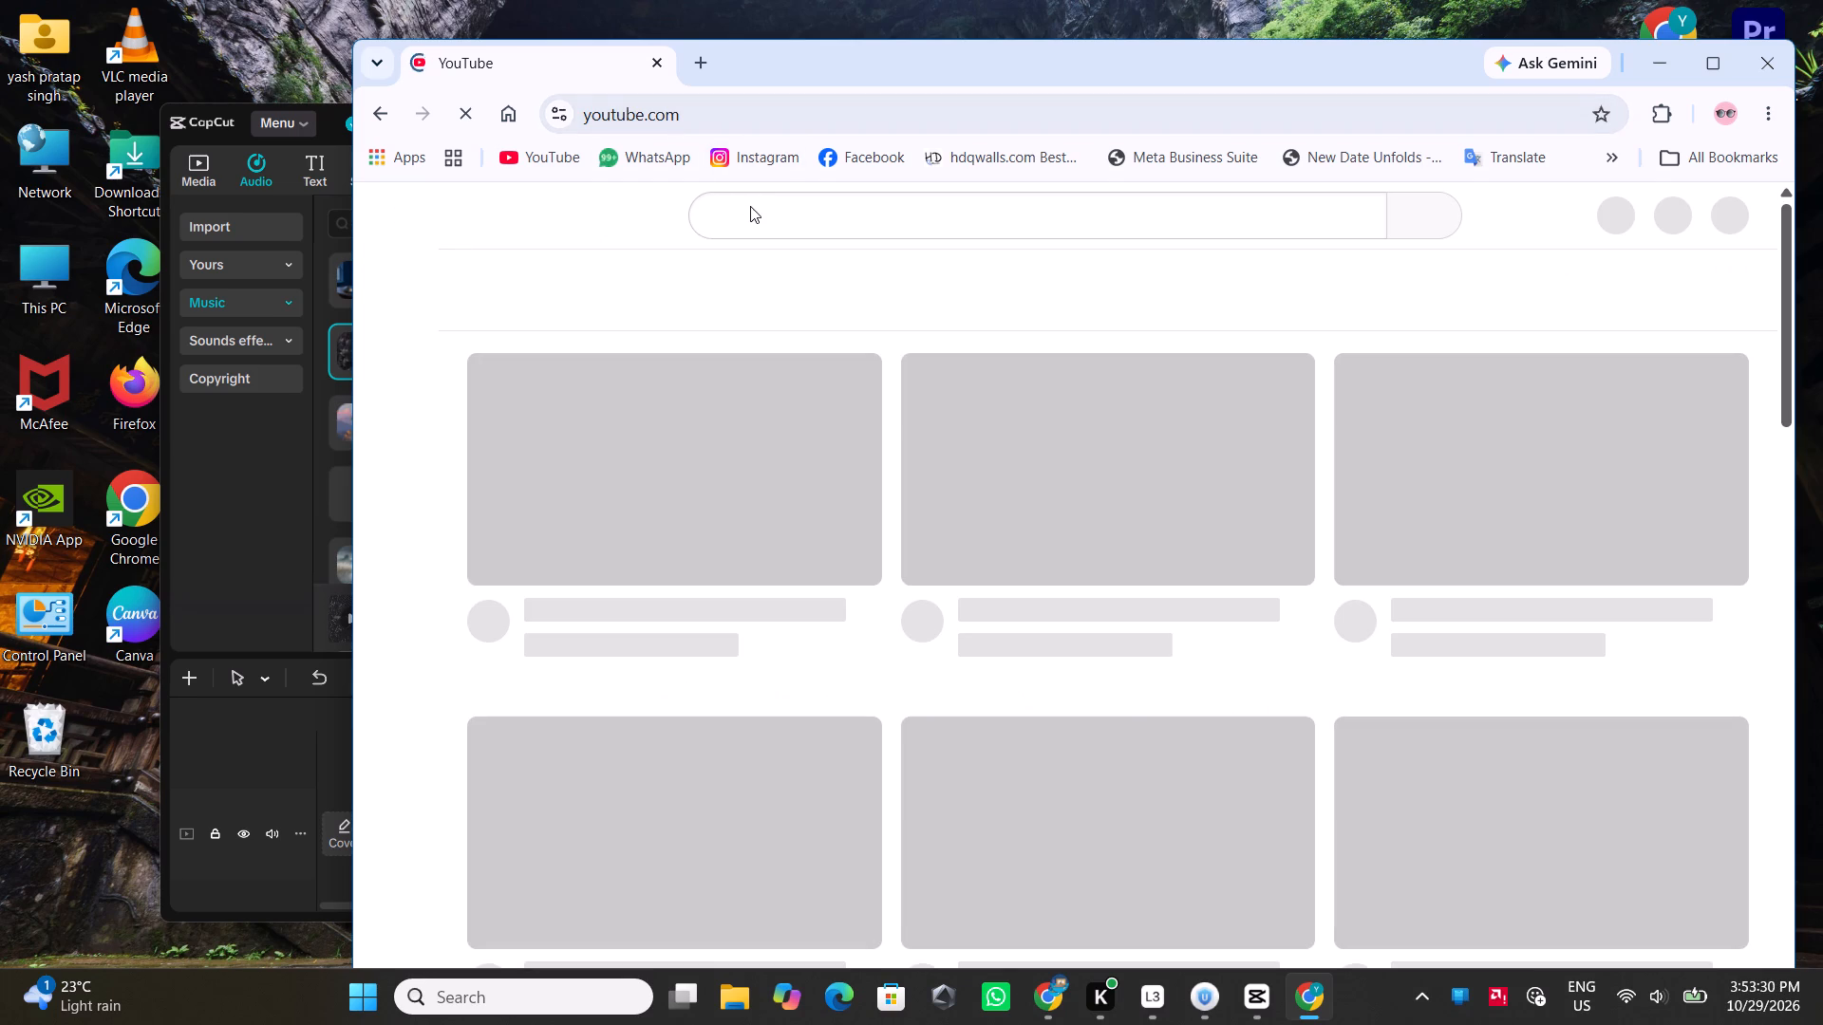
left_click(760, 209)
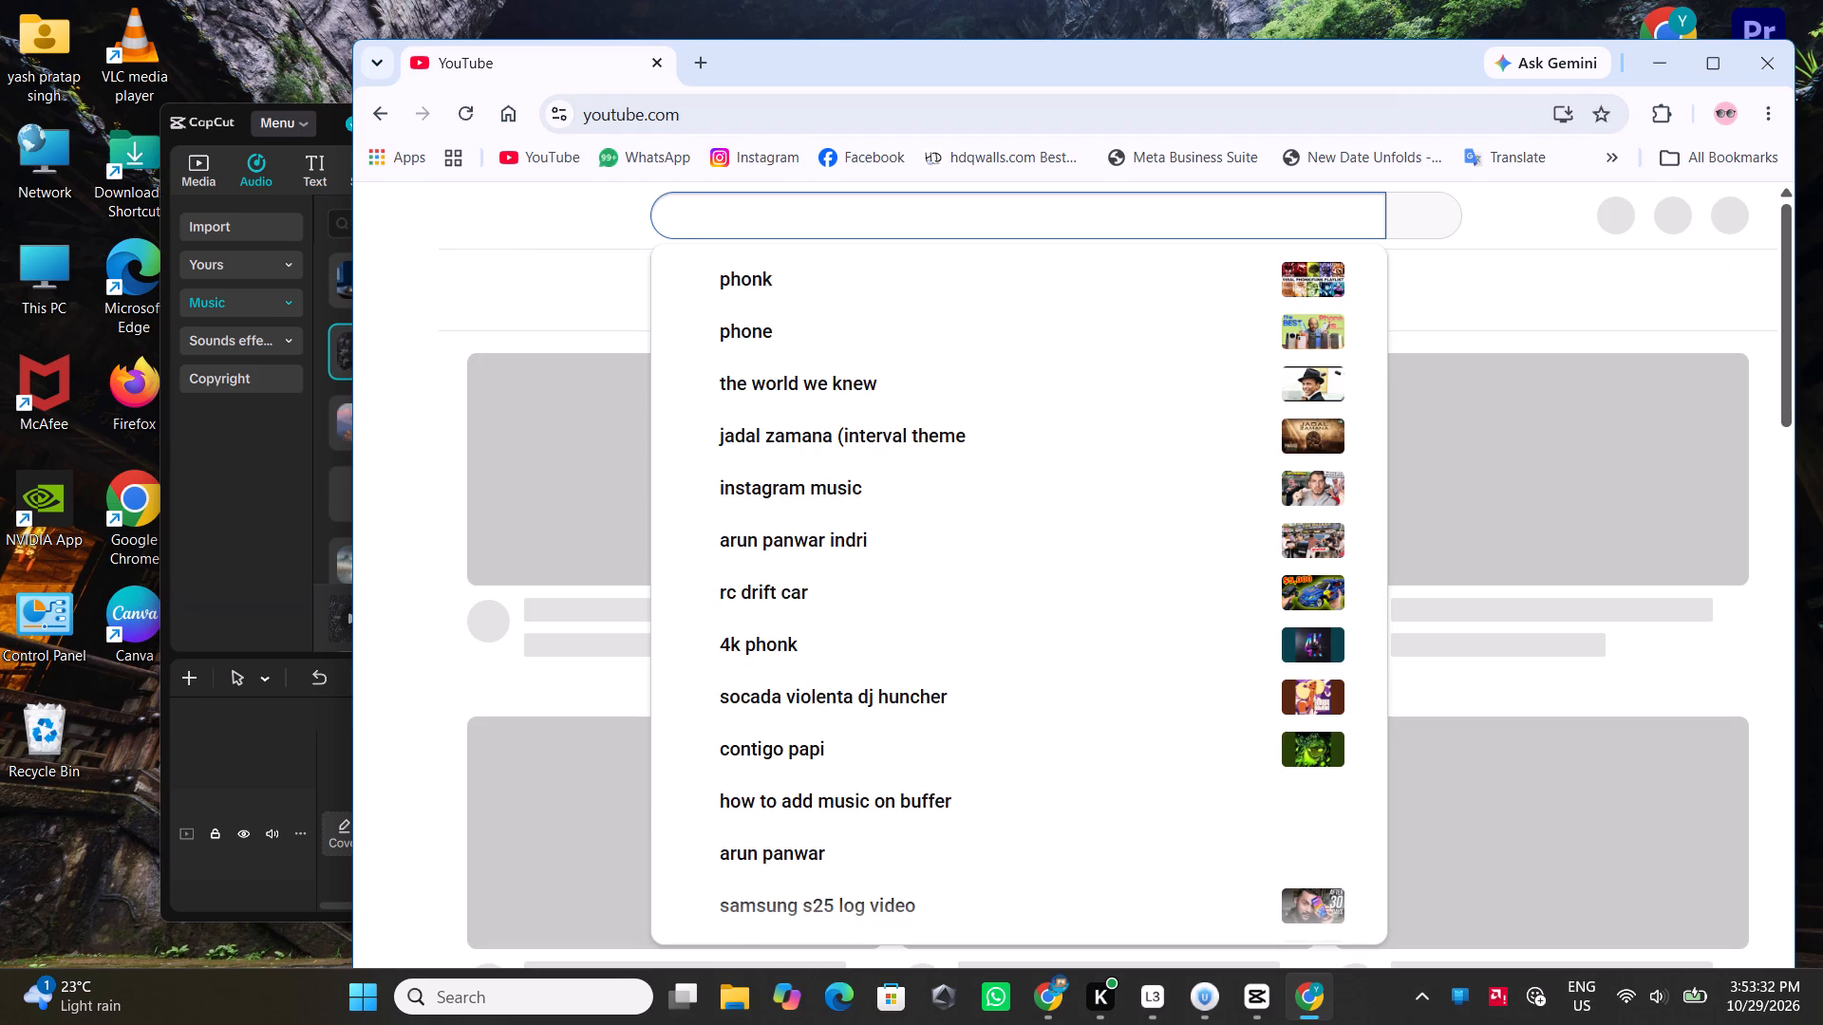
type("man")
key("space")
type("of stee")
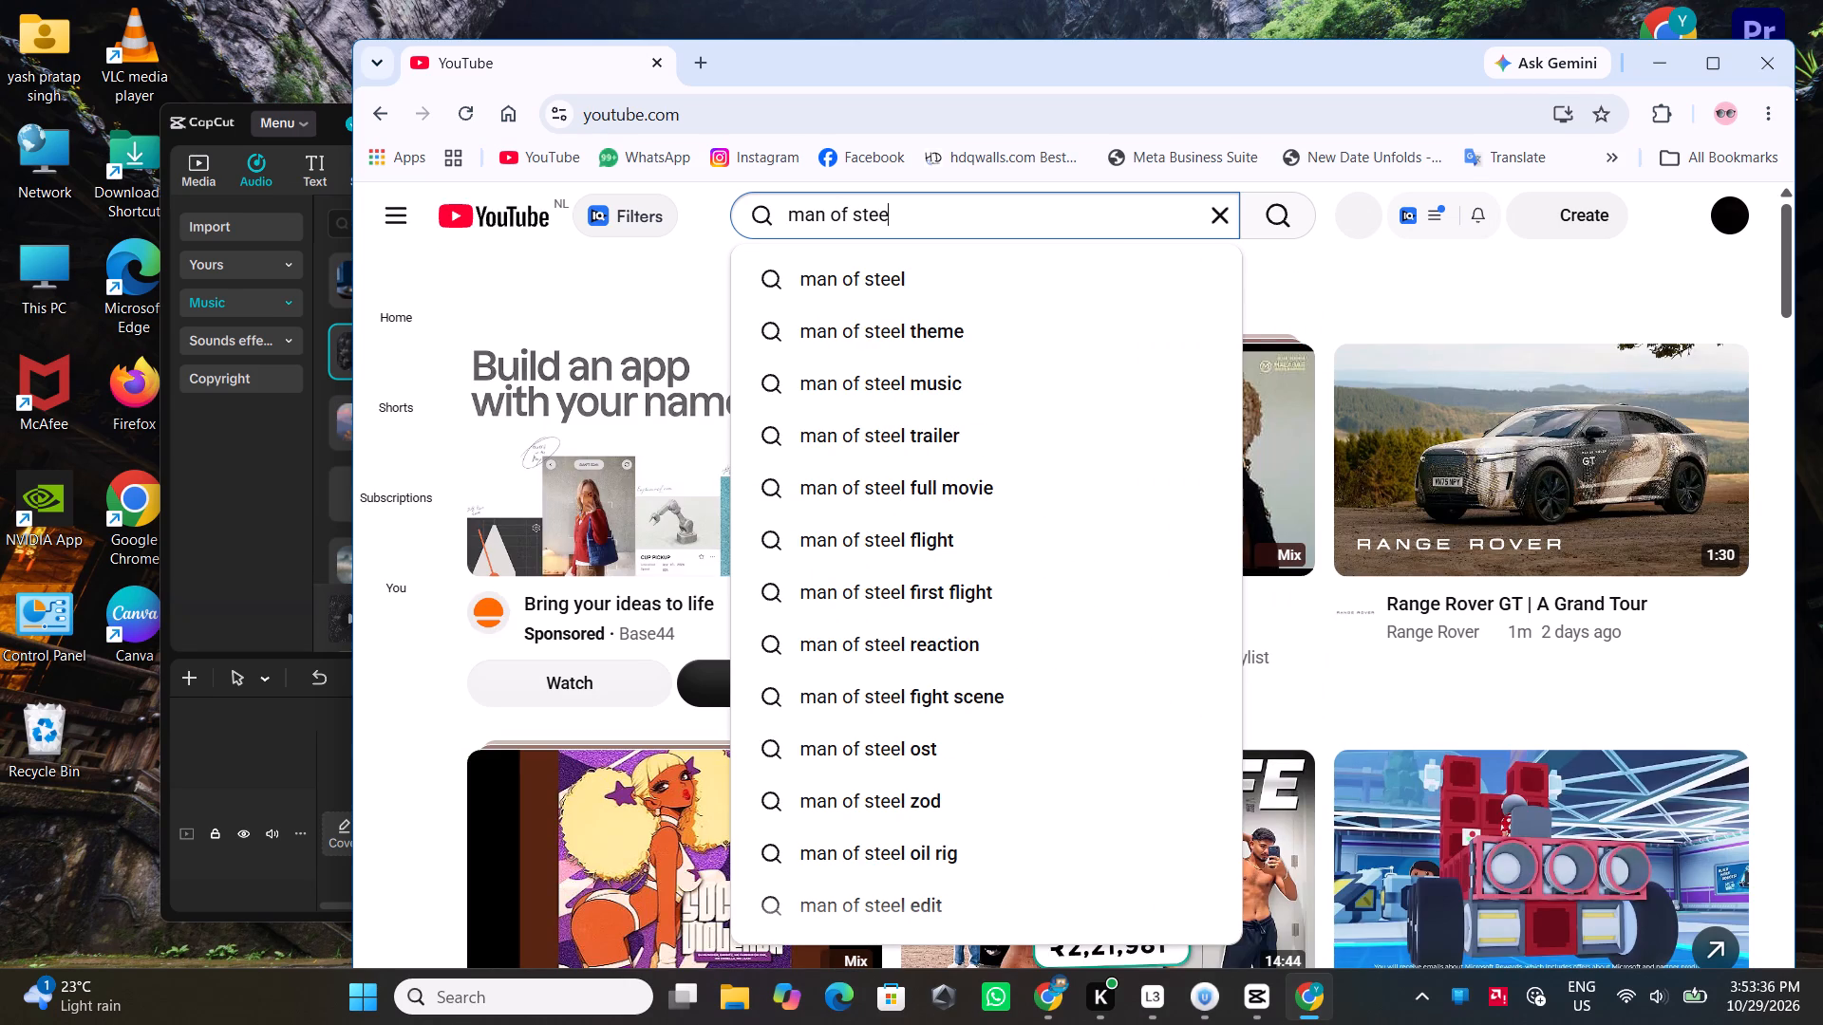
key("semicolon")
key("BackSpace")
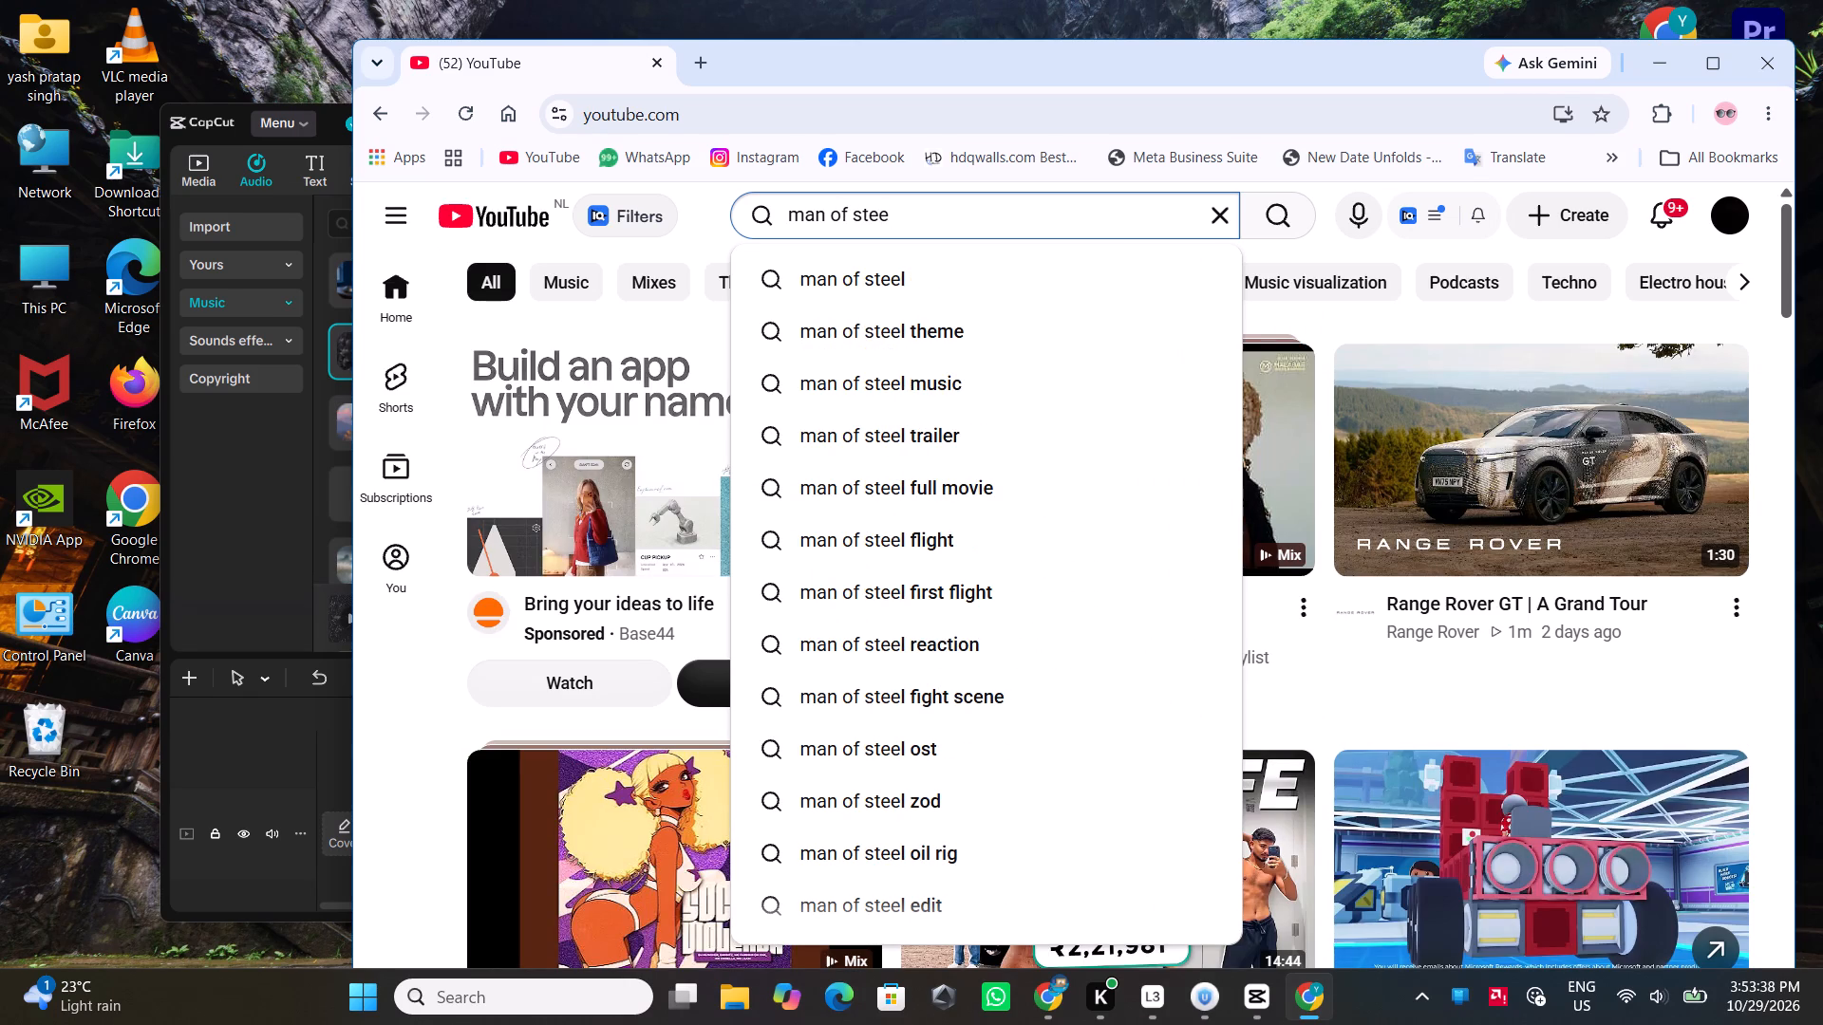
key("l")
key("Return")
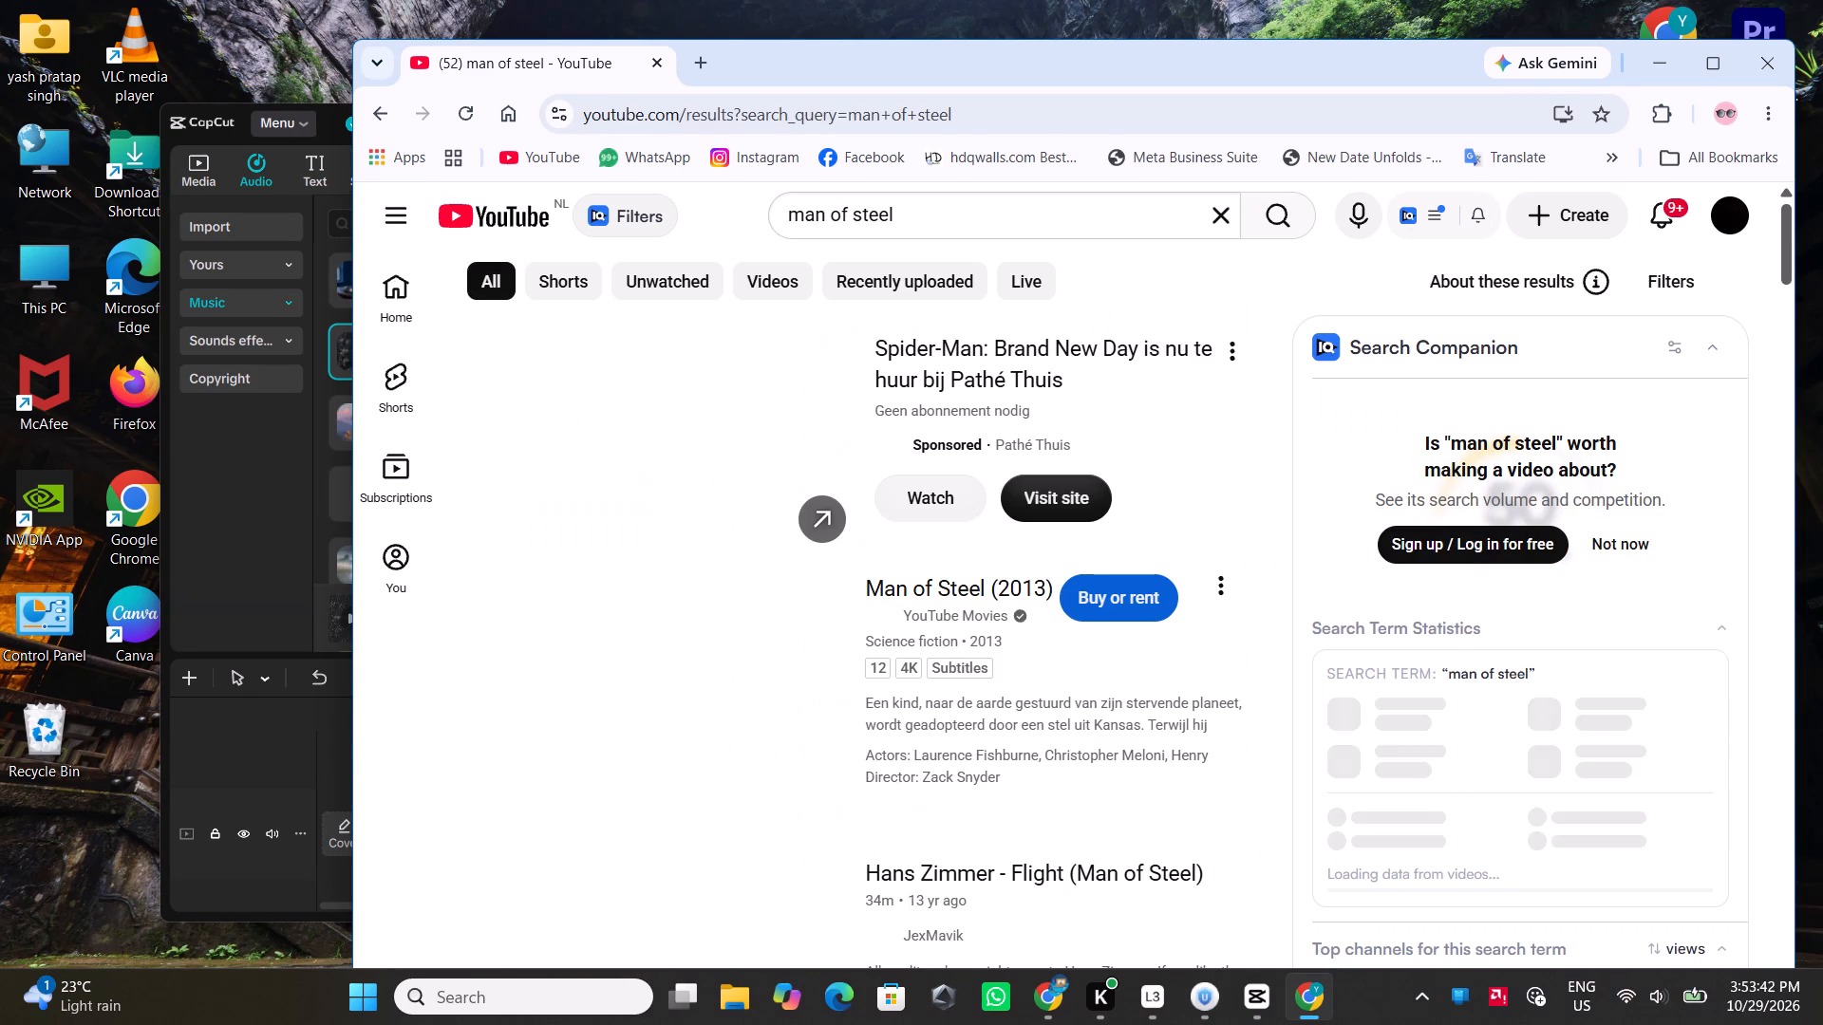
Open the "Hans Zimmer - Flight (Man of Steel)" video from the search results.
scroll(926, 252, "down", 2)
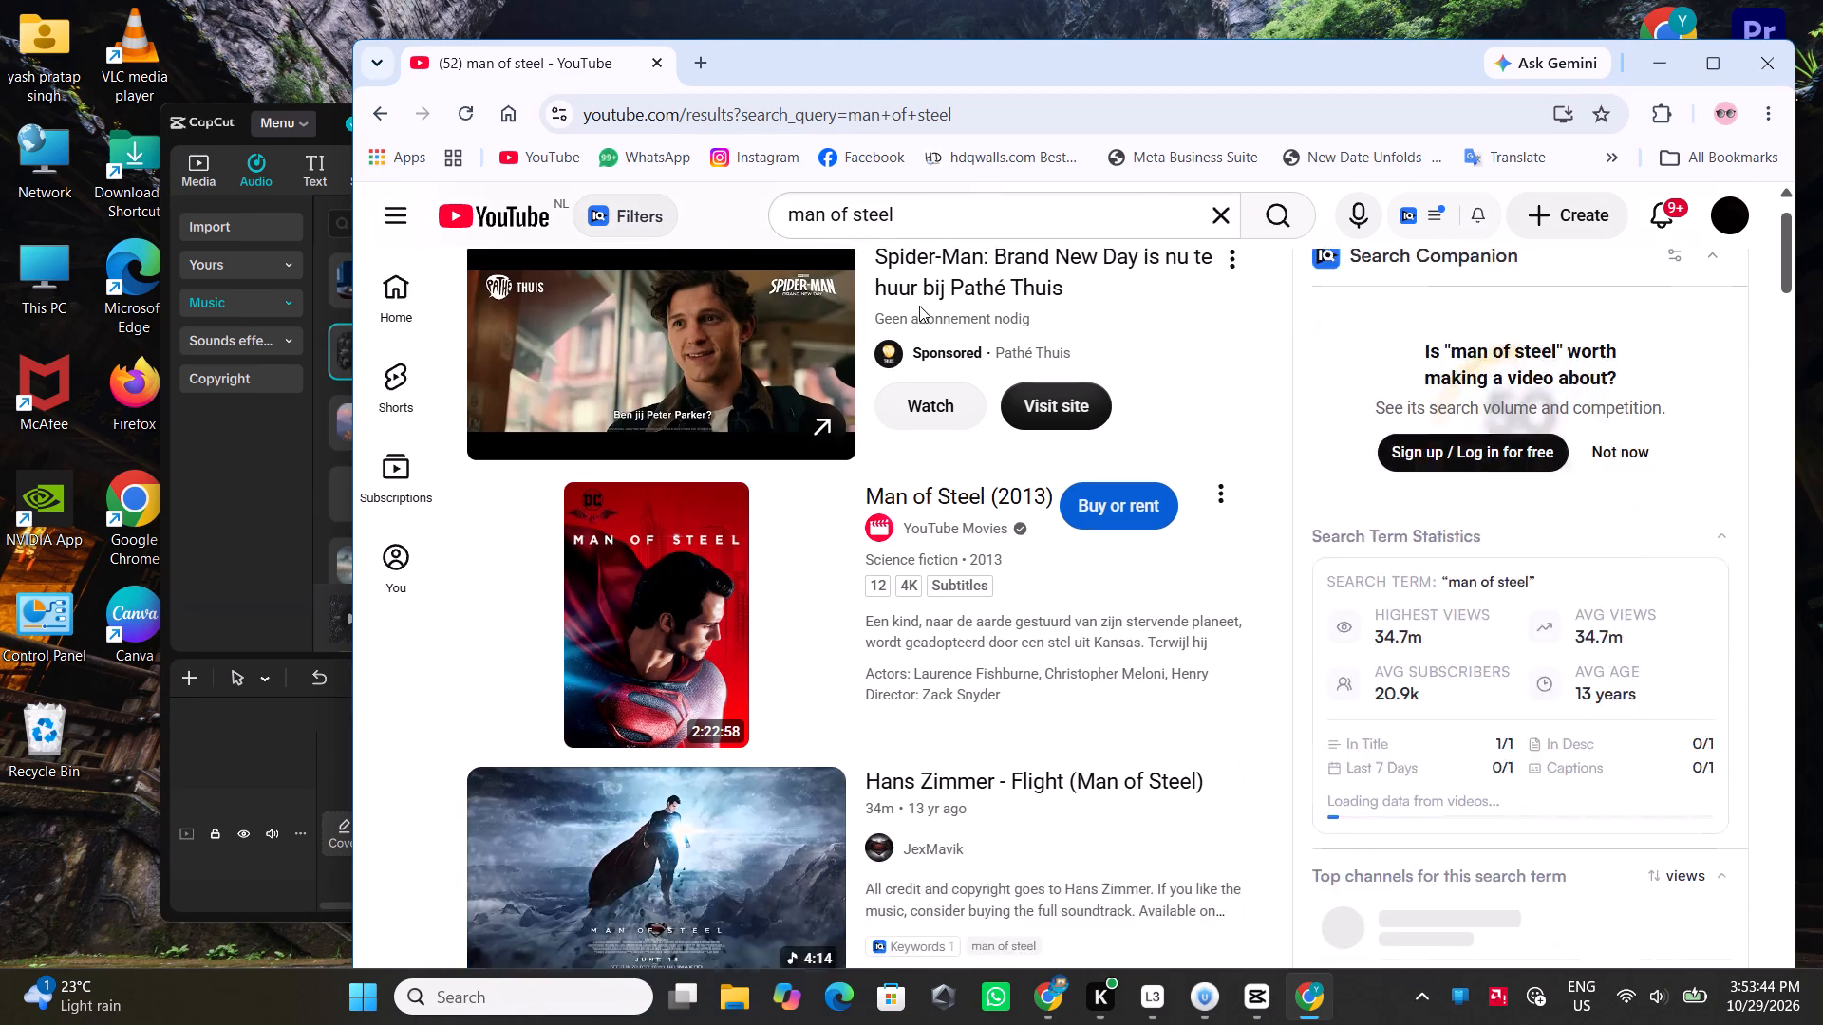
scroll(878, 407, "down", 2)
right_click(707, 517)
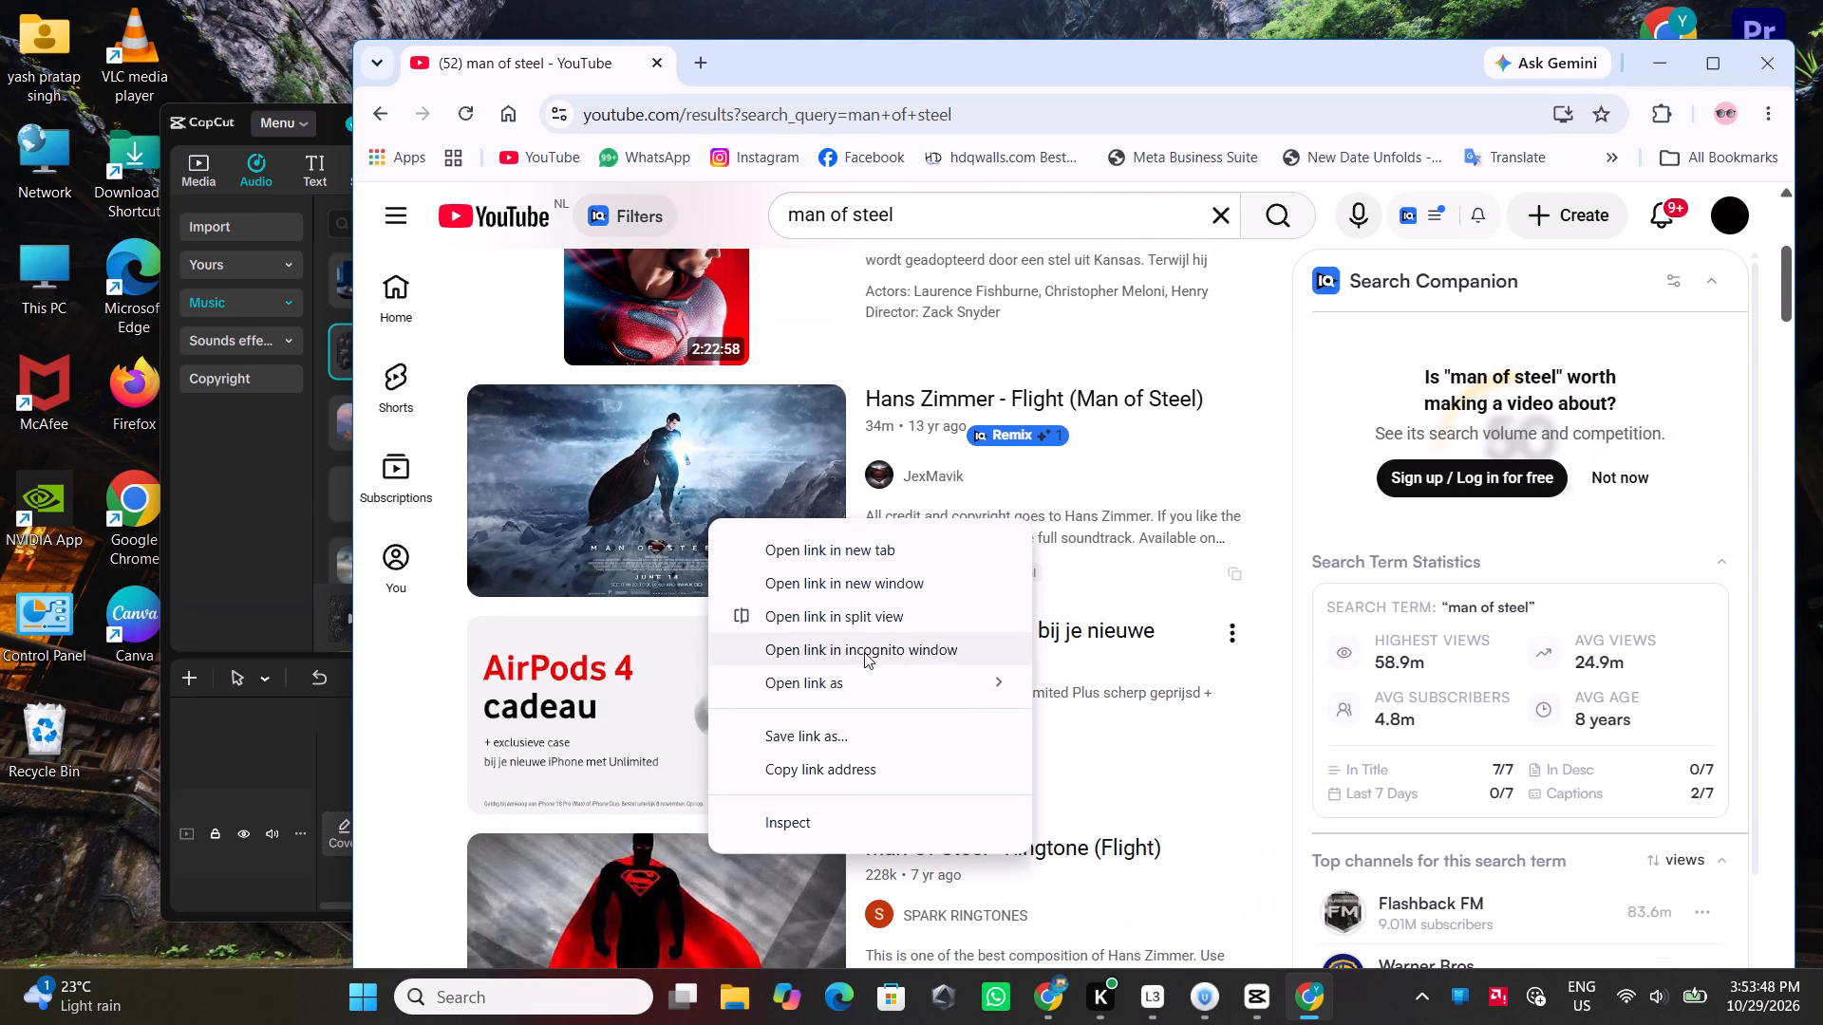
left_click(653, 503)
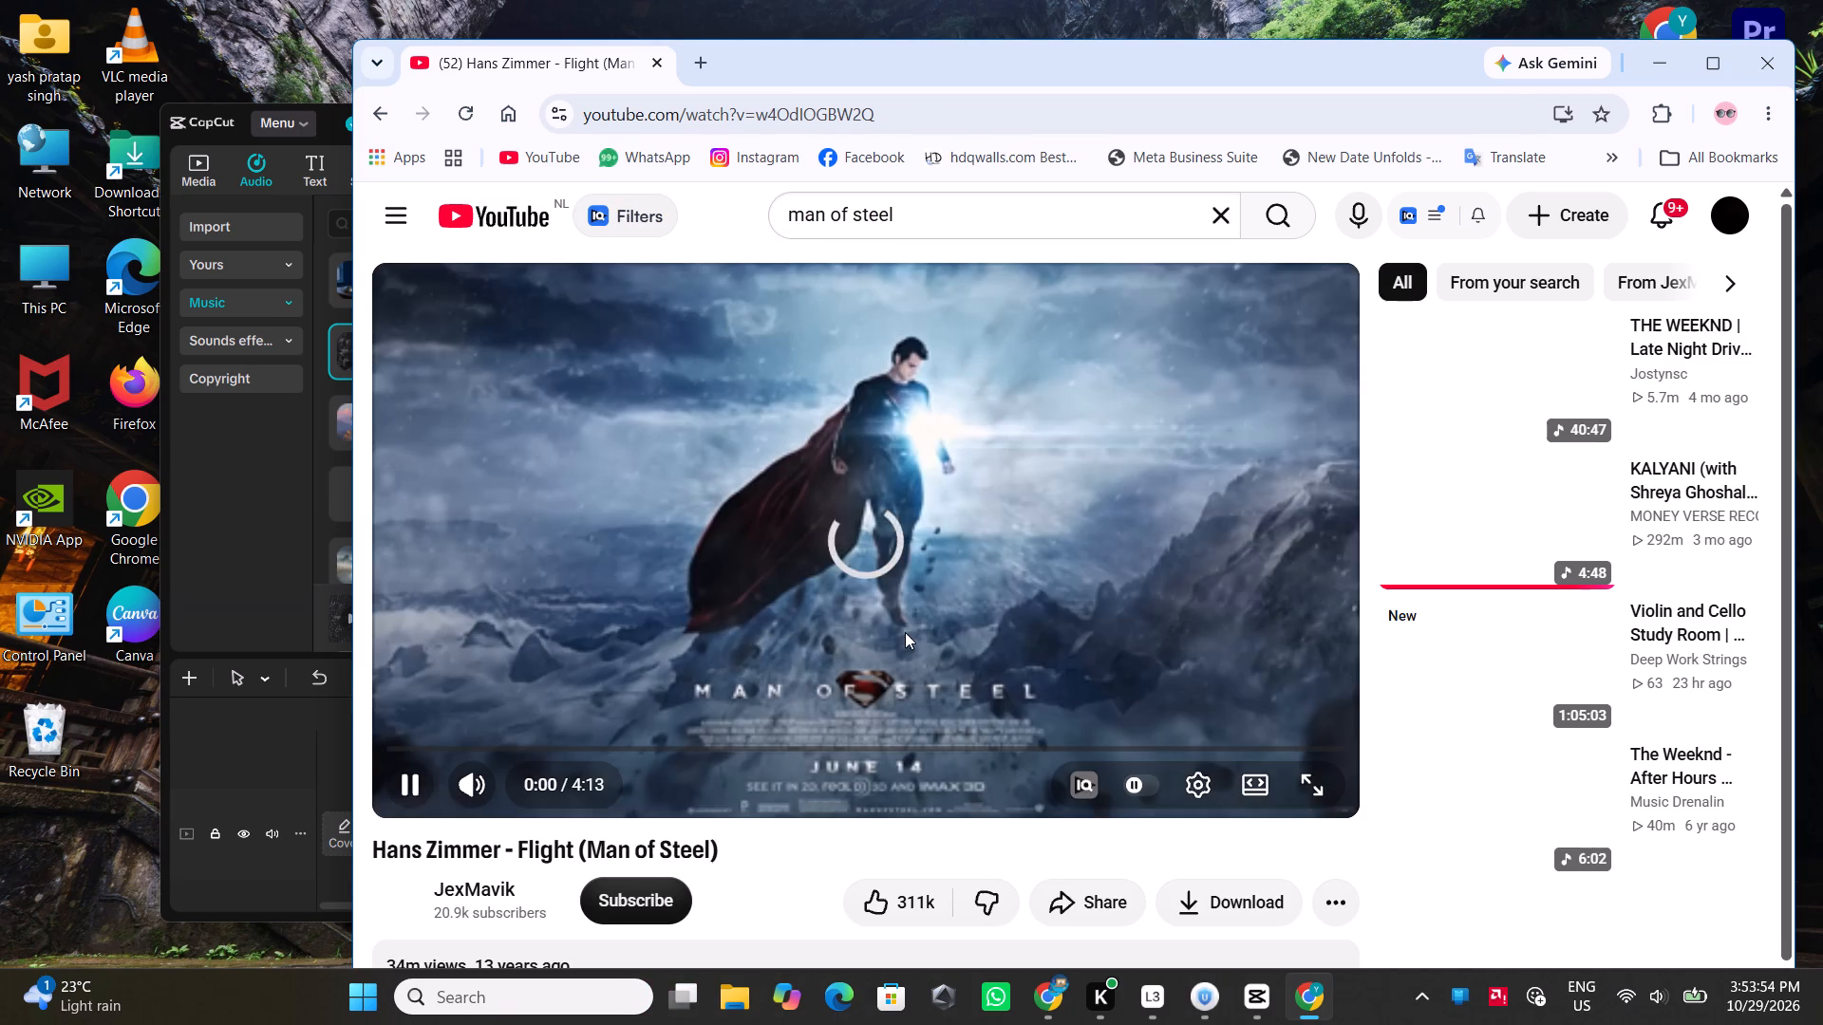
Copy the share link of the Hans Zimmer - Flight (Man of Steel) video.
left_click(1326, 889)
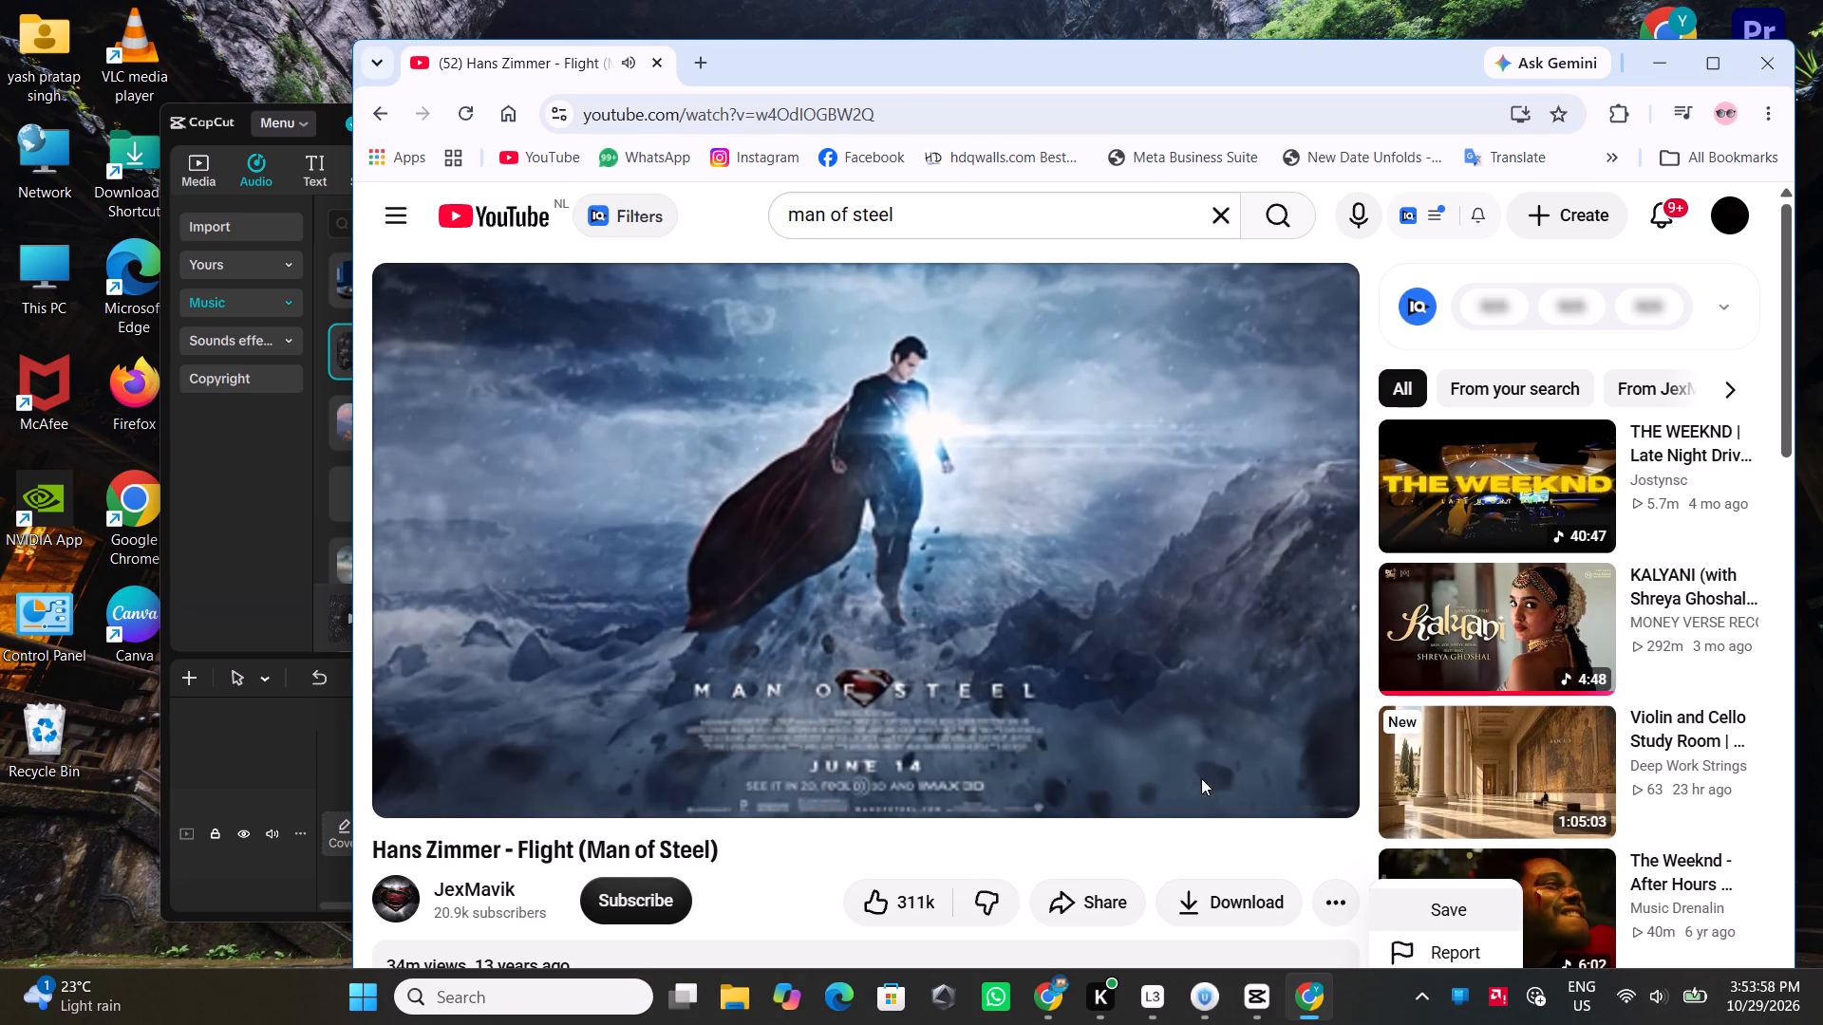
scroll(1200, 771, "down", 2)
left_click(1085, 920)
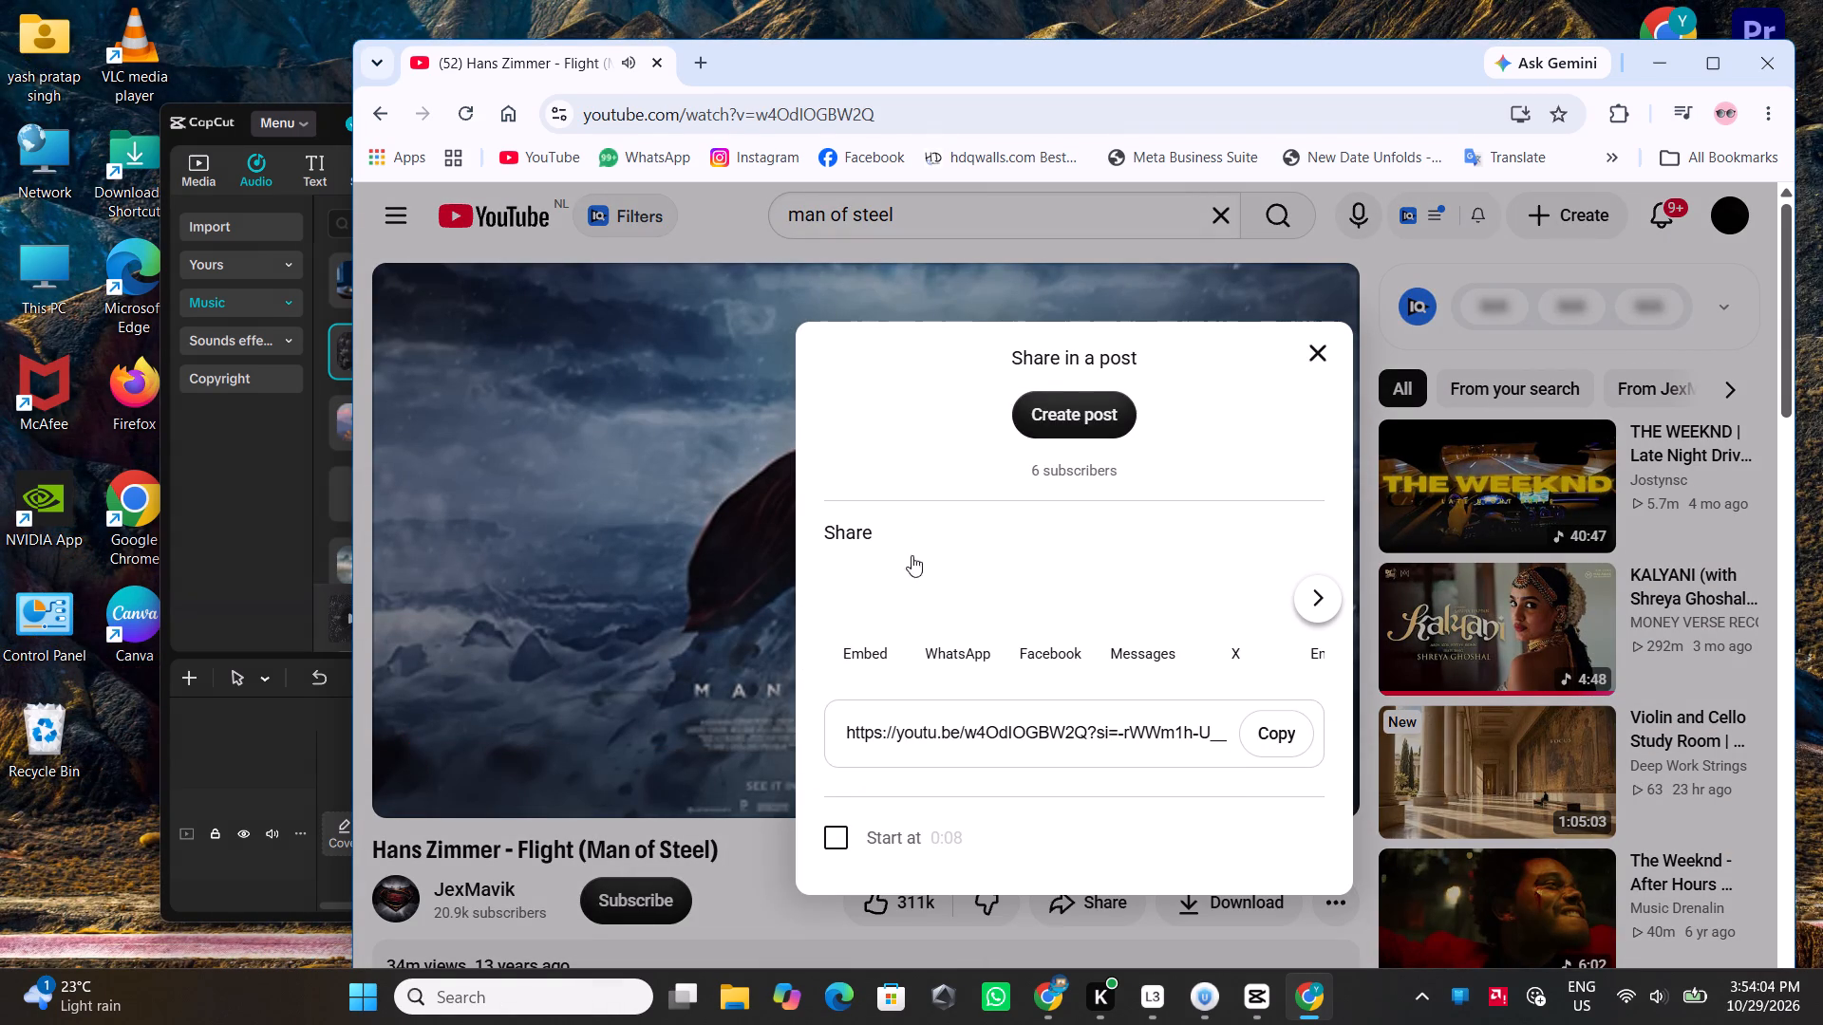
left_click(1274, 742)
left_click(1271, 708)
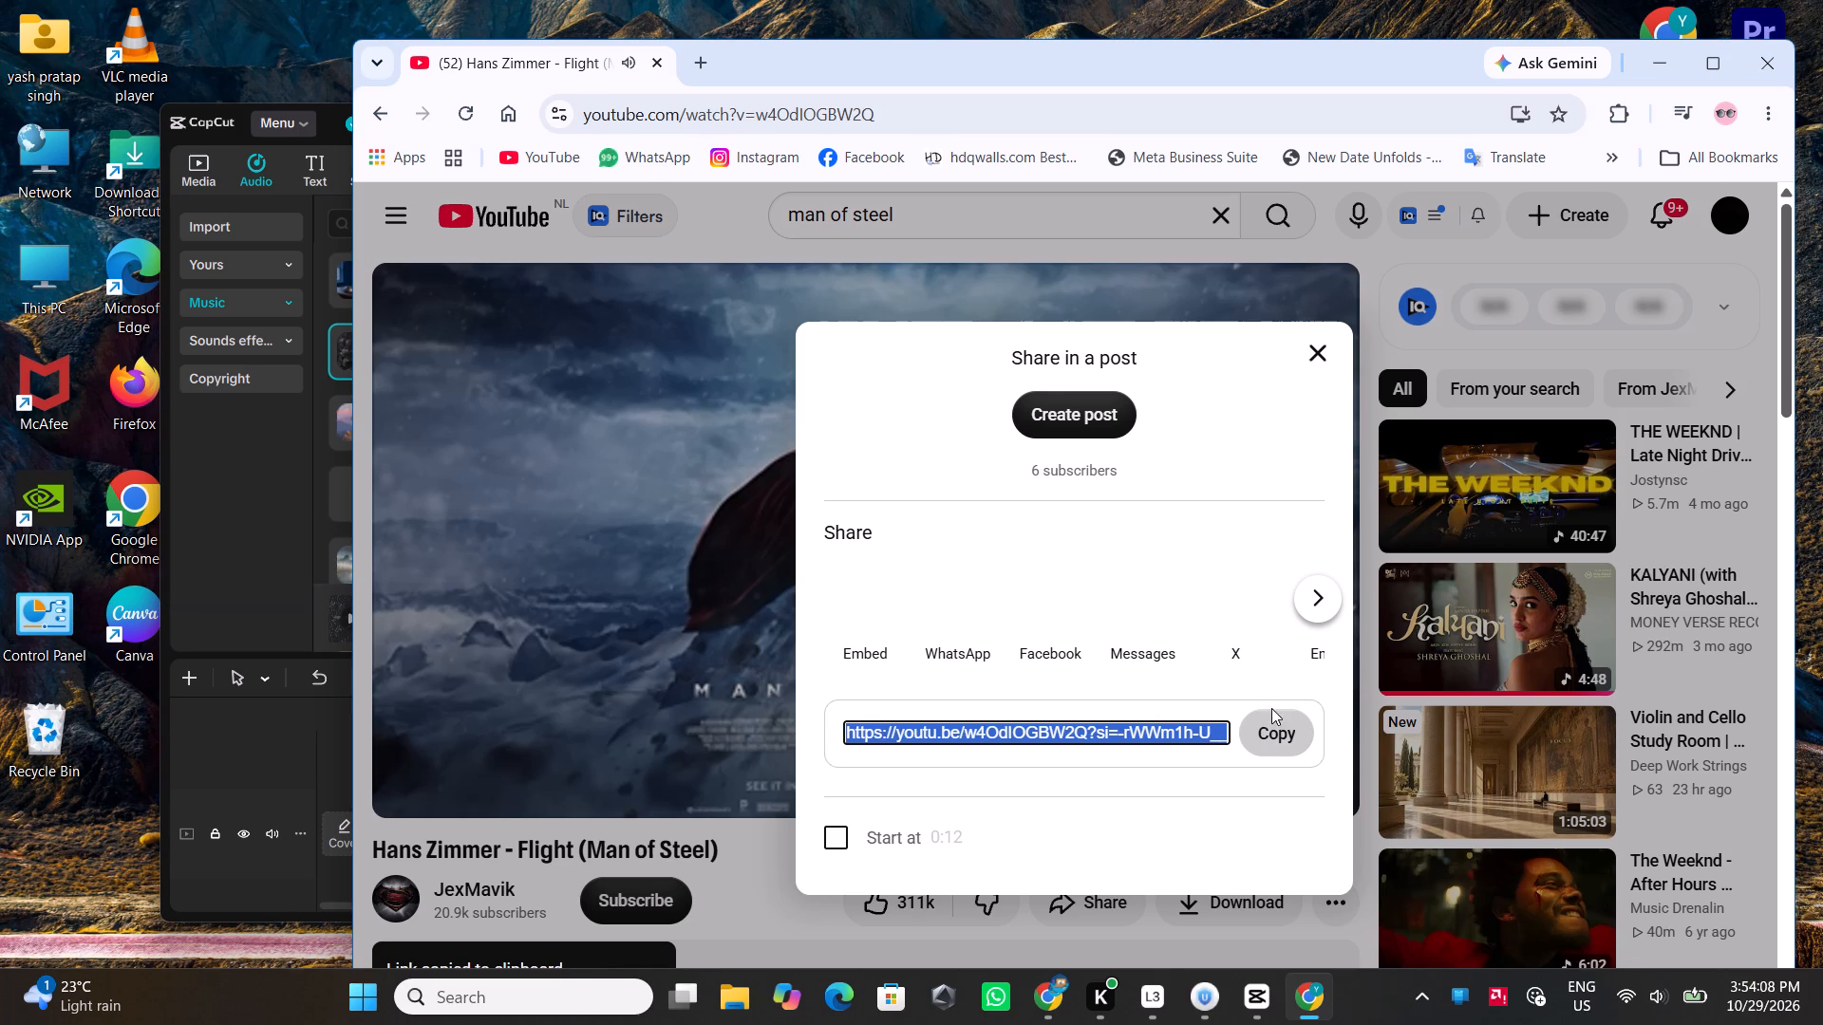
left_click(1274, 724)
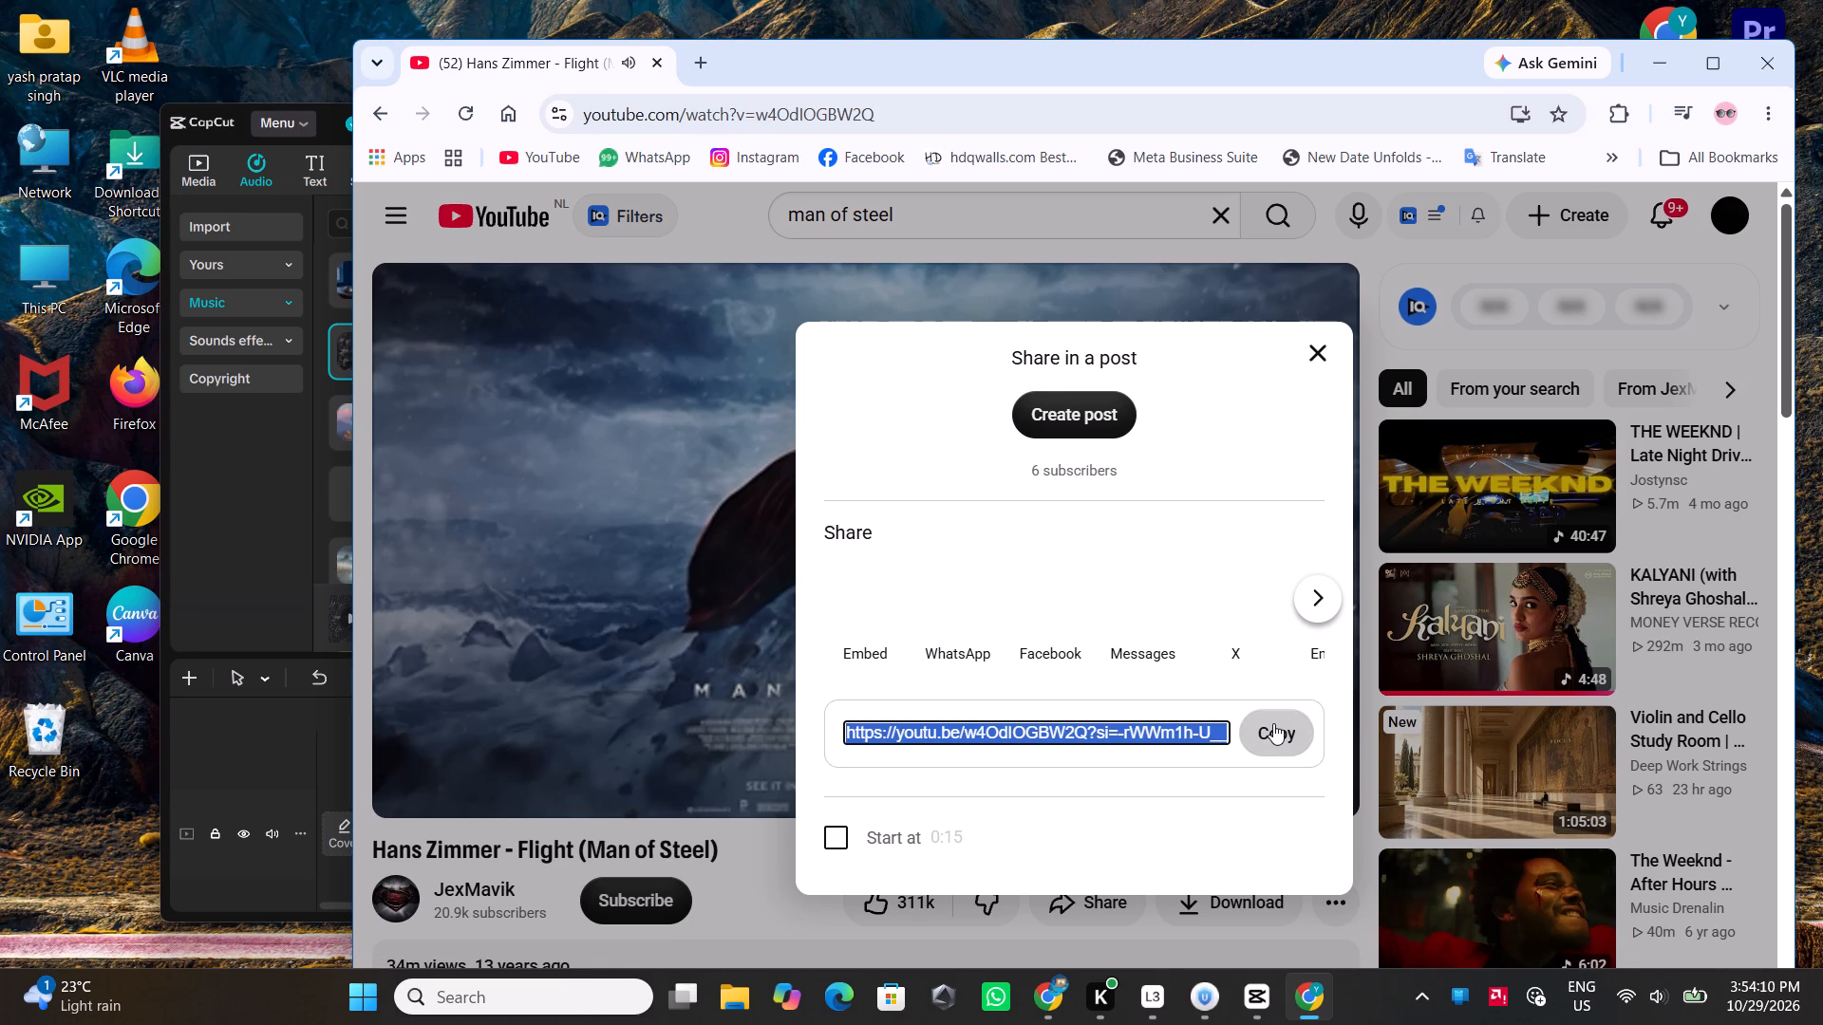
left_click(1273, 723)
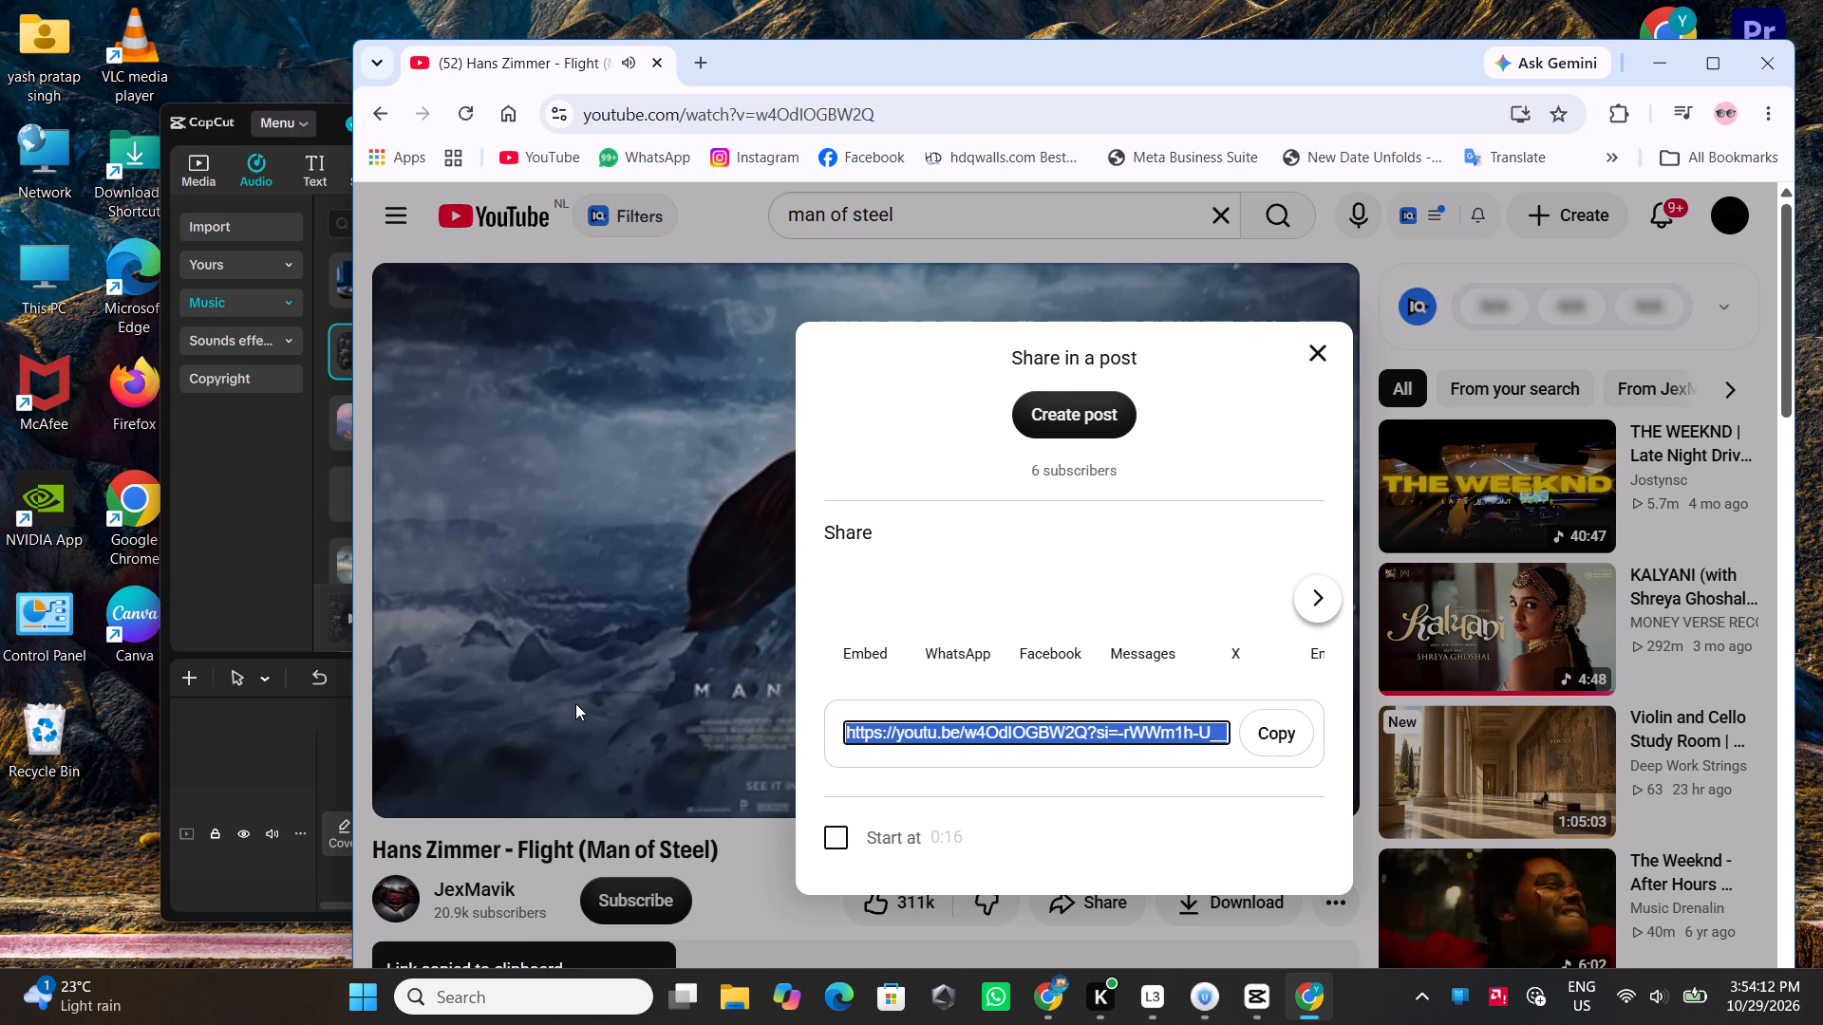
Close the share dialog and preview the Flight (Man of Steel) video from about 0:39.
left_click(575, 703)
left_click(682, 629)
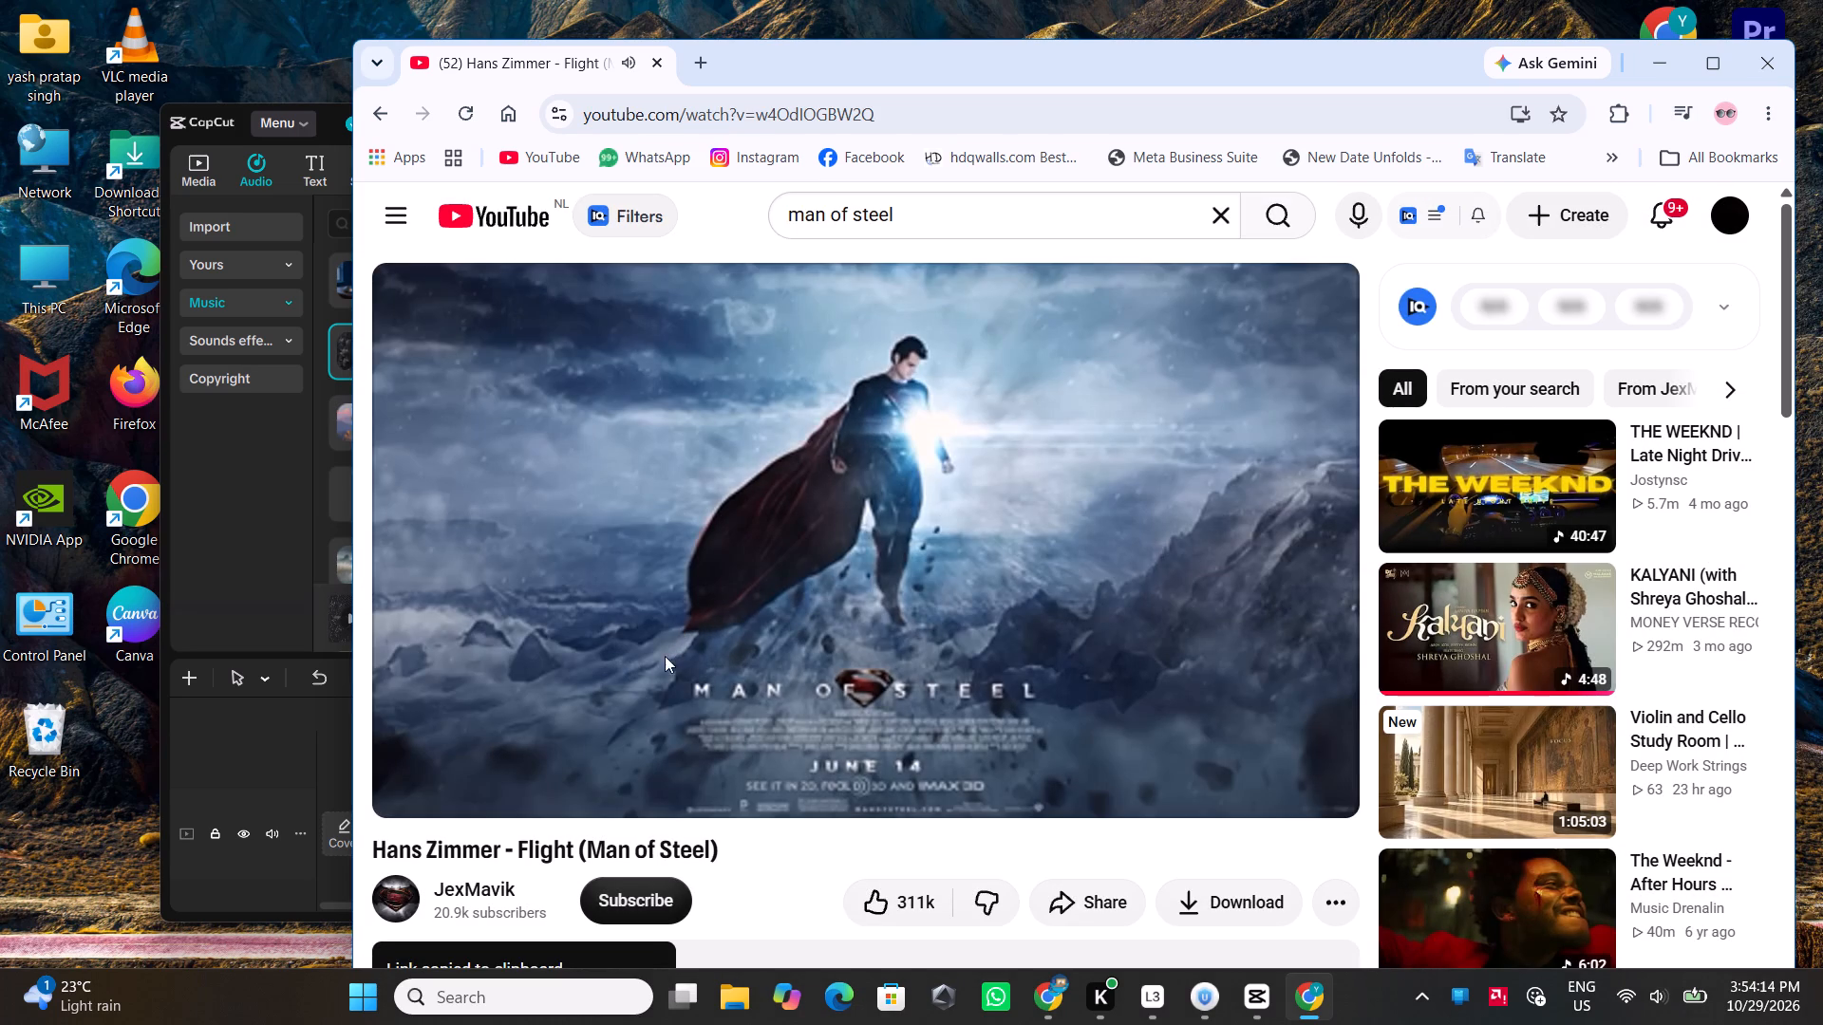
left_click(536, 745)
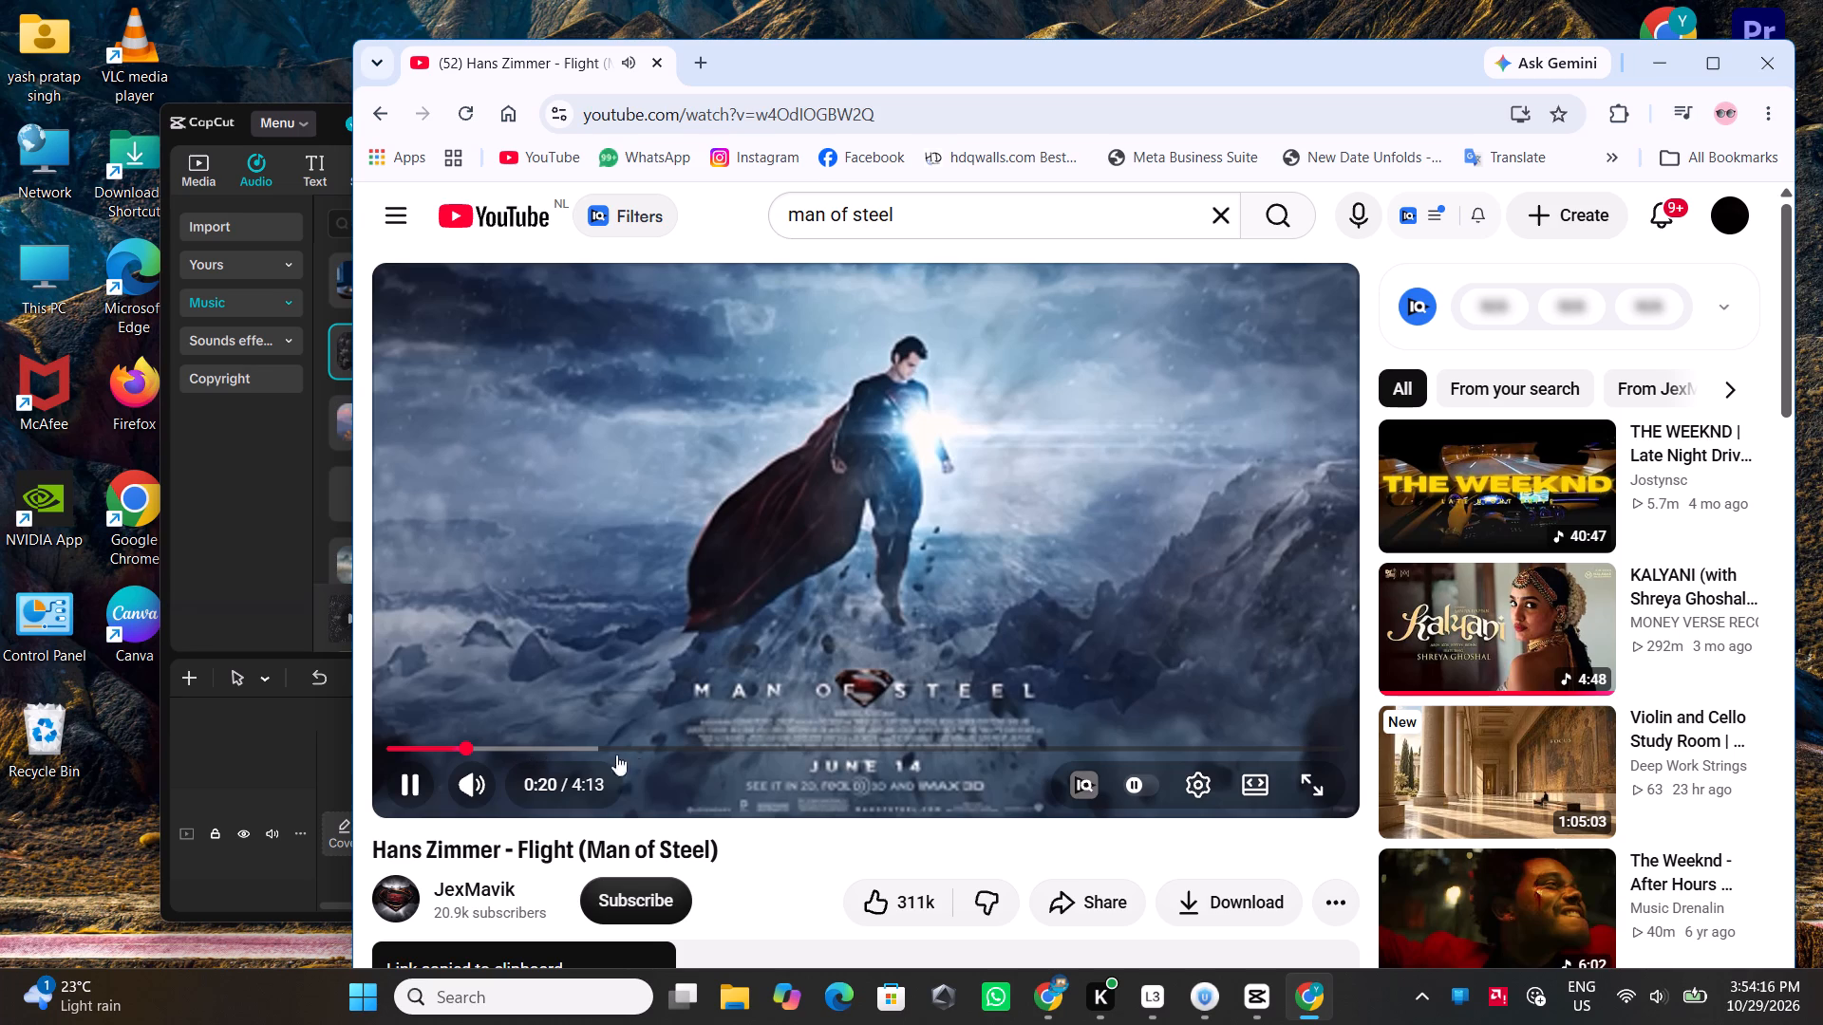
left_click(556, 753)
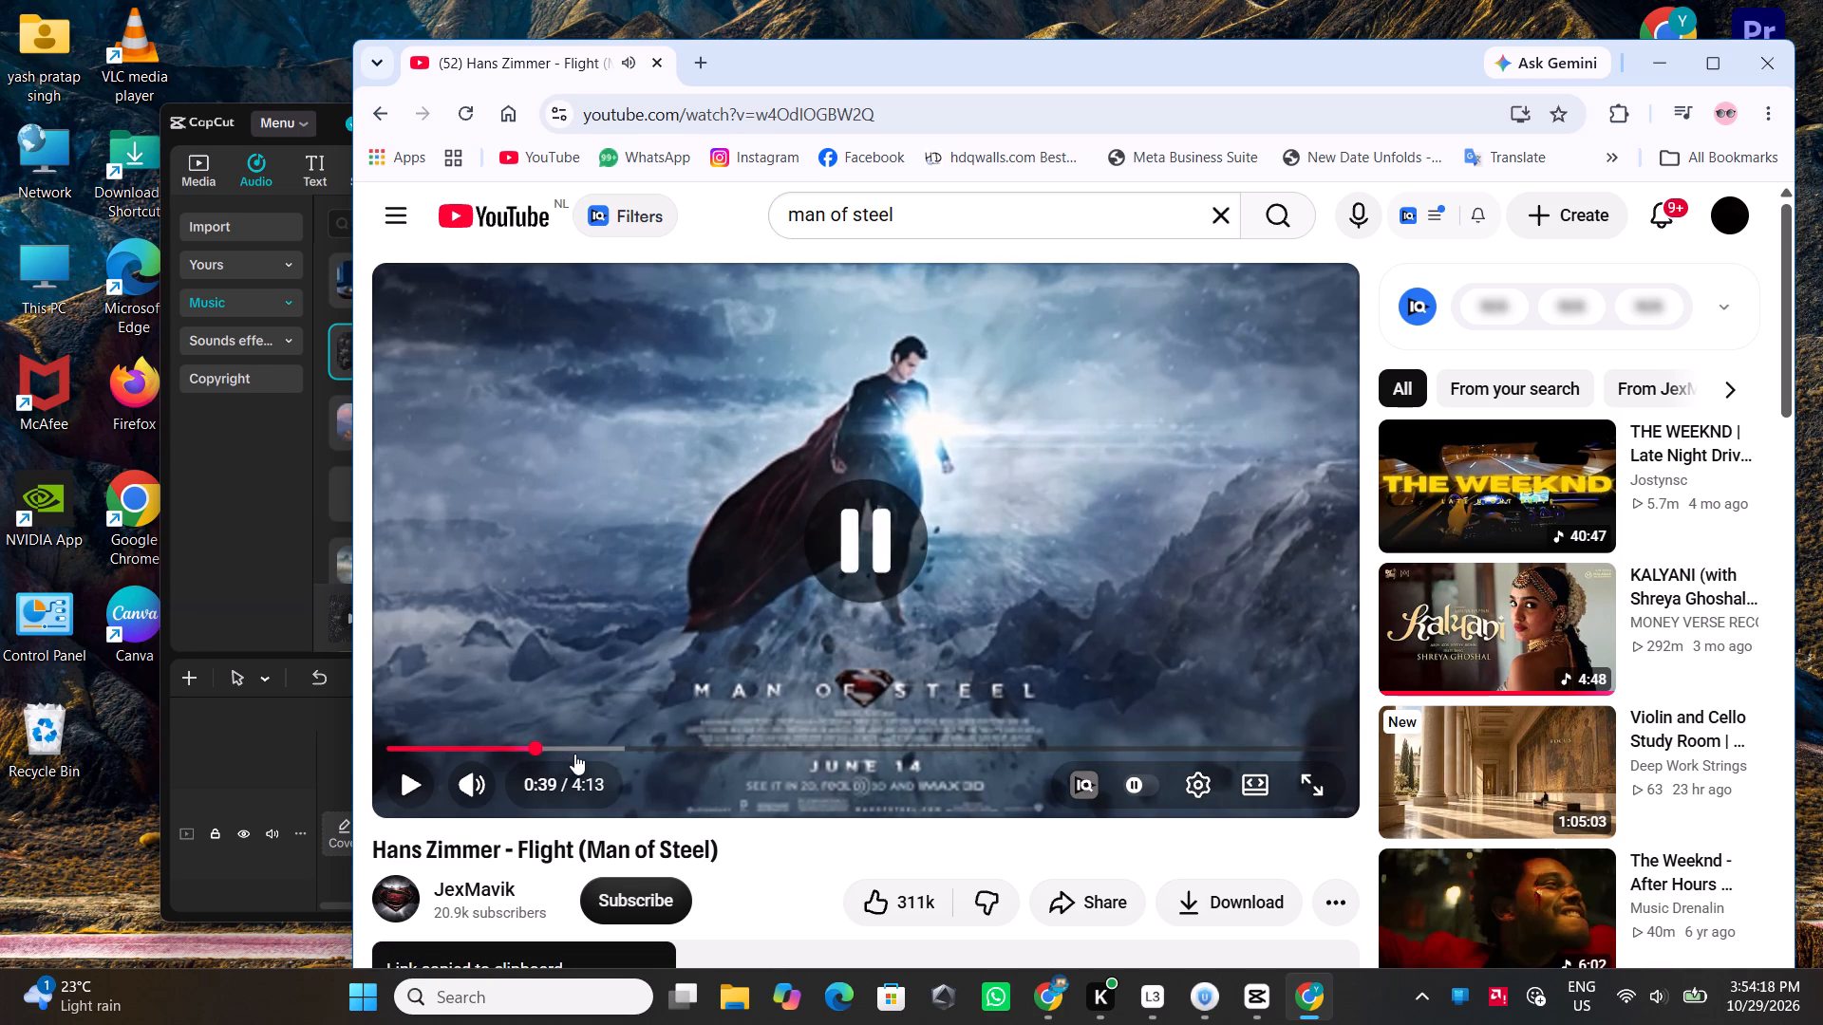
left_click(473, 773)
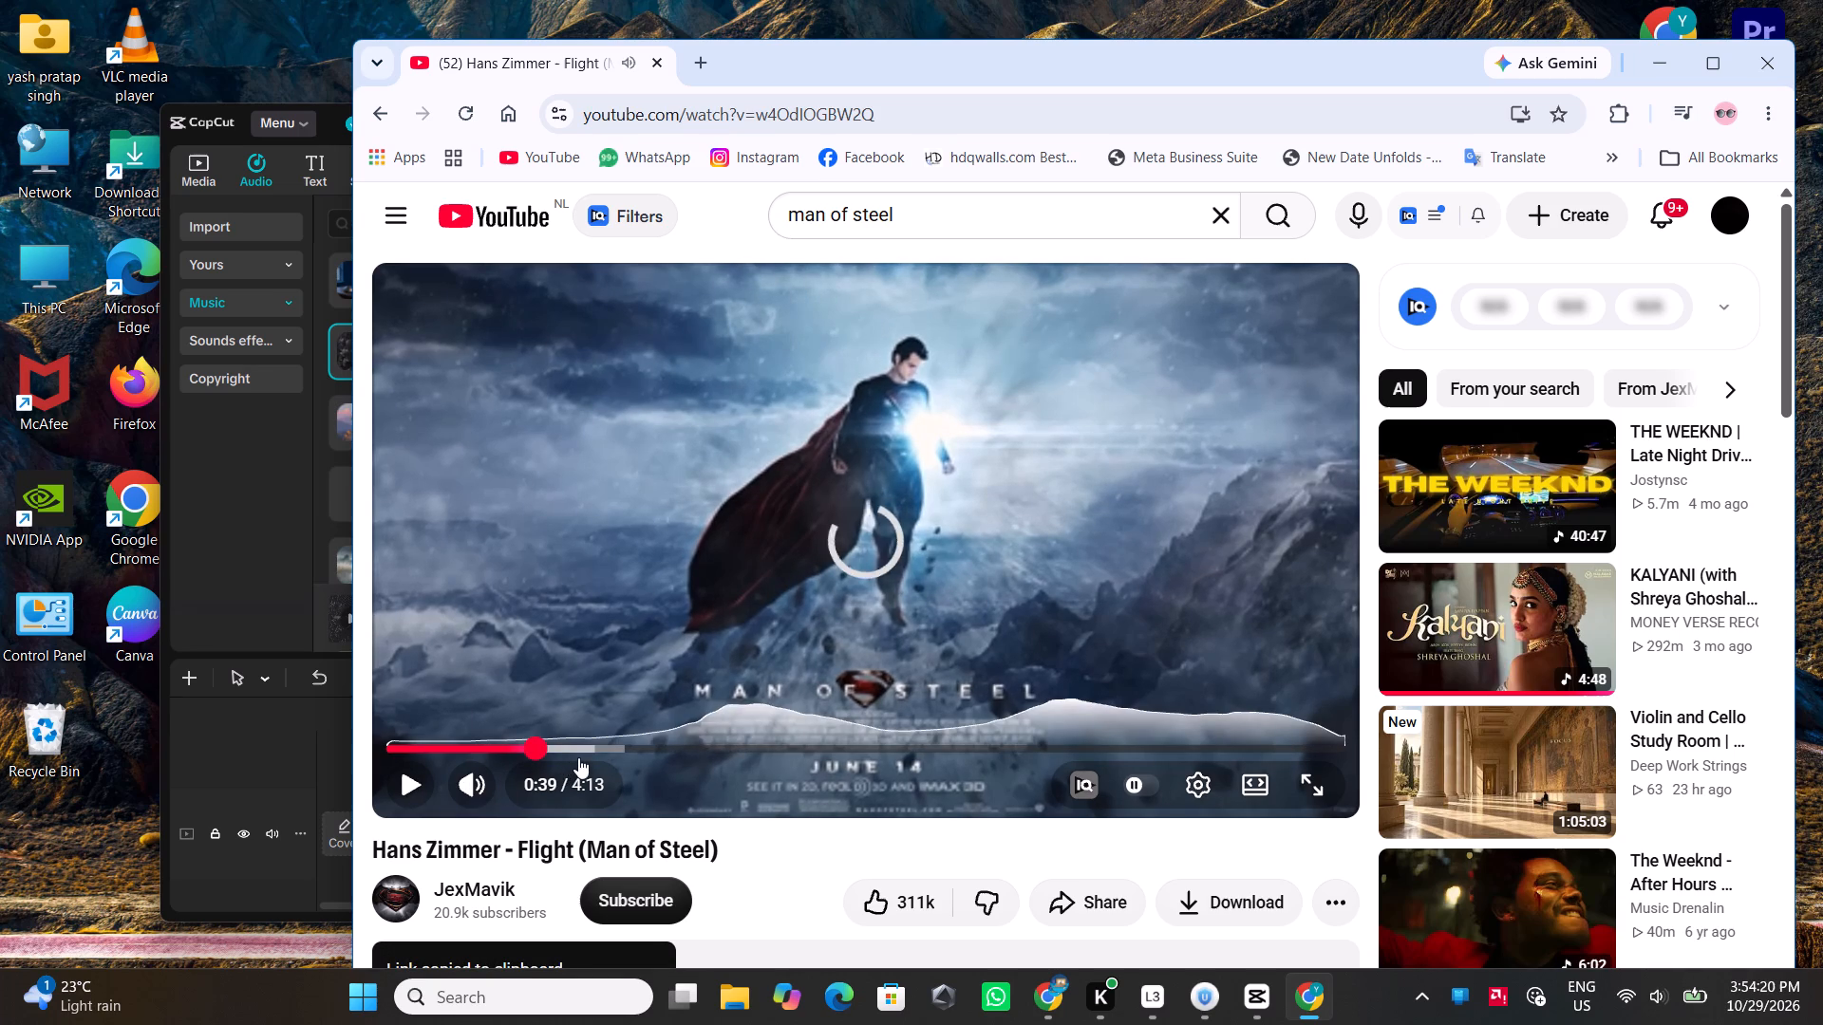
left_click(478, 783)
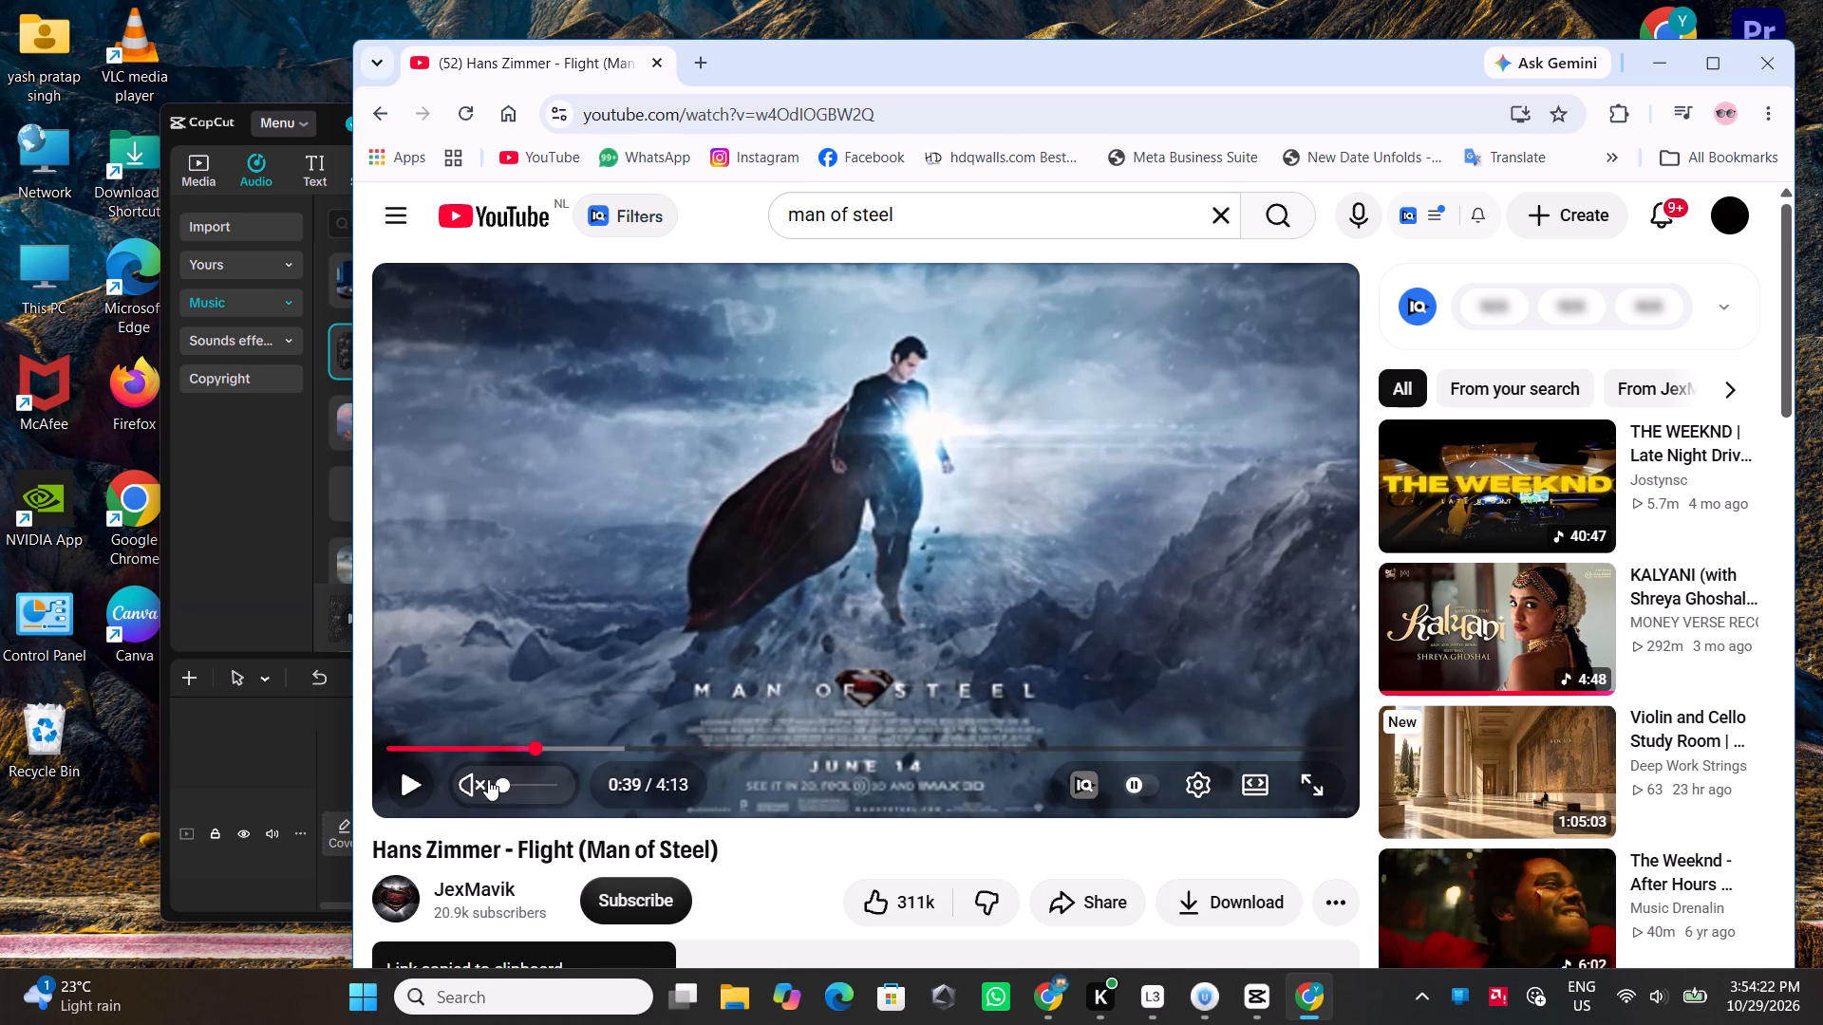
Set the computer's system volume to about 45 and return to the video page.
left_click(1629, 1013)
left_click(1581, 848)
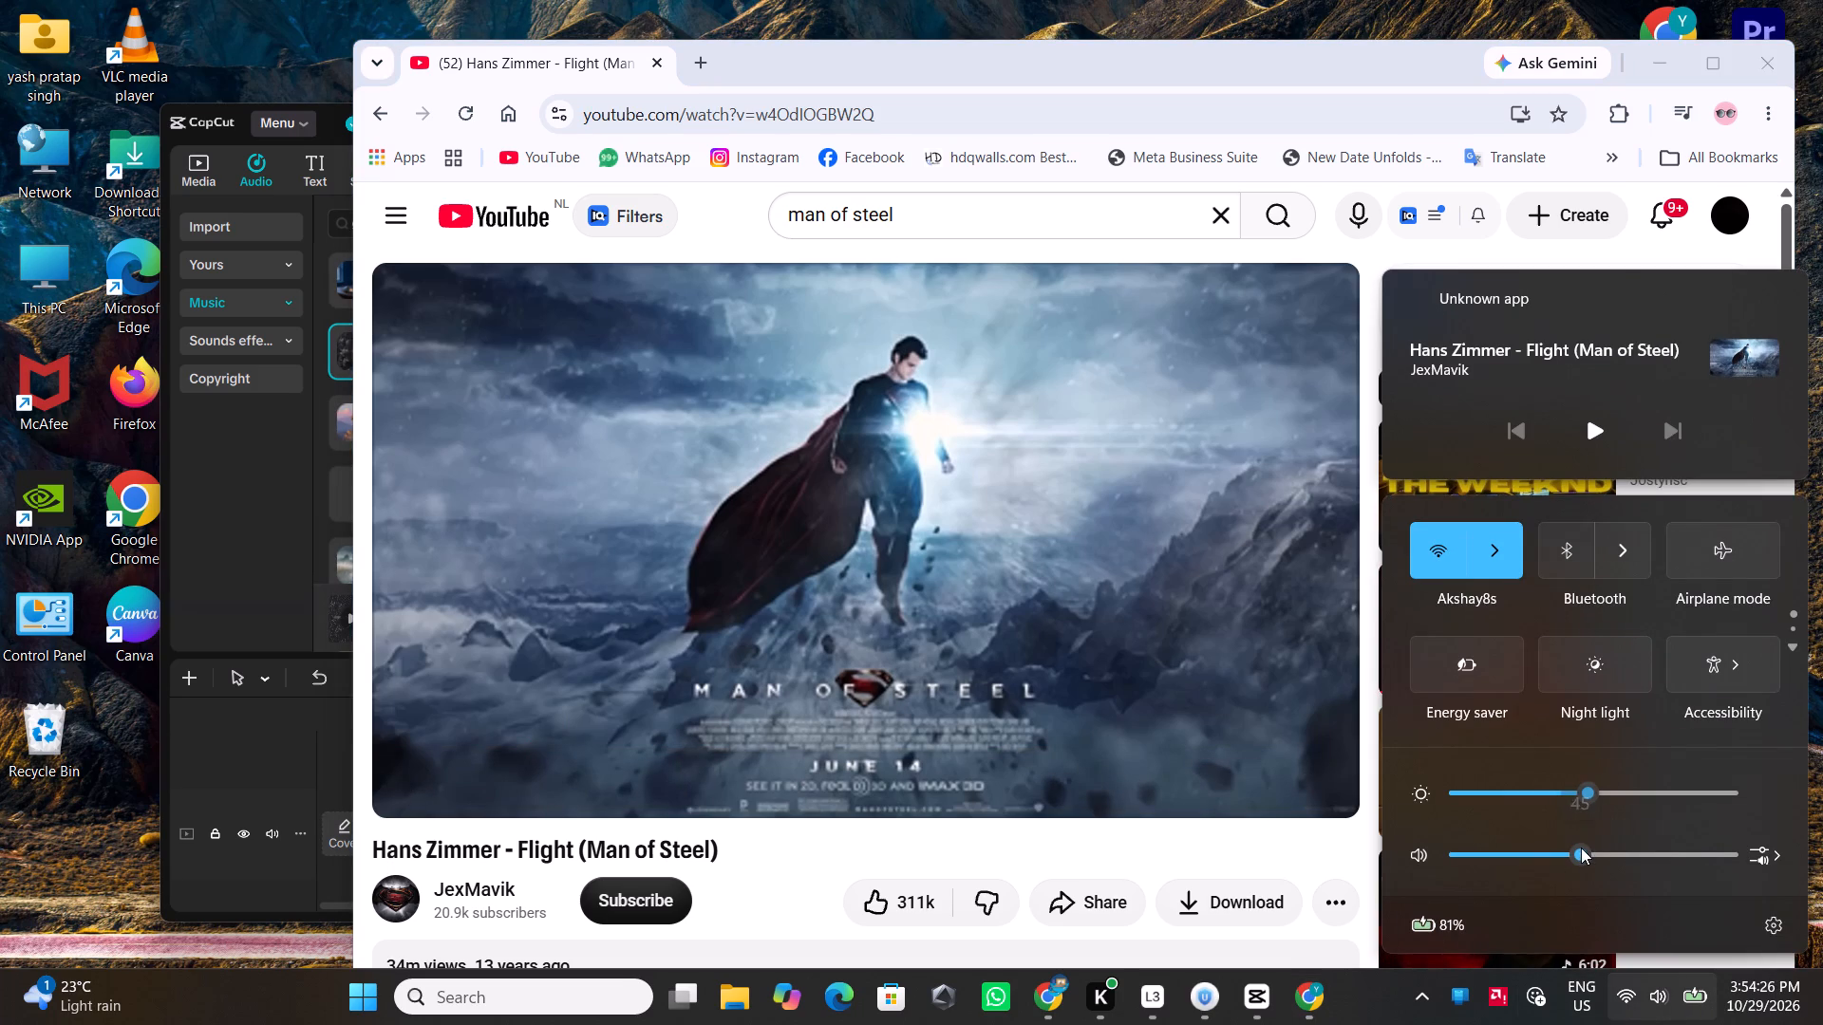
left_click(746, 586)
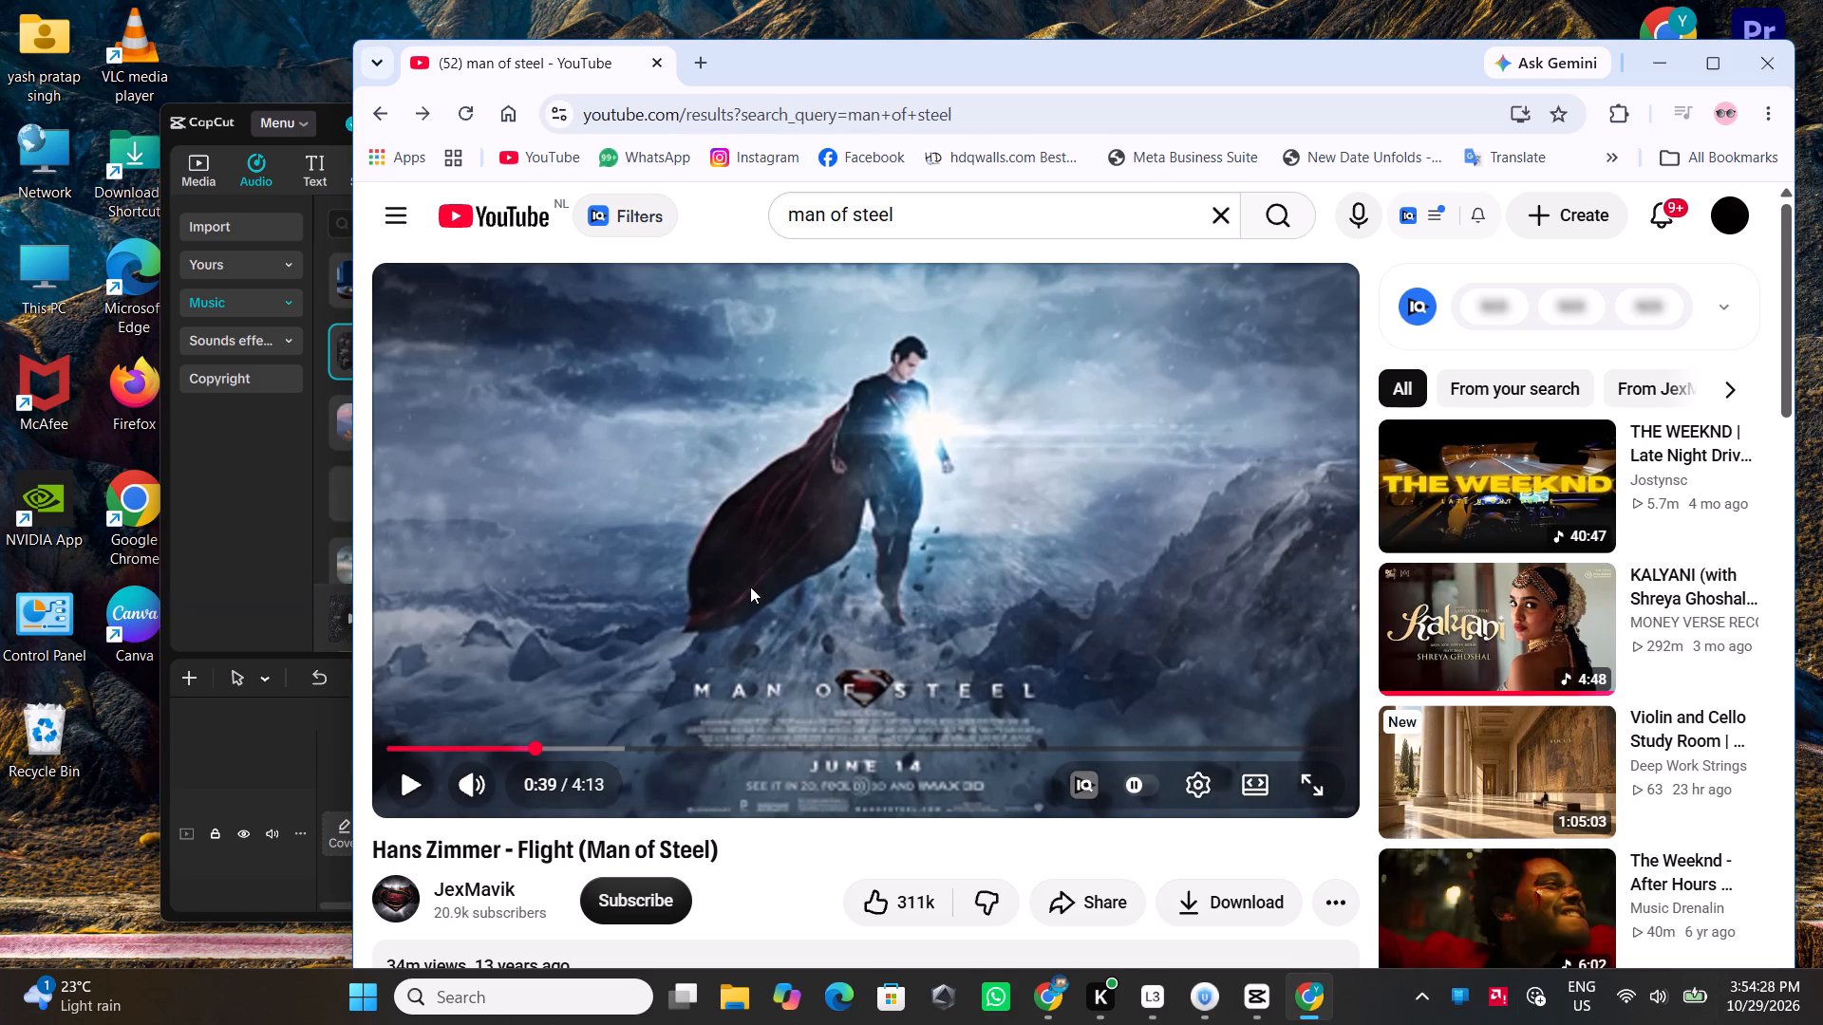
Reopen the Hans Zimmer - Flight (Man of Steel) video from the search results and decline the YouTube Music offer.
left_click(565, 517)
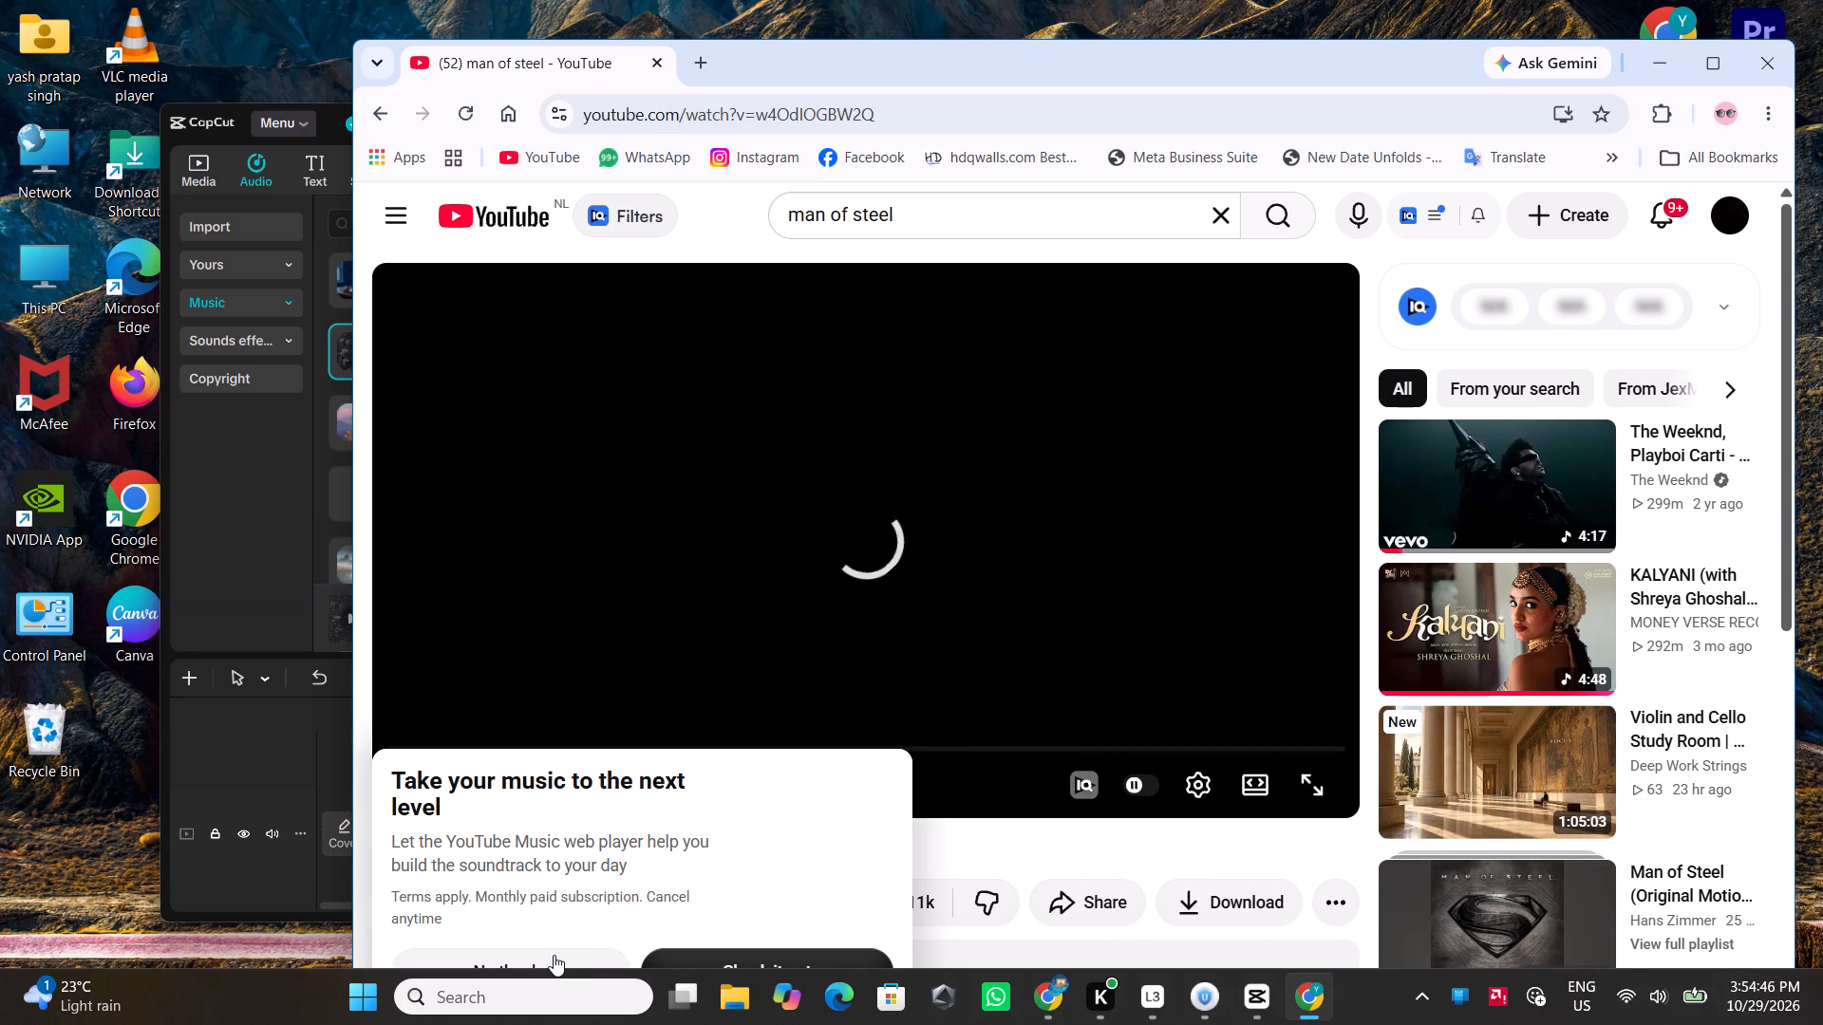
left_click(552, 956)
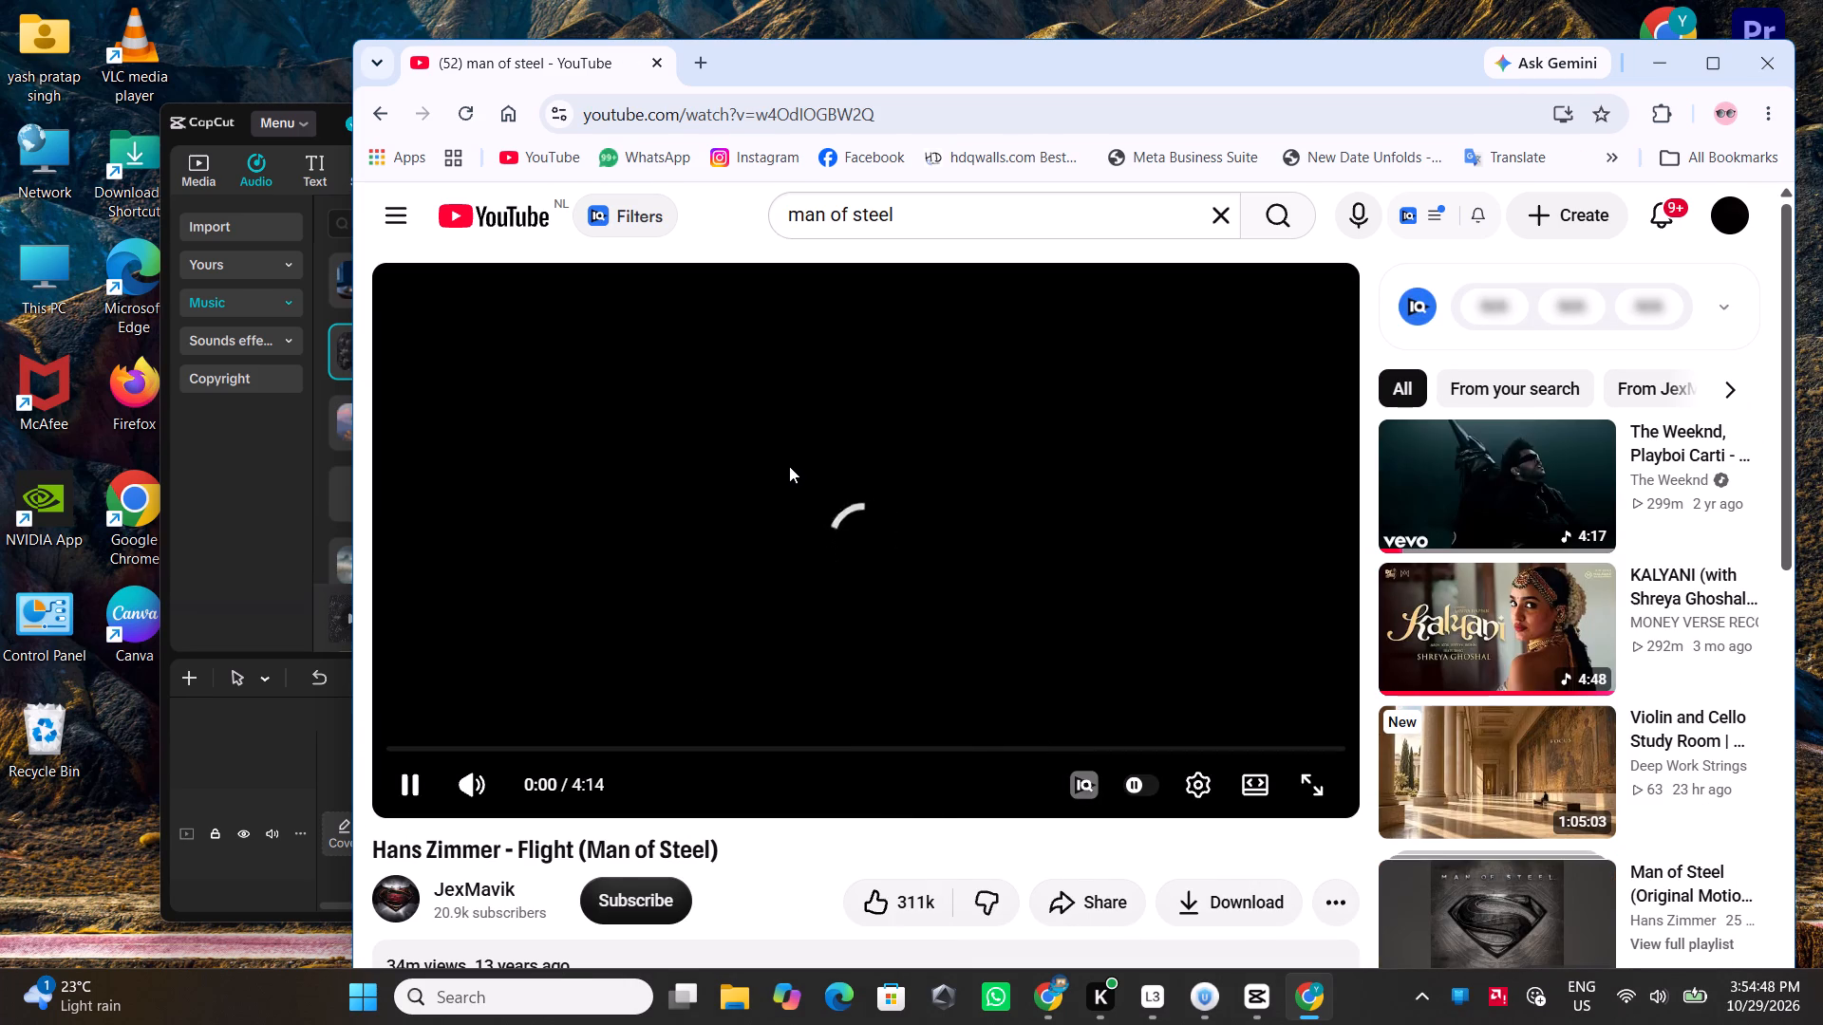
left_click_drag(1119, 1022, 1119, 1008)
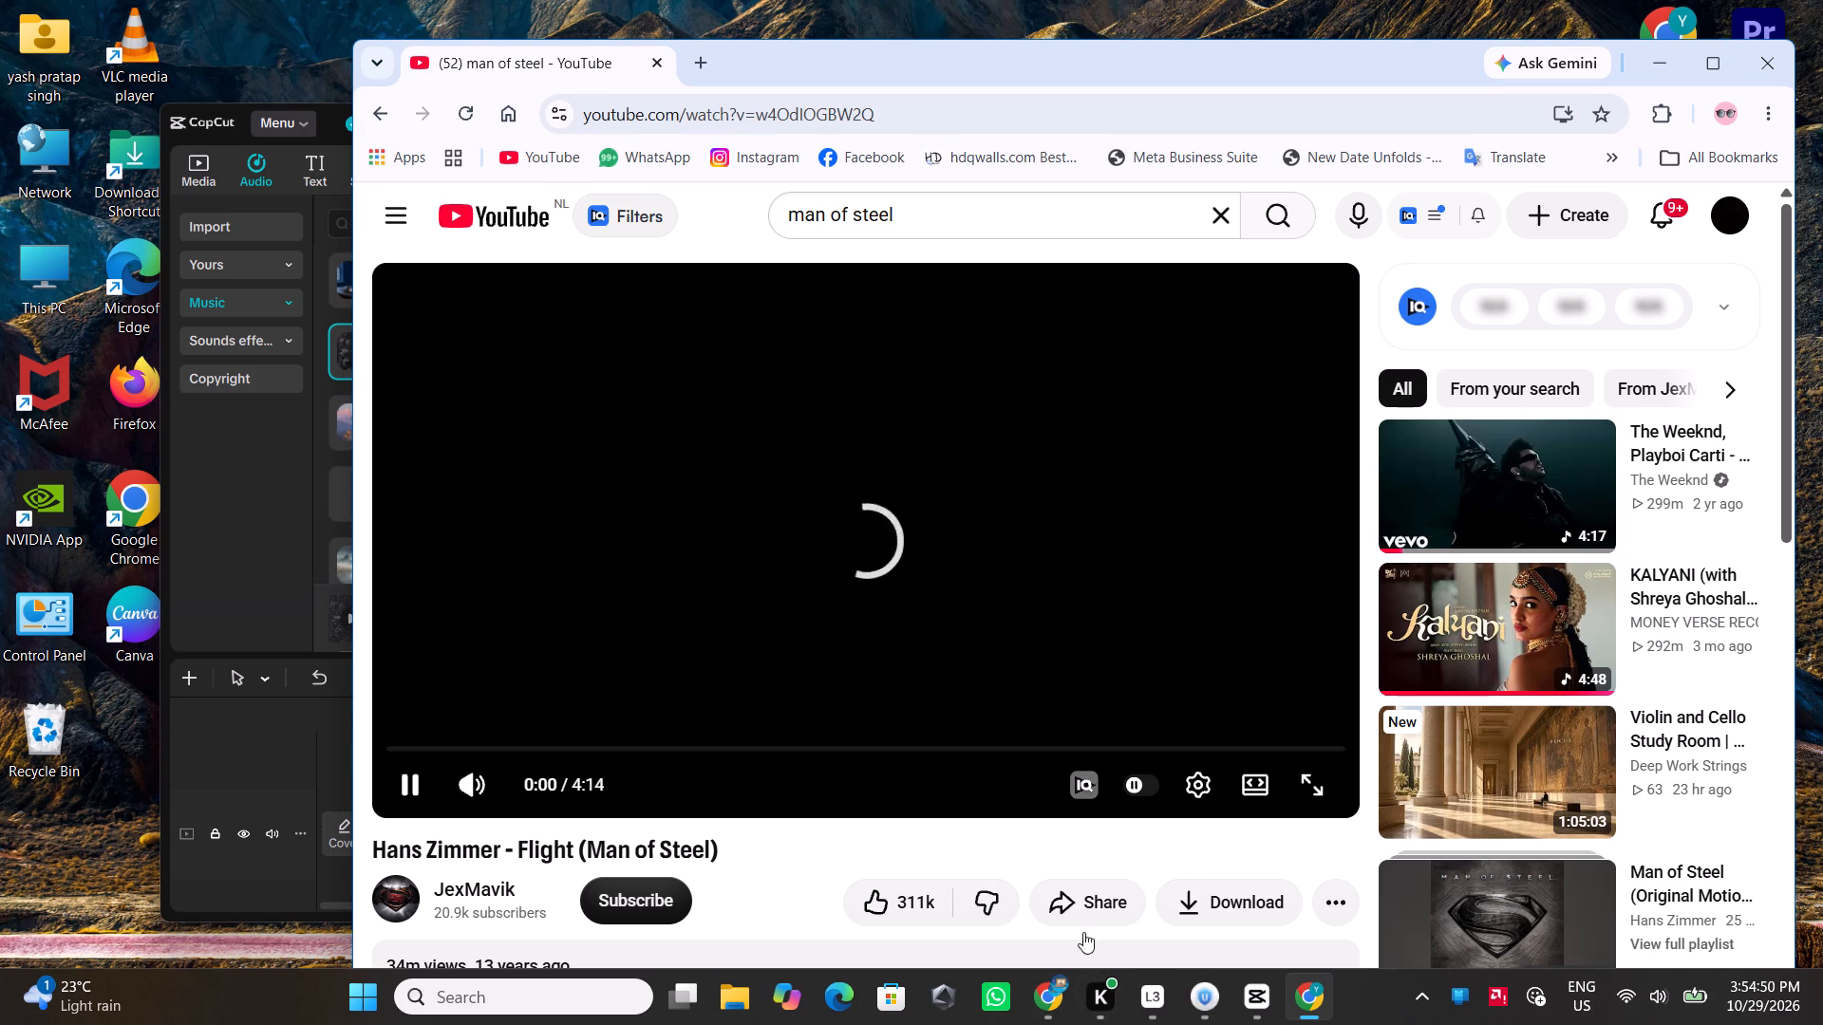
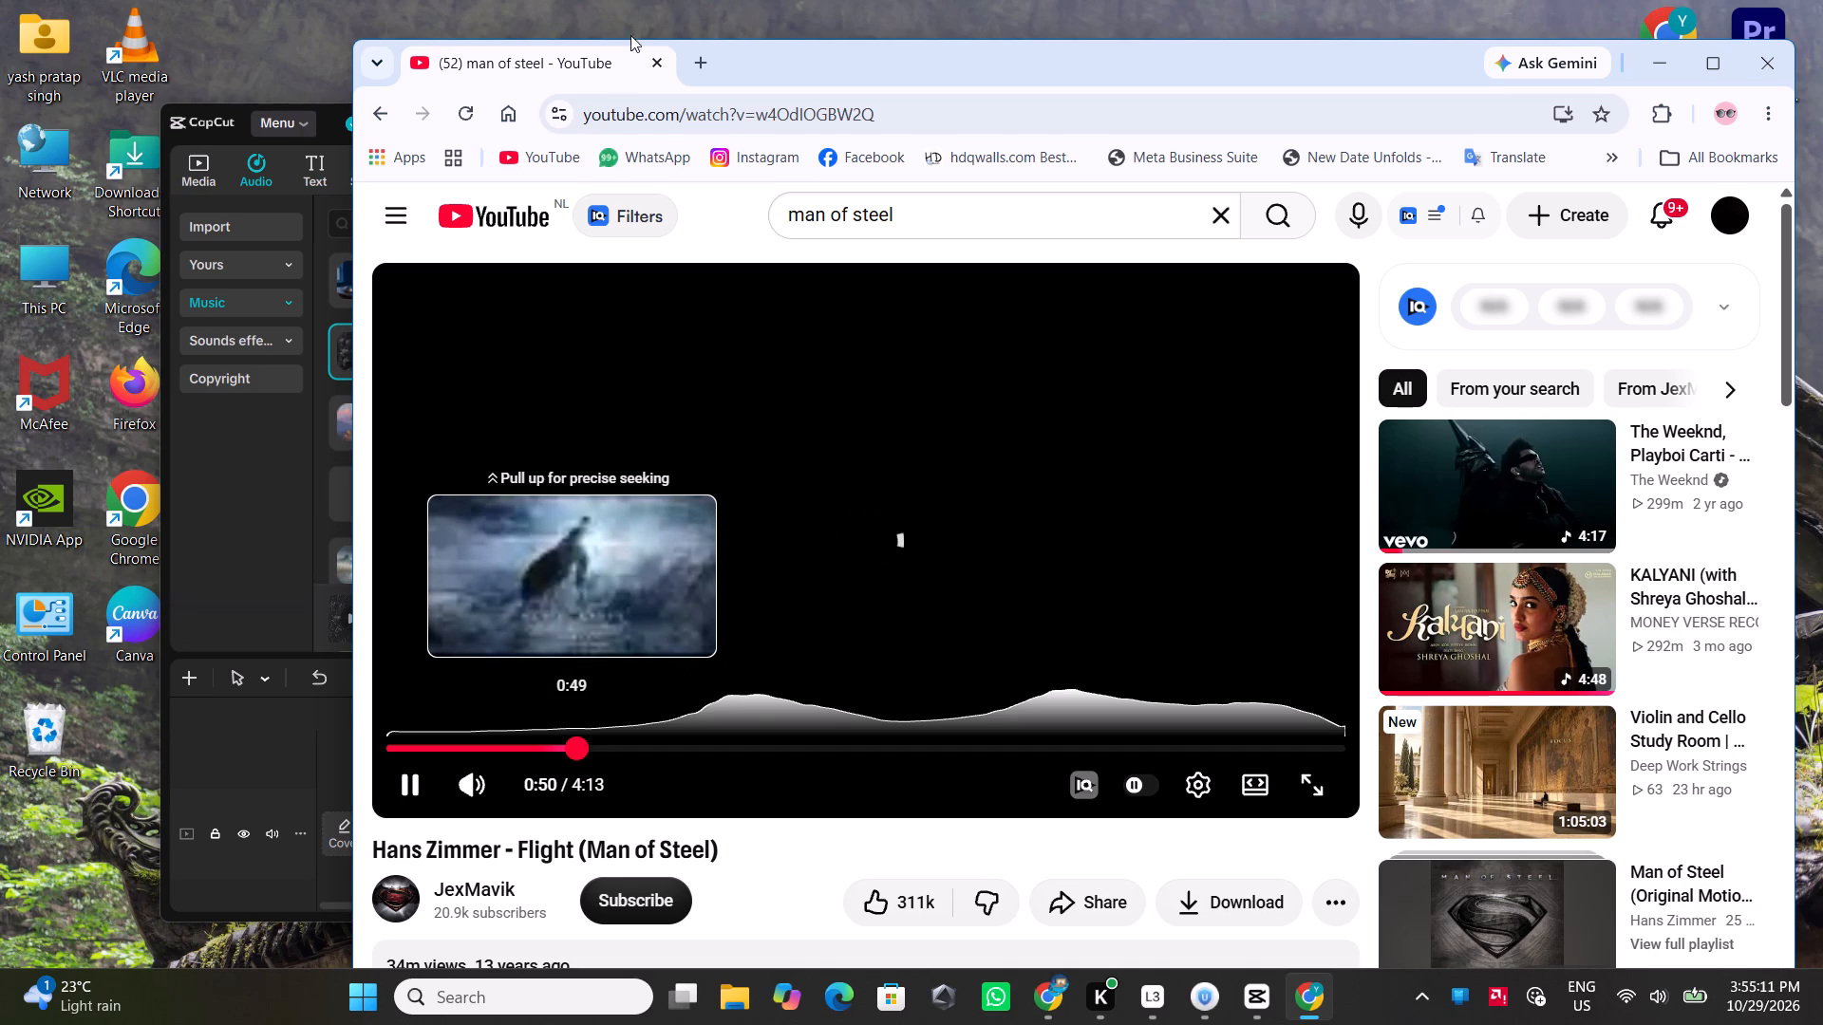
Preview the Hans Zimmer - Flight (Man of Steel) video from about 1:28 and pause it.
left_click(1654, 102)
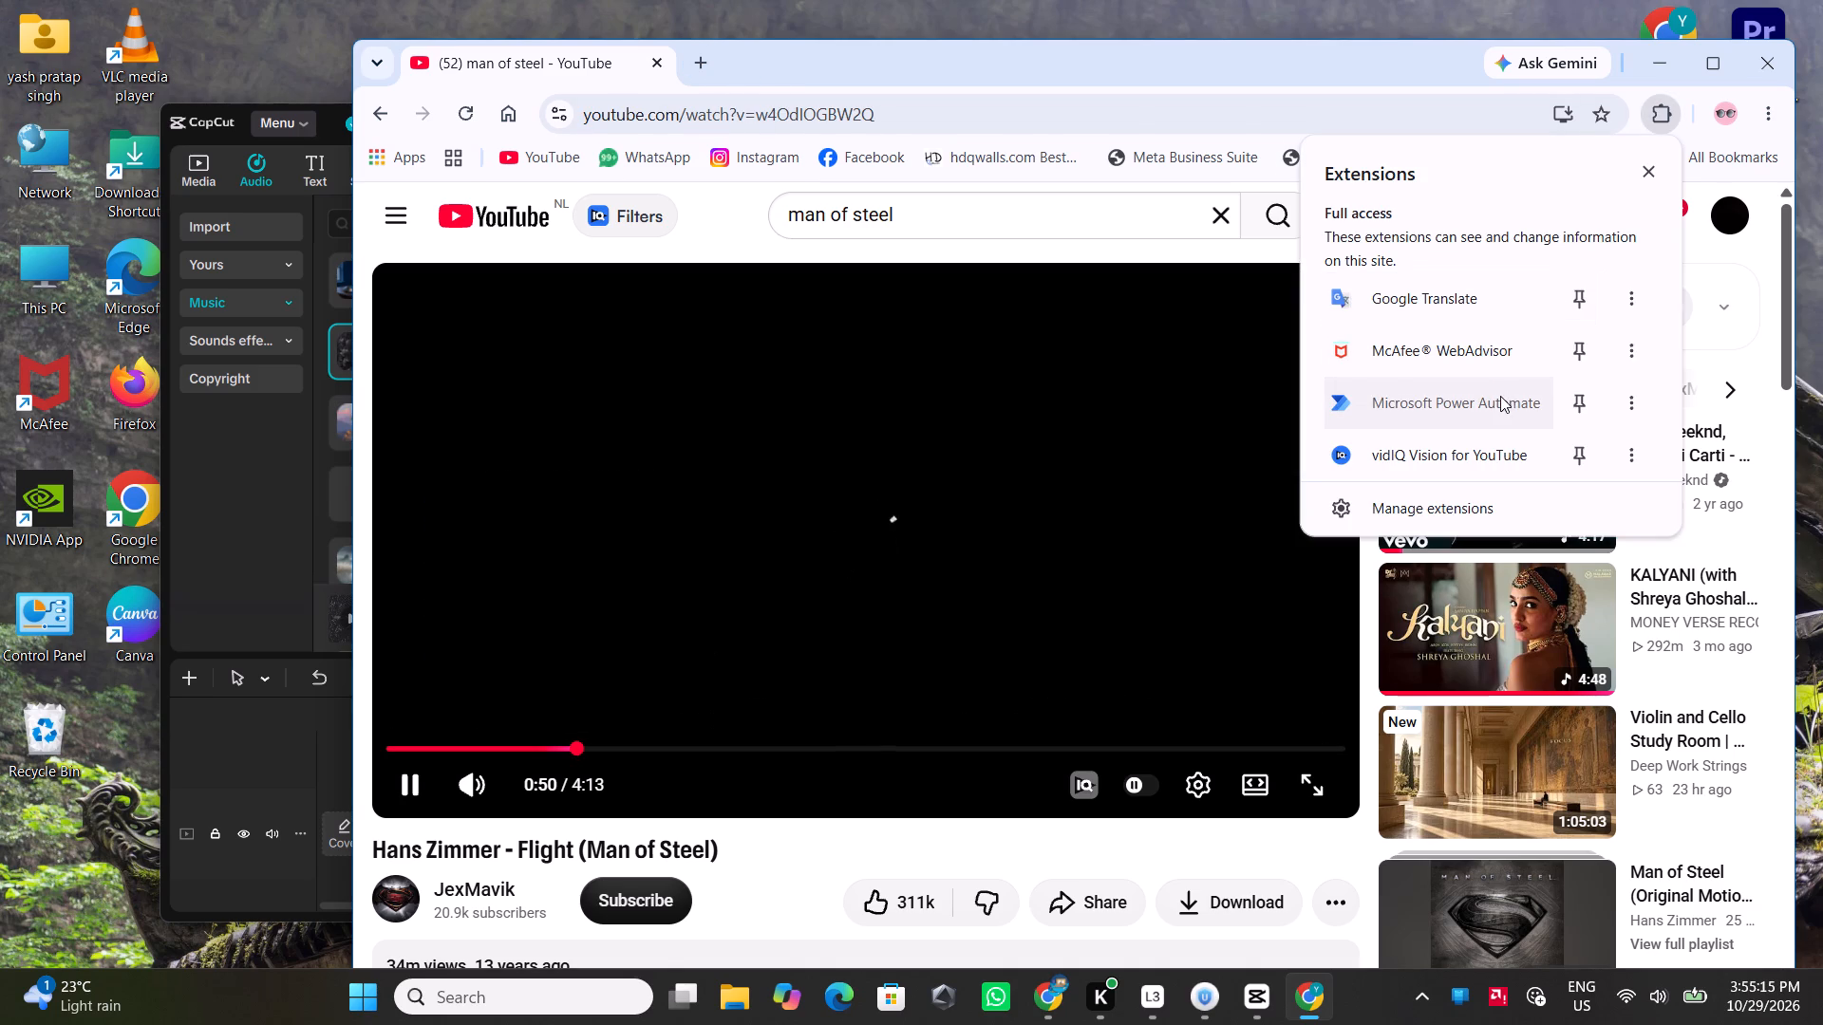
left_click(1653, 170)
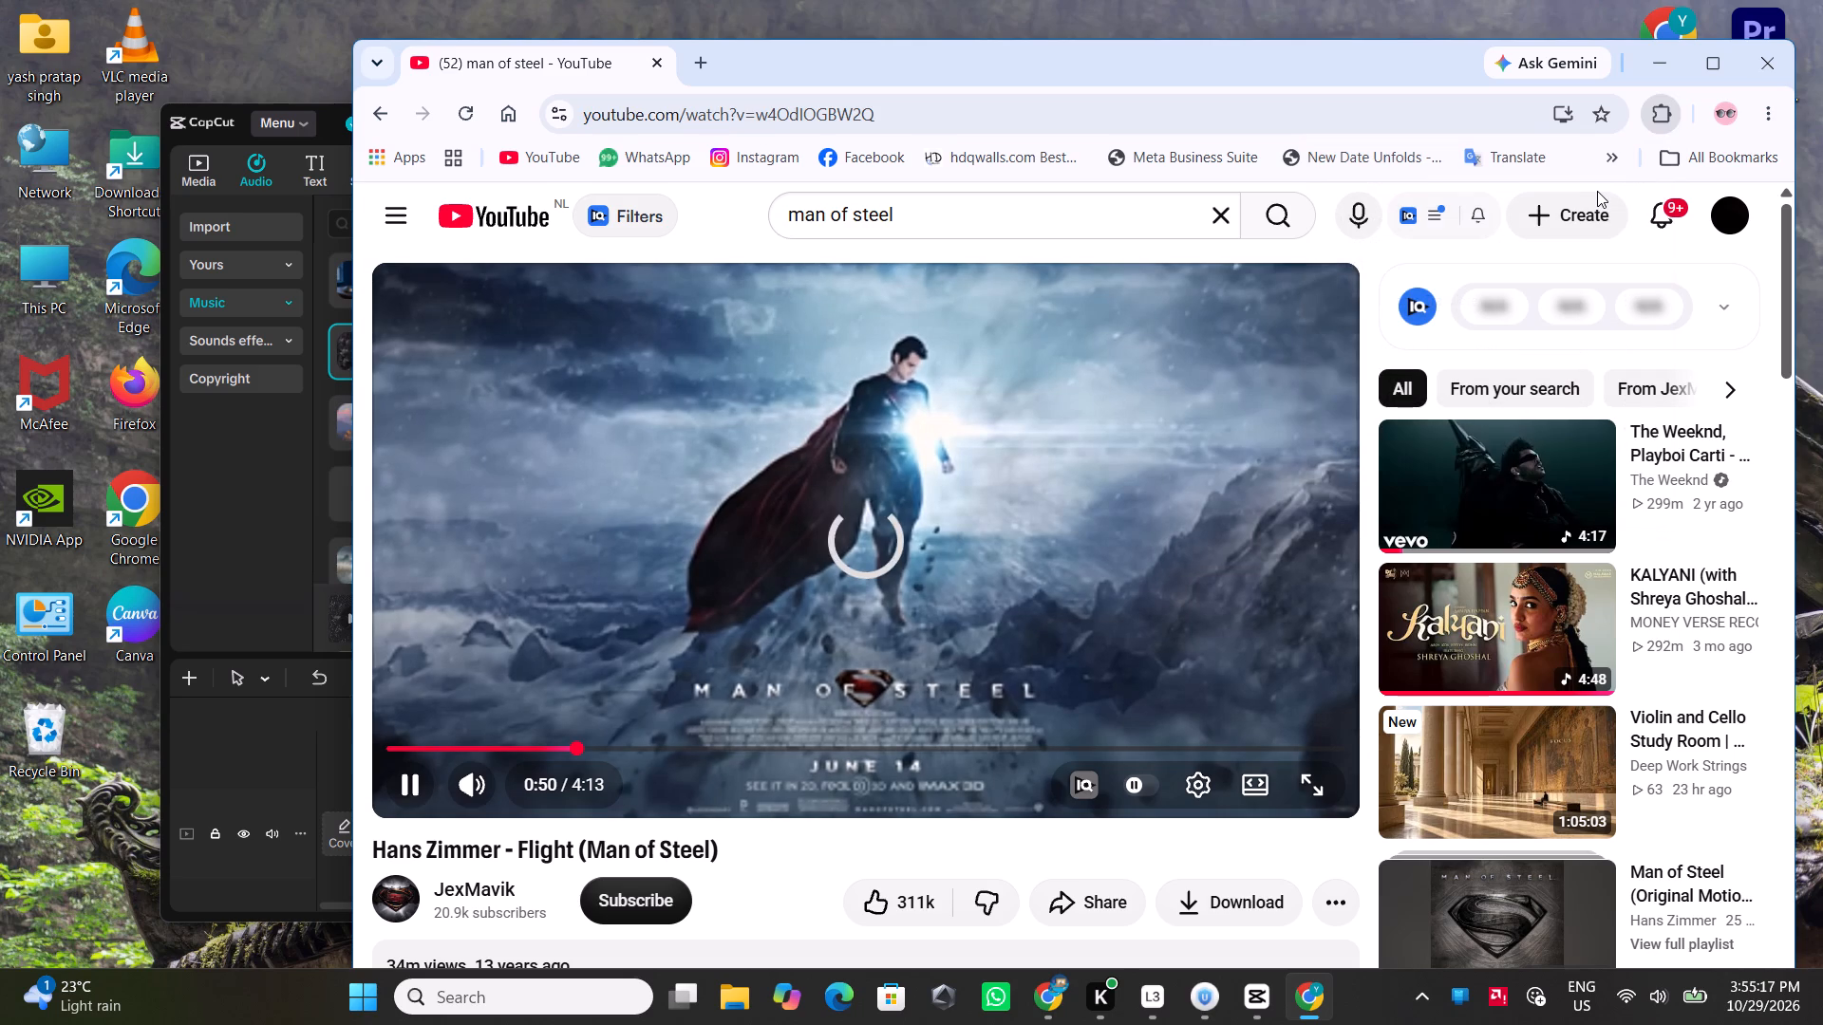
left_click(1184, 779)
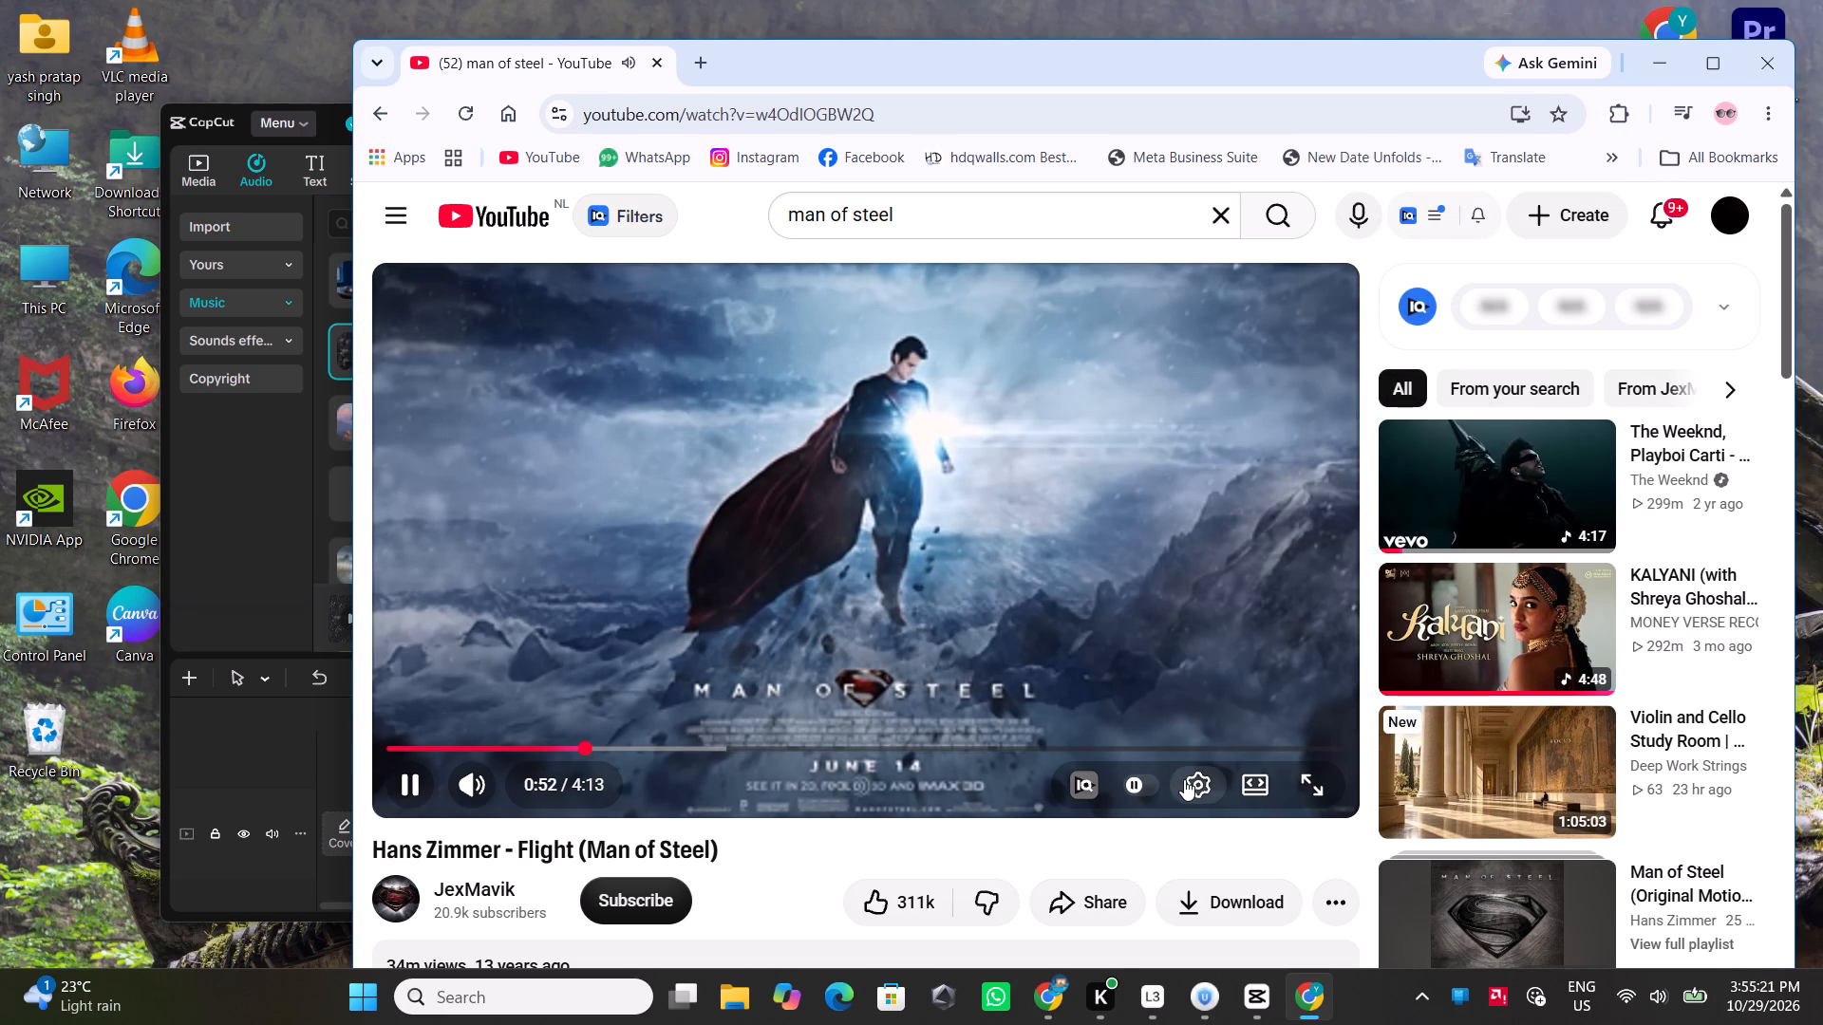
left_click(644, 746)
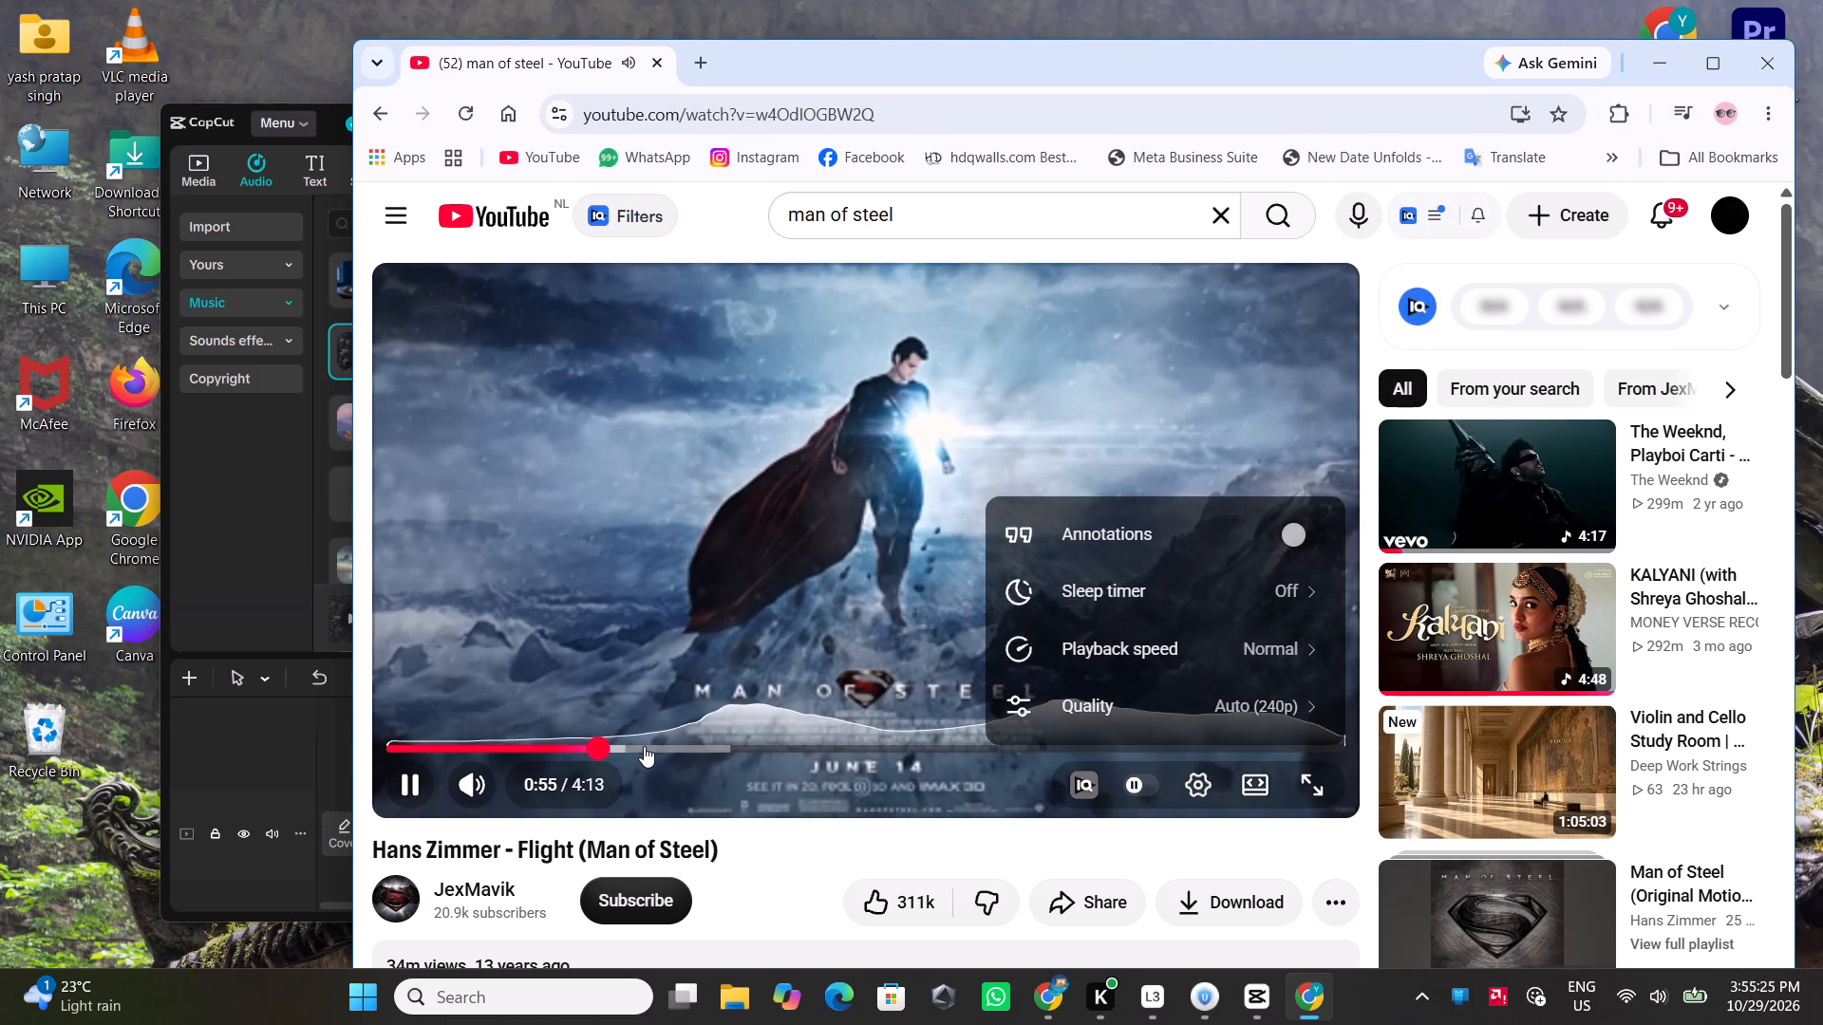
left_click(708, 749)
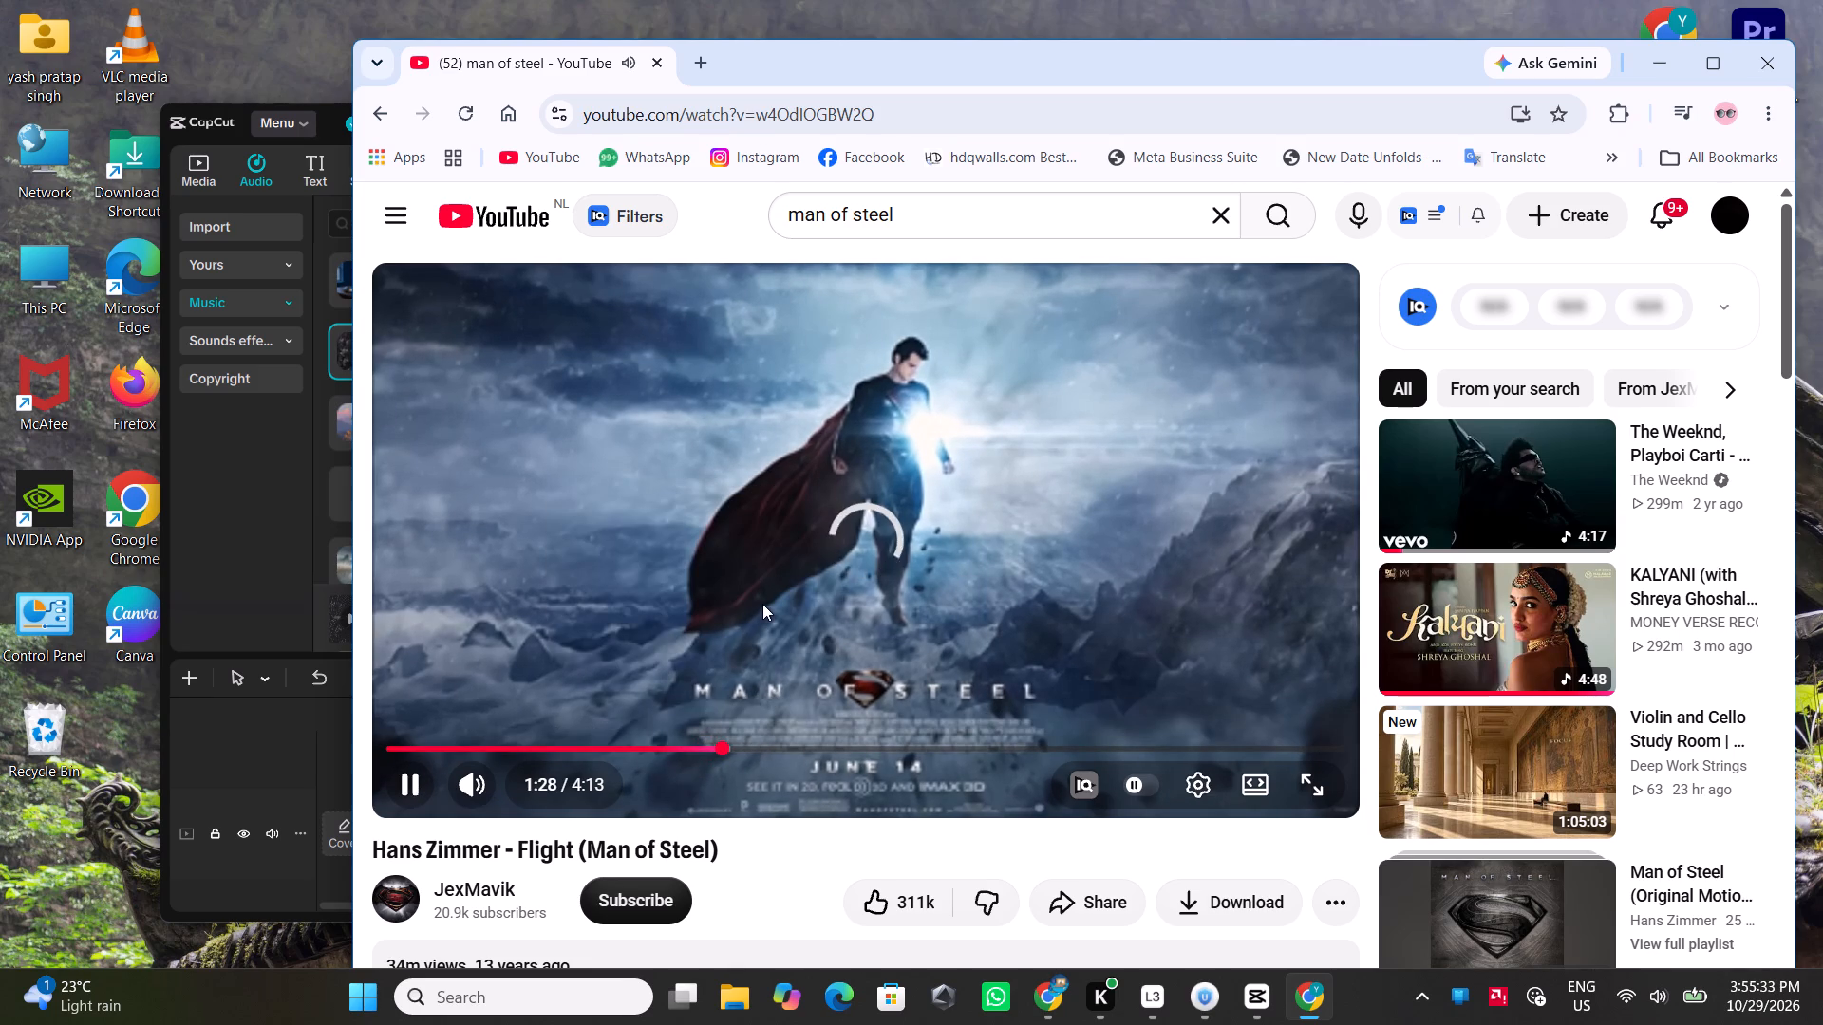
left_click(747, 641)
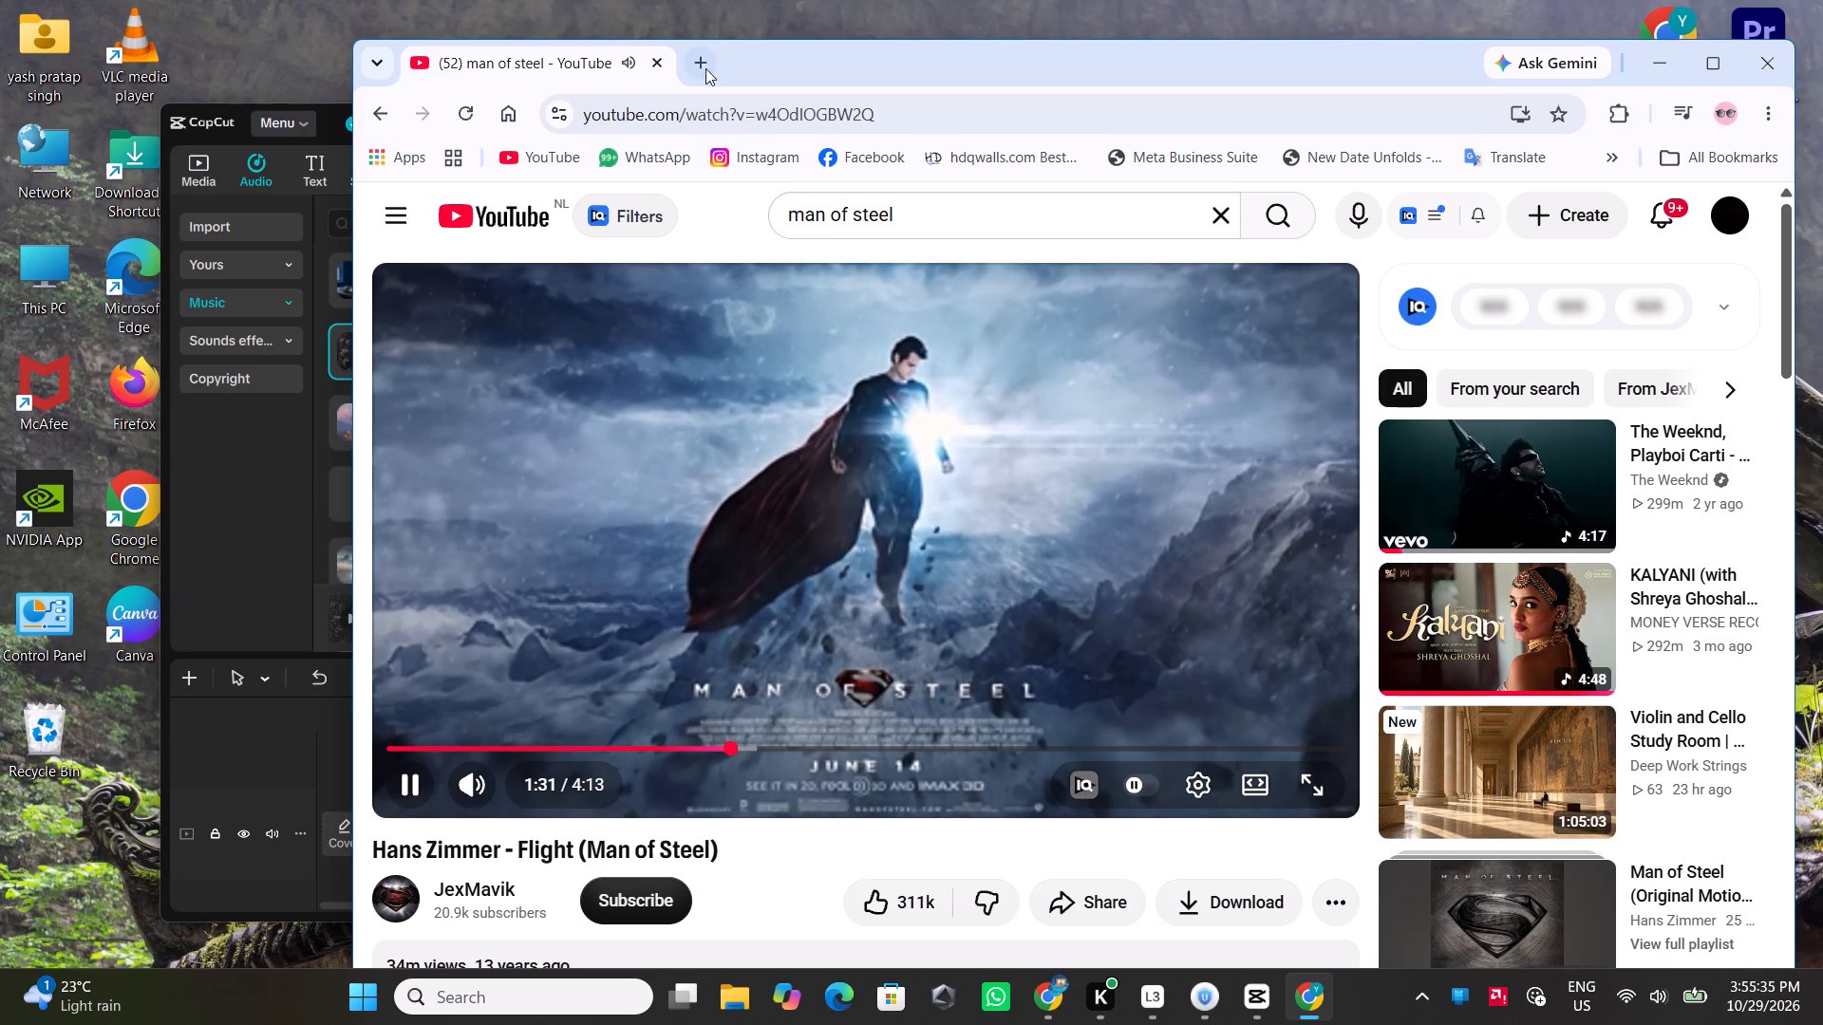
Search Google in a new tab for "youtube video music download app".
left_click(693, 68)
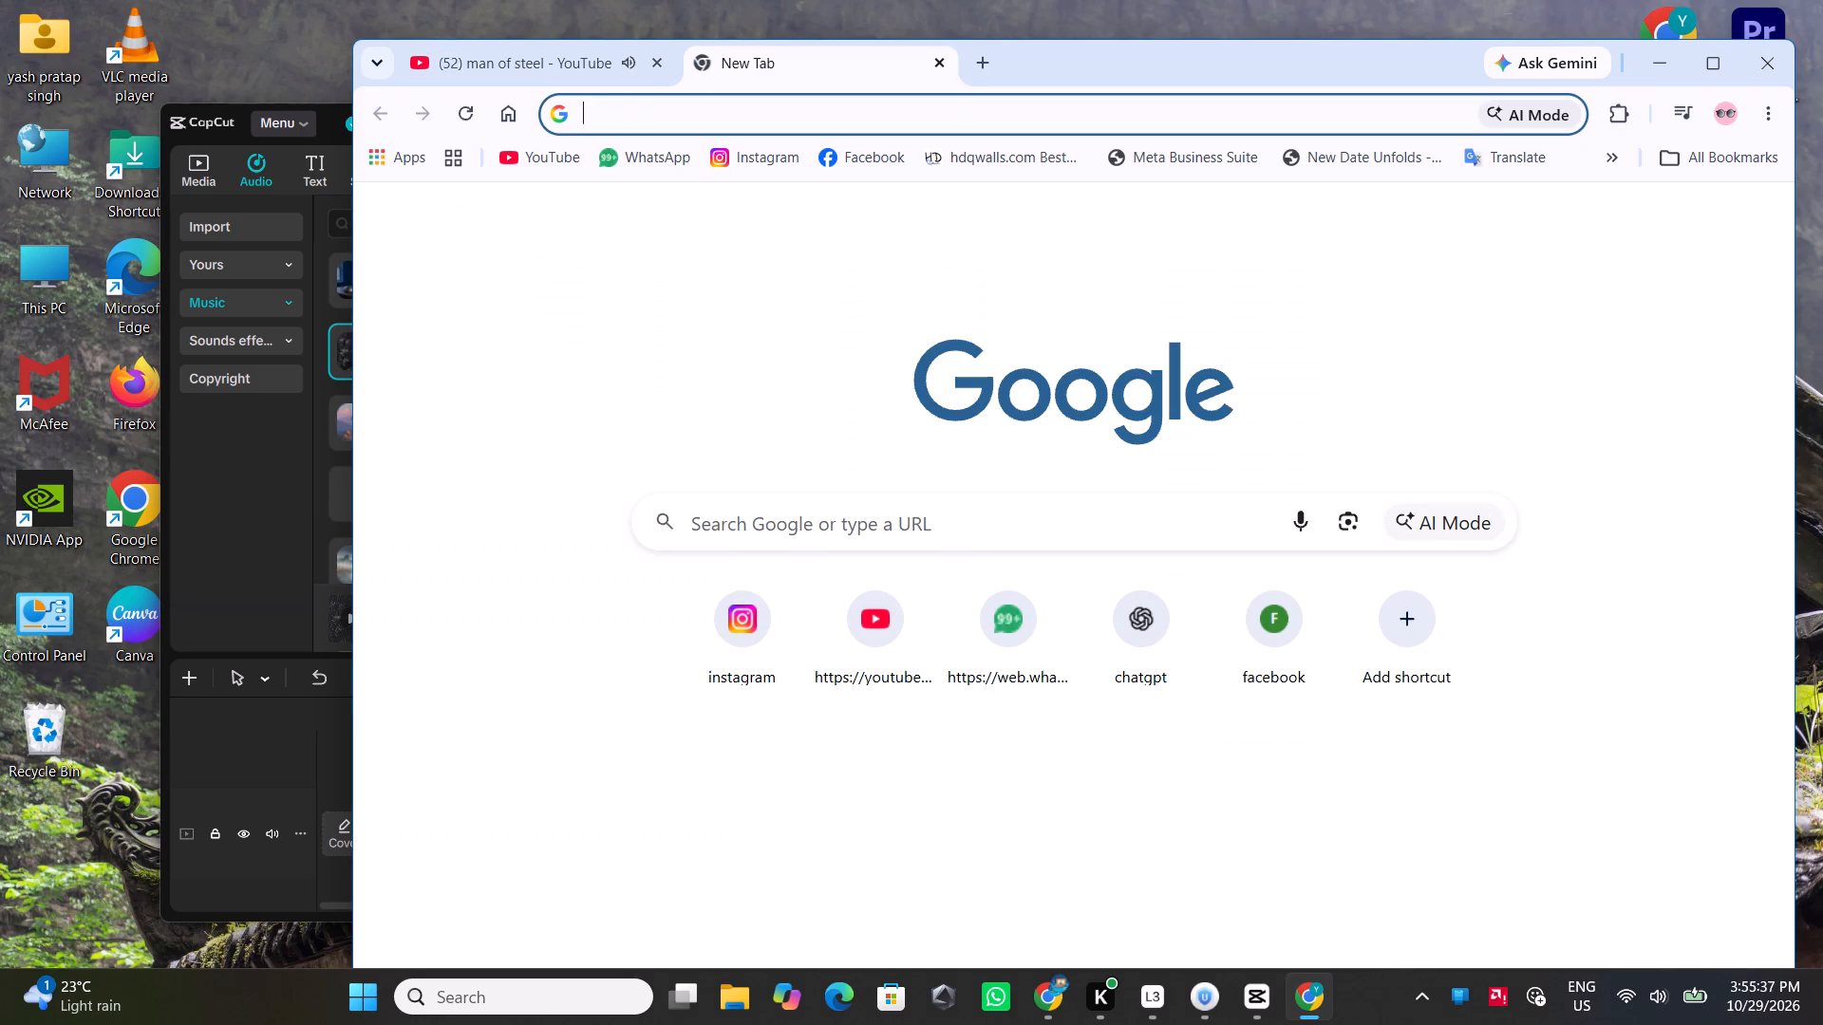
left_click(719, 117)
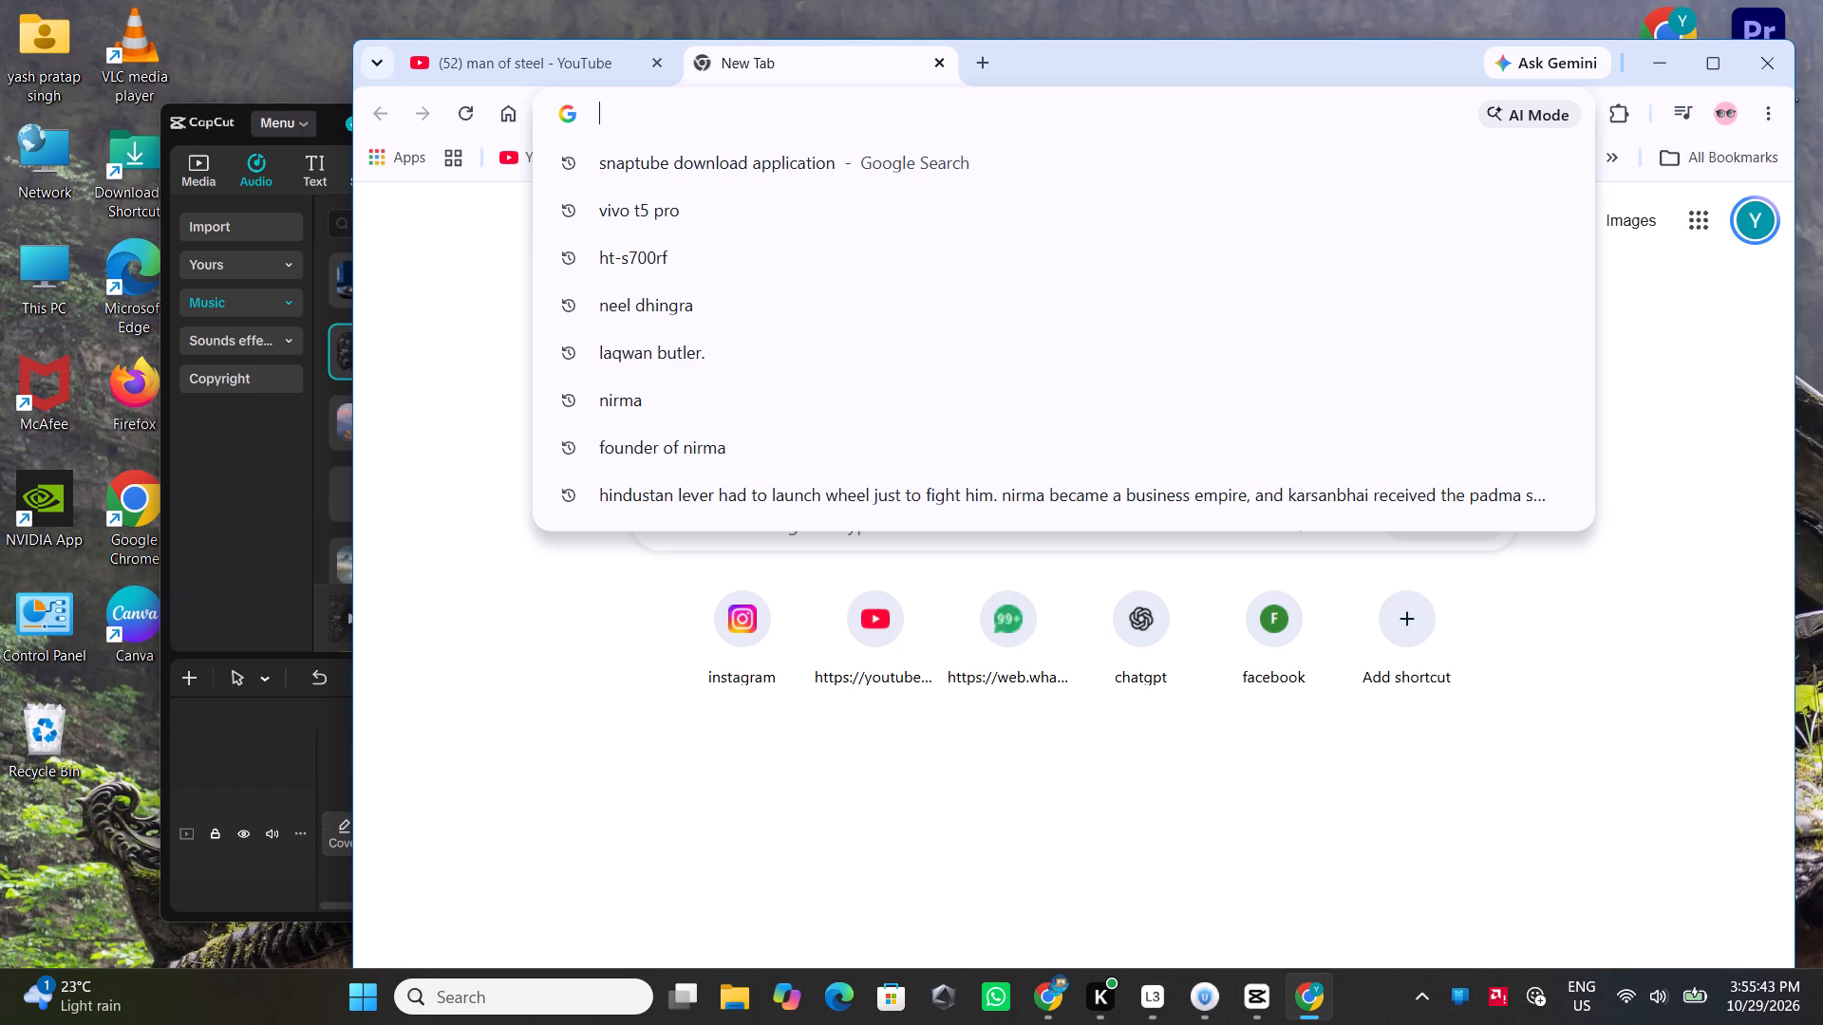
left_click(696, 129)
type("youtube")
key("space")
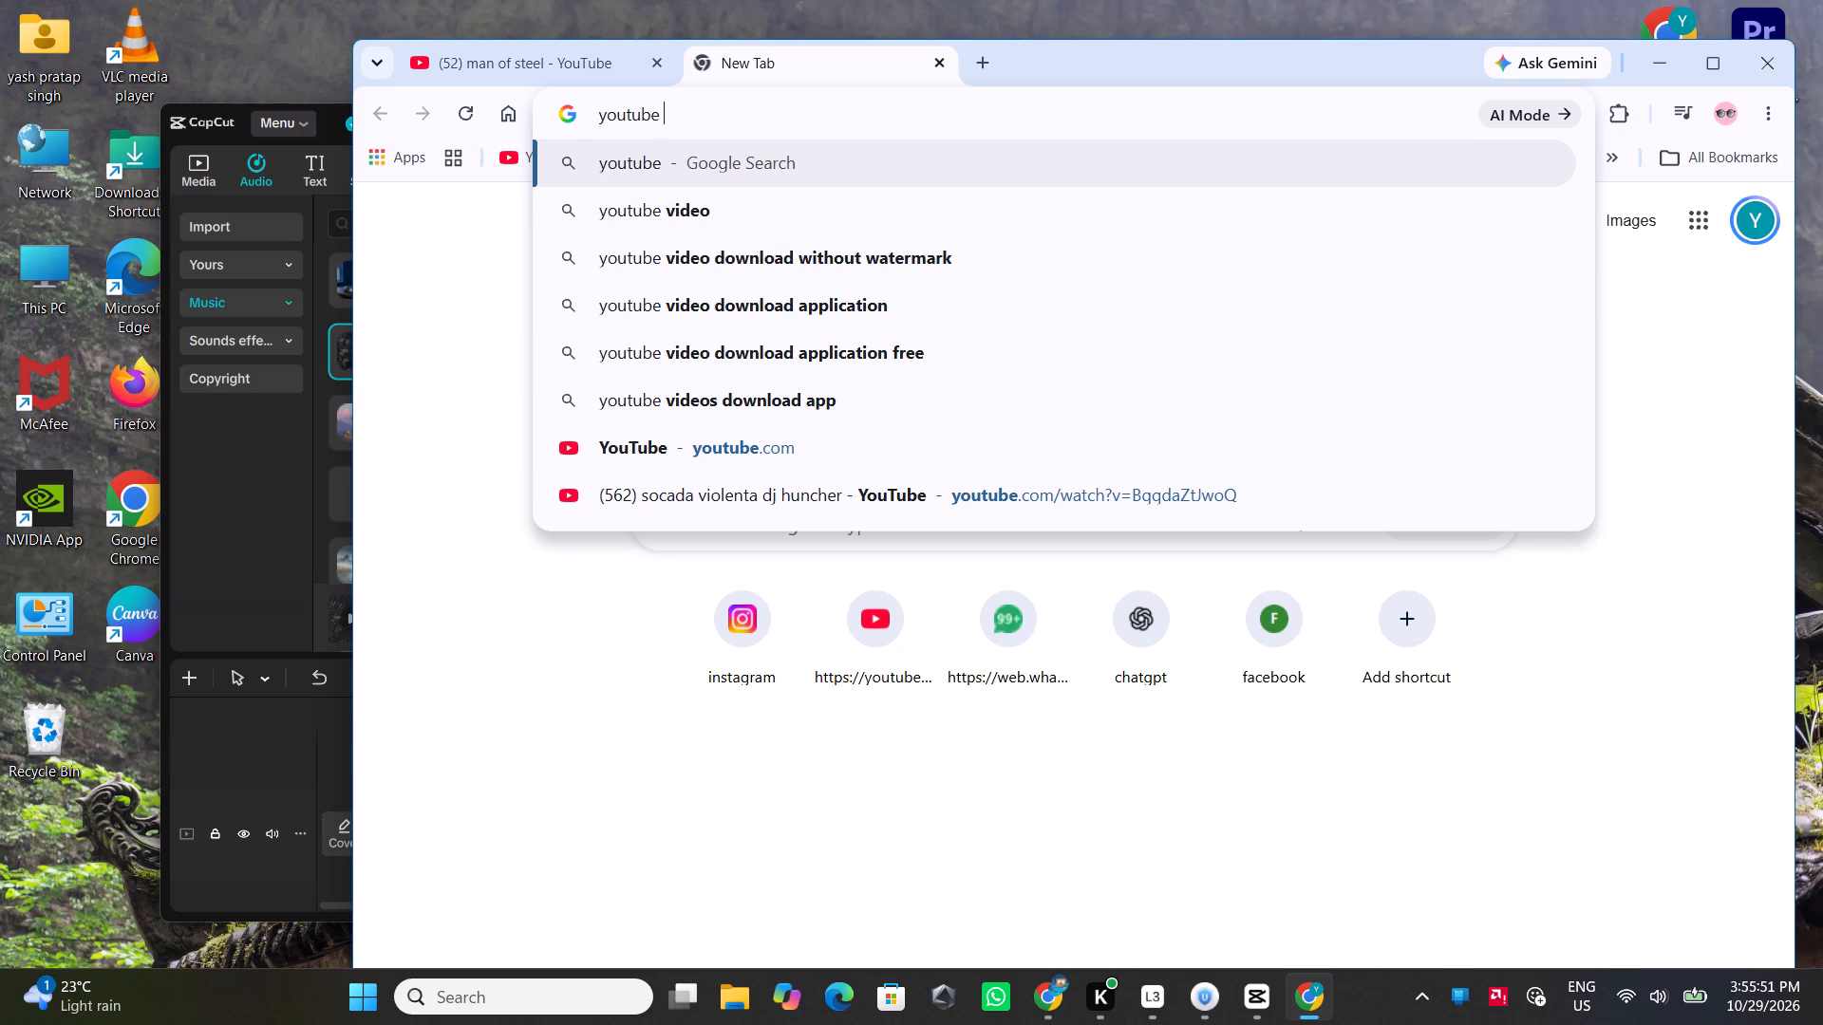
key("Down")
key("space")
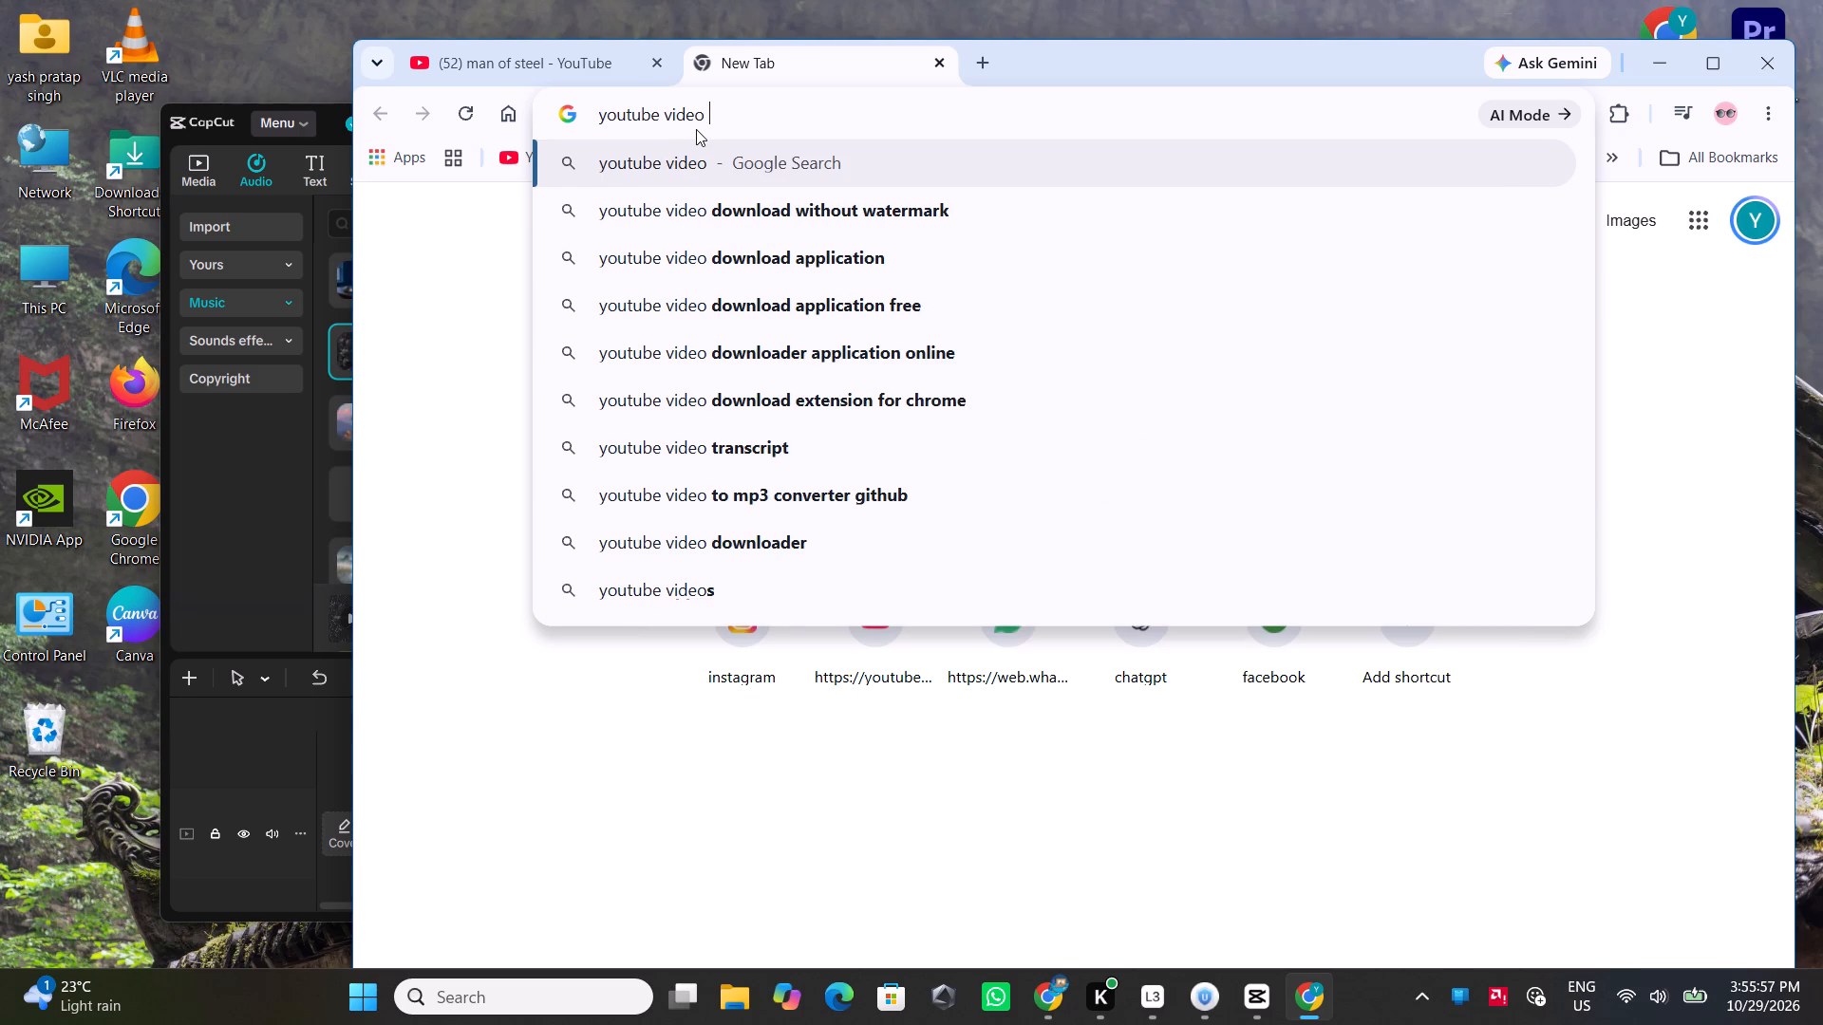
type("music")
key("space")
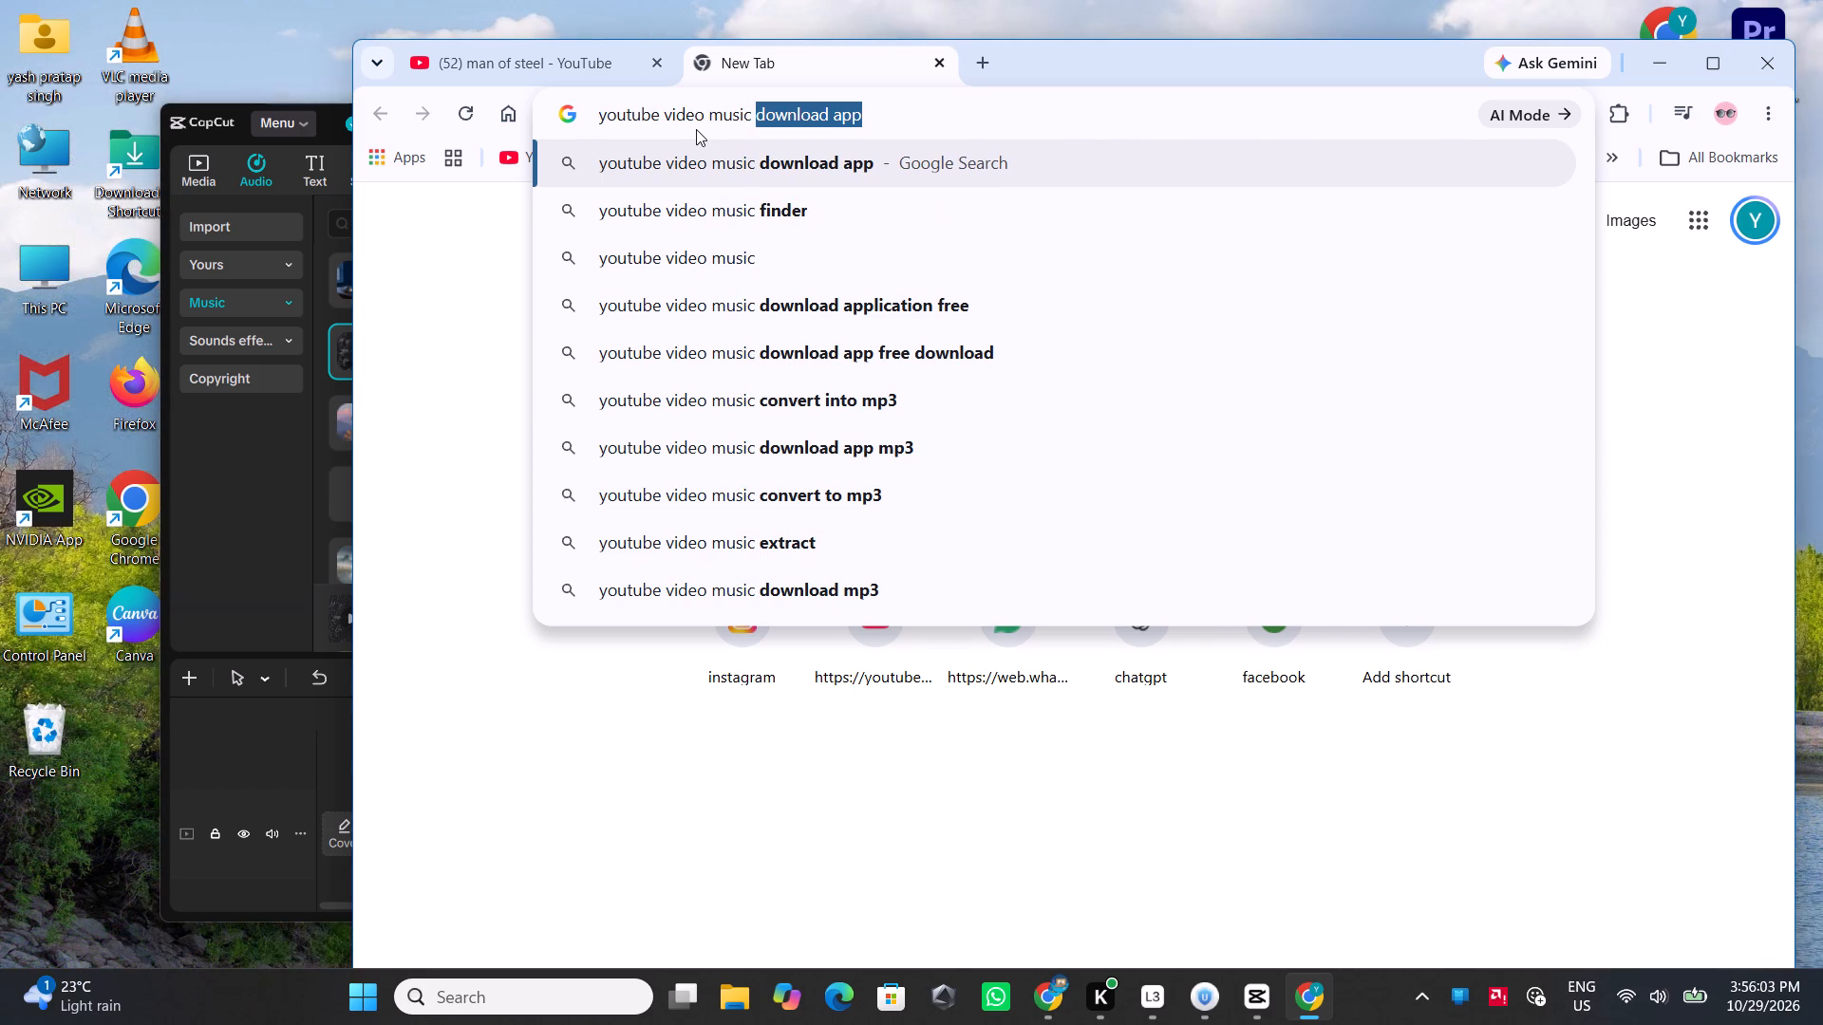
key("Return")
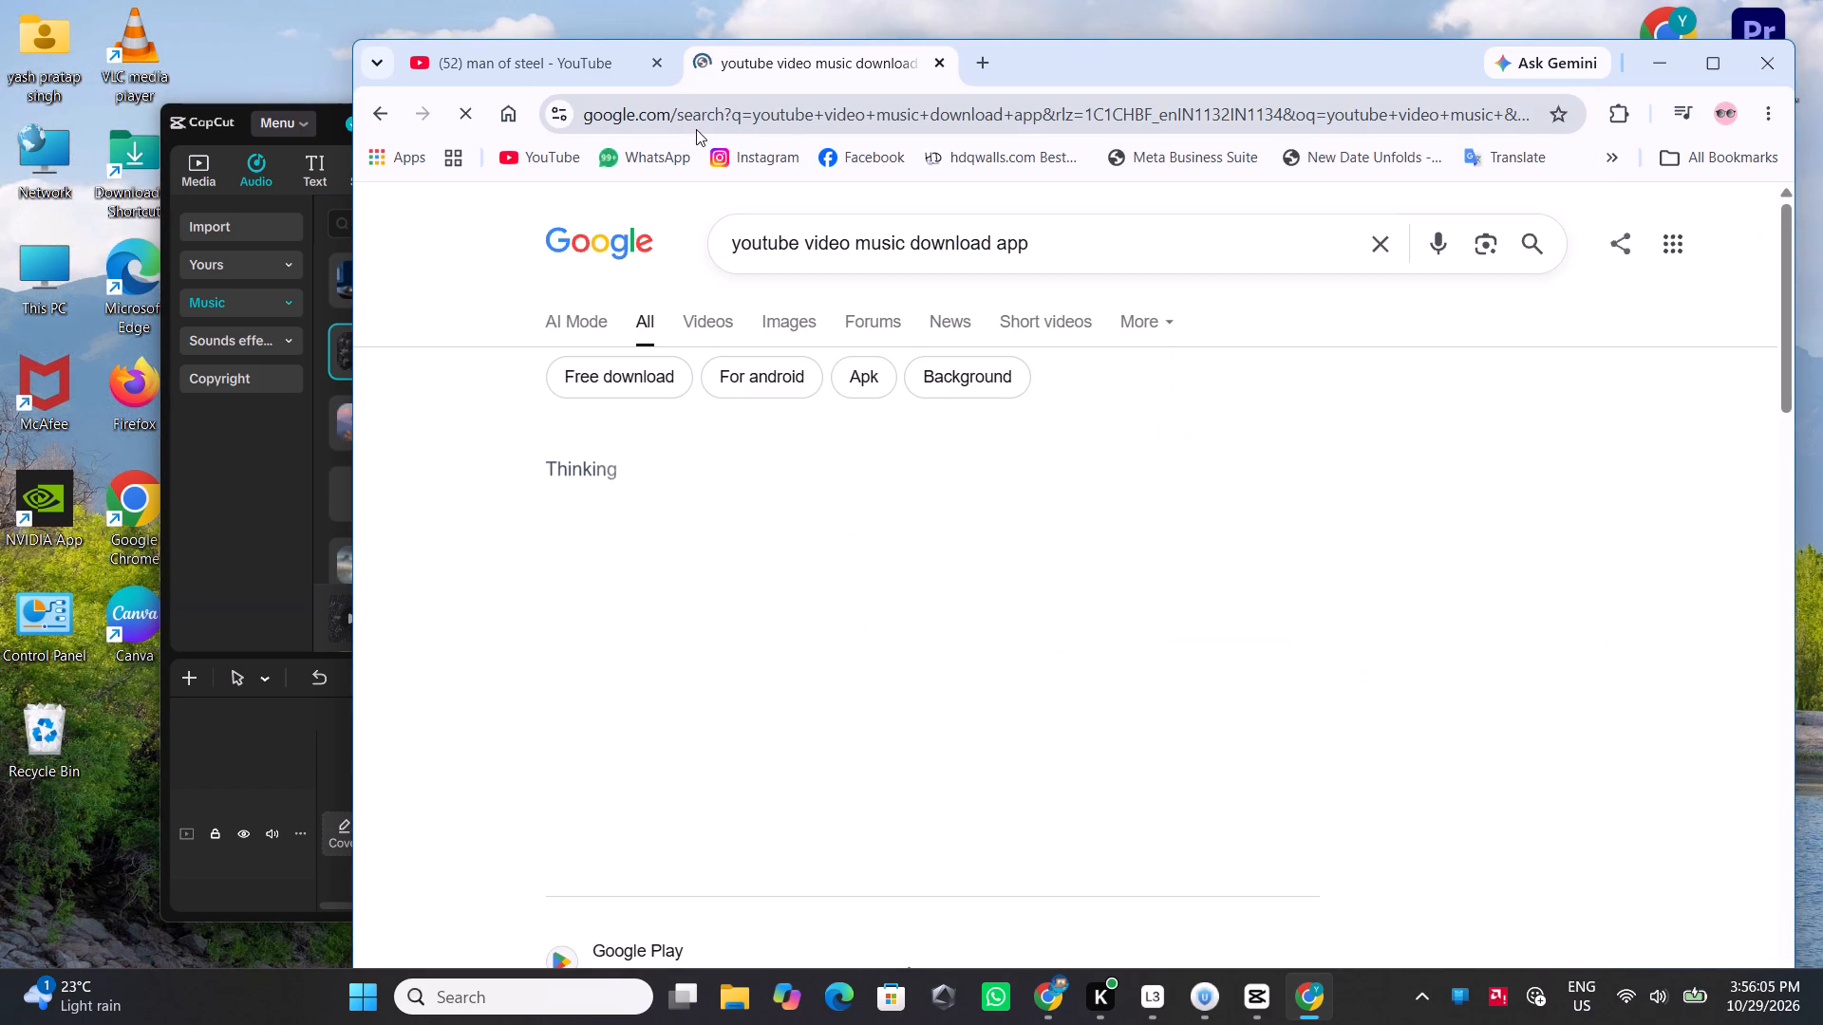
Look over the results and shorten the Google search to "youtube video music download".
scroll(782, 377, "down", 3)
scroll(782, 377, "up", 3)
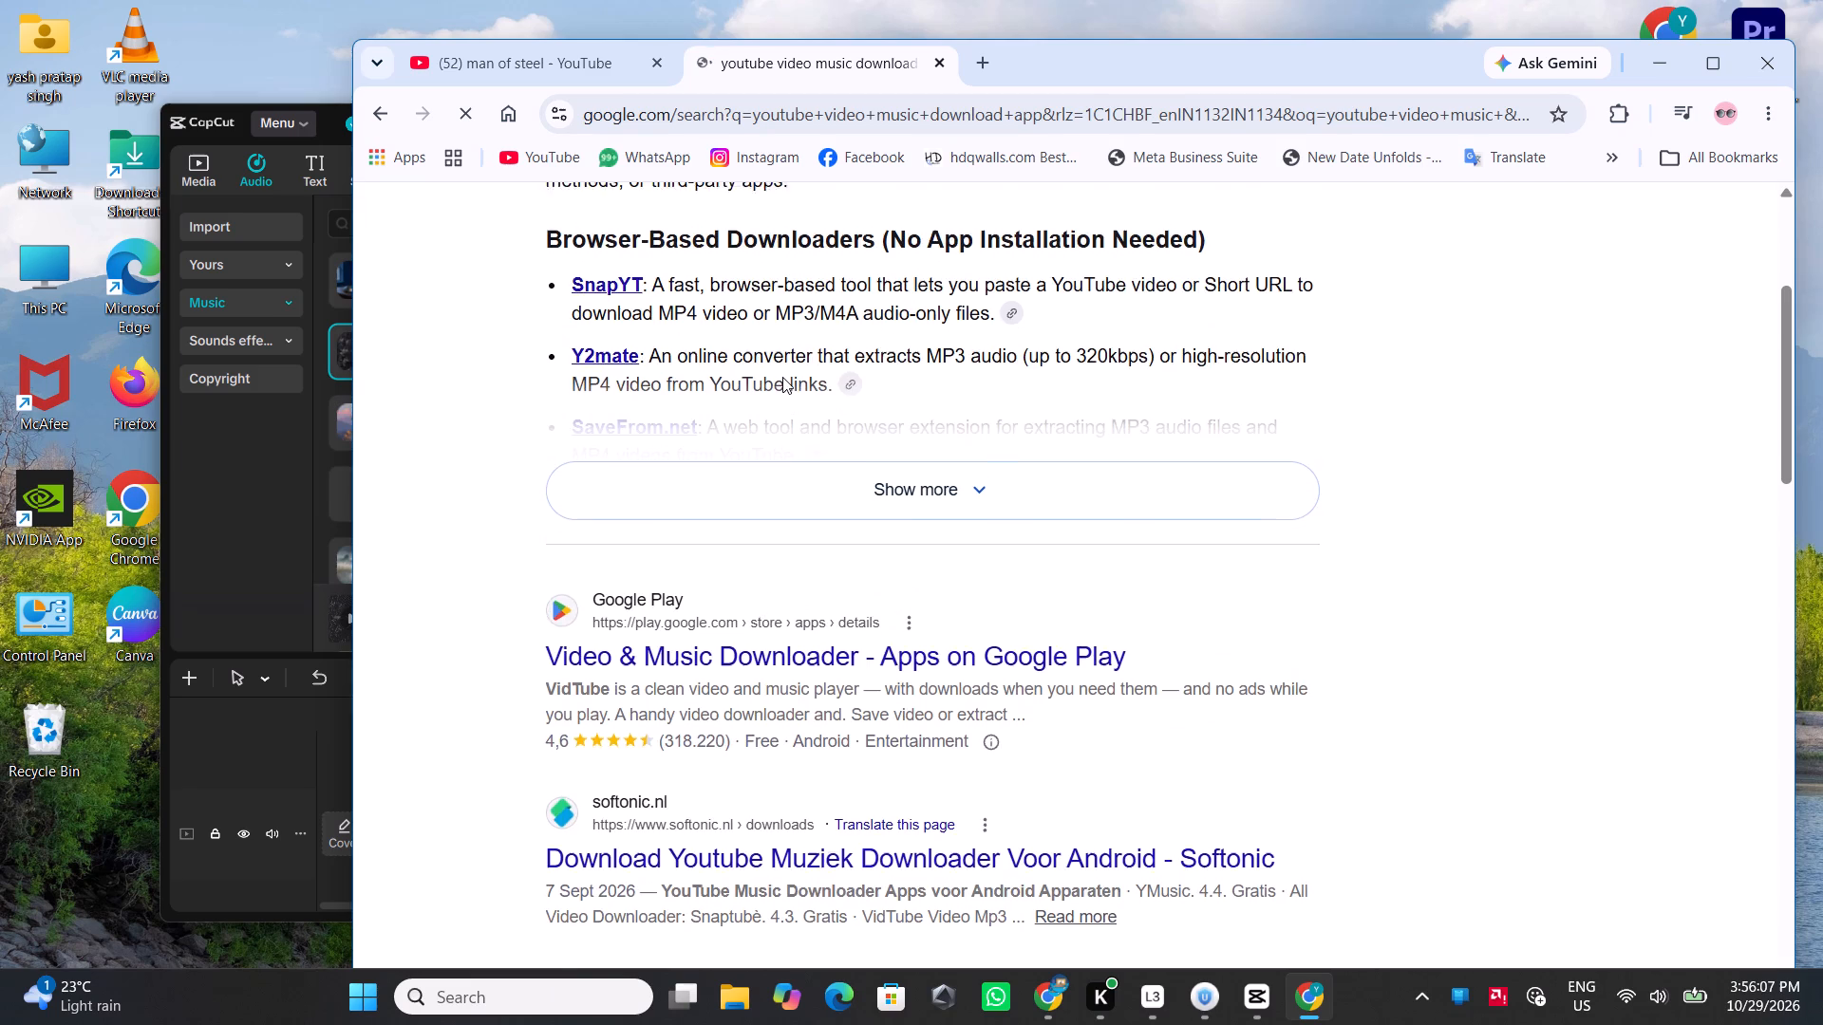
left_click(1064, 250)
key("BackSpace")
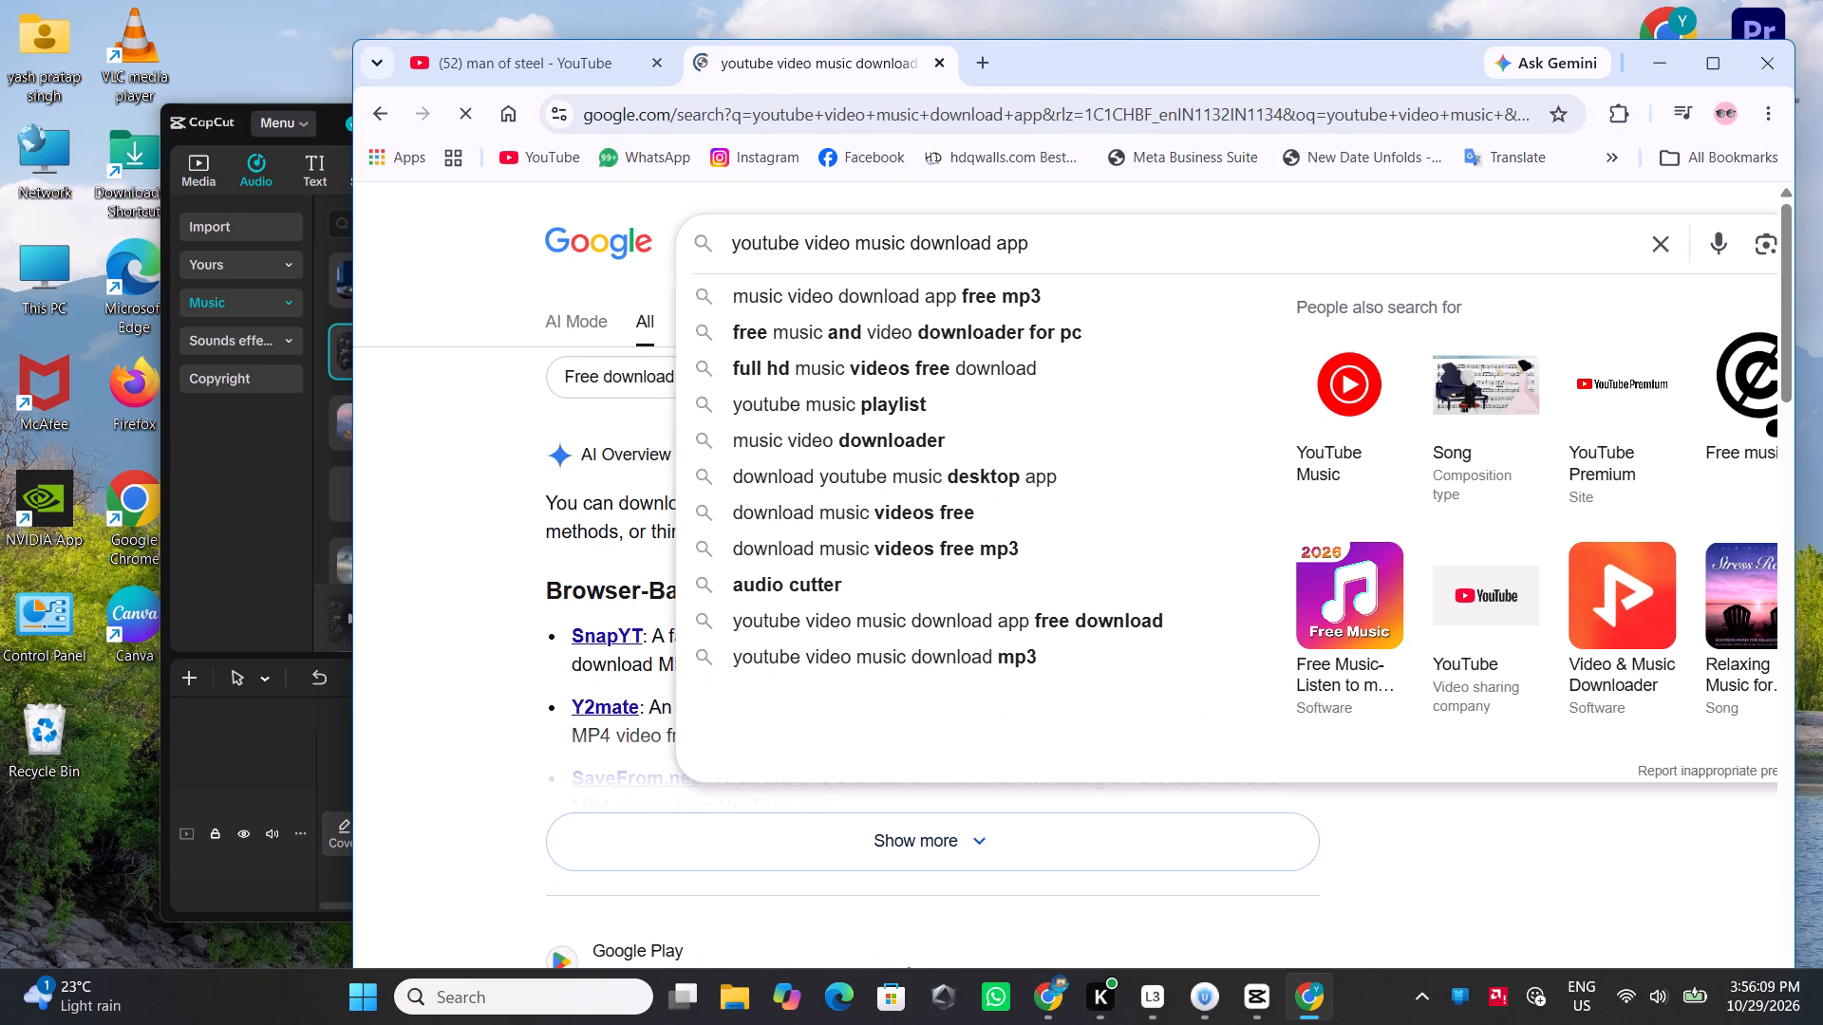
key("BackSpace")
key("BackSpace")
key("BackSpace")
key("Return")
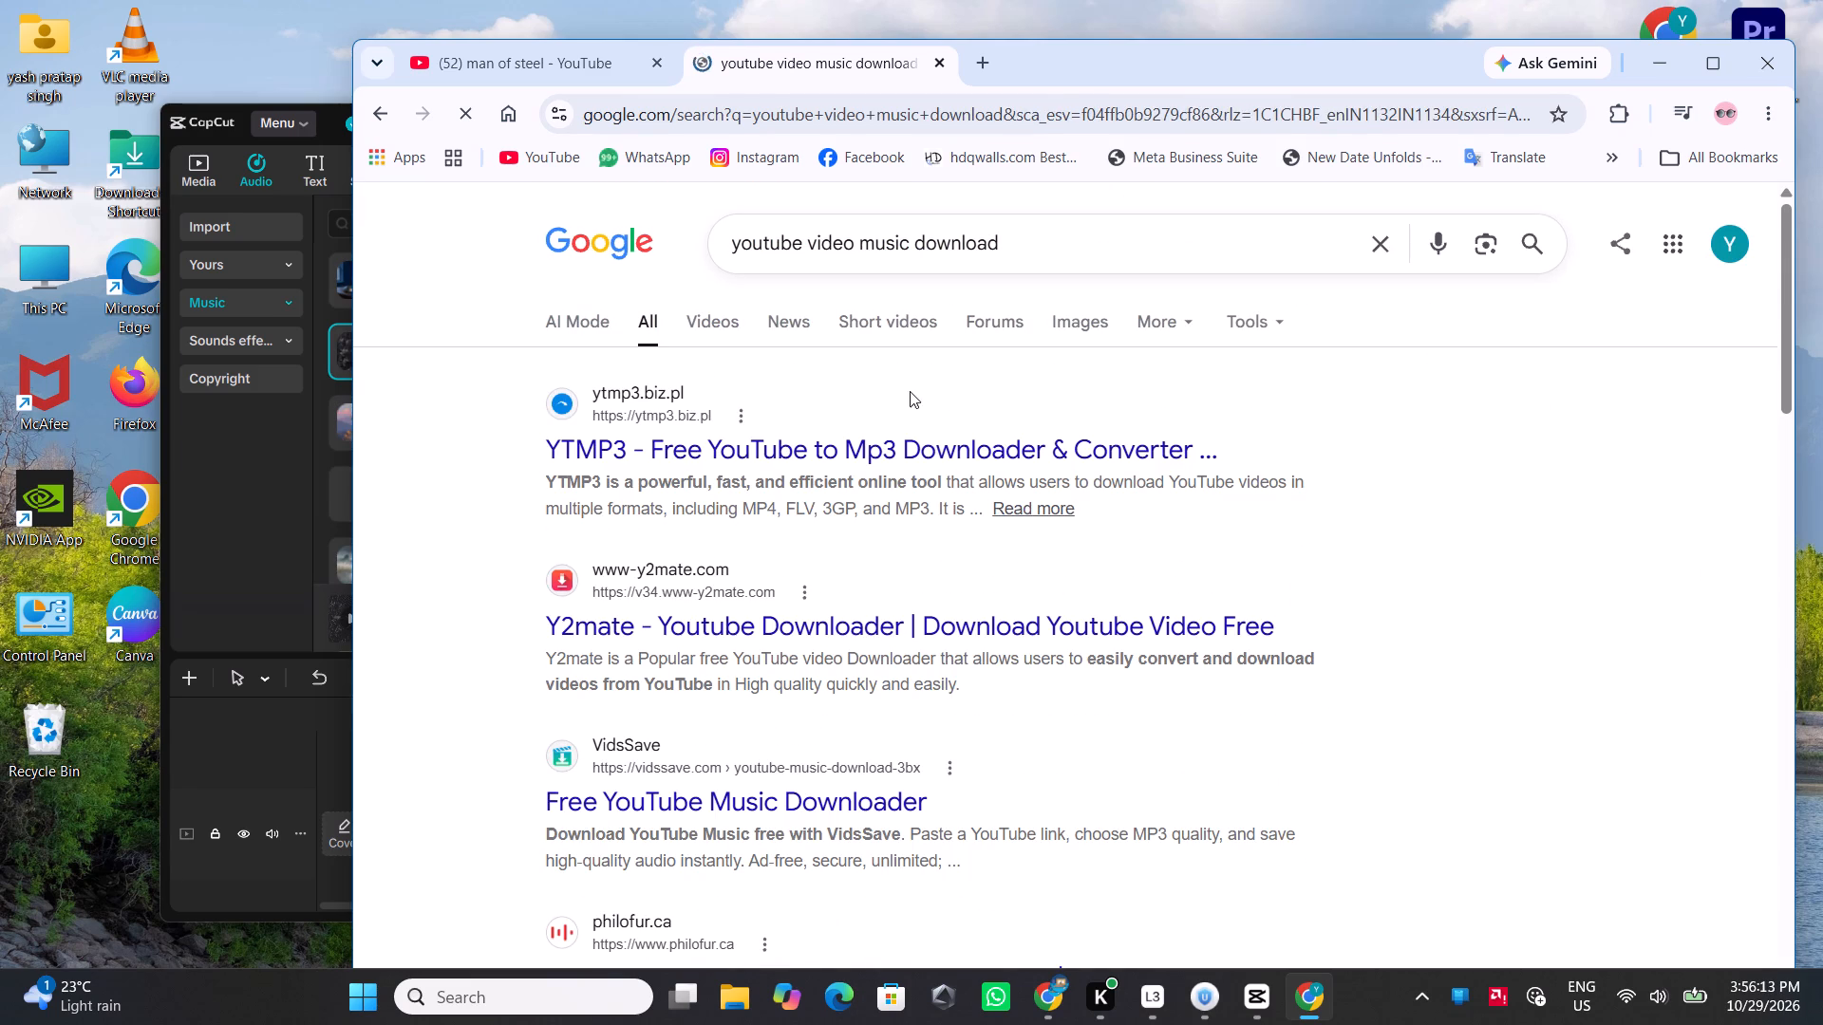
Open the Y2mate Youtube Downloader result, submit the copied video link and accept the y2mate.com address suggestion.
left_click(643, 633)
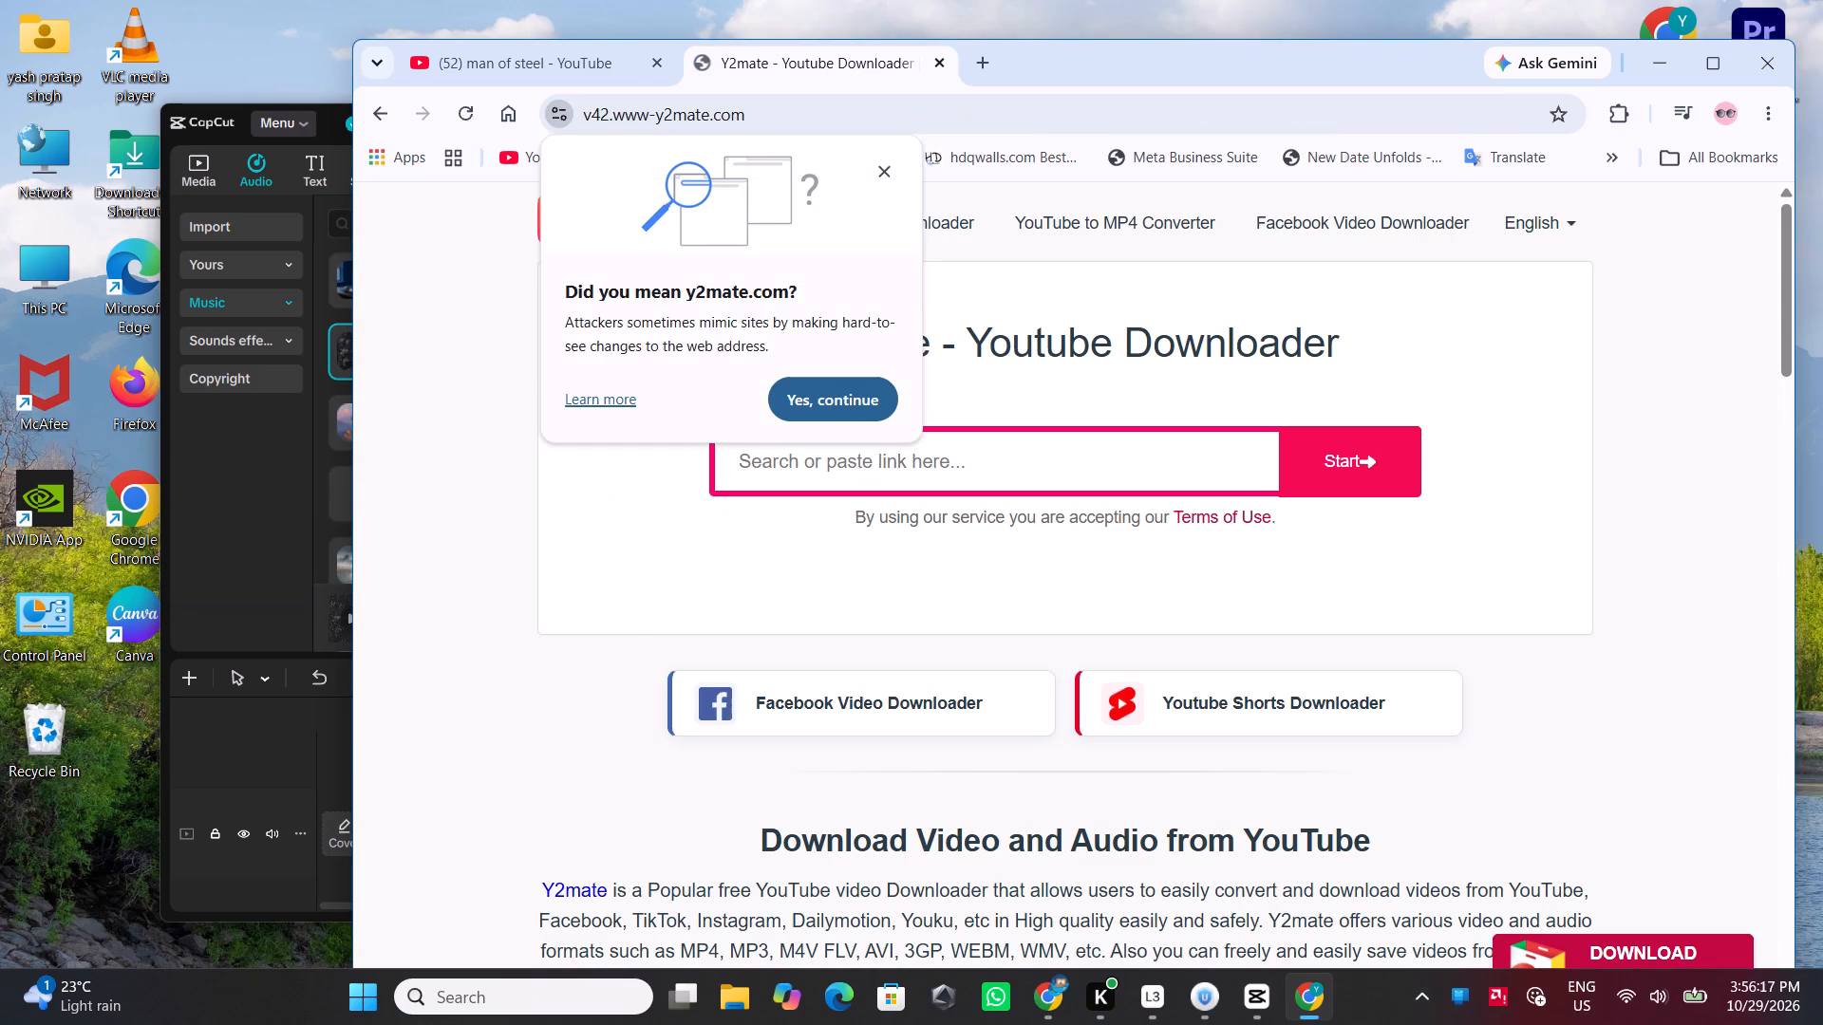
right_click(845, 467)
left_click(911, 693)
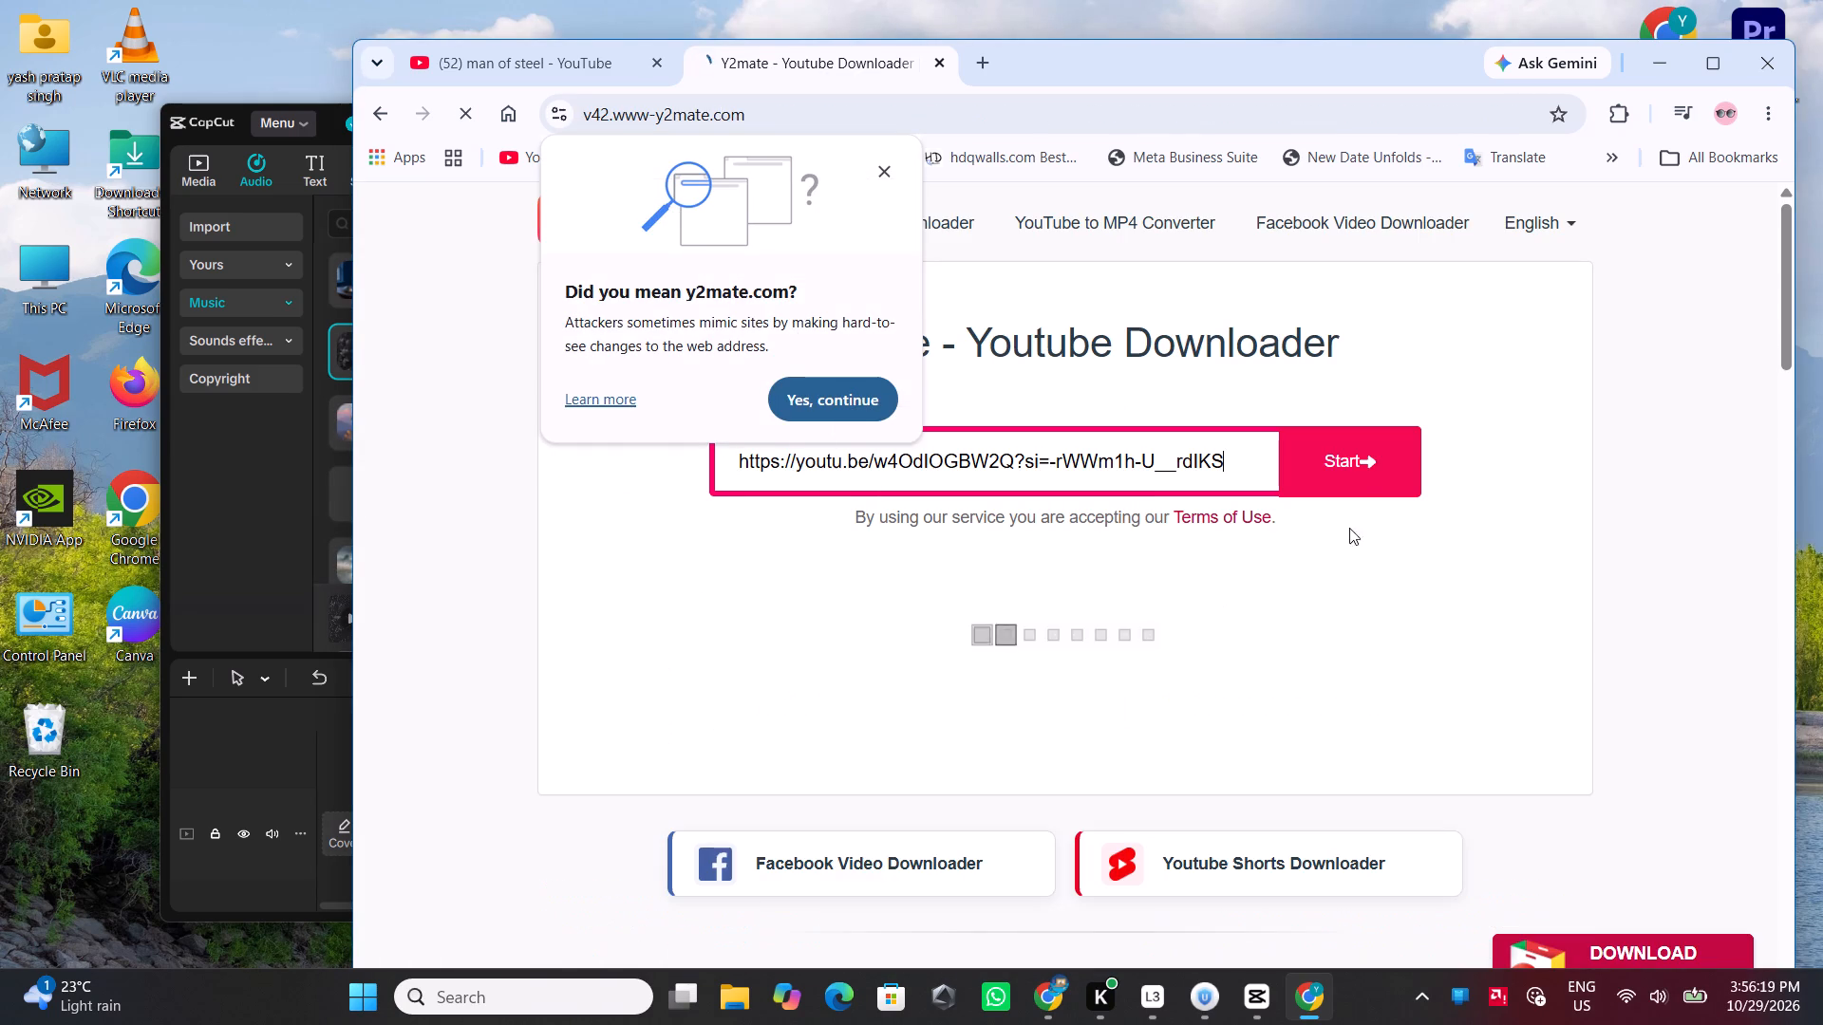
left_click(839, 397)
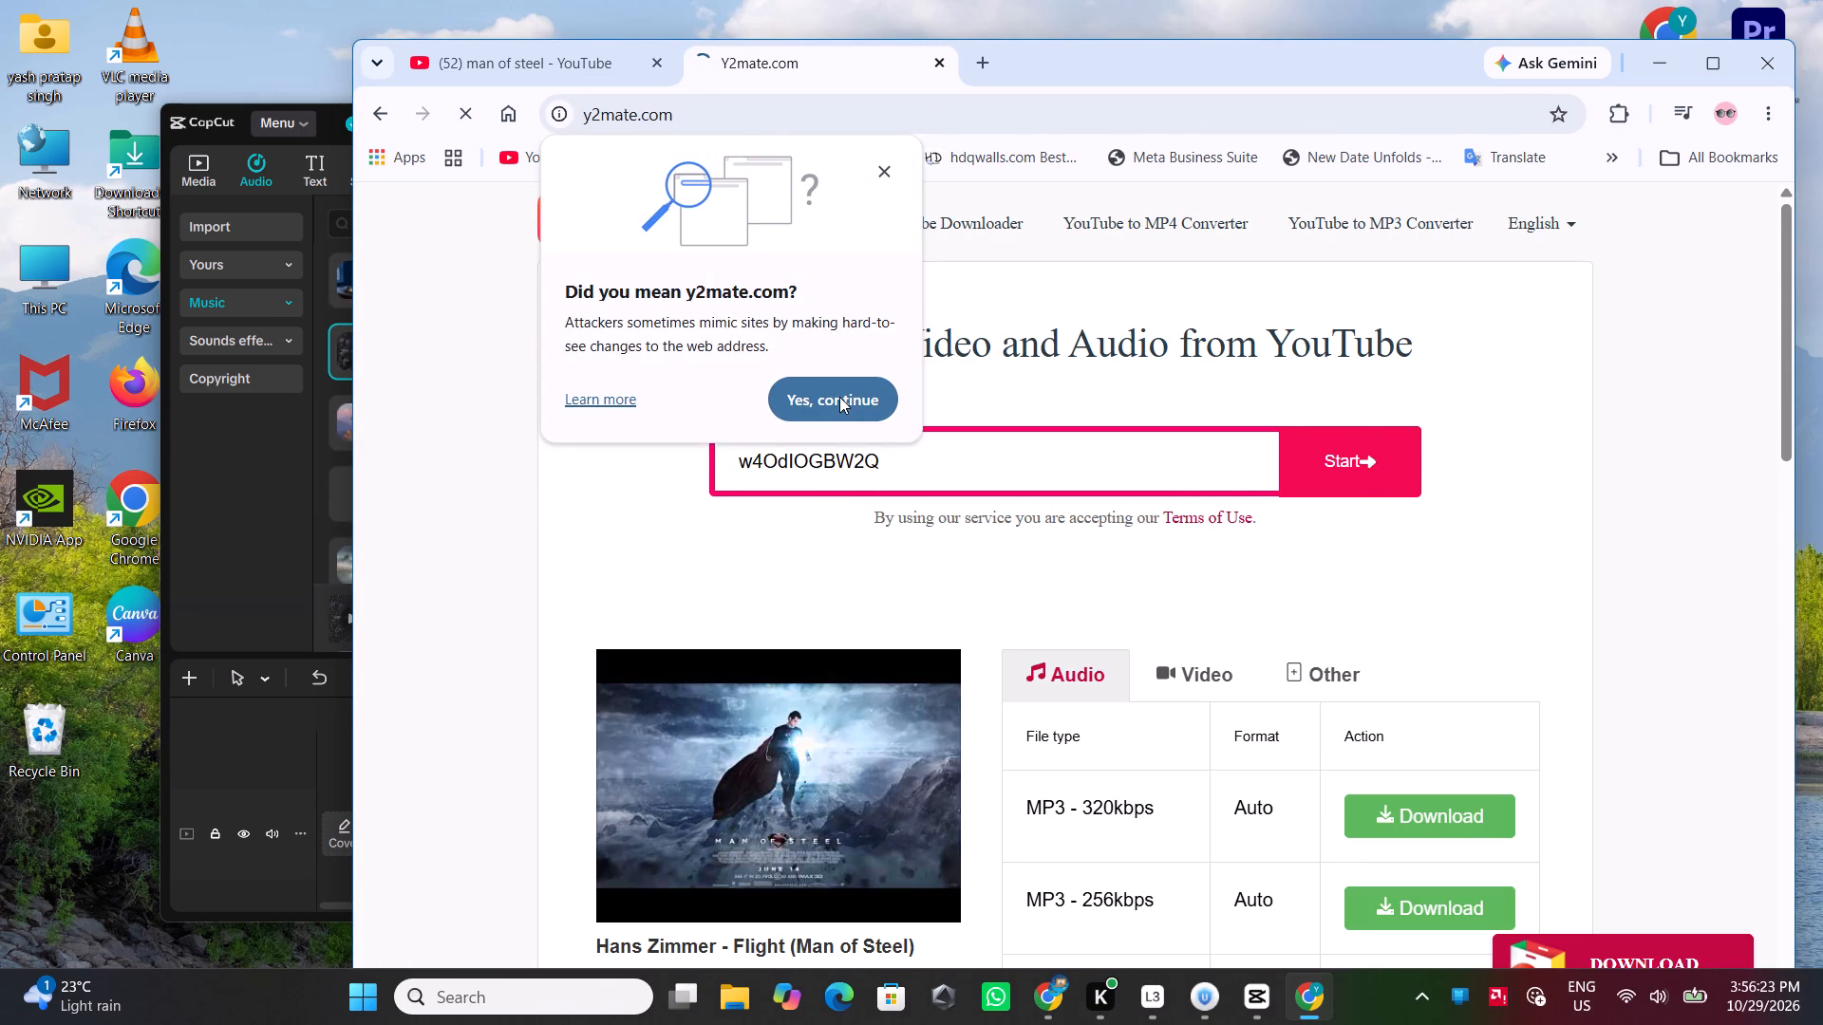
Request the MP3 - 320kbps version of the track, return from the ad tab and dismiss the address warning.
left_click(1409, 815)
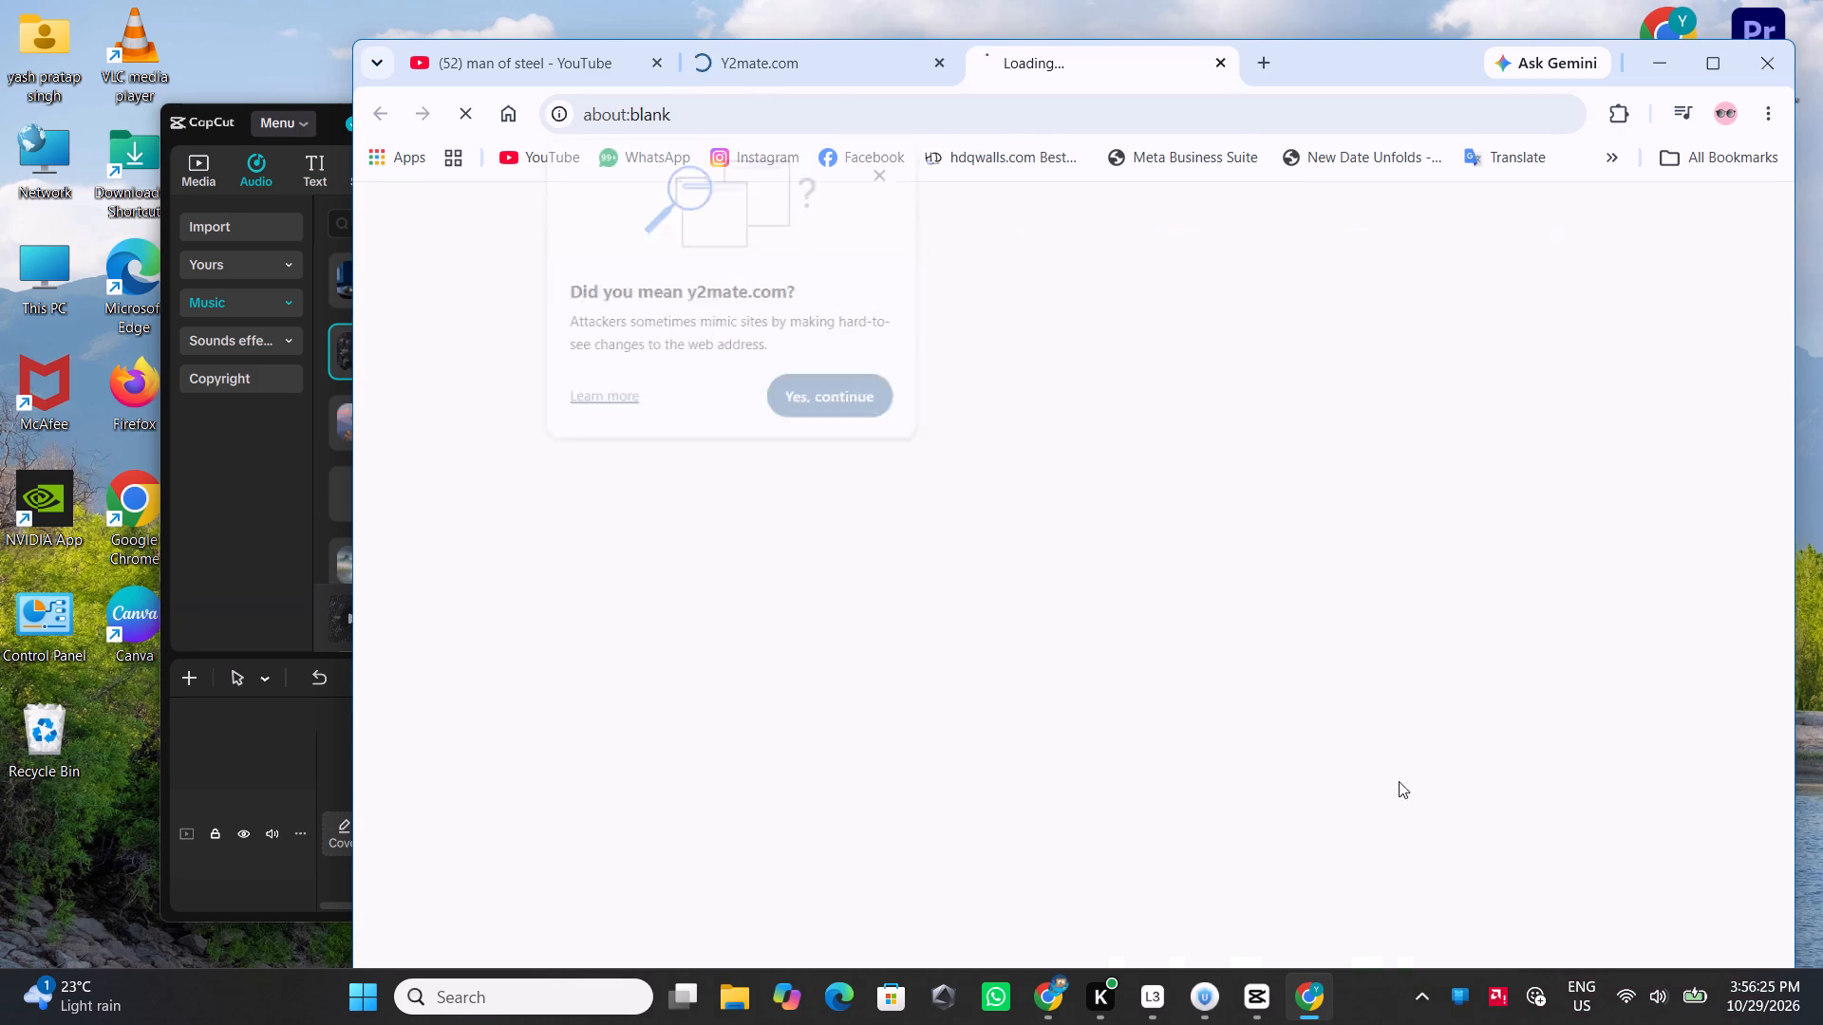
left_click(859, 48)
scroll(1177, 465, "down", 4)
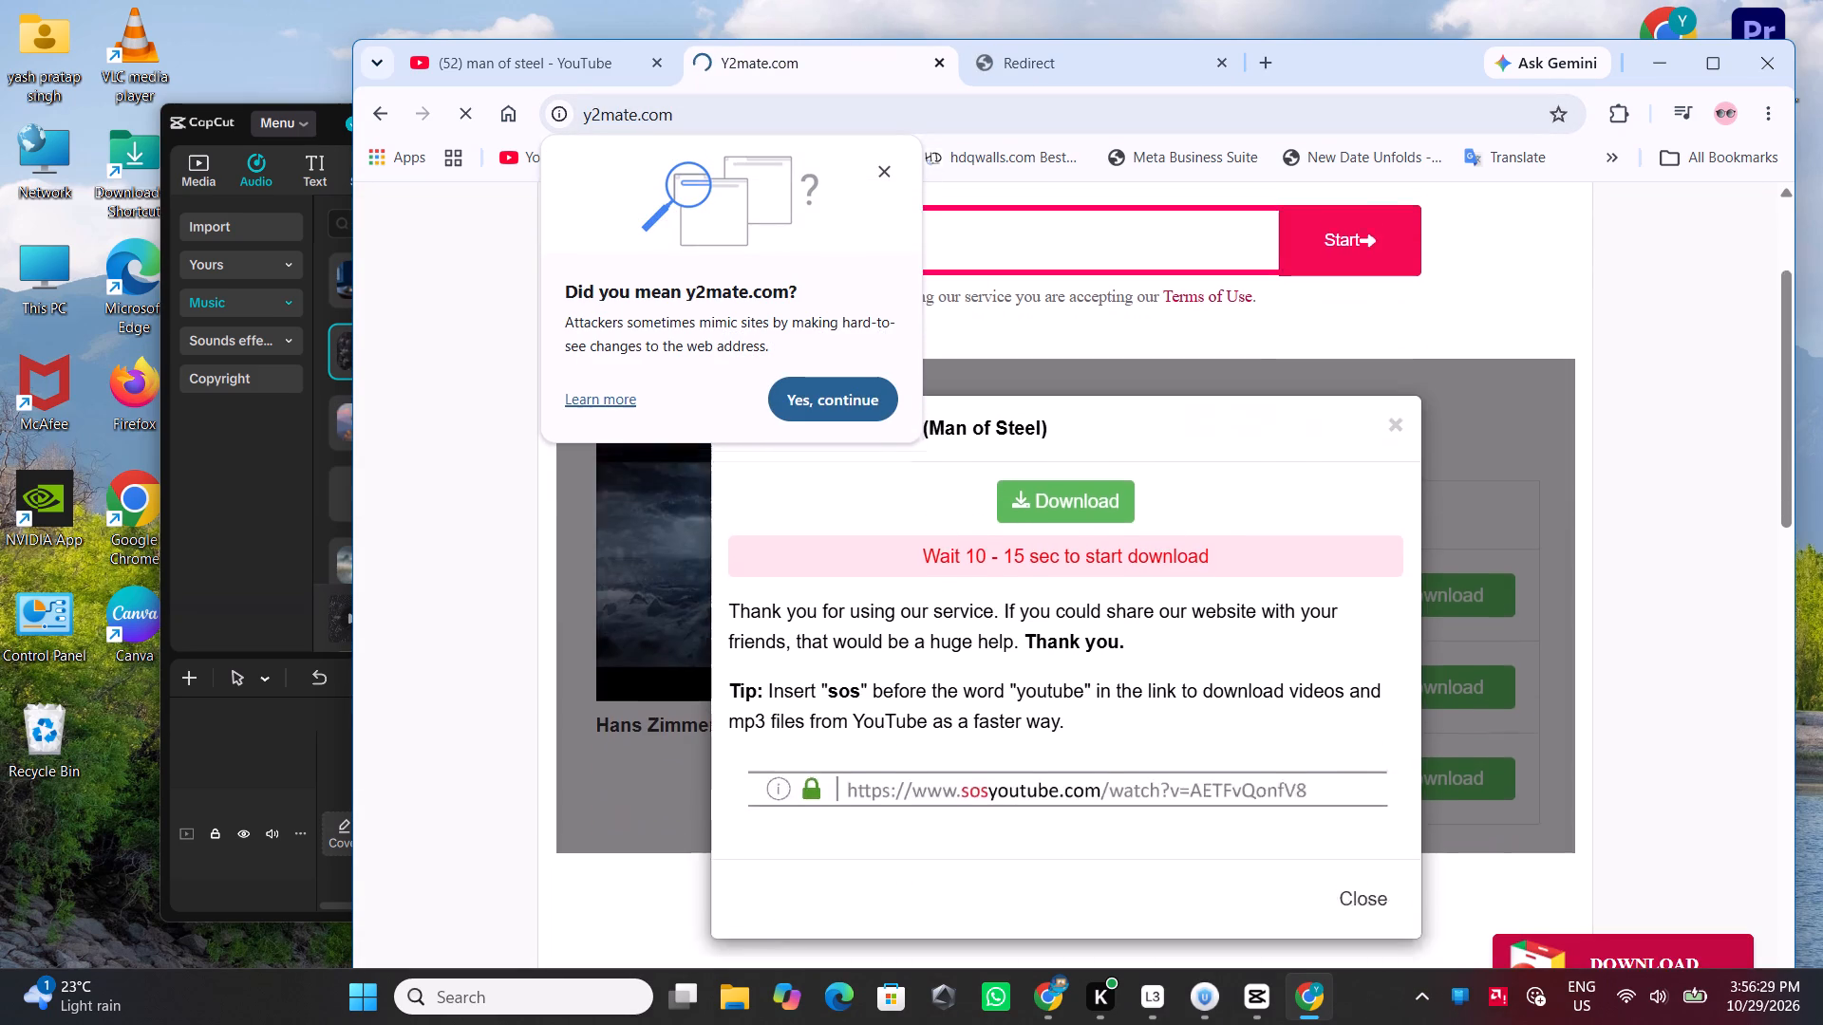
left_click(883, 167)
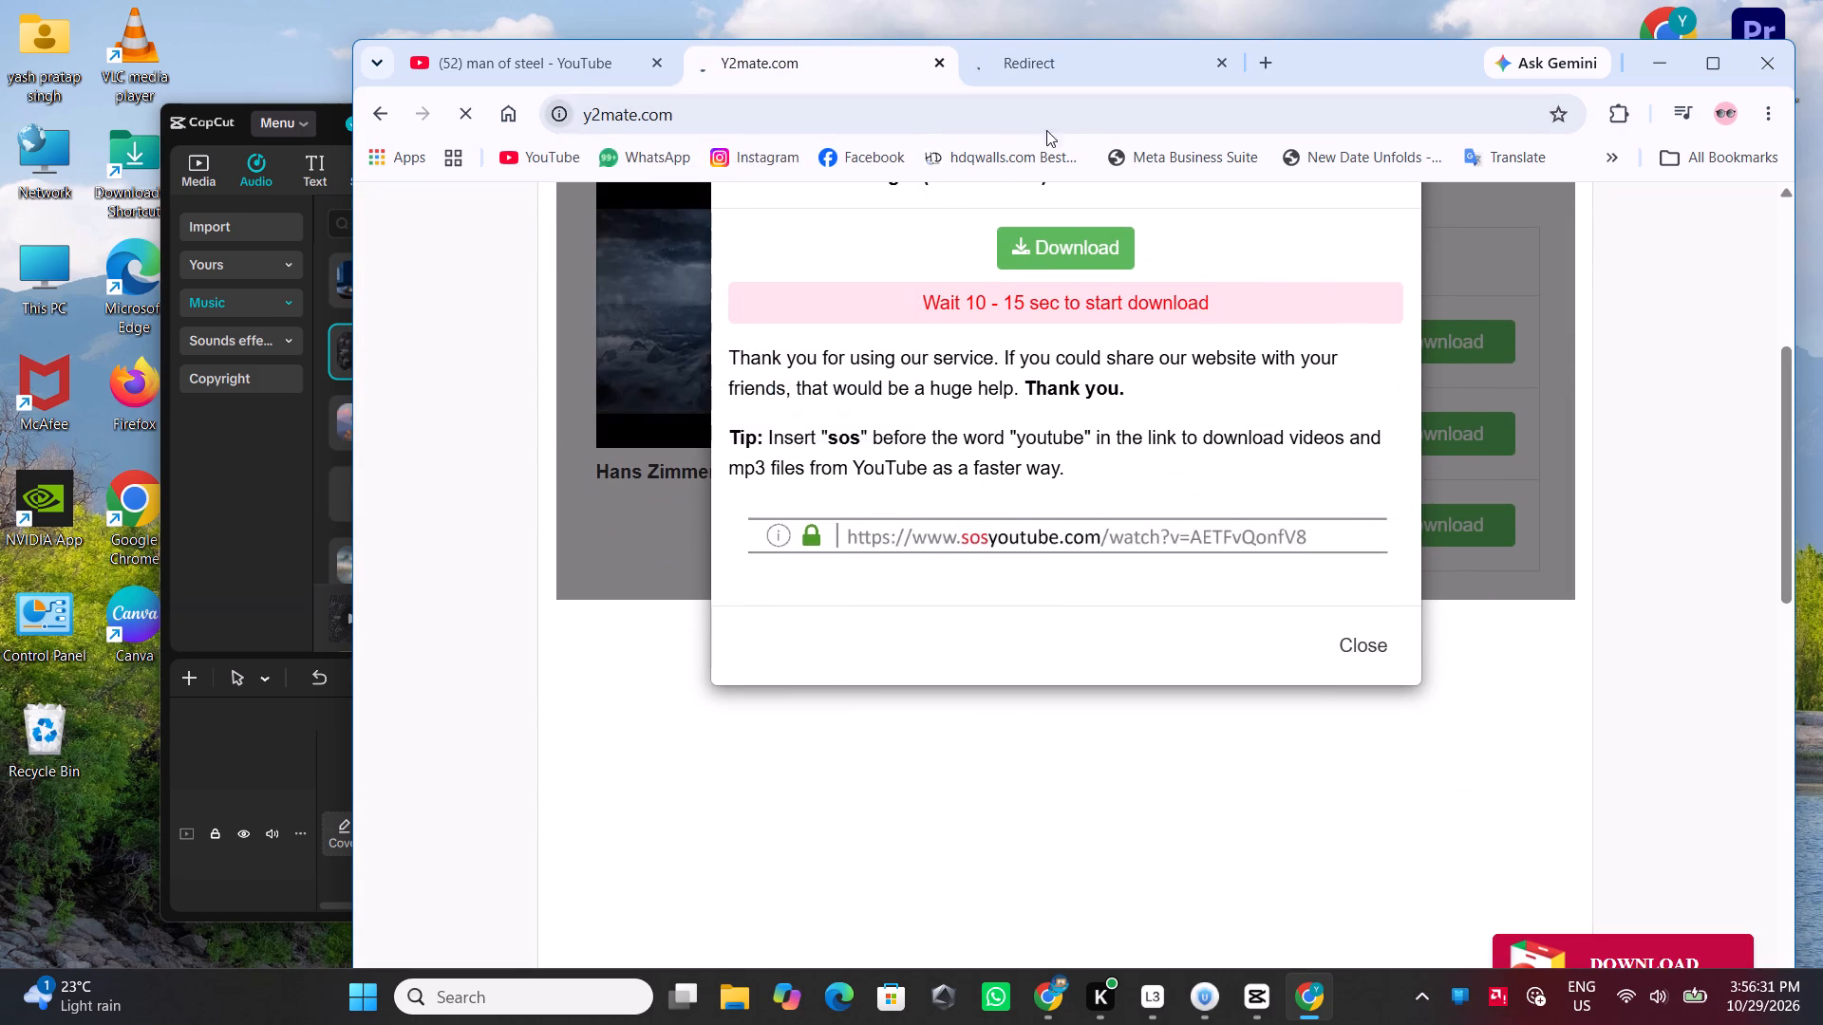
Dismiss the split view tip and start the Flight (Man of Steel) MP3 download from the Y2mate dialog.
left_click(1035, 60)
left_click(827, 65)
scroll(1114, 387, "down", 3)
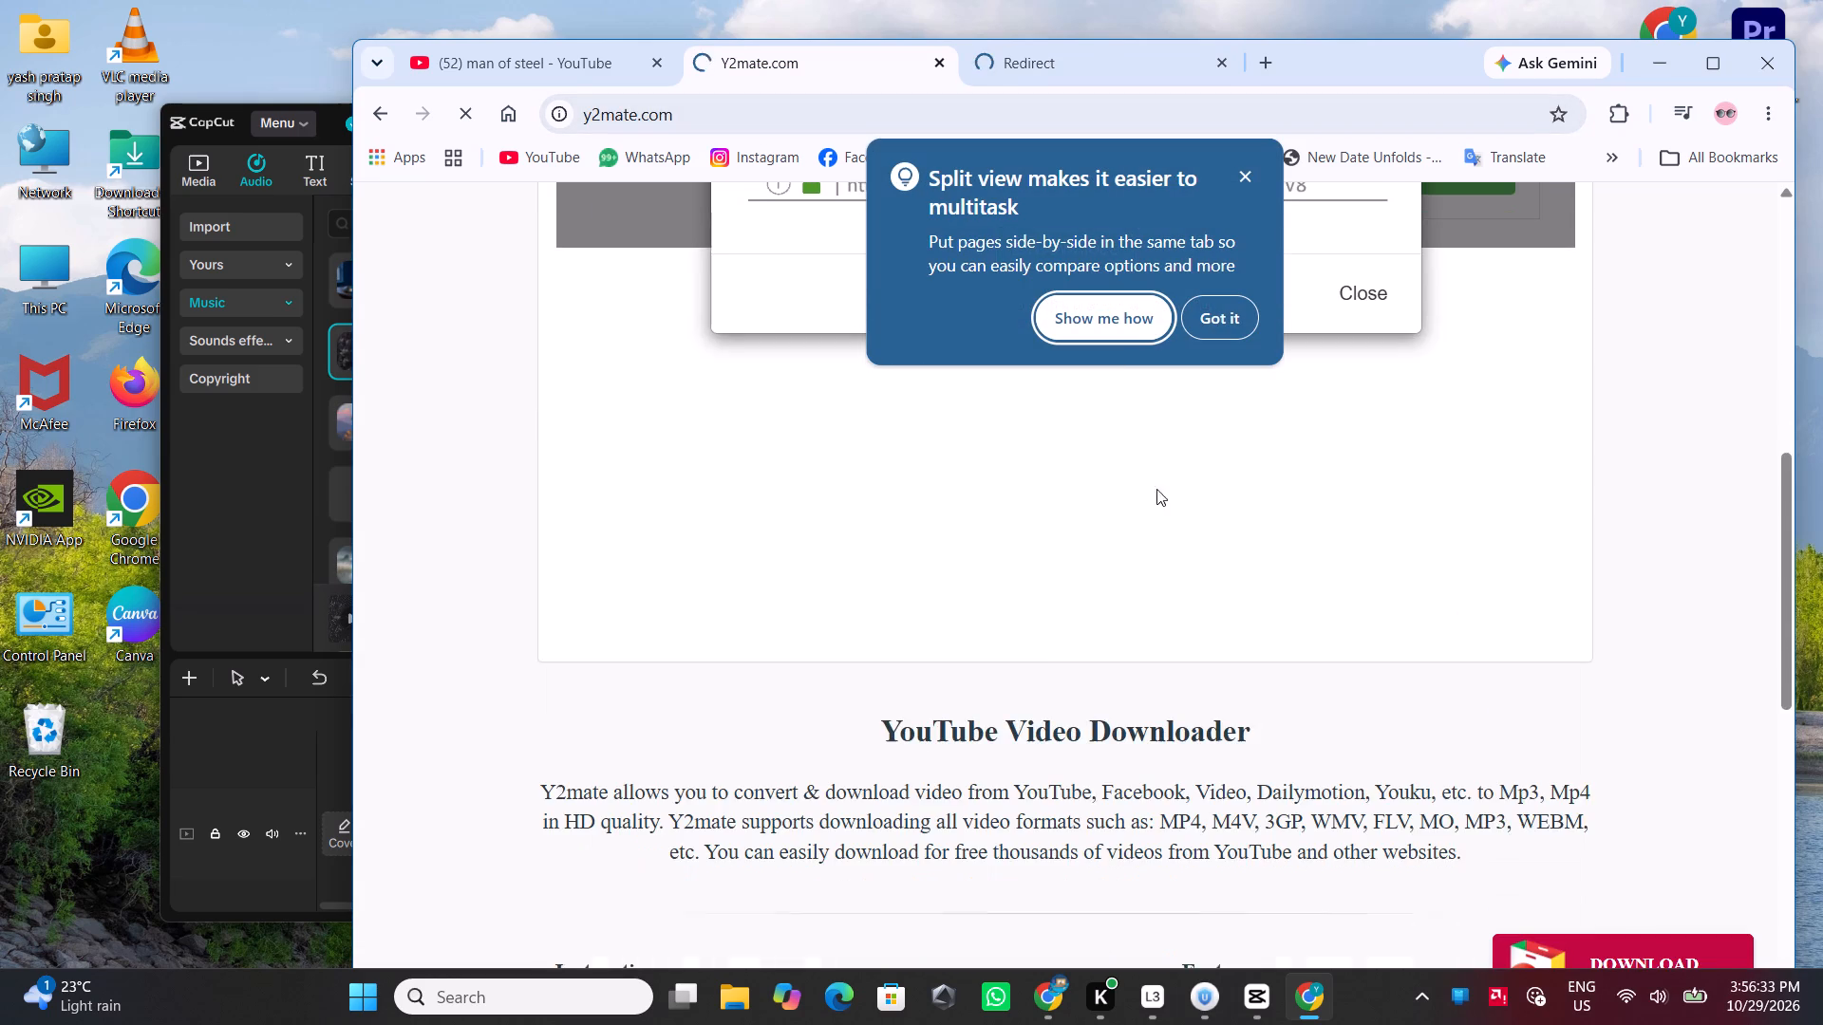
scroll(1173, 515, "down", 2)
left_click(1222, 317)
scroll(1158, 492, "down", 6)
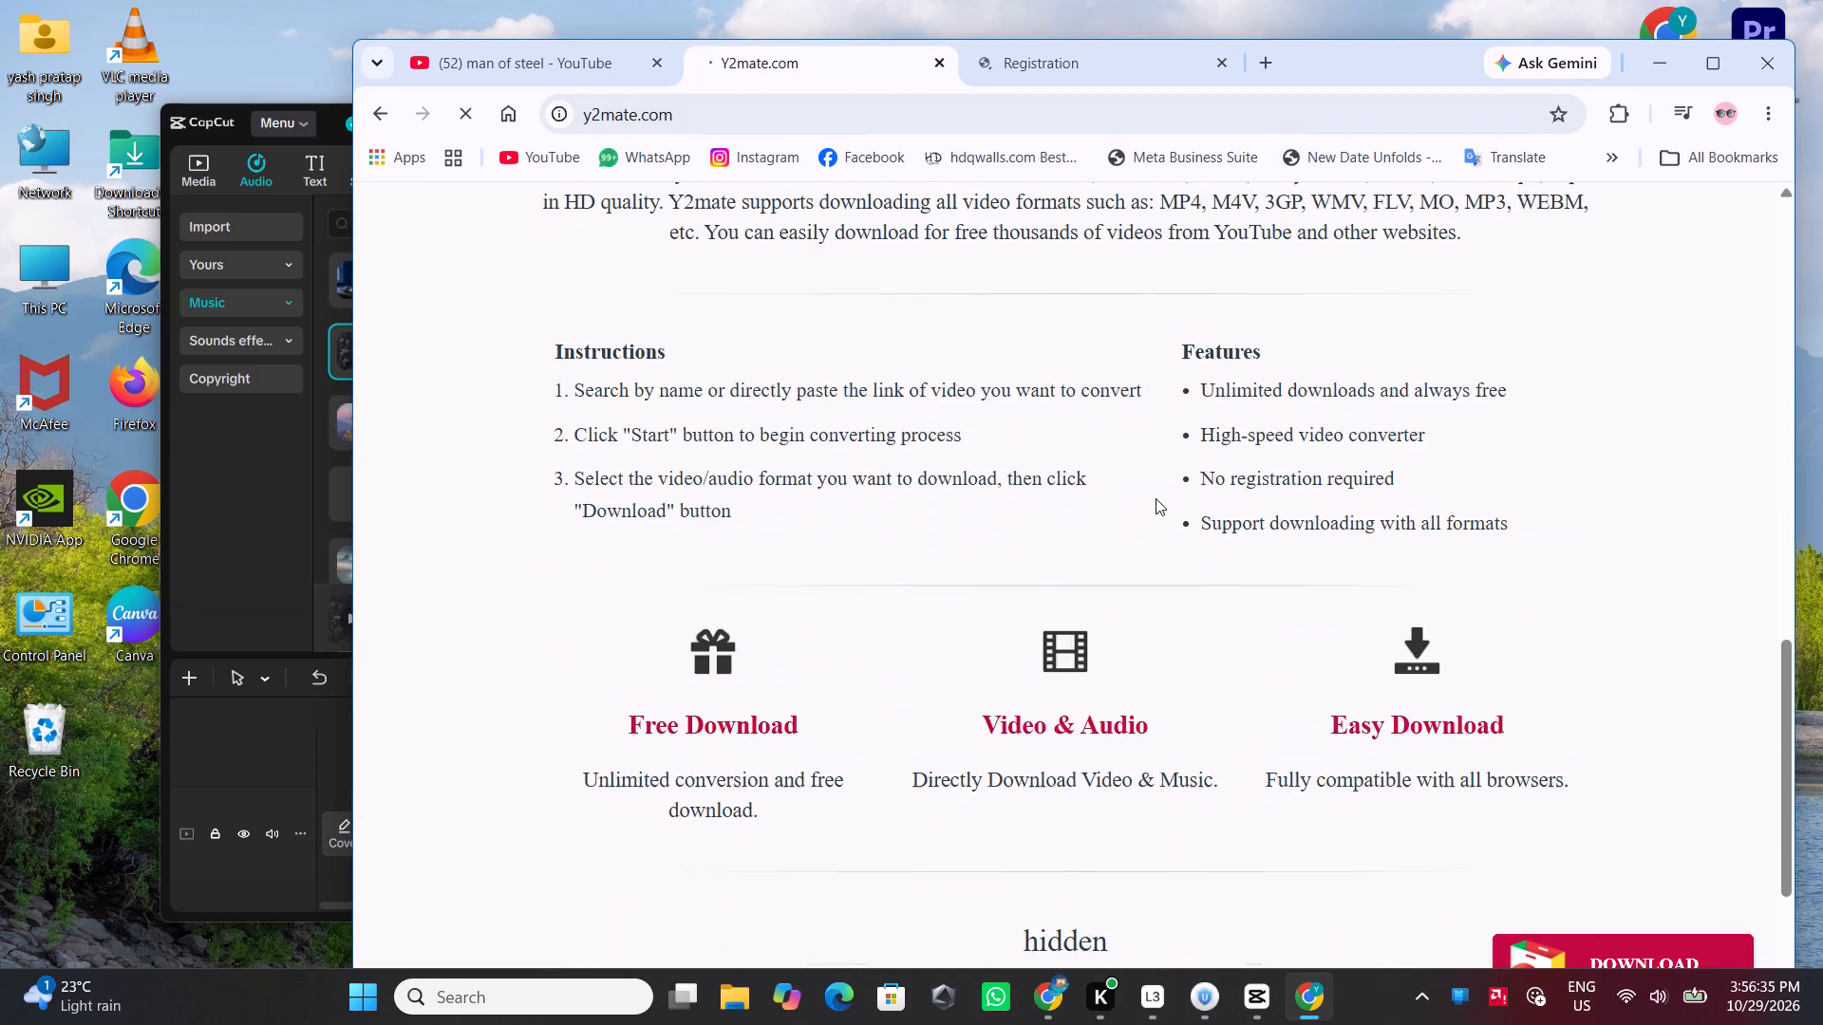
scroll(1156, 498, "up", 15)
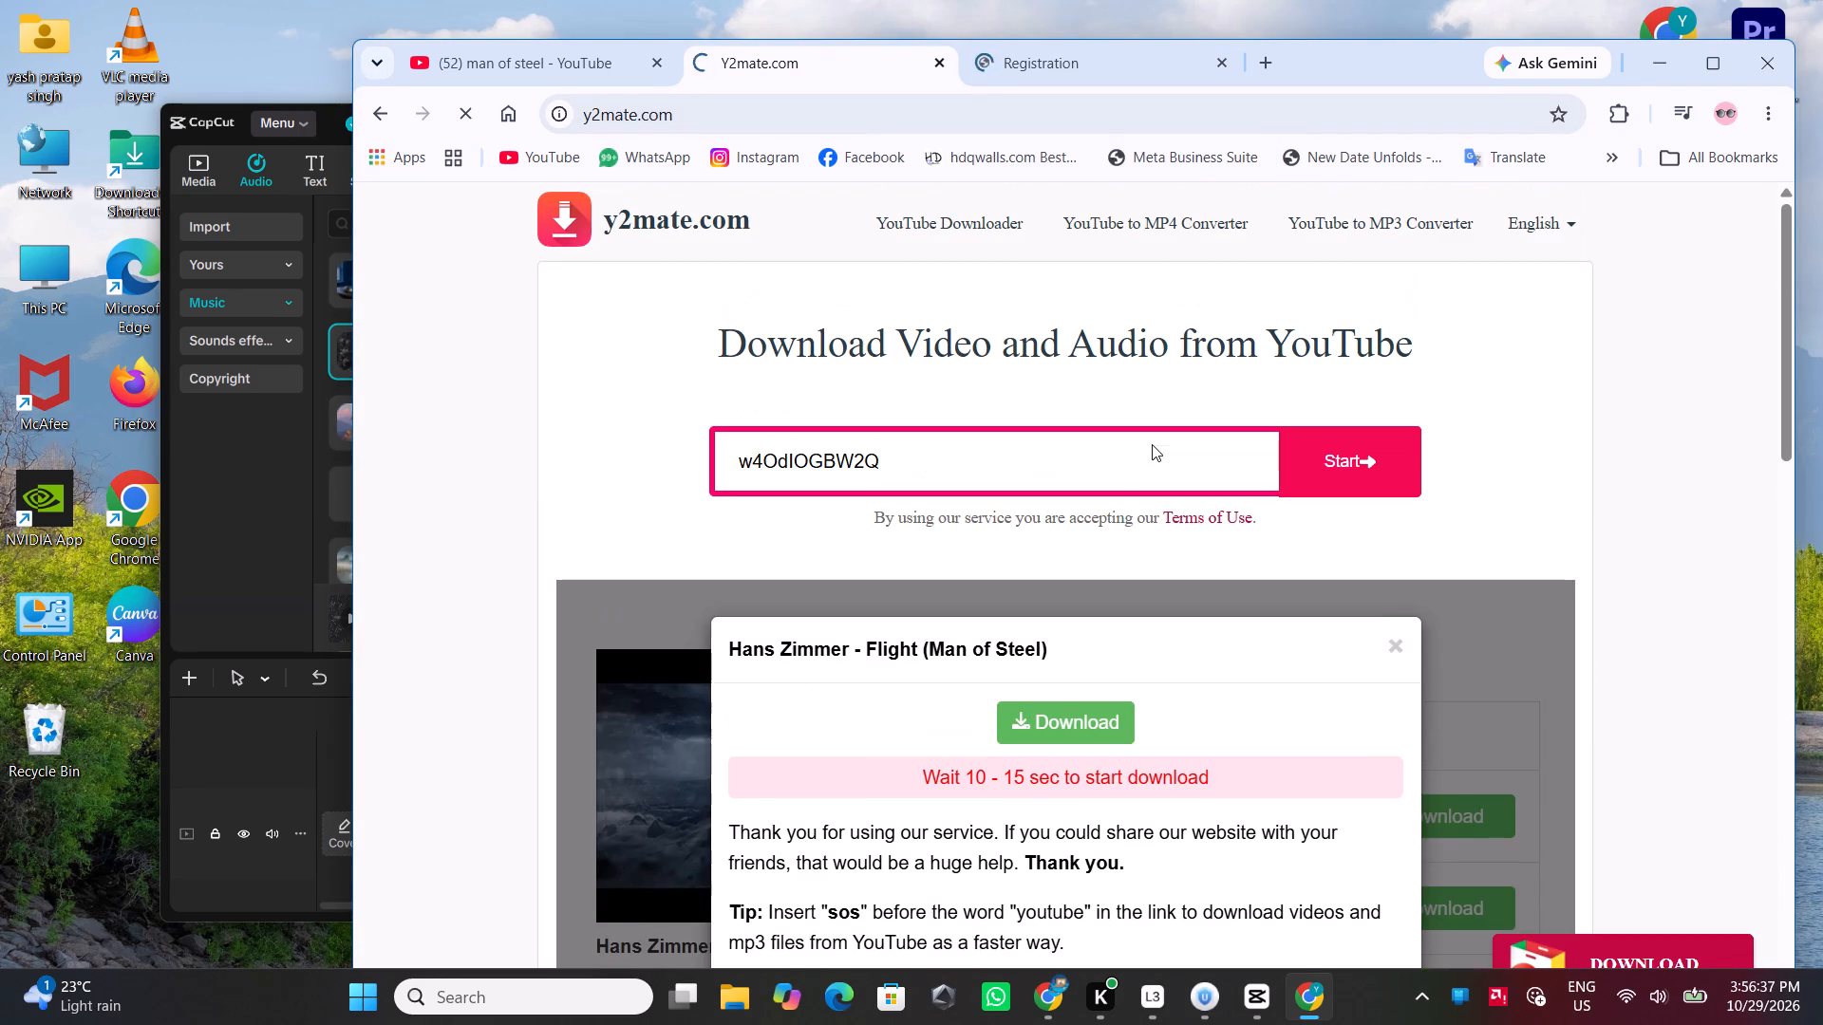
scroll(1185, 454, "down", 3)
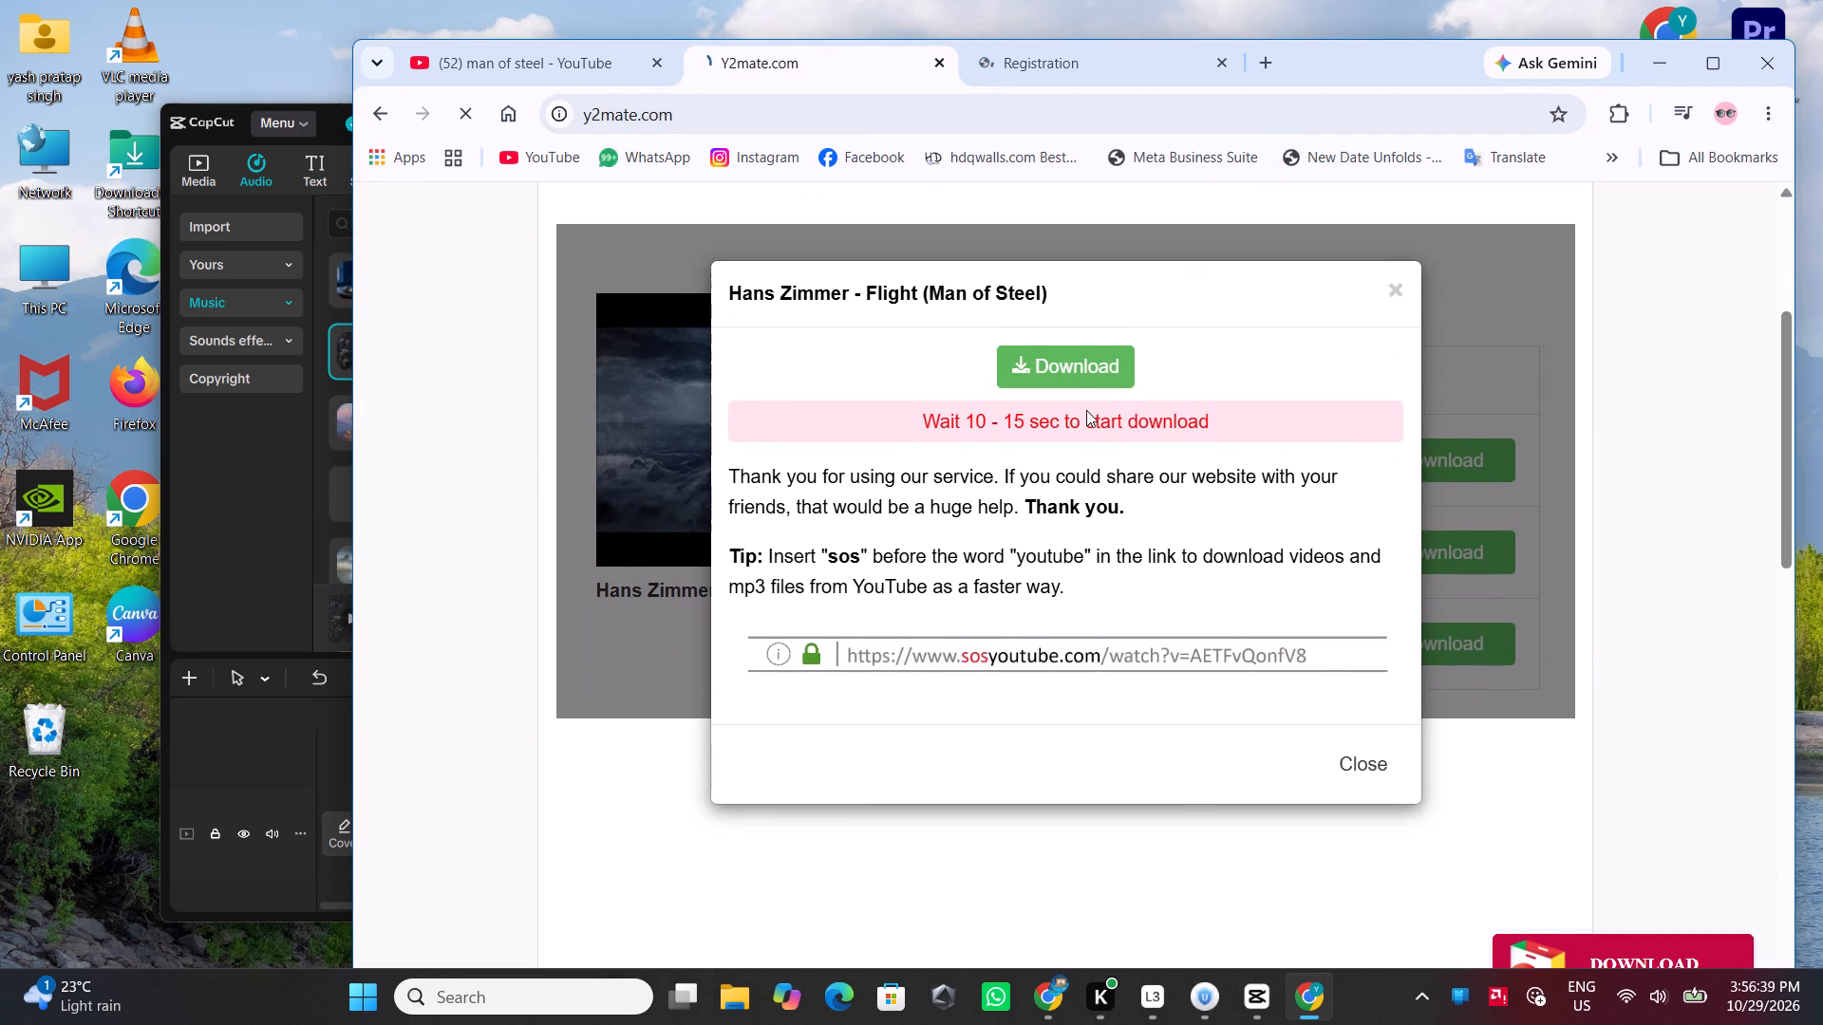
left_click(1076, 368)
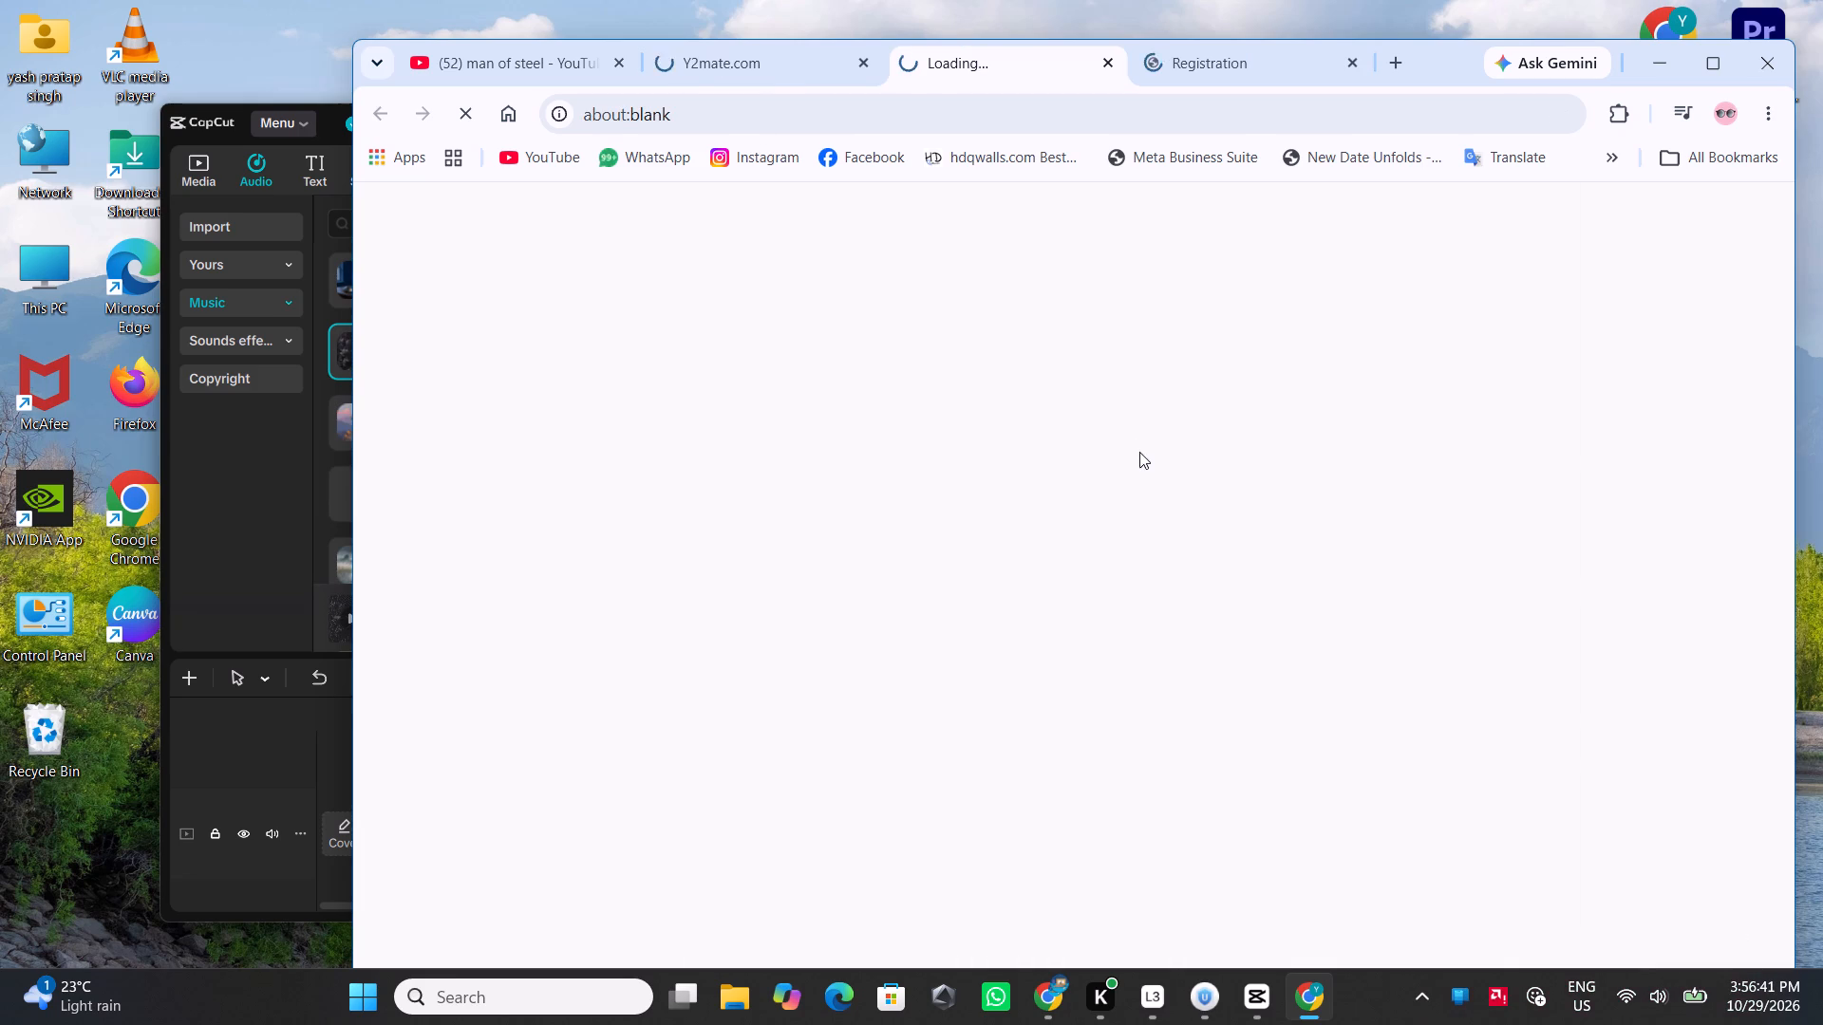
Close the Registration ad tab and check the recent download history for the MP3.
left_click(1350, 60)
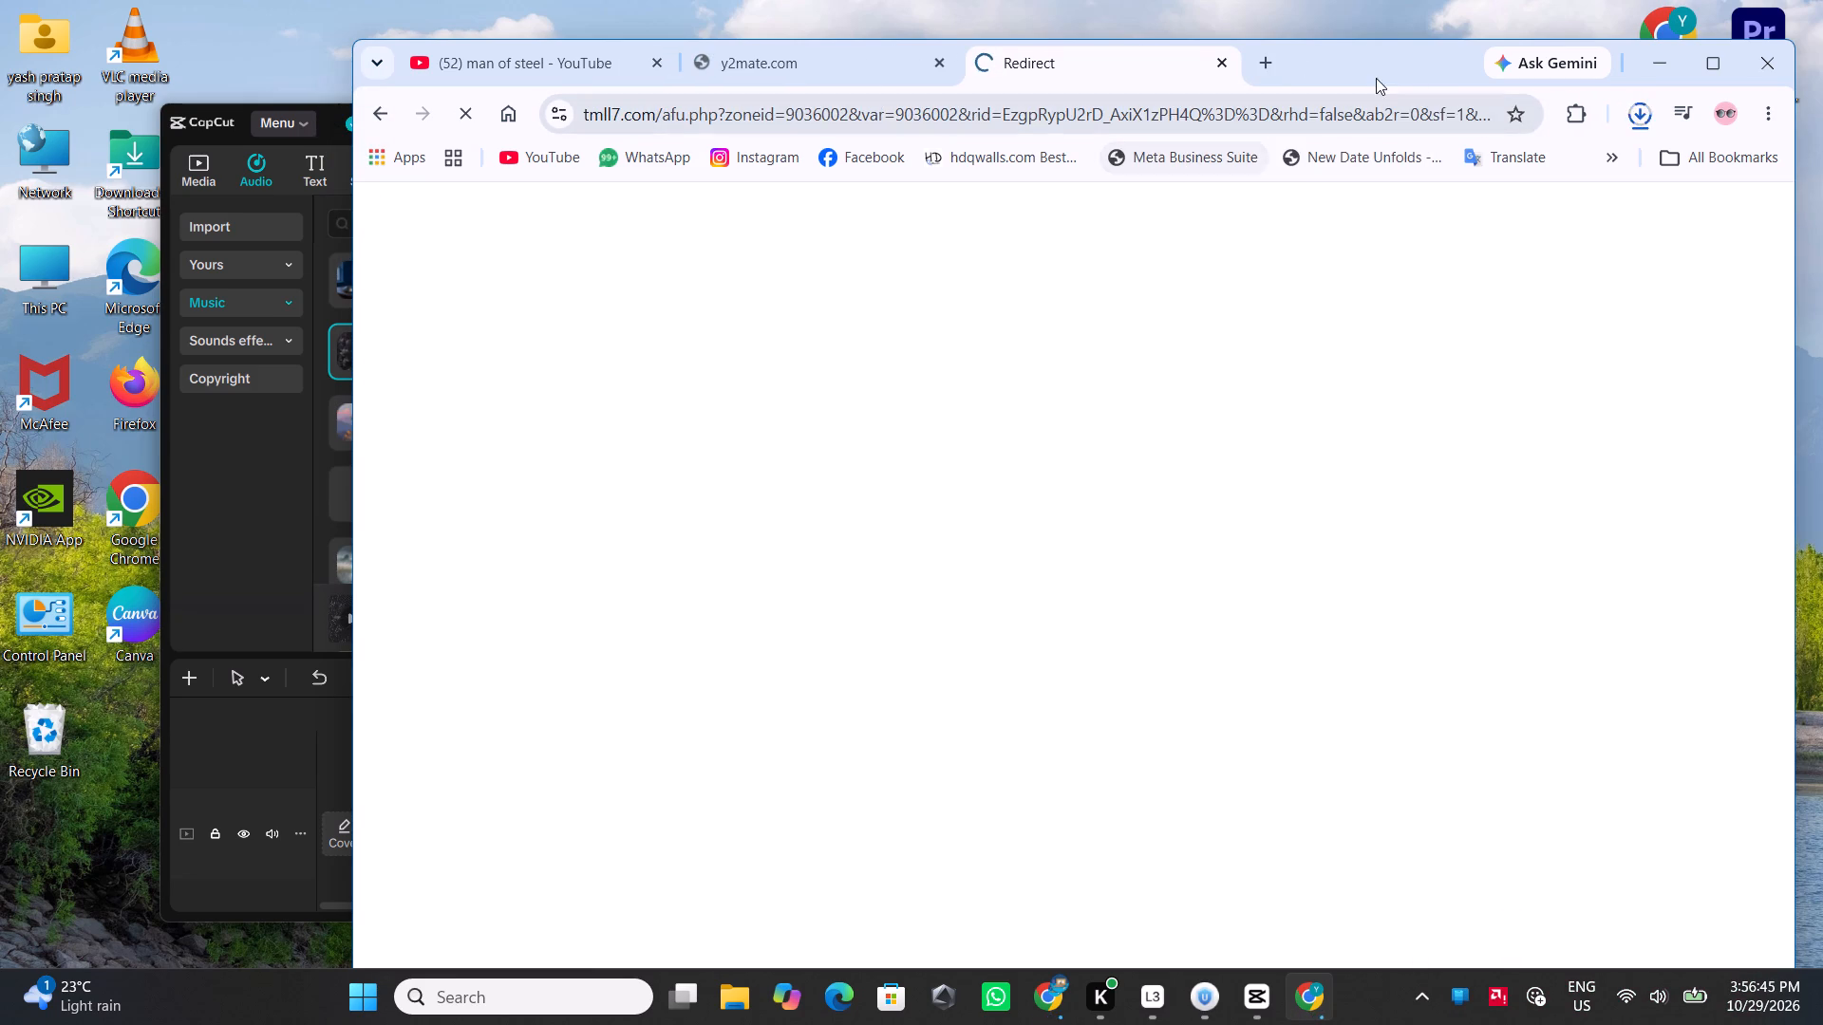
left_click(1636, 110)
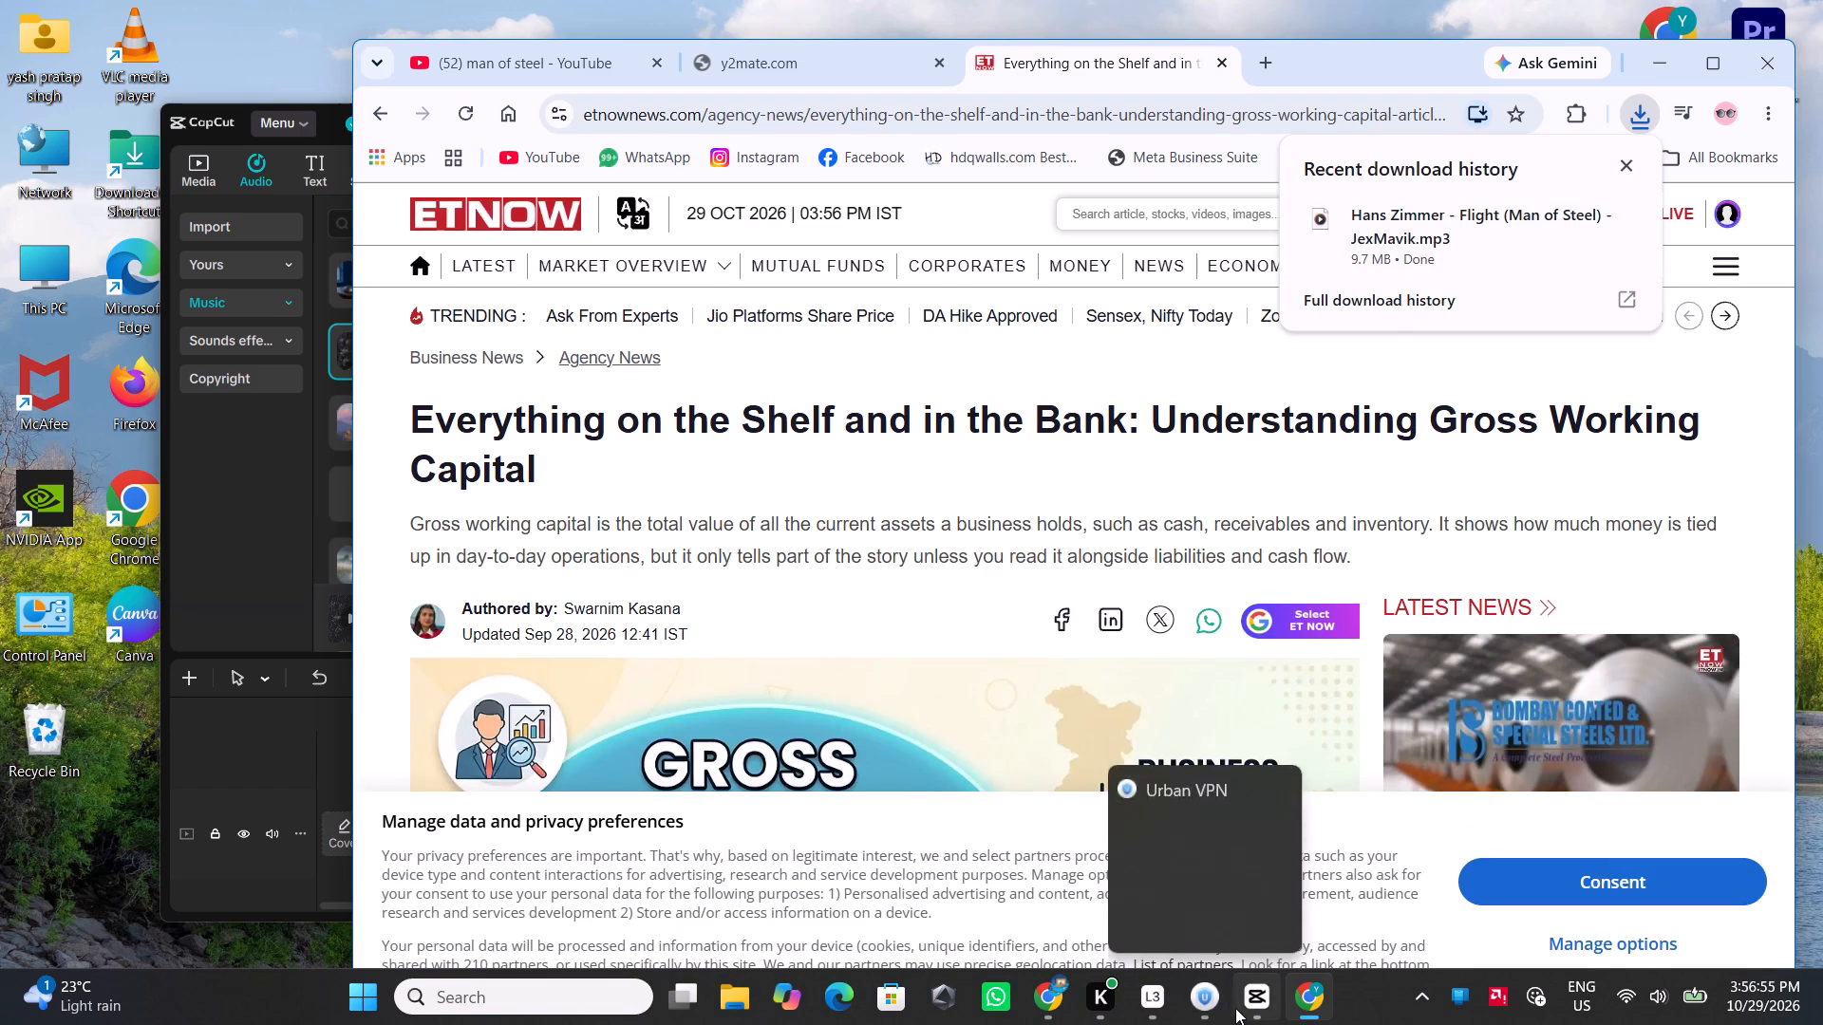
Switch to CapCut and import the Hans Zimmer - Flight (Man of Steel) - JexMavik file from Downloads as audio.
left_click(1254, 998)
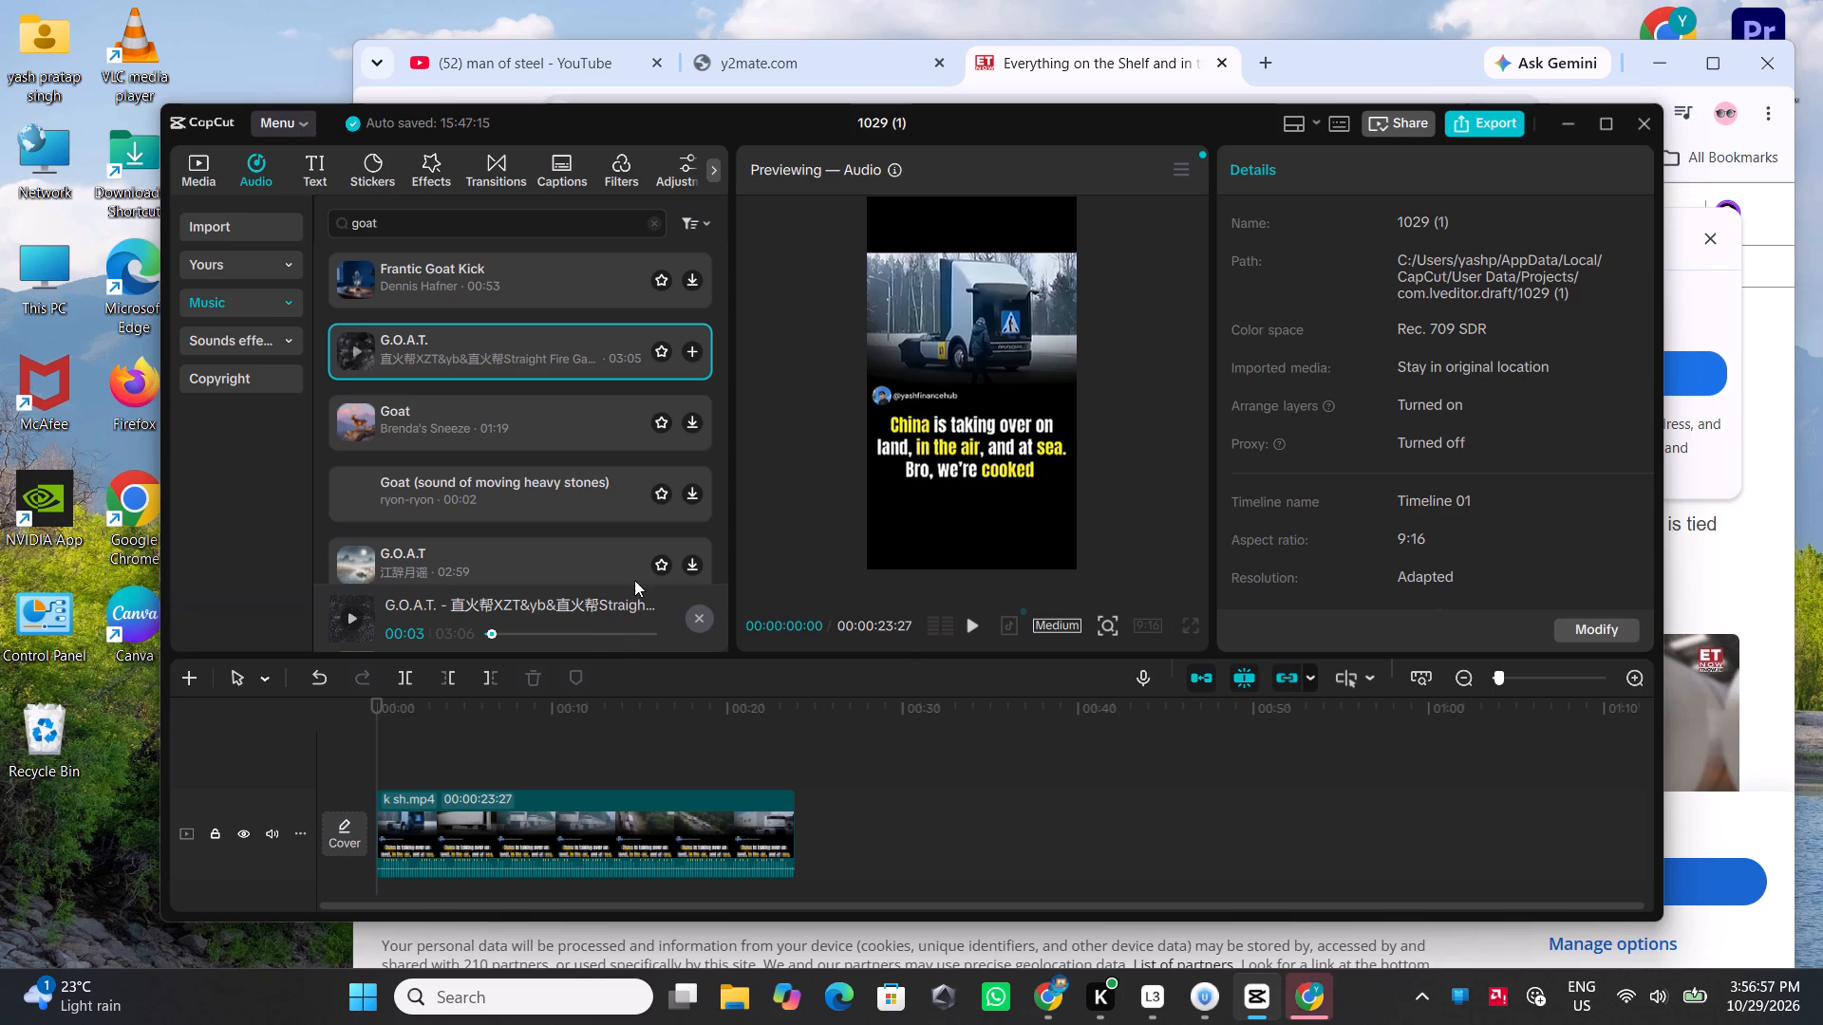
left_click(261, 473)
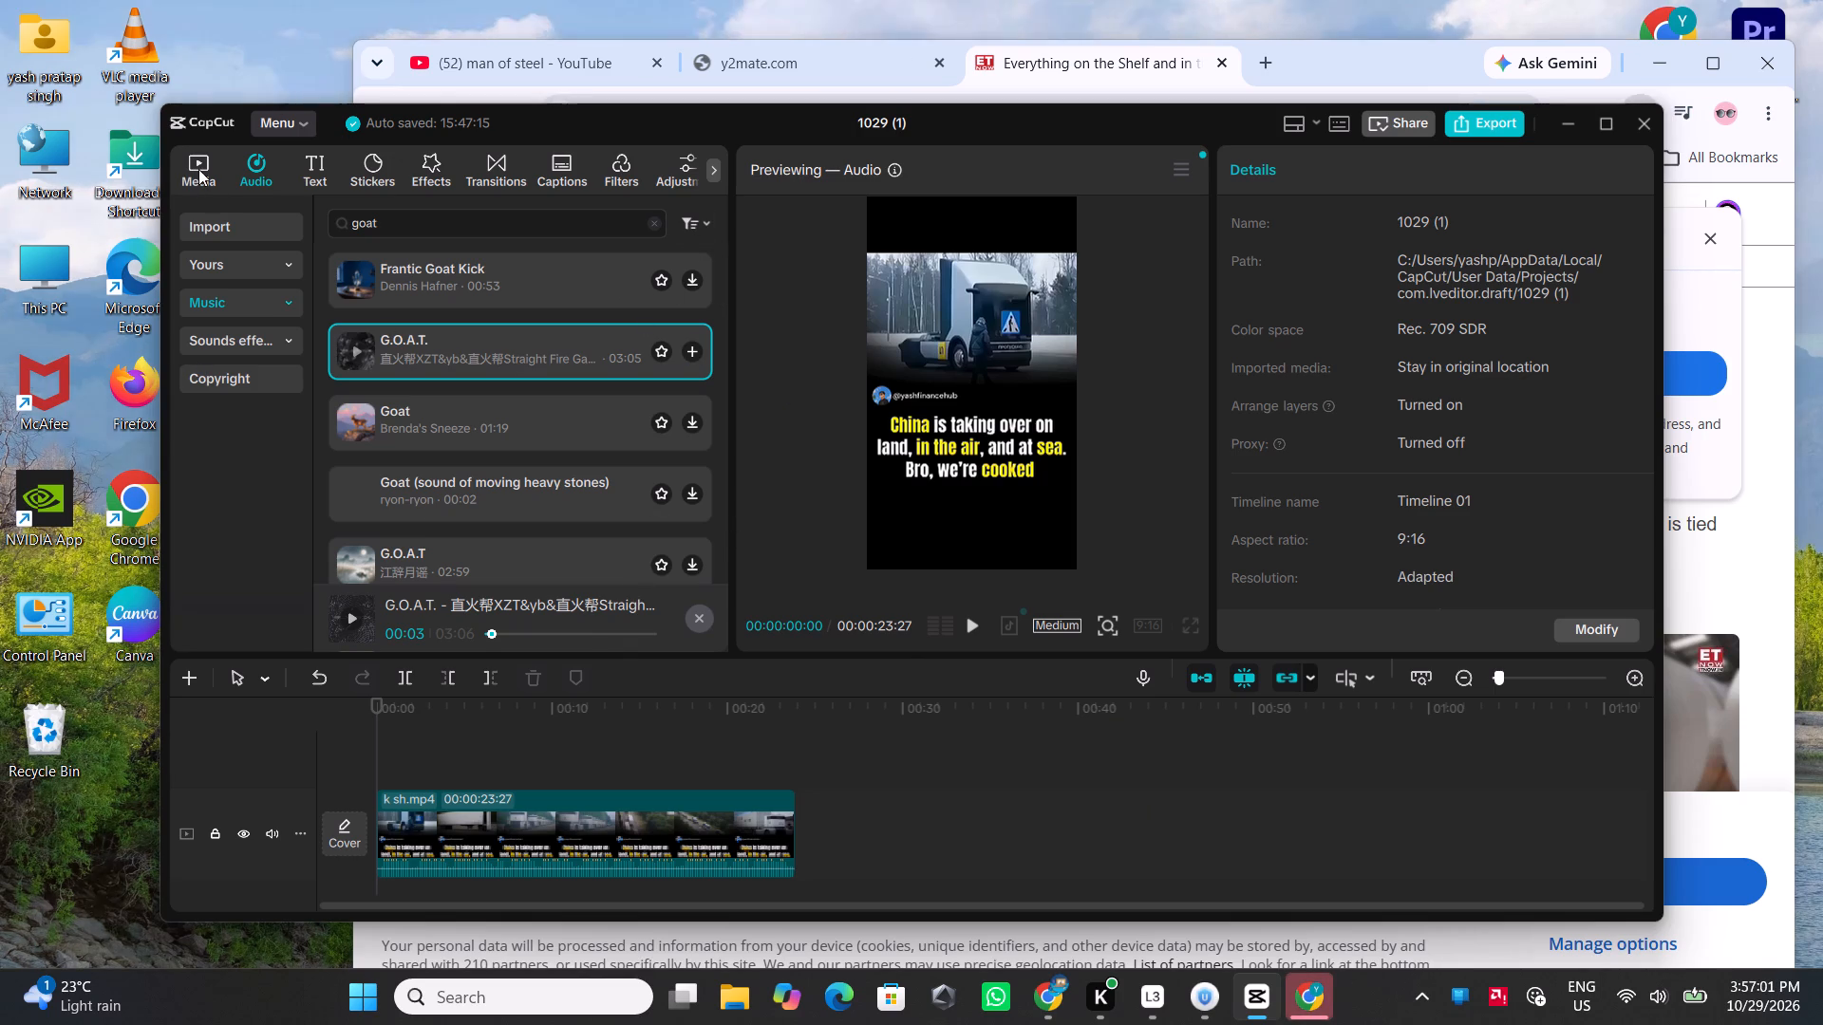
left_click(229, 227)
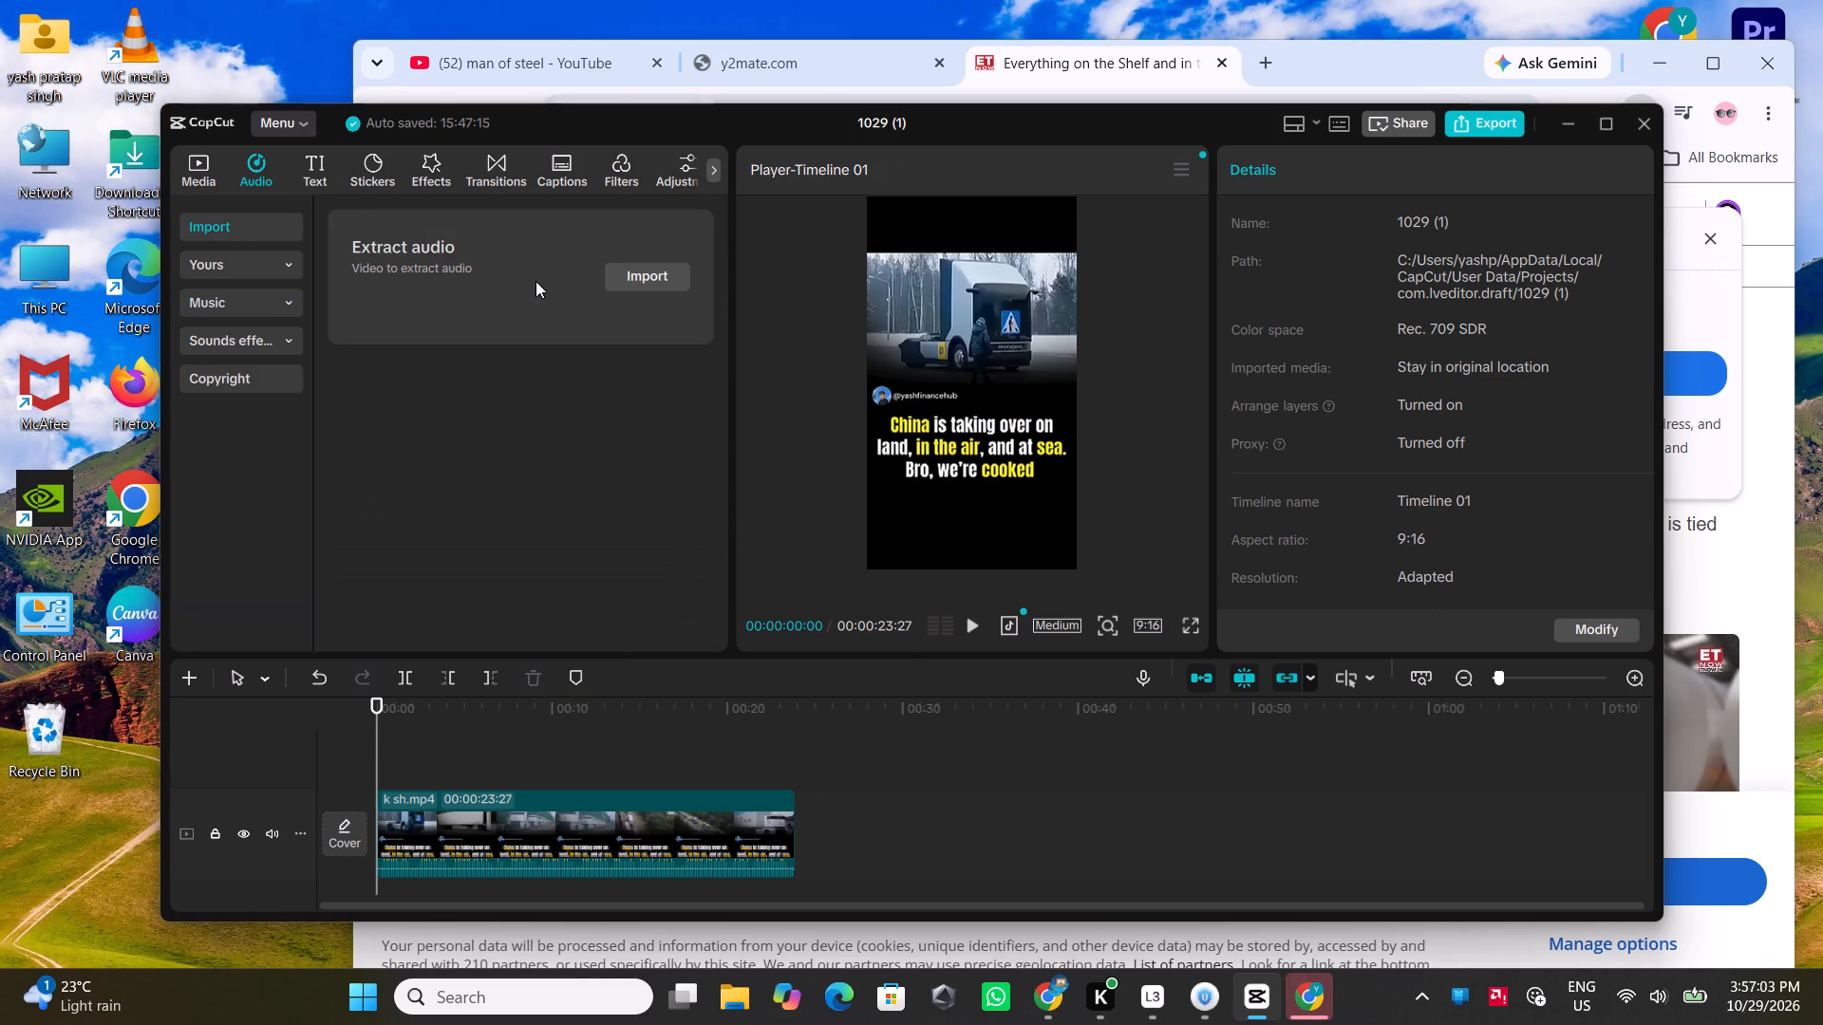
left_click(621, 275)
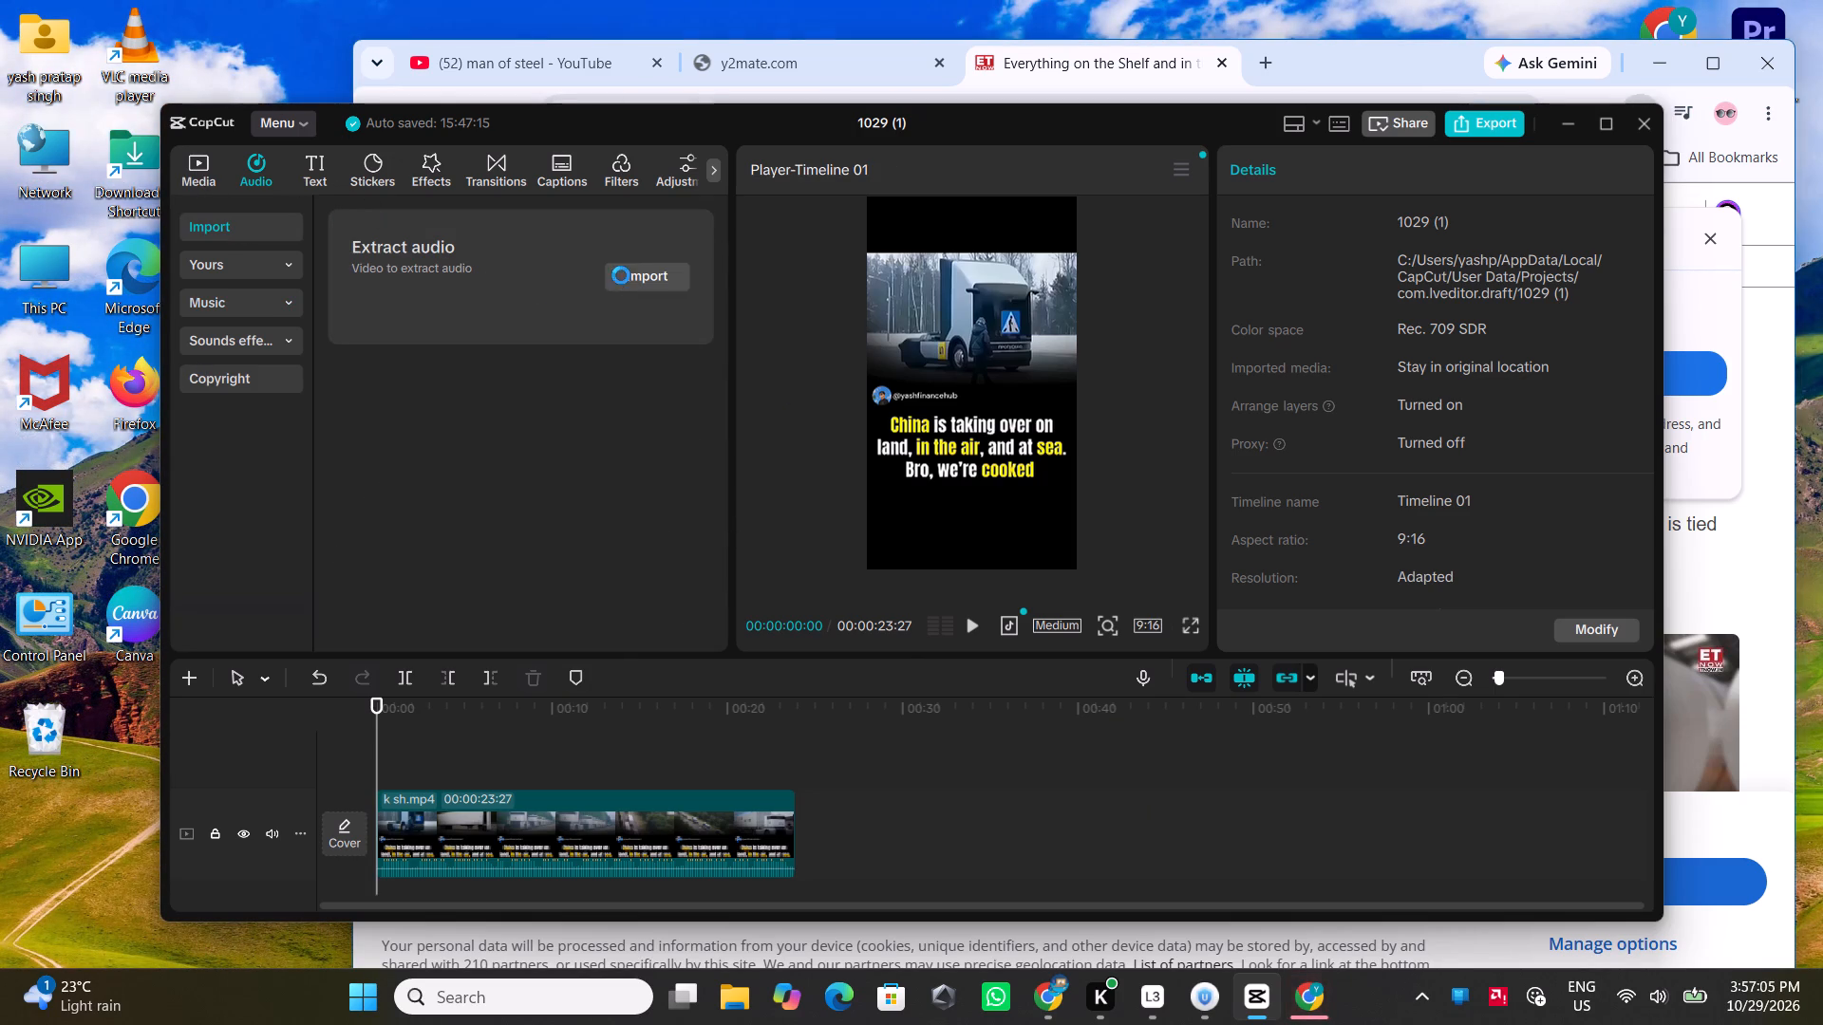
left_click(398, 315)
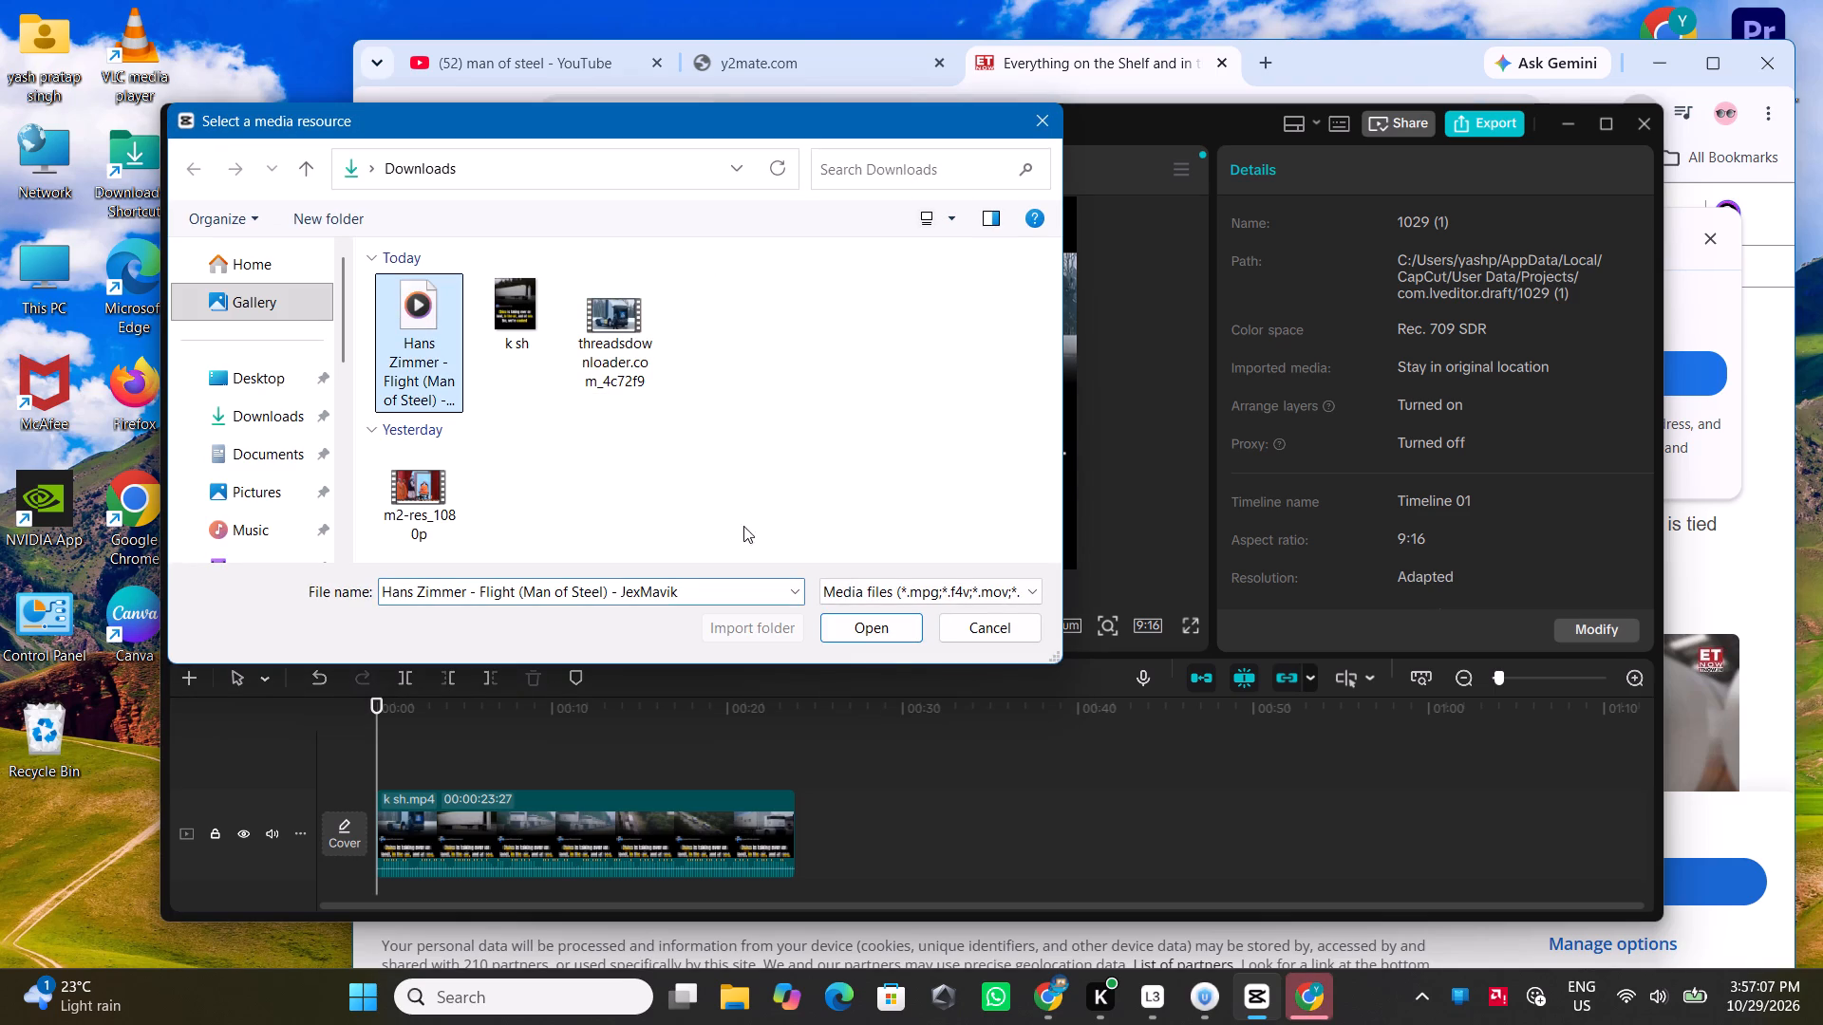
left_click(870, 635)
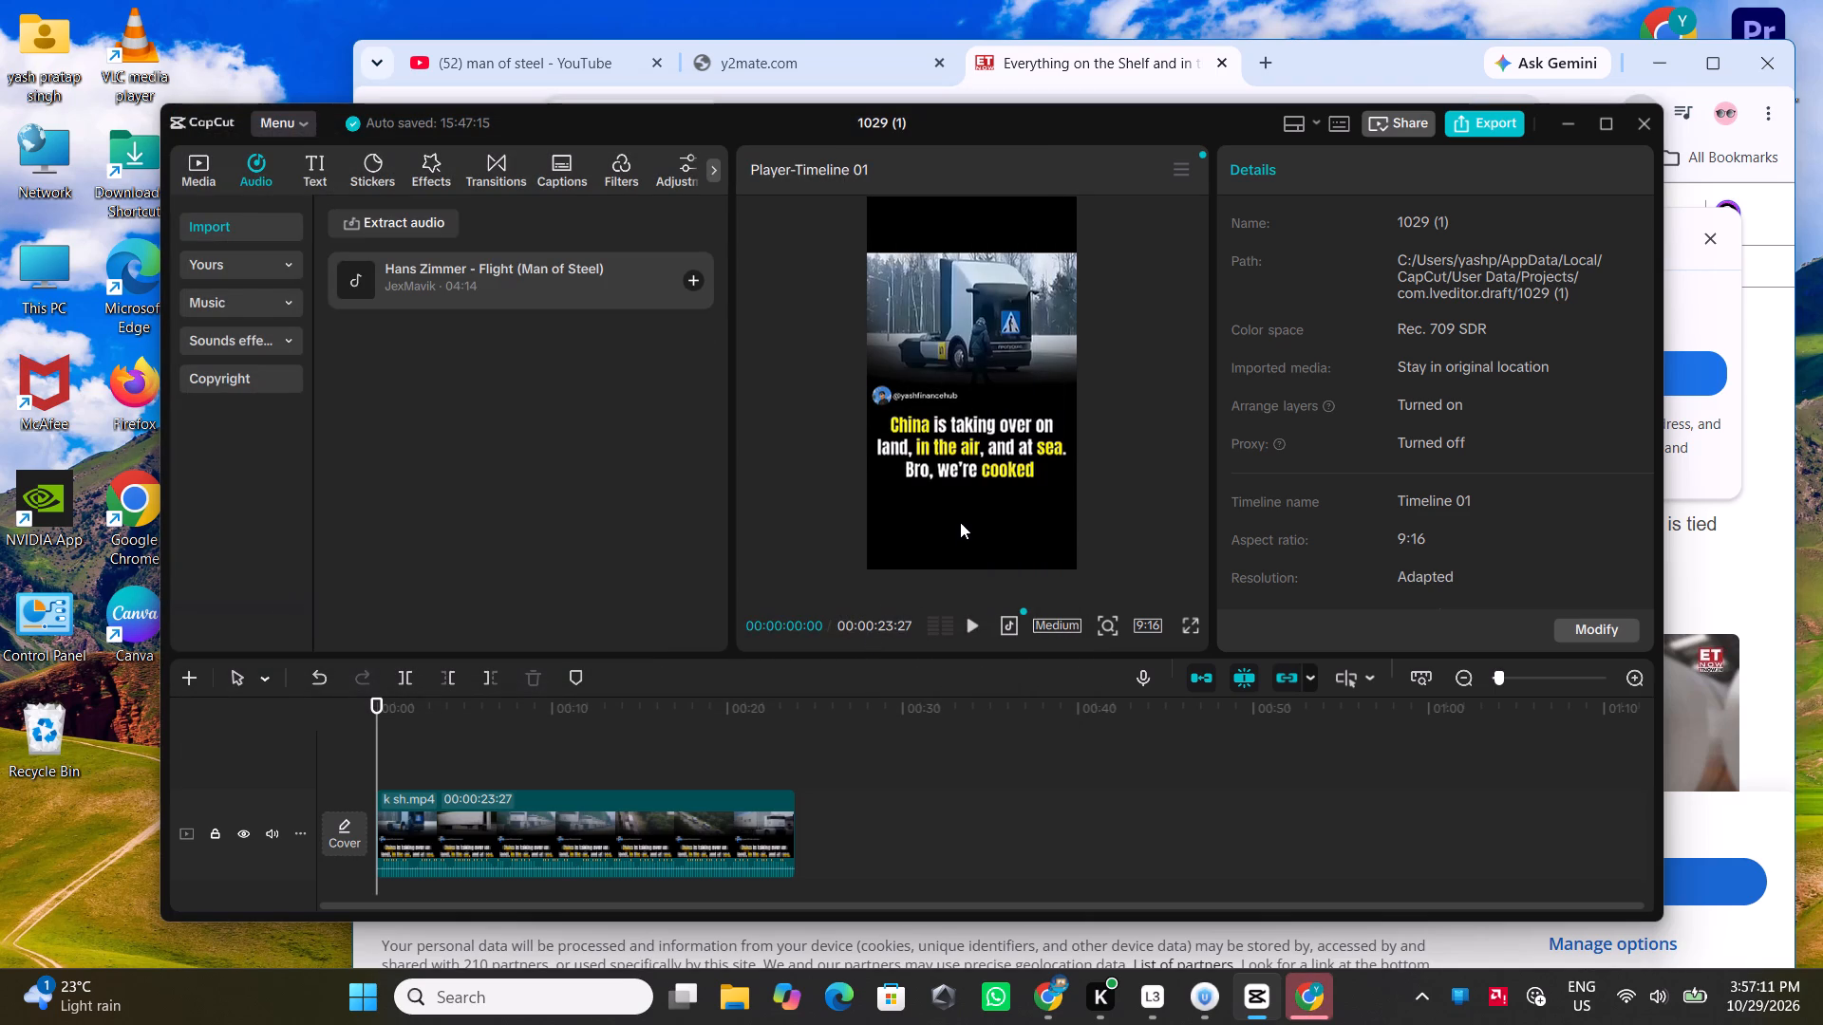
Add the Hans Zimmer - Flight (Man of Steel) audio to the timeline and maximize the CapCut window.
left_click(689, 270)
scroll(700, 318, "down", 2)
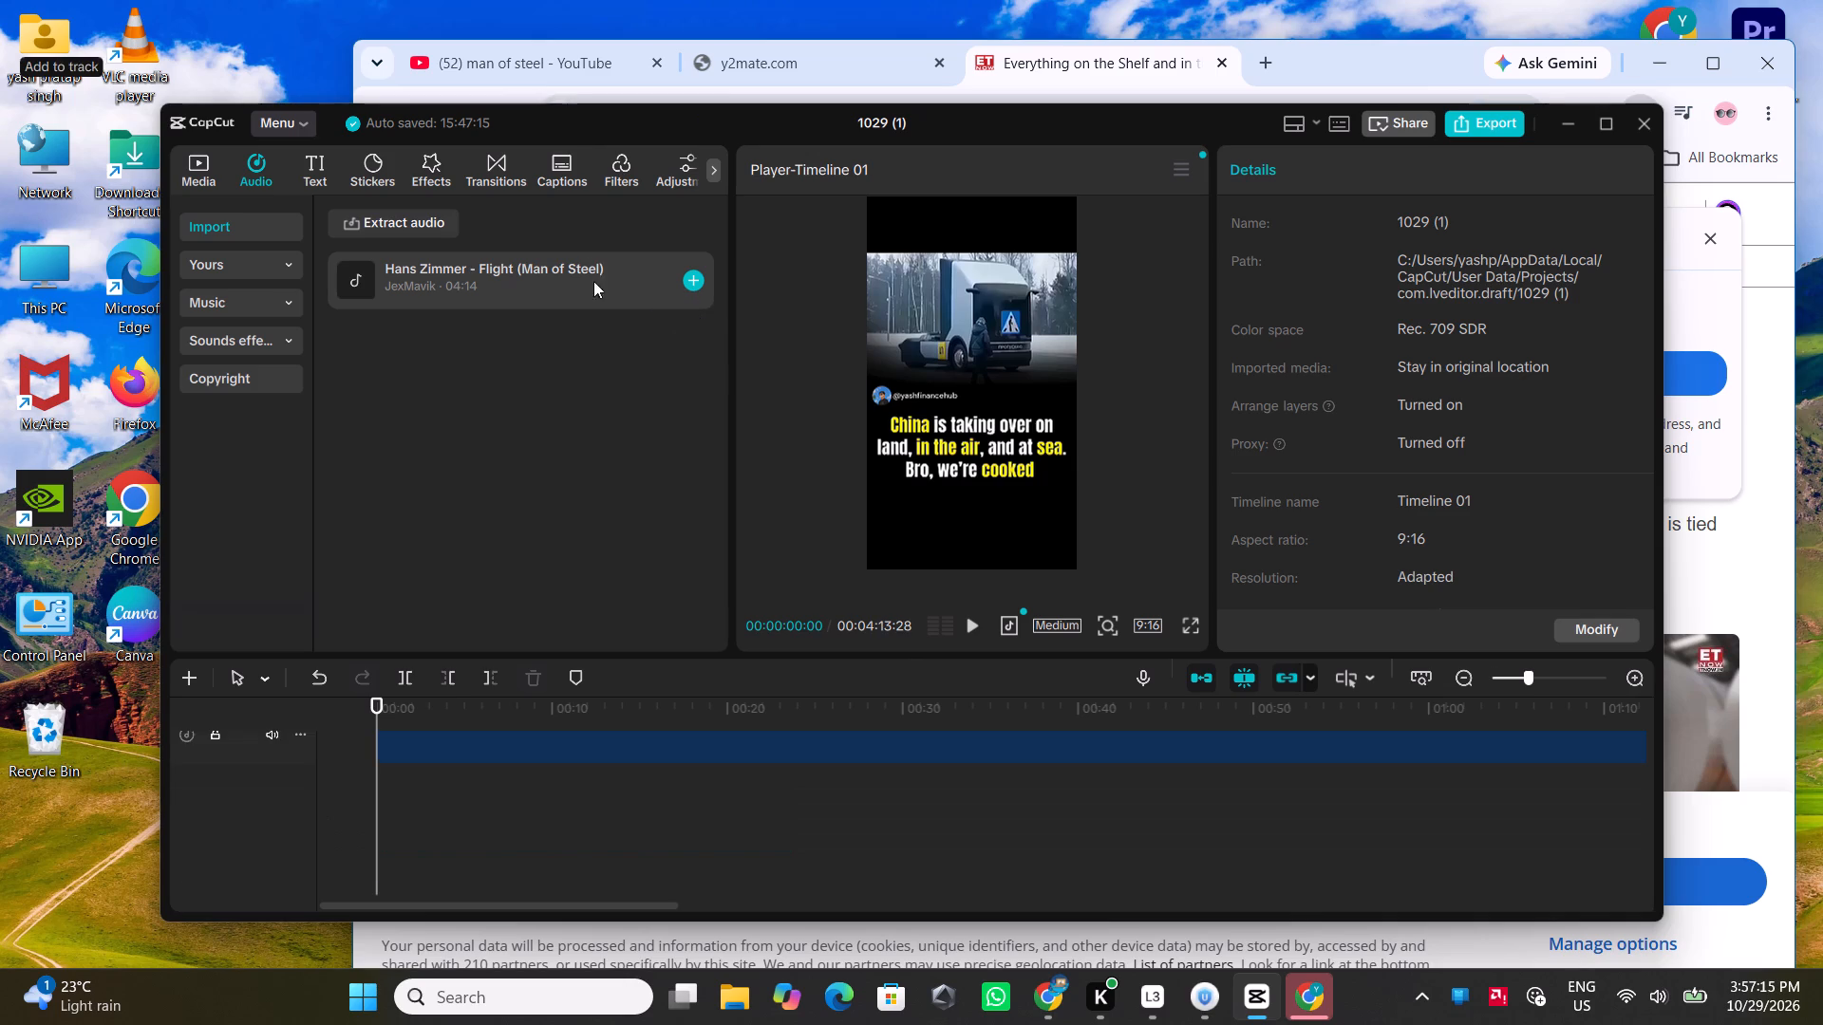
scroll(969, 639, "up", 1)
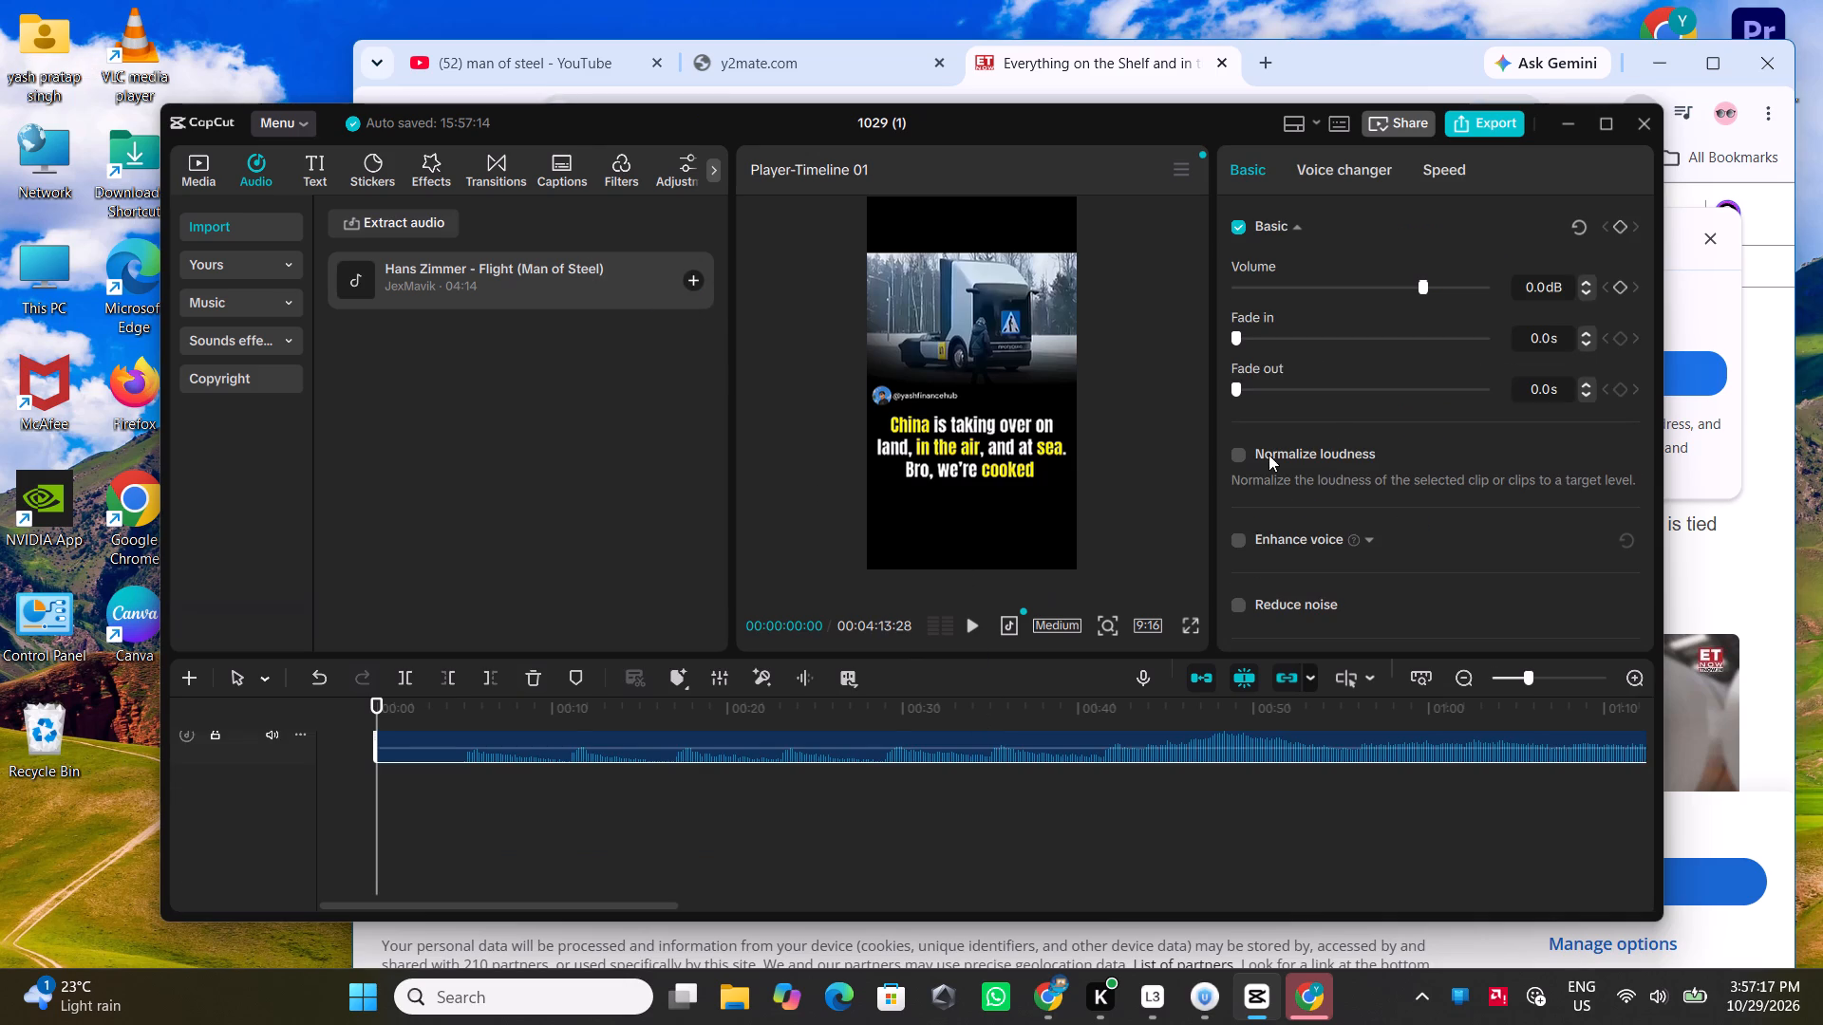
left_click(1600, 112)
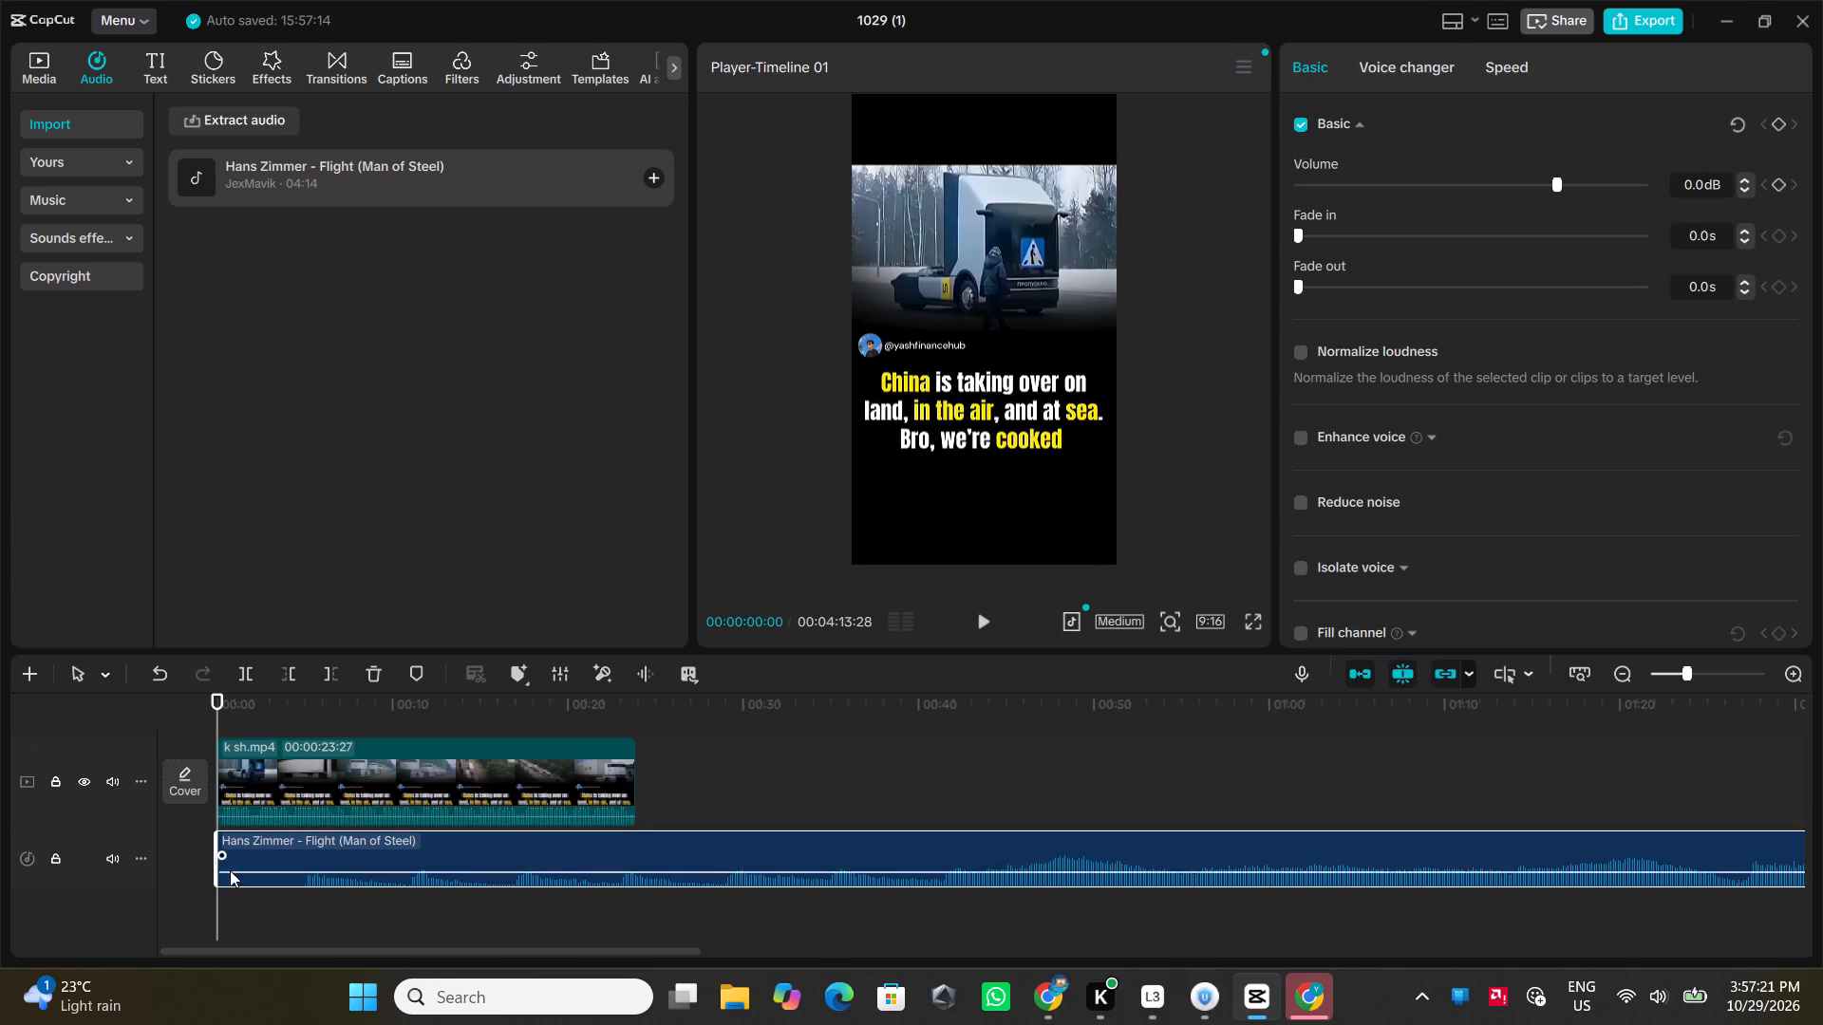
Trim about 40 seconds off the beginning of the music clip and move it back to the start of the timeline.
left_click_drag(215, 877, 922, 869)
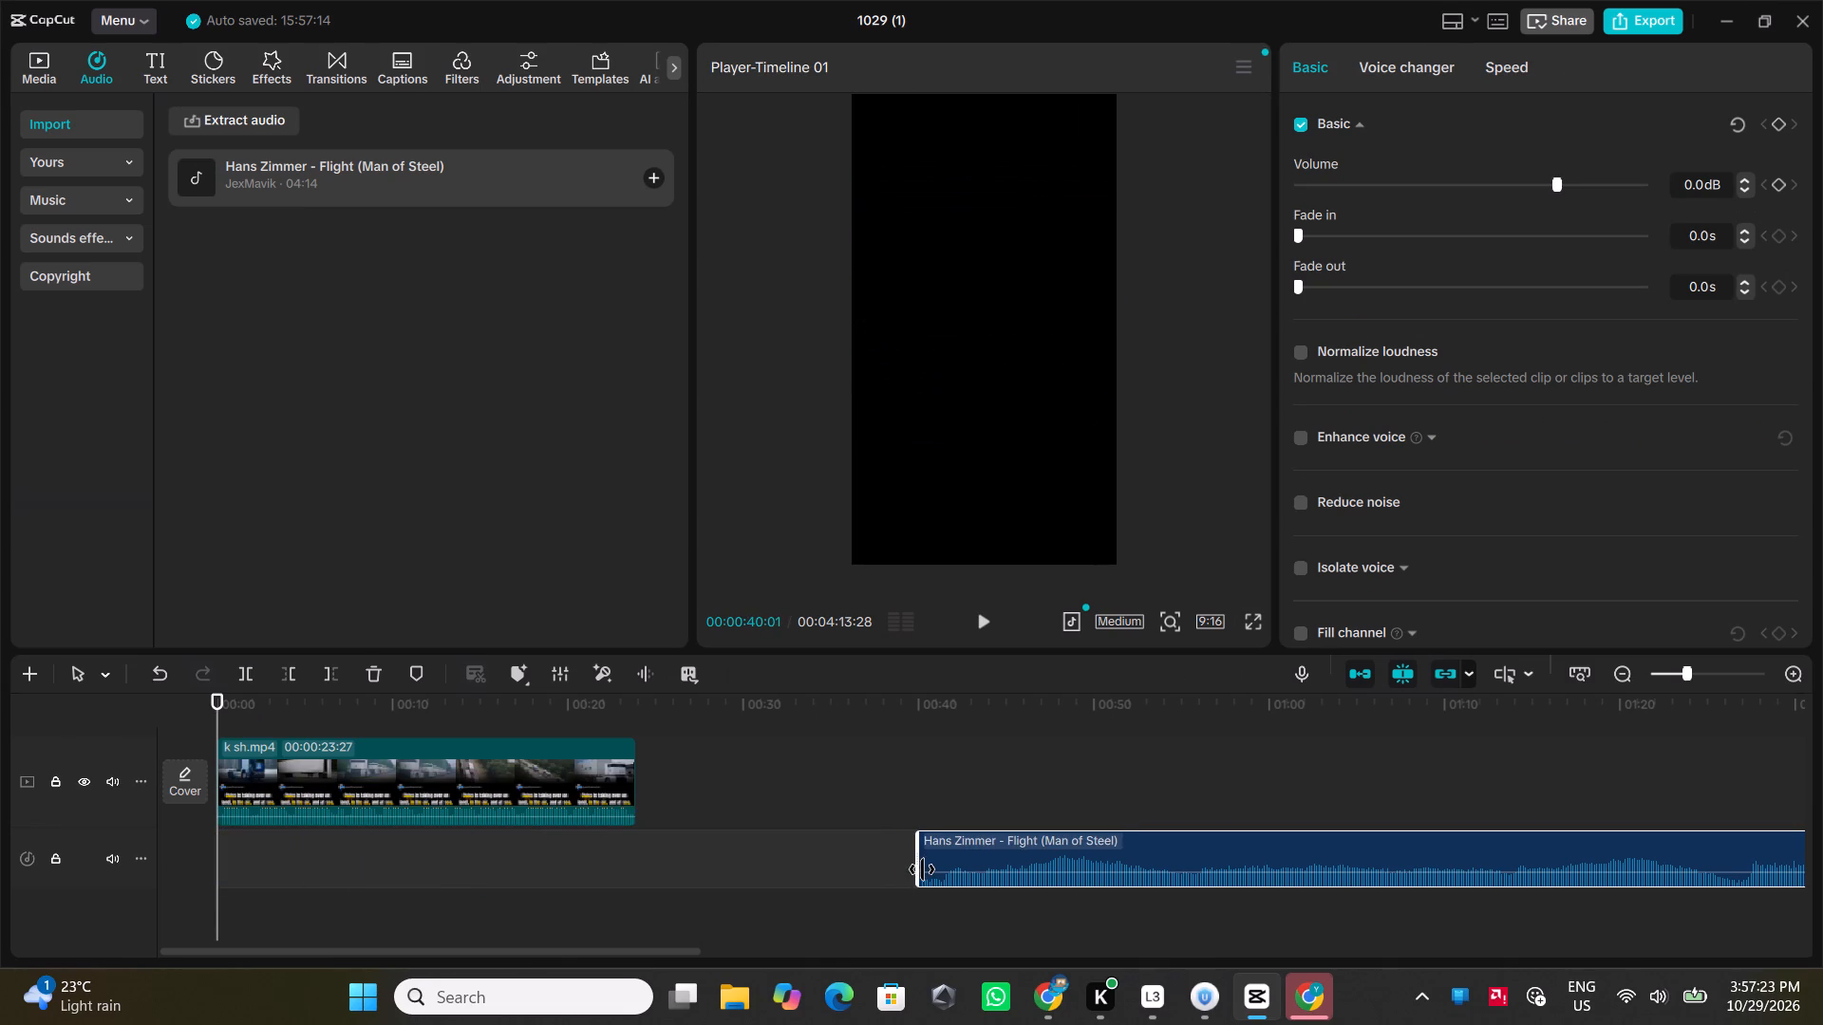
left_click_drag(922, 869, 926, 868)
left_click_drag(1024, 868, 1006, 867)
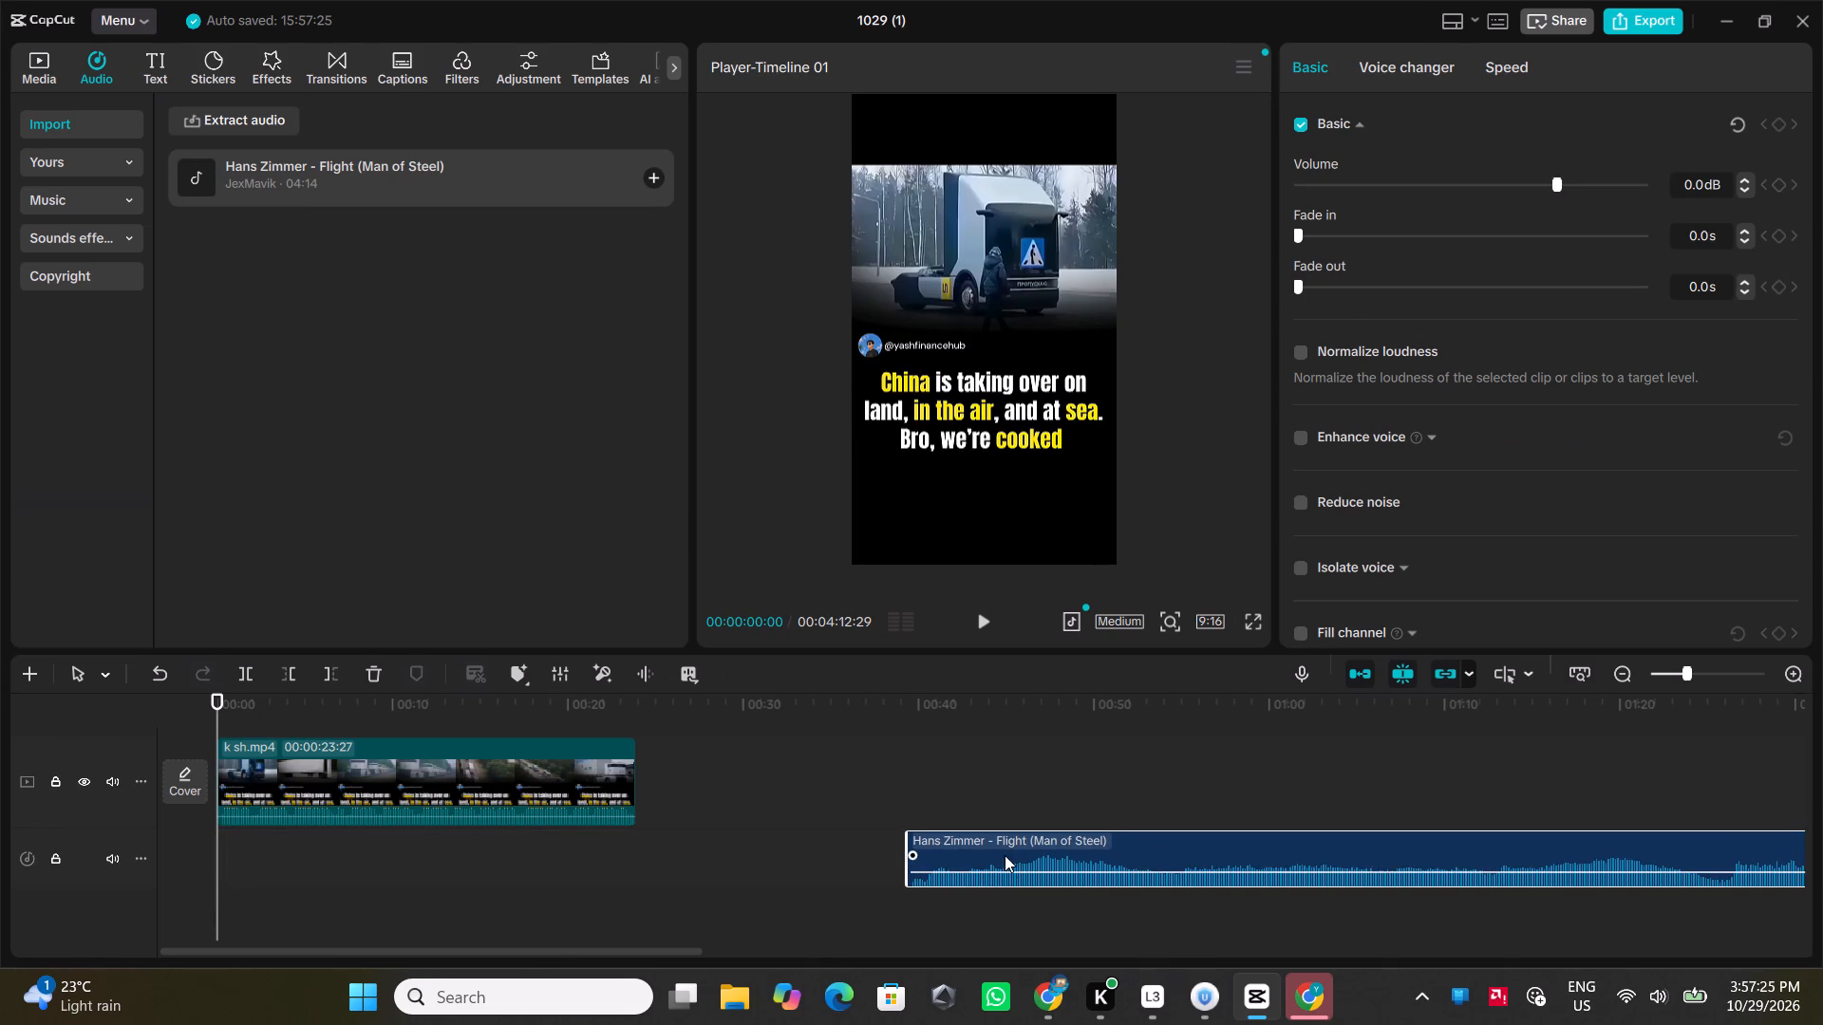
left_click_drag(1005, 848, 236, 850)
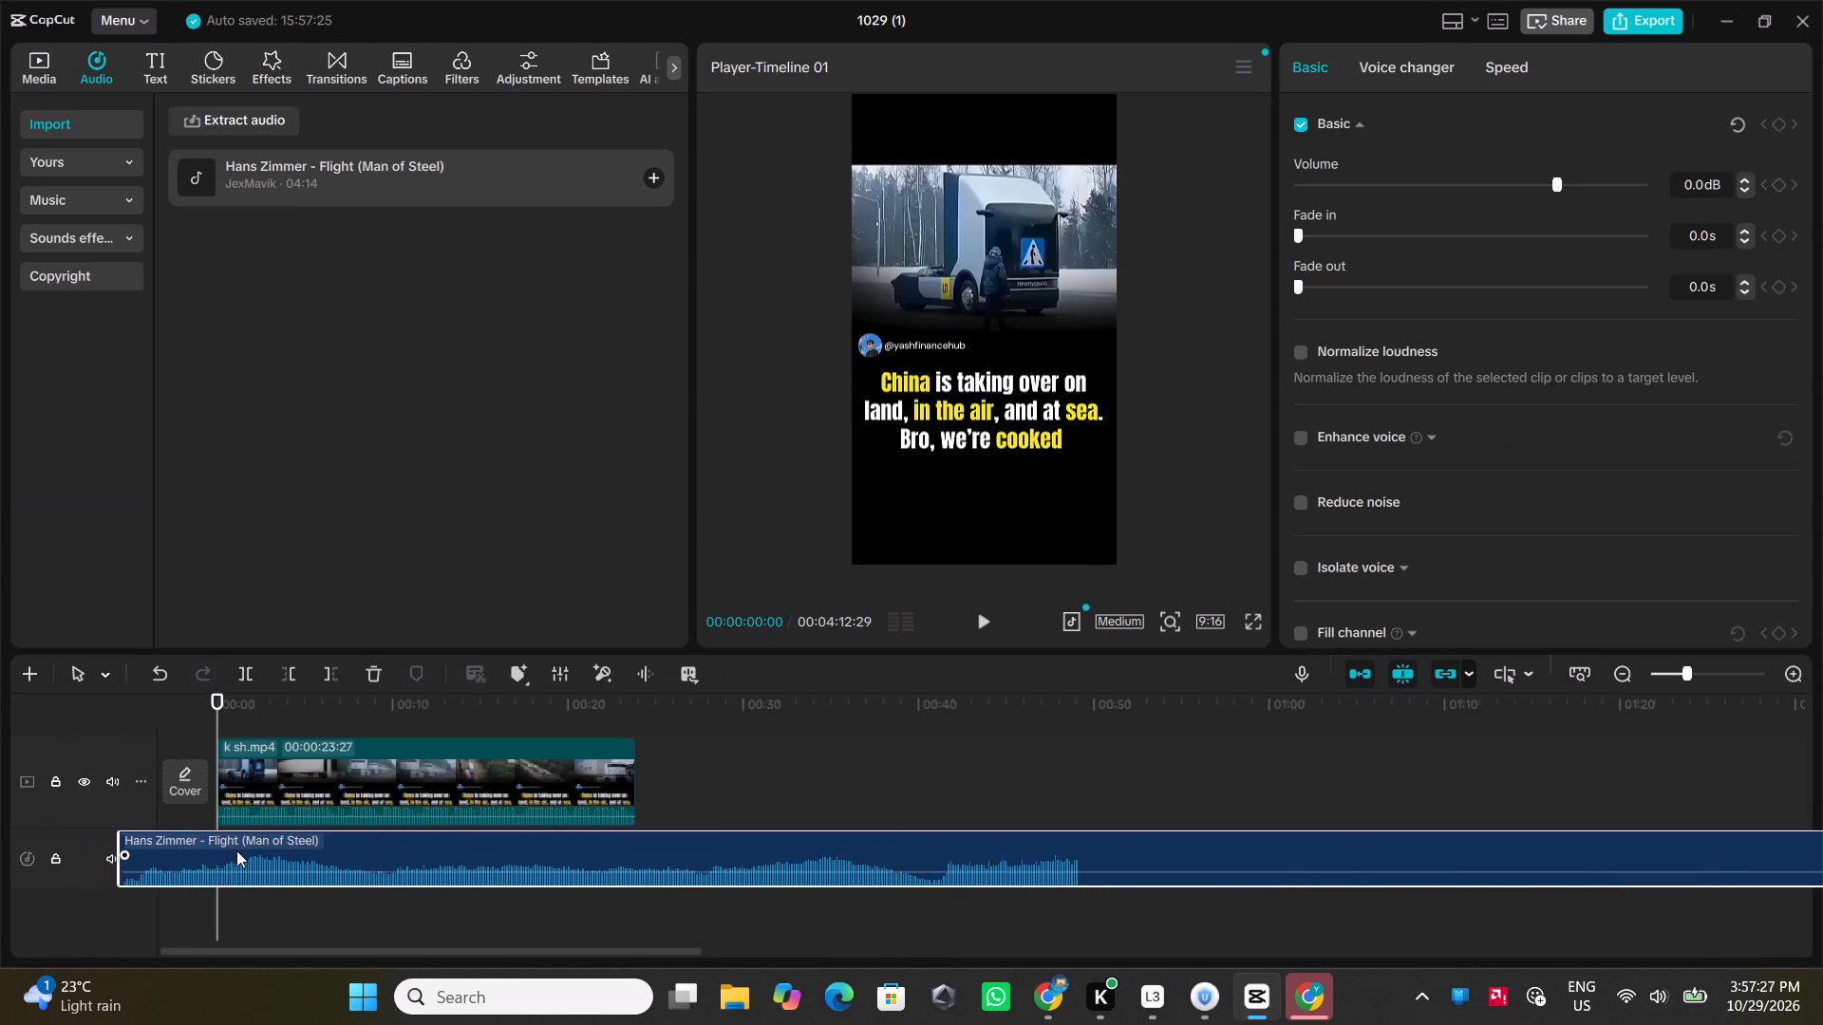
left_click_drag(236, 850, 311, 848)
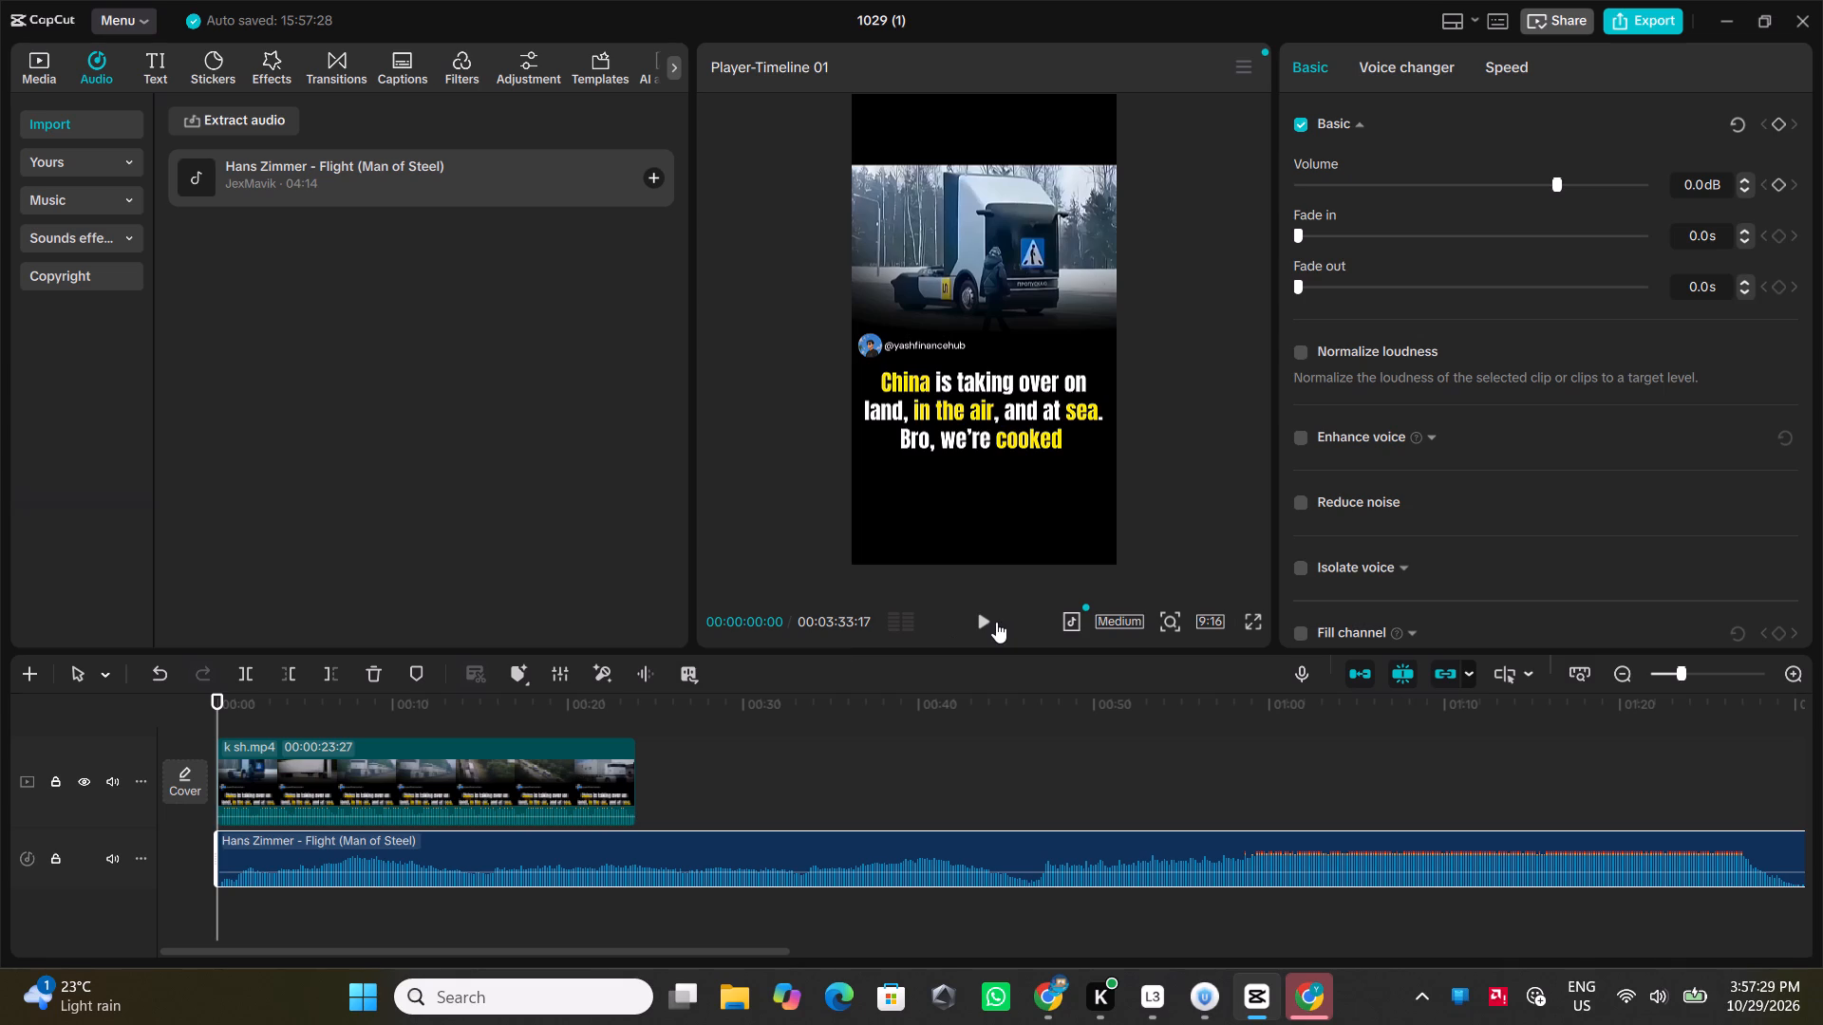
Play the opening briefly and lower the k sh.mp4 clip's own audio volume to silence on the timeline.
left_click(989, 622)
left_click(986, 622)
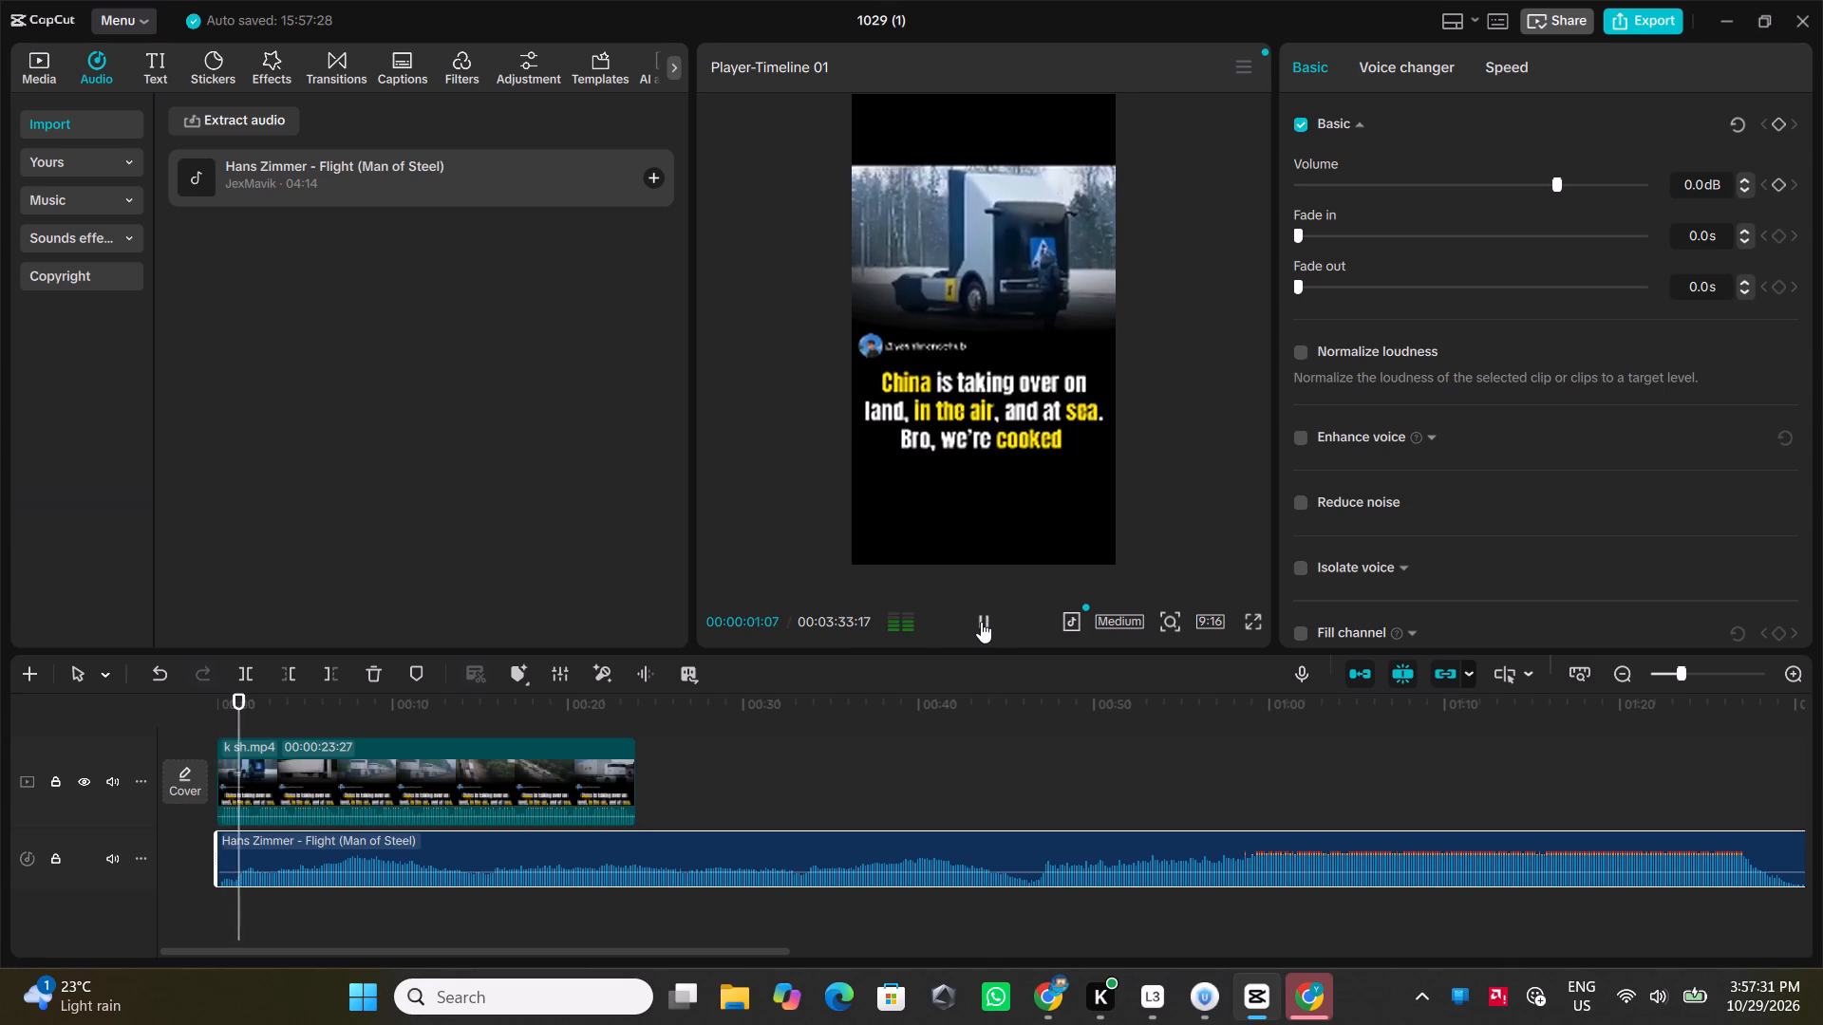
left_click_drag(441, 813, 445, 839)
left_click_drag(432, 757, 440, 791)
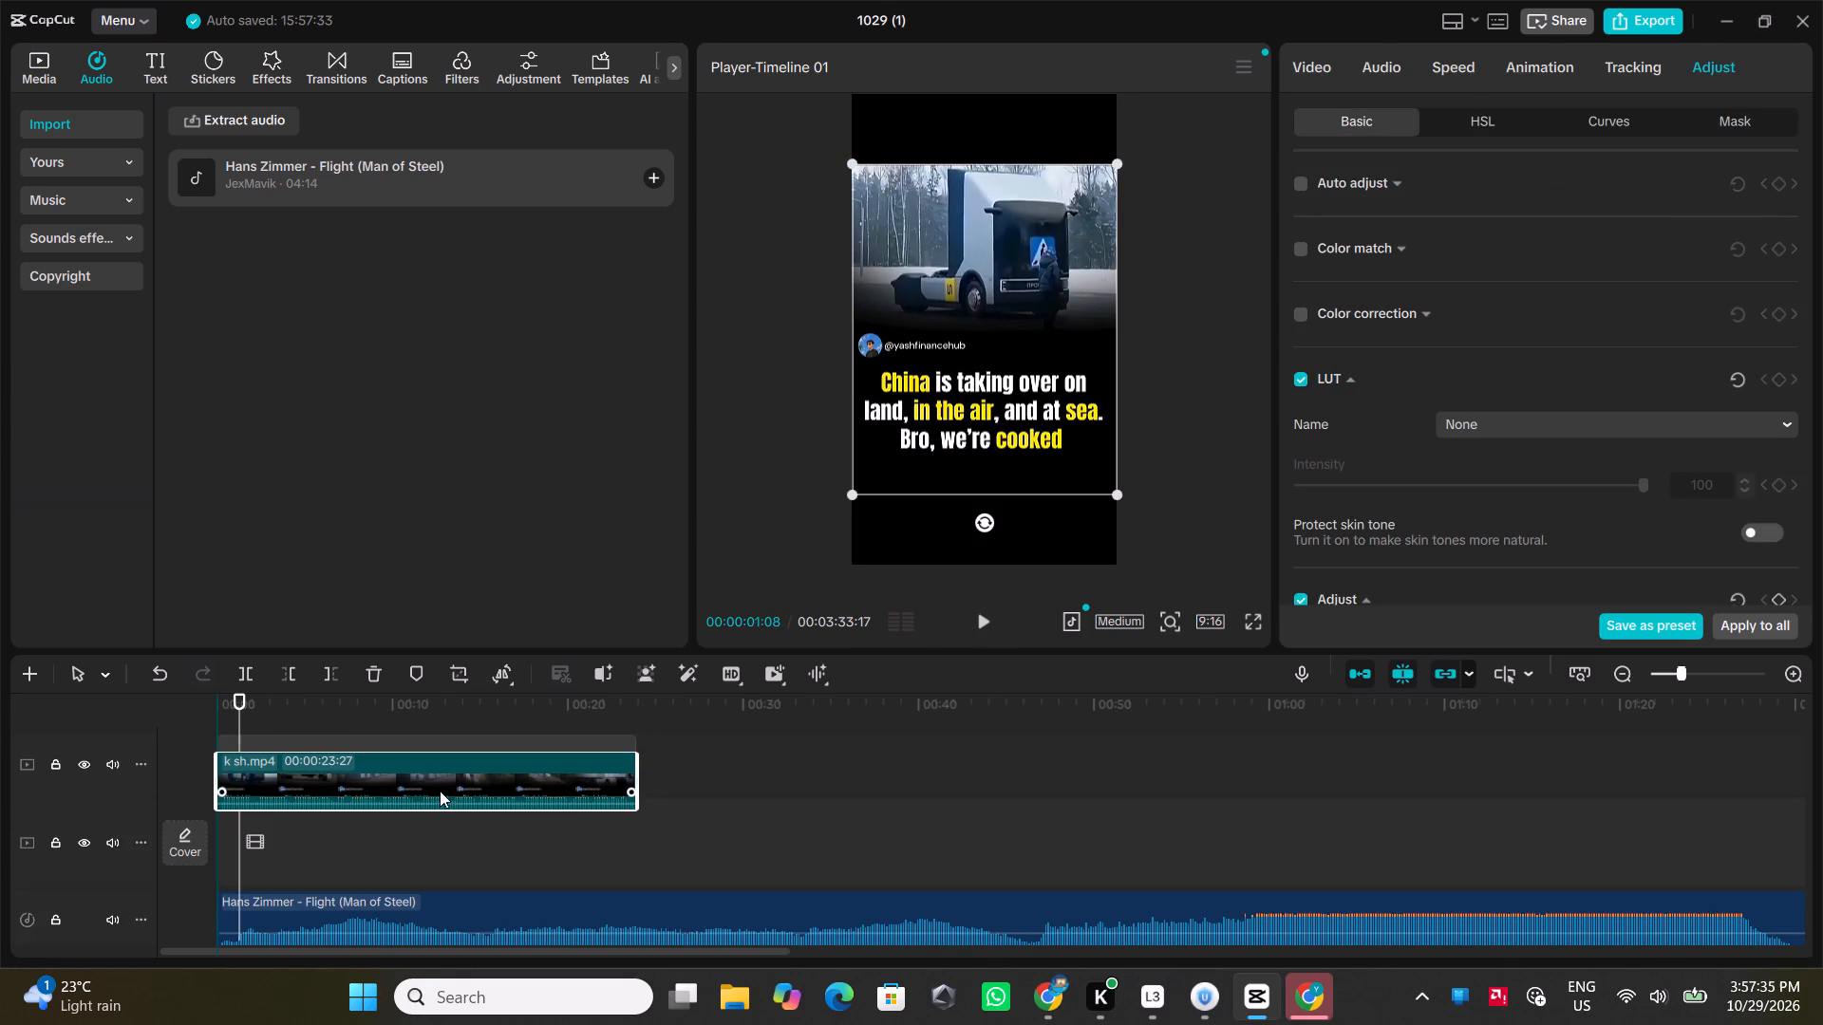
left_click_drag(440, 791, 439, 834)
left_click(382, 817)
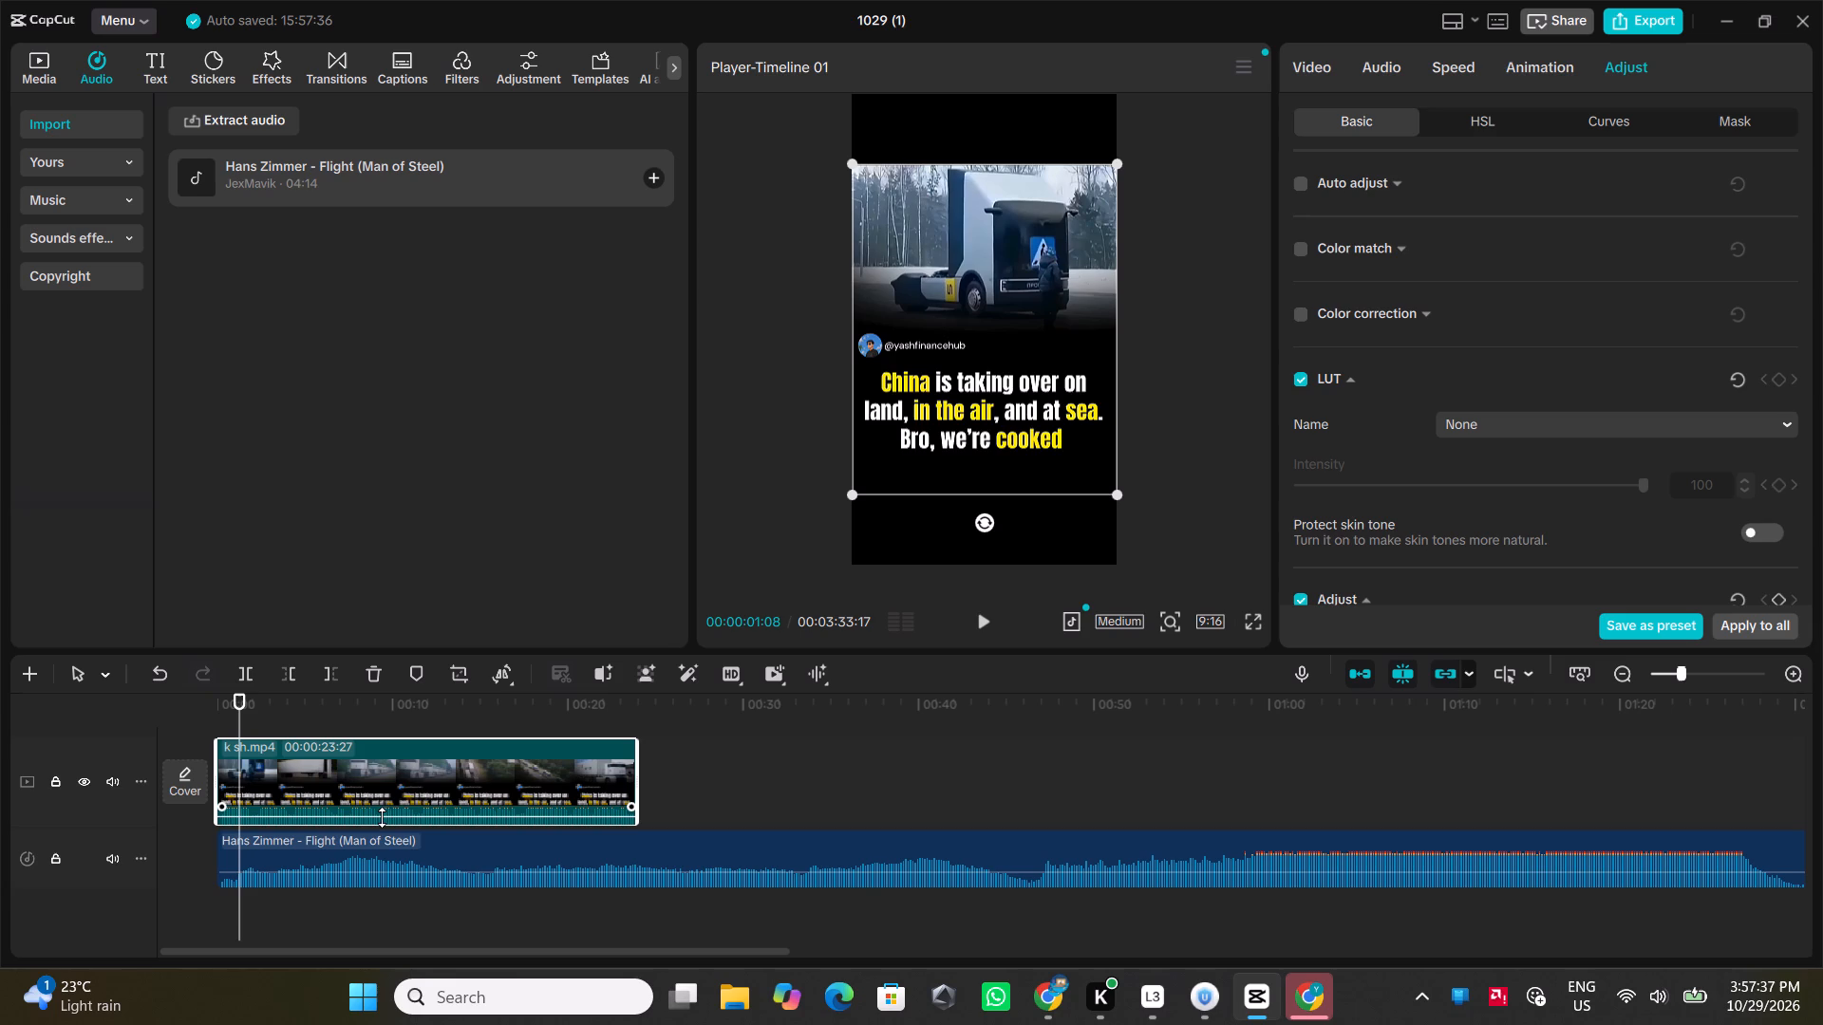
left_click_drag(382, 817, 383, 836)
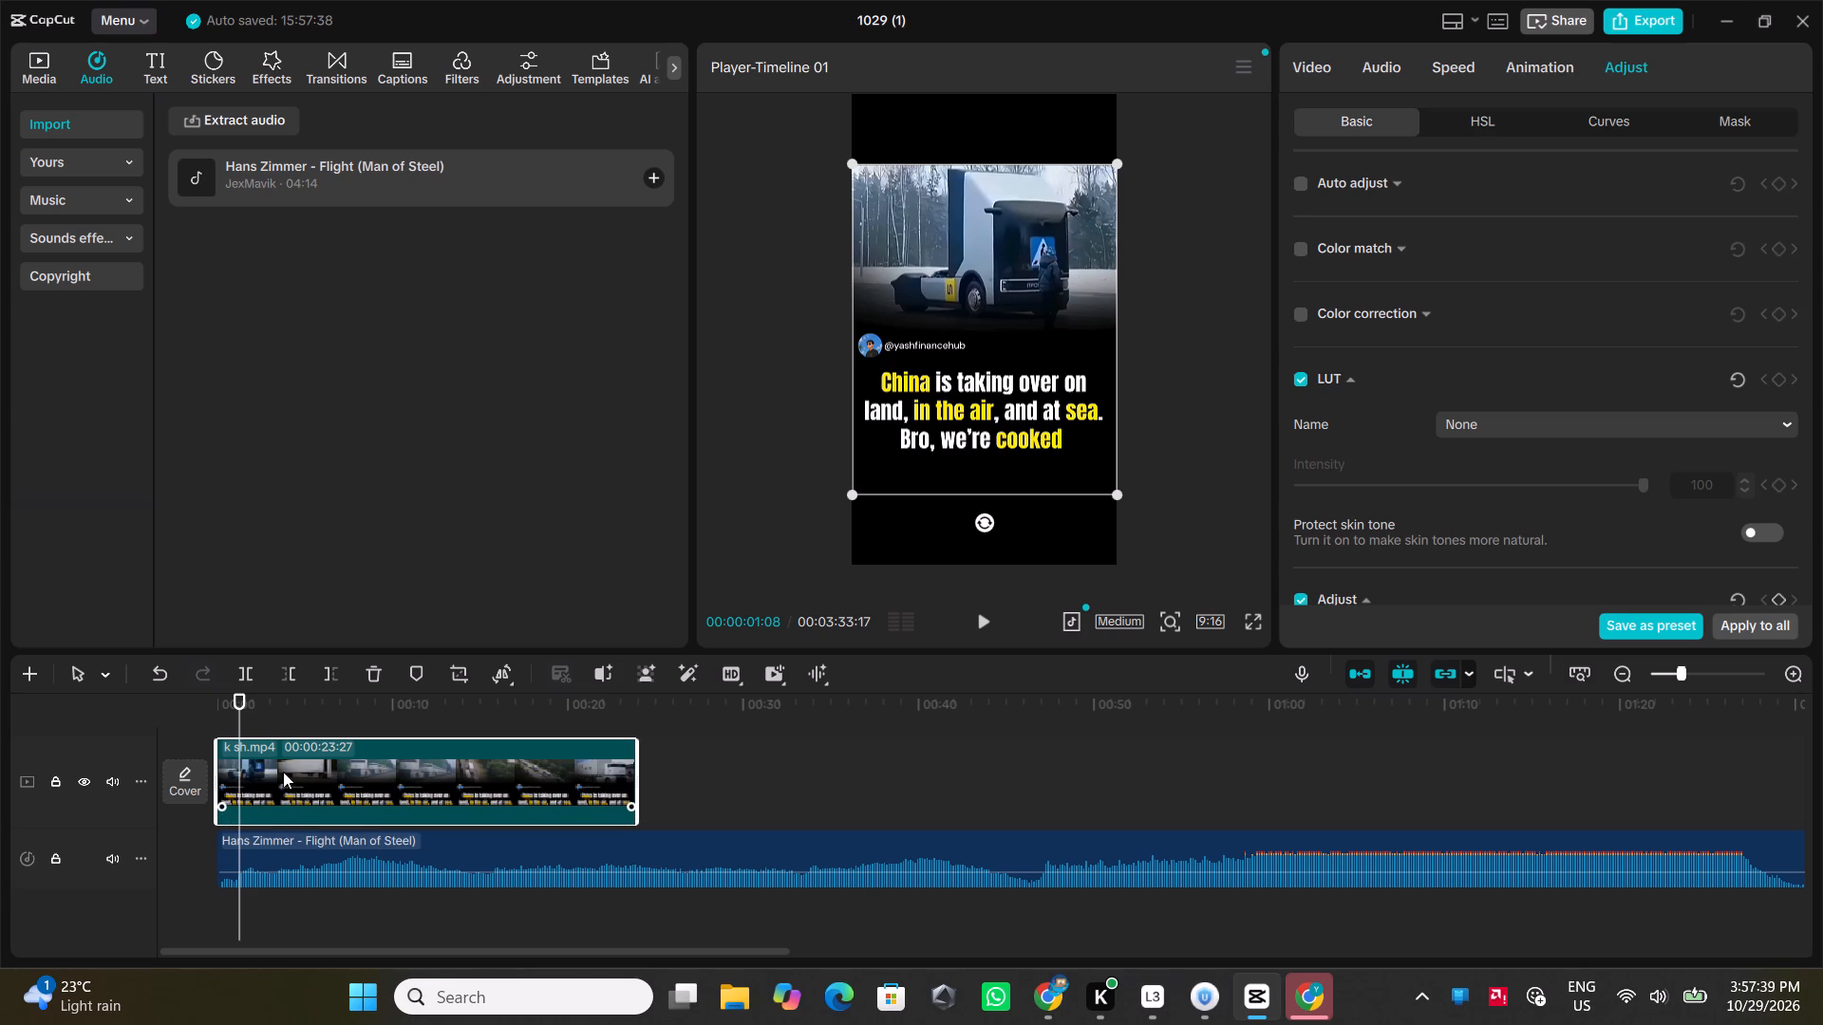
Play the video with the music and raise the system sound volume slightly.
left_click(984, 629)
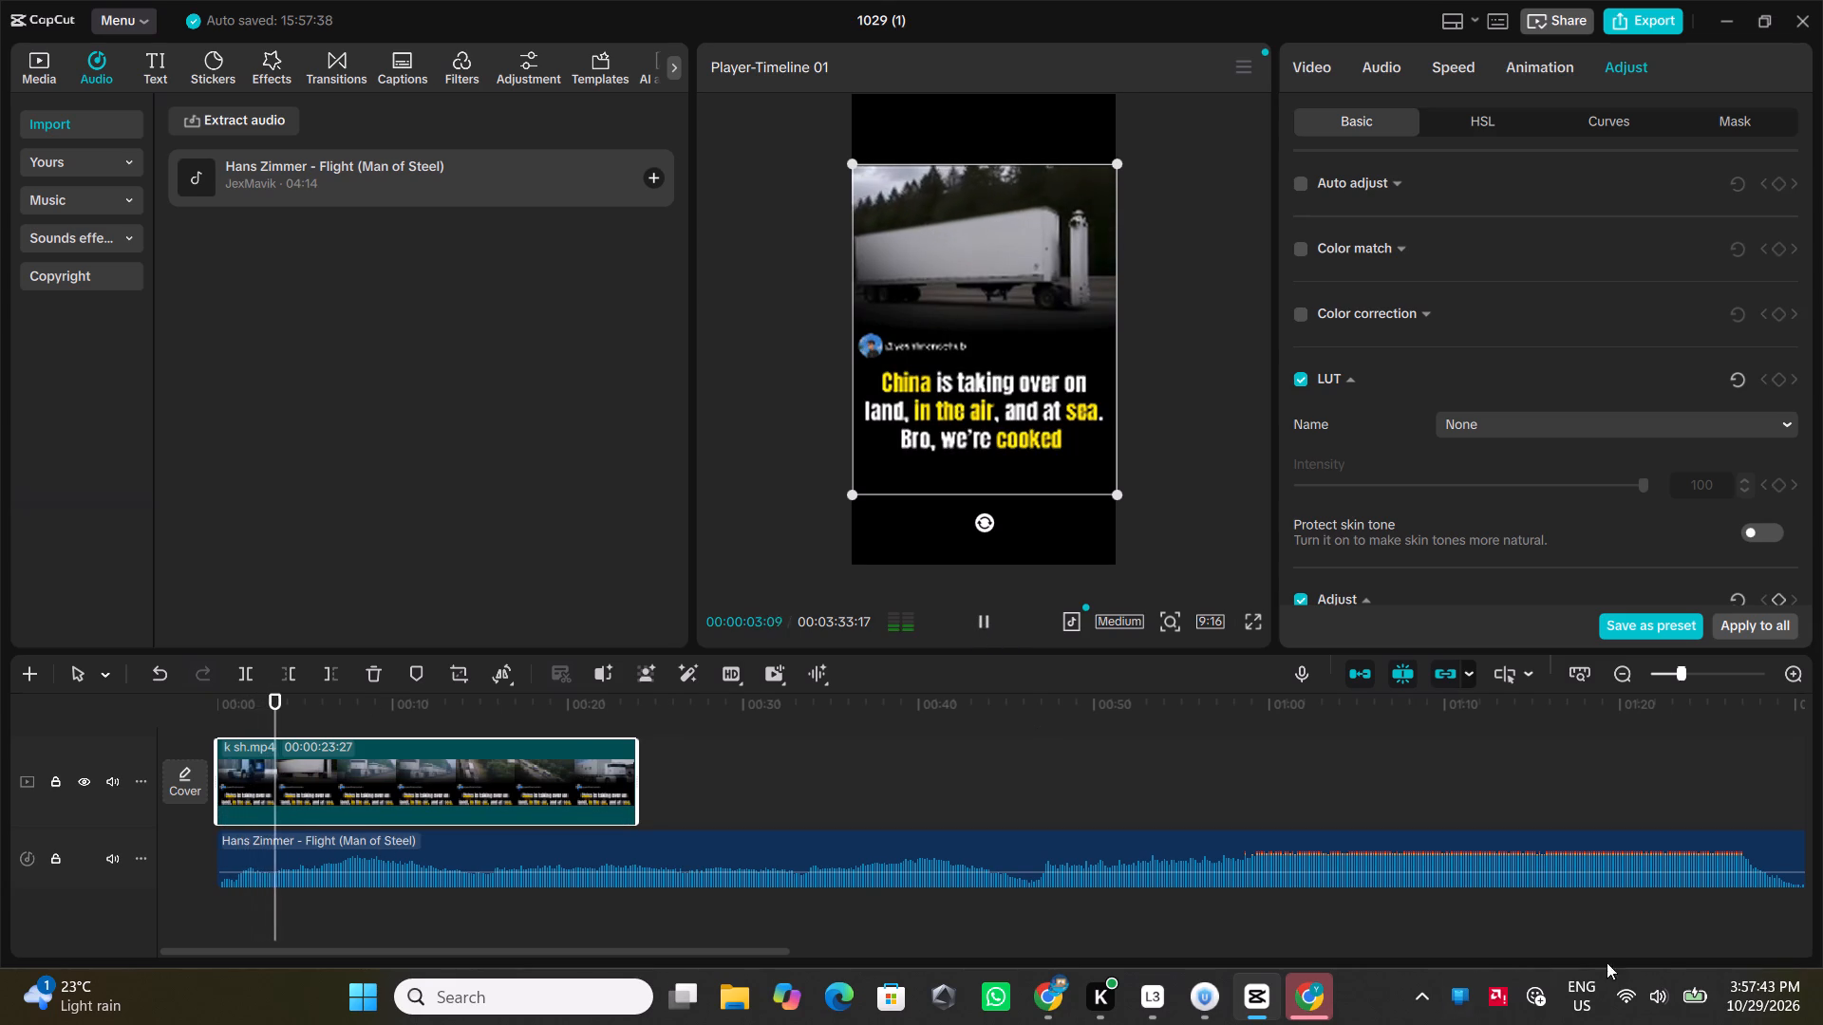
left_click(1653, 989)
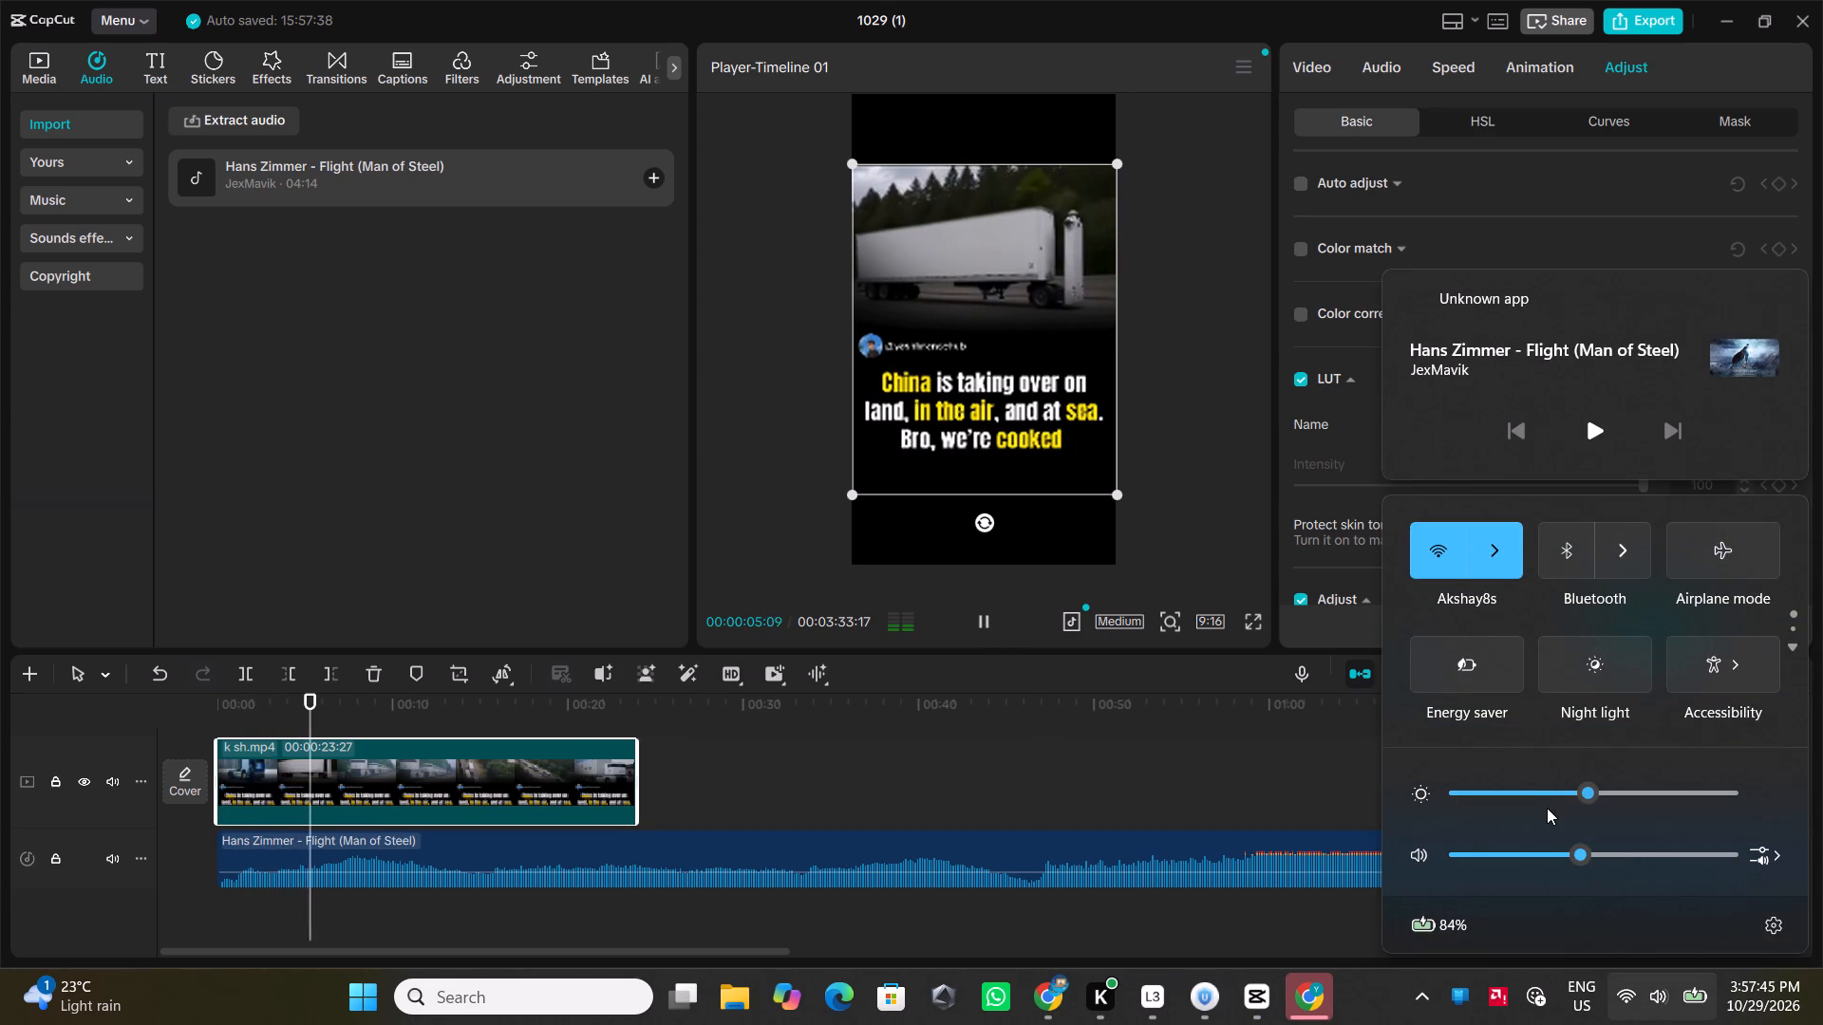
left_click(1610, 856)
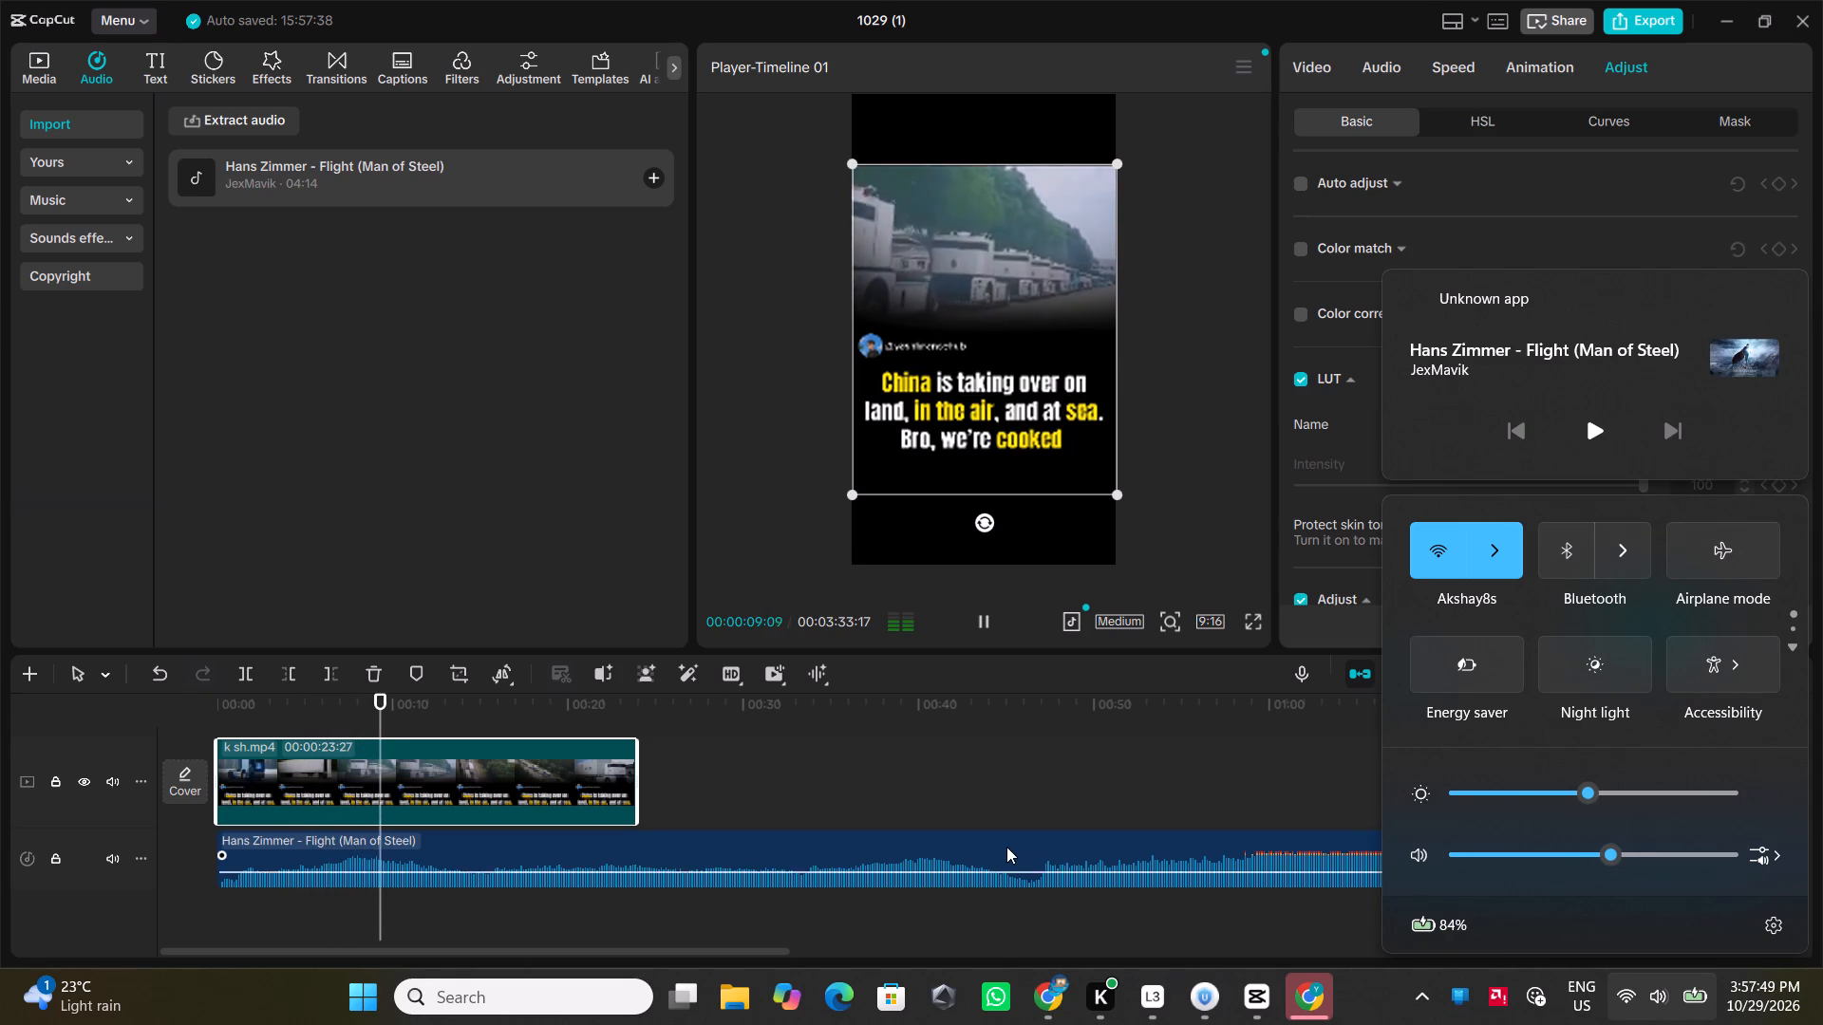
Trim about 46 seconds more off the beginning of the music clip and realign it with the timeline start.
left_click(1030, 858)
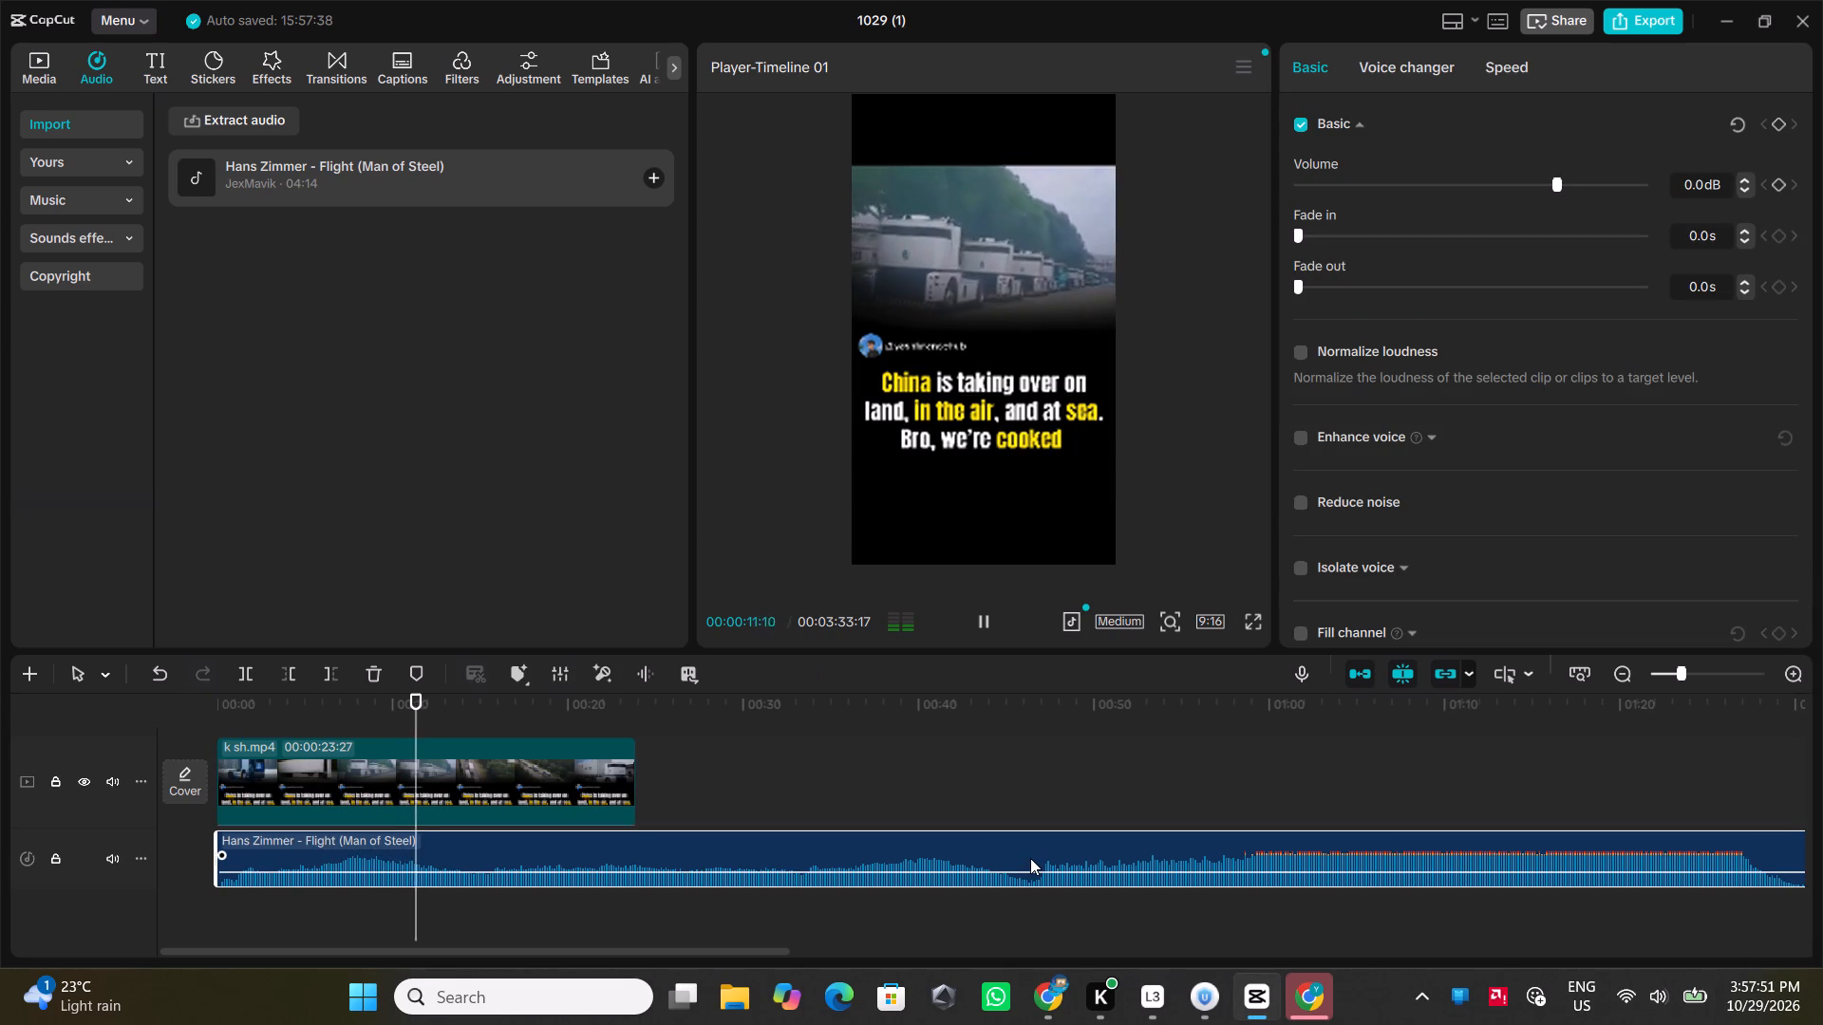
left_click(1030, 858)
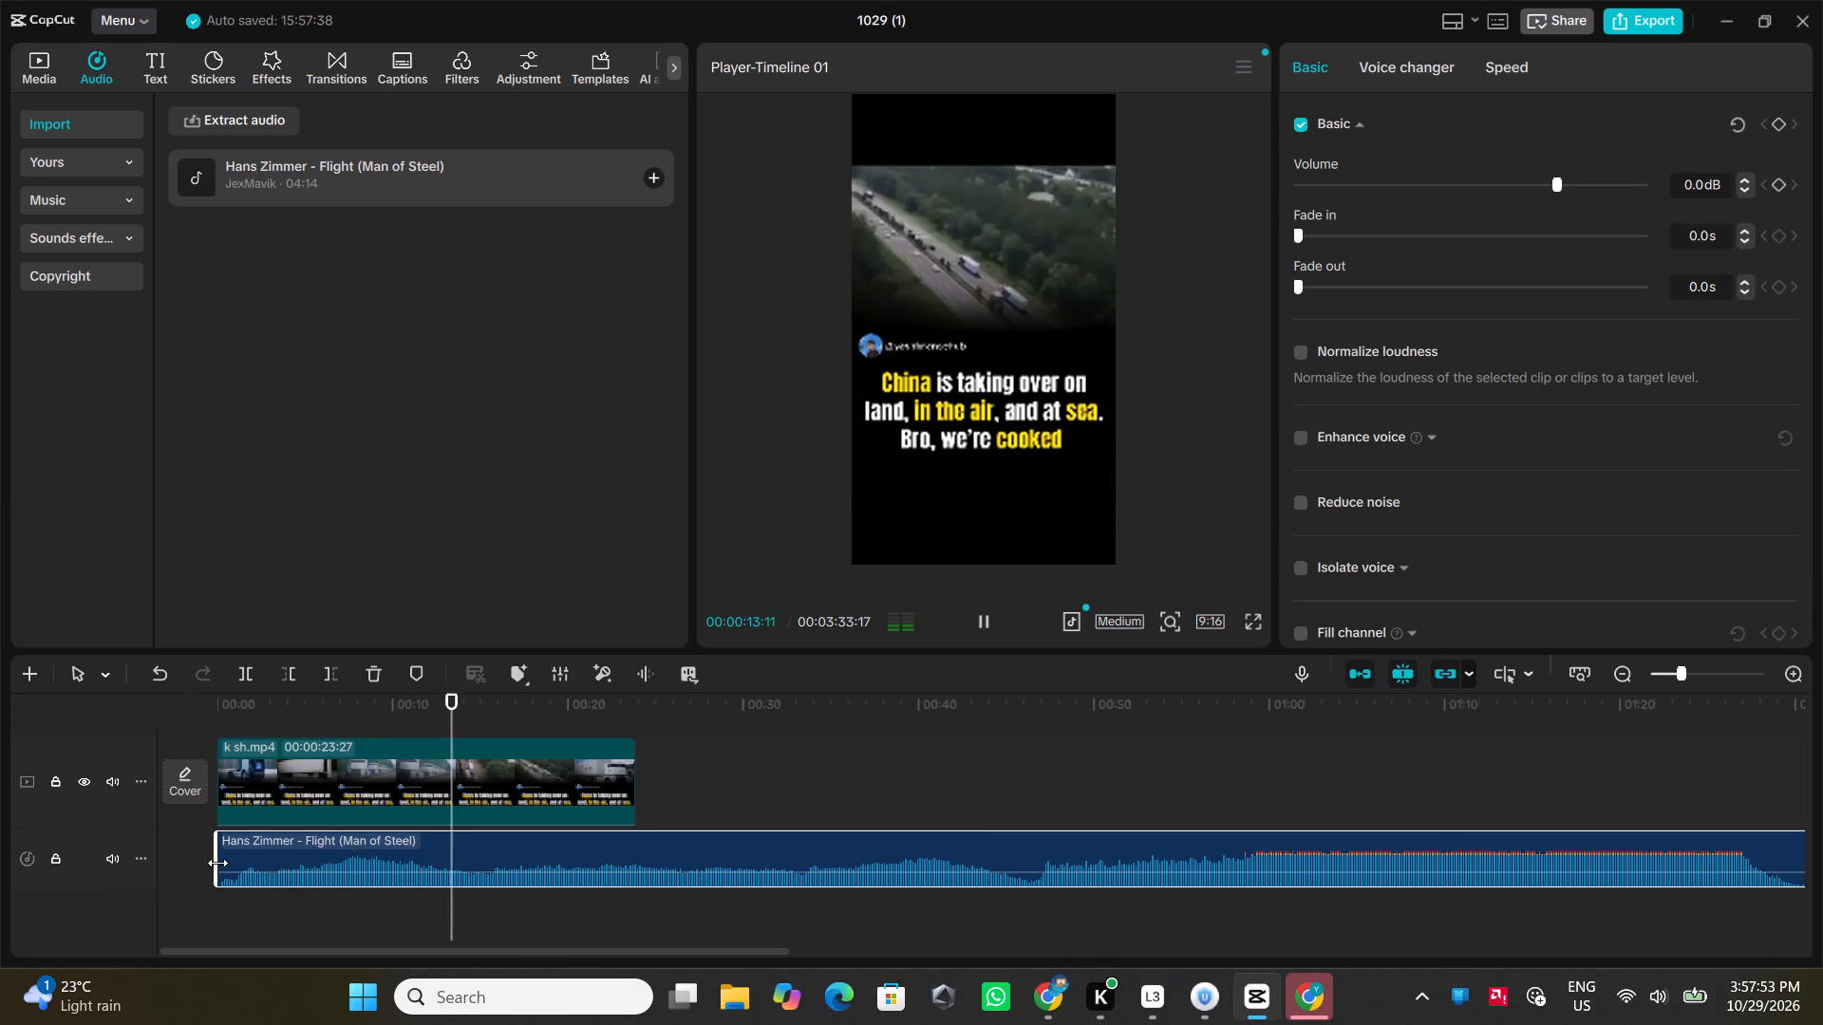
left_click_drag(220, 865, 1013, 869)
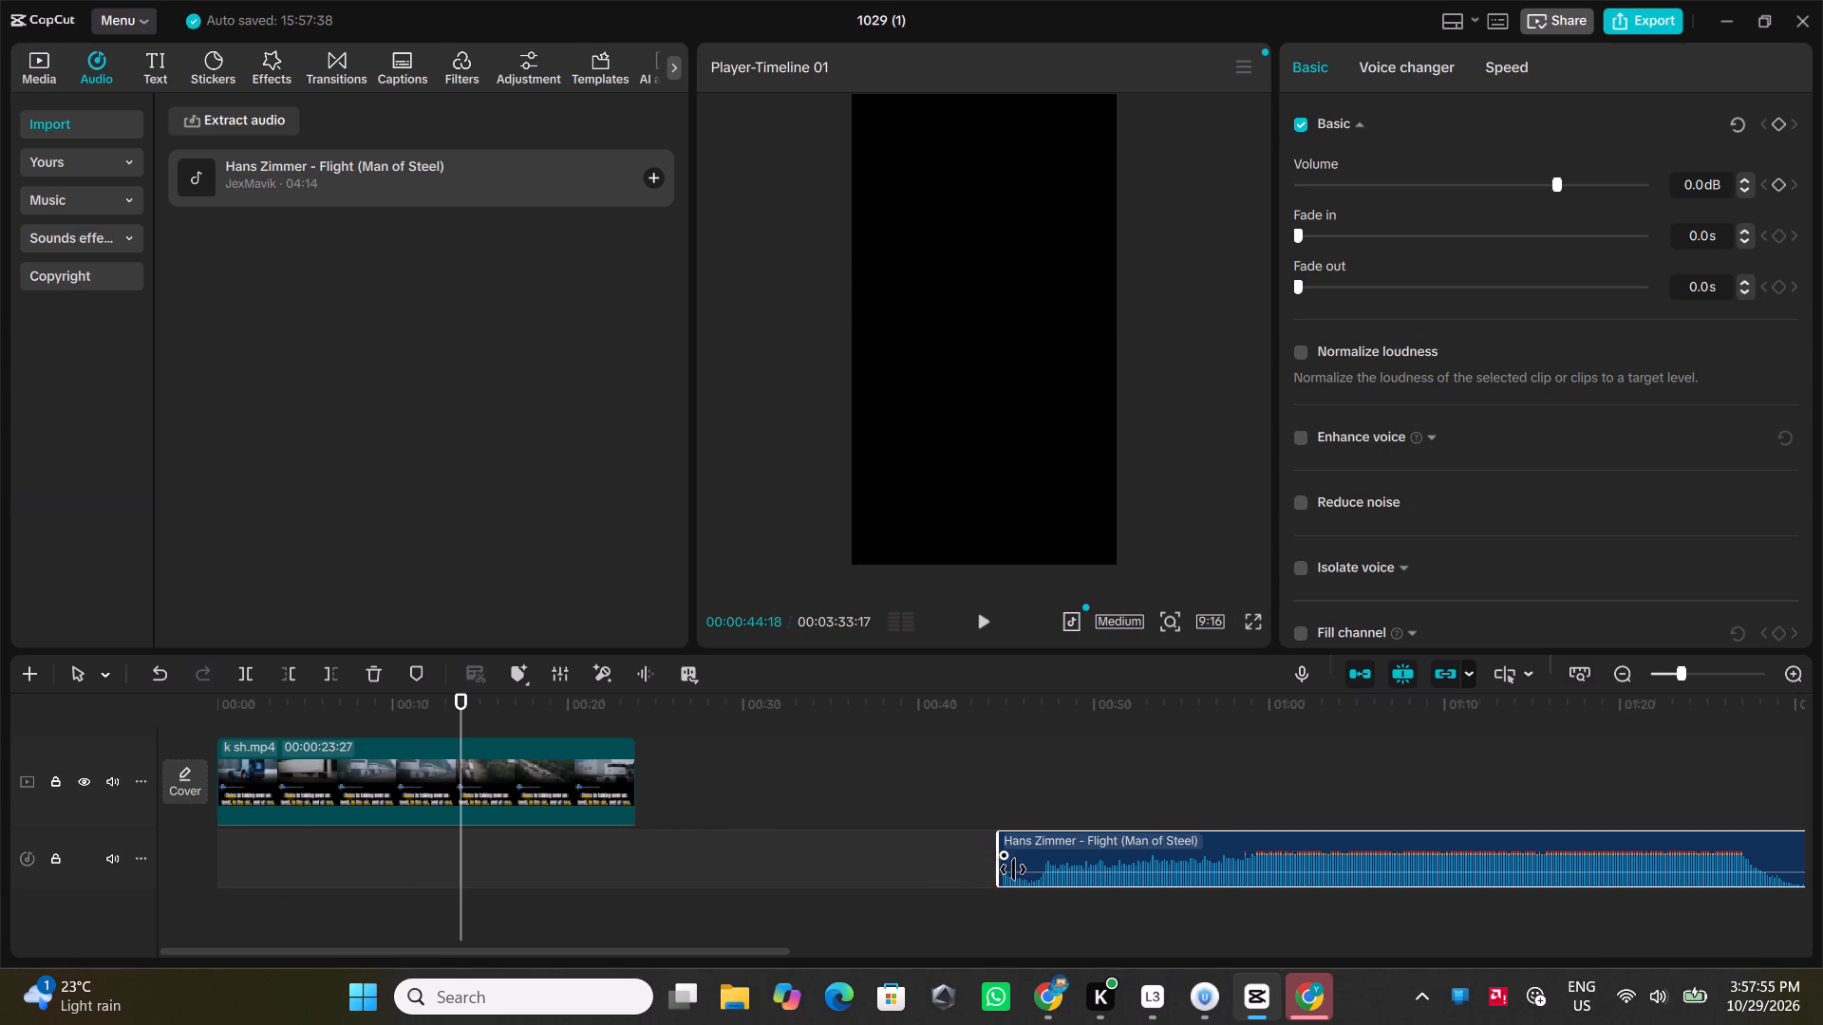
left_click_drag(1013, 869, 1024, 869)
left_click_drag(1083, 848, 404, 848)
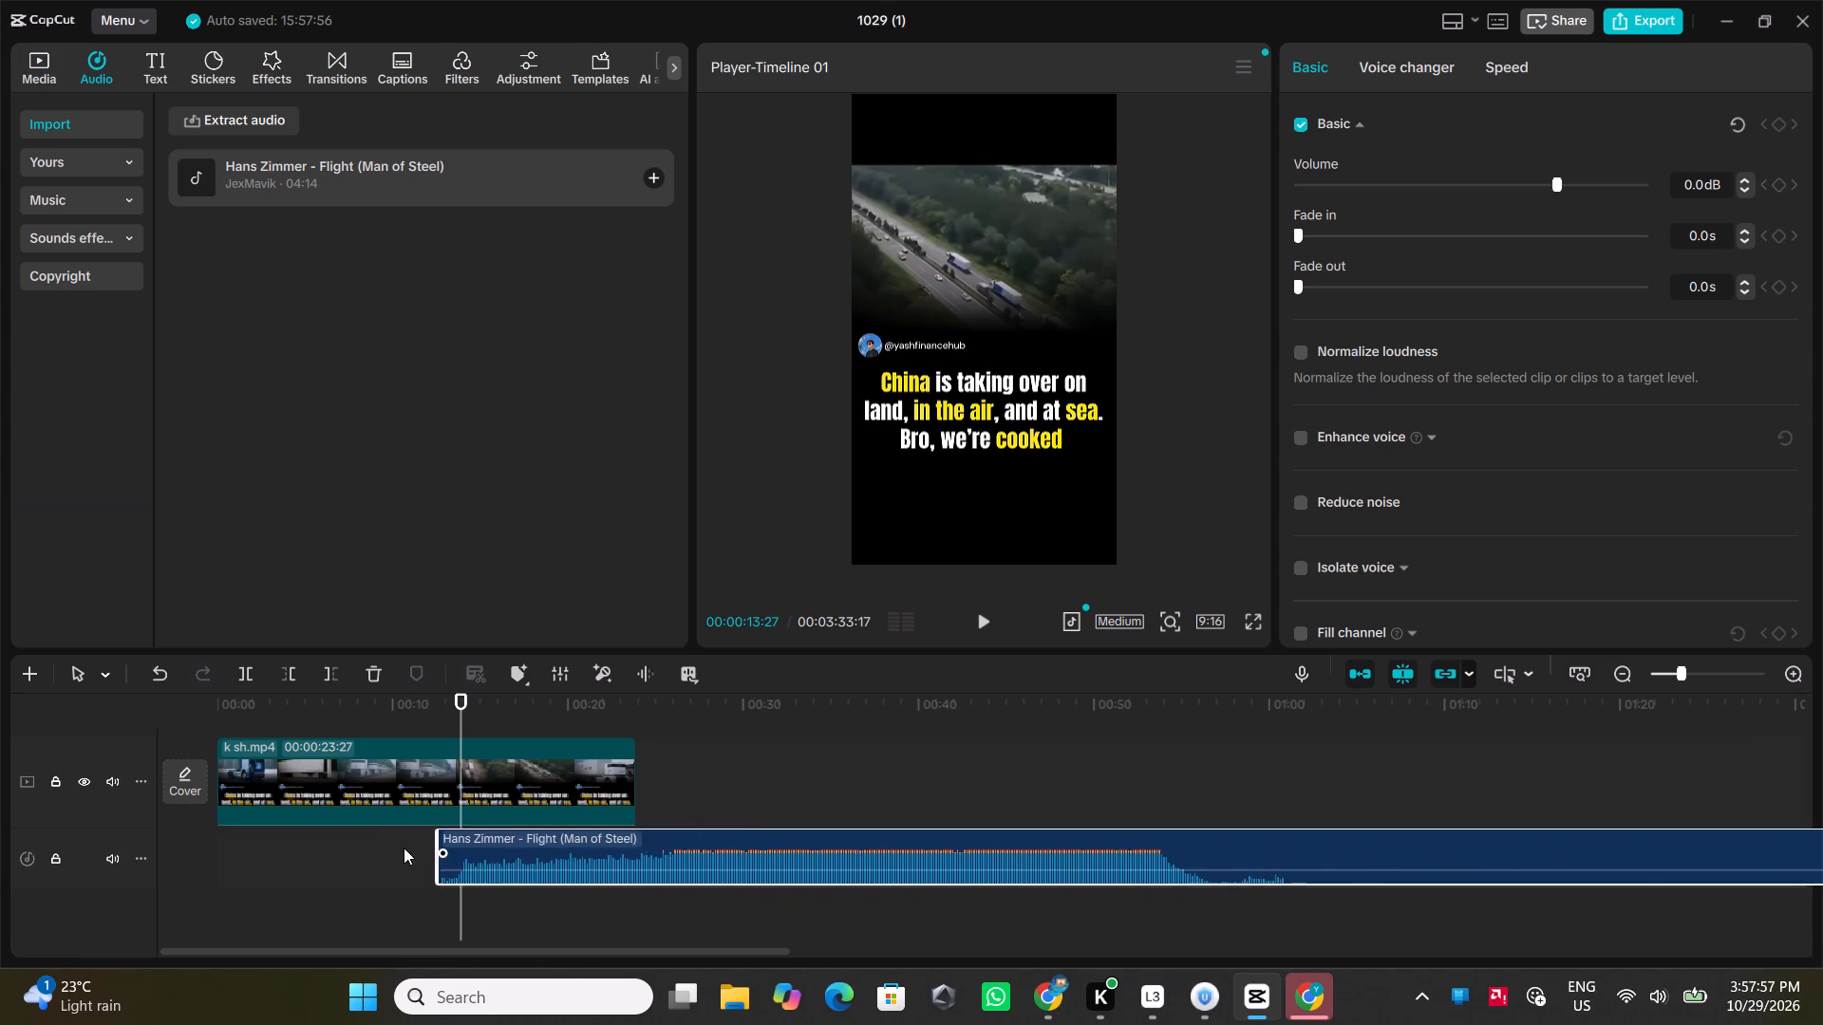
left_click_drag(404, 848, 268, 848)
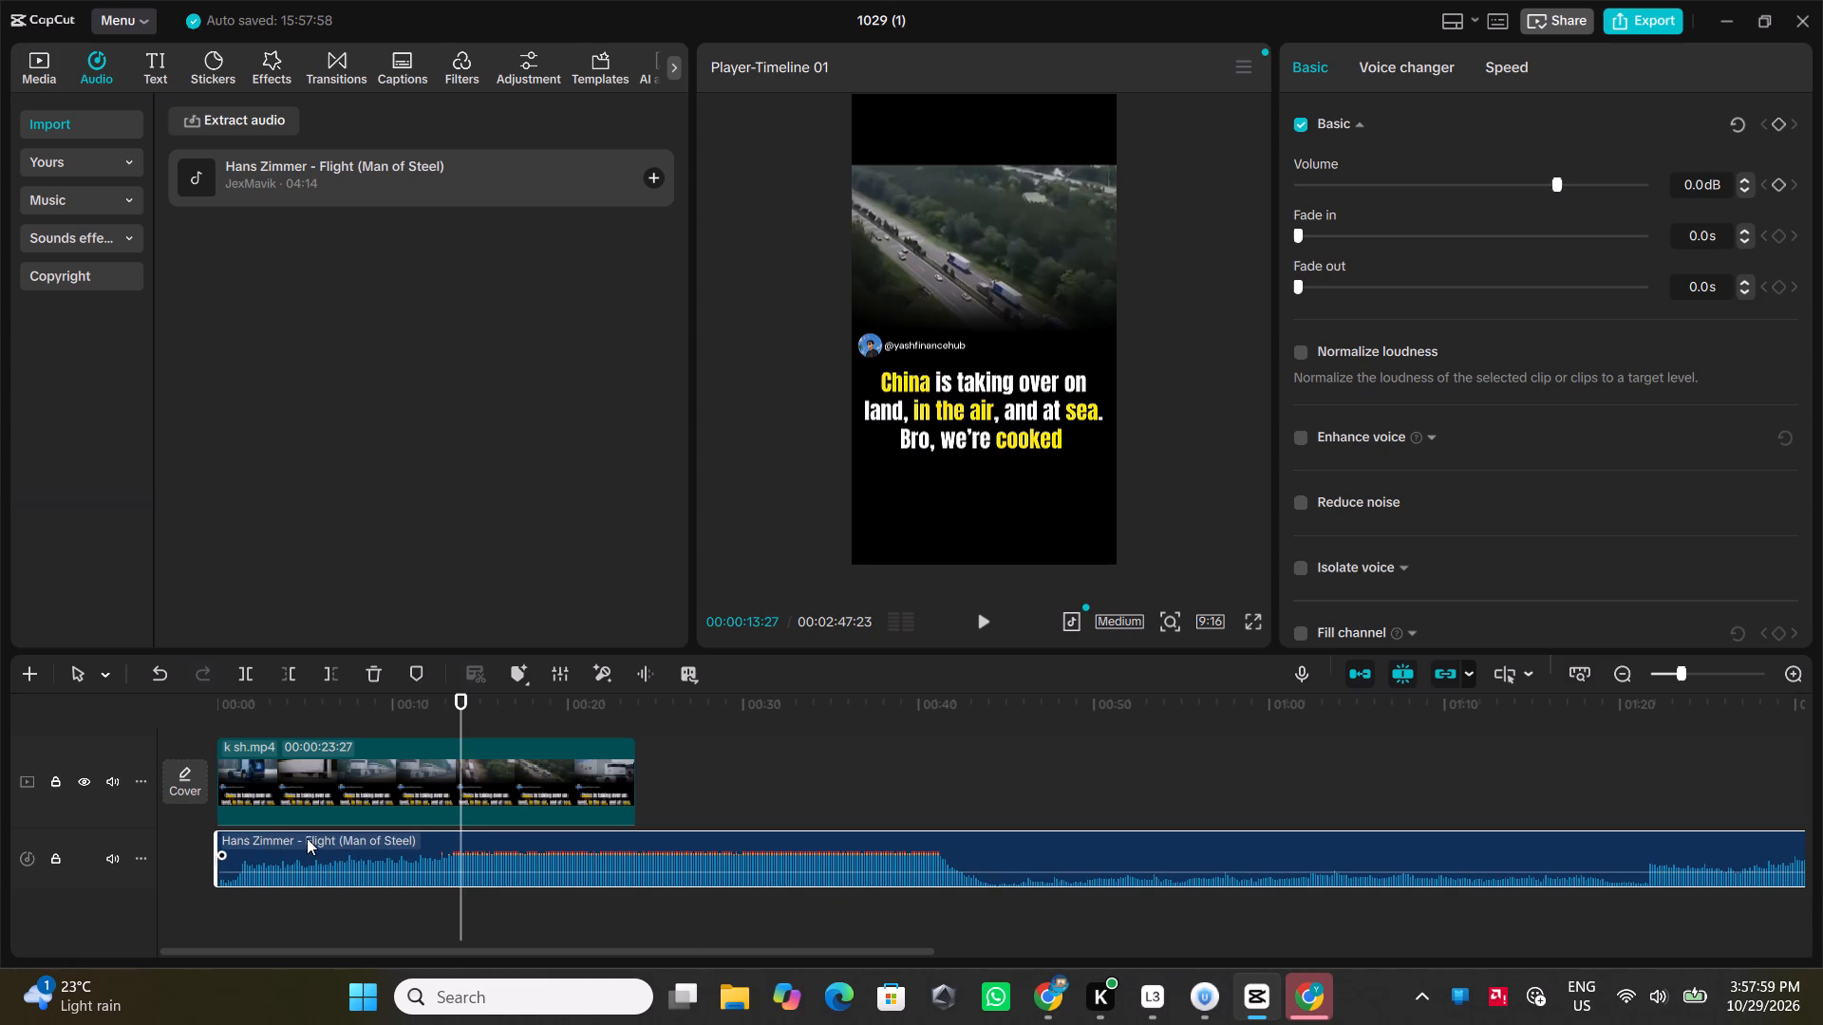
Play the video from the beginning and again from about 14 seconds to check the music section.
left_click(308, 837)
left_click(230, 708)
left_click_drag(227, 708, 199, 703)
left_click(974, 627)
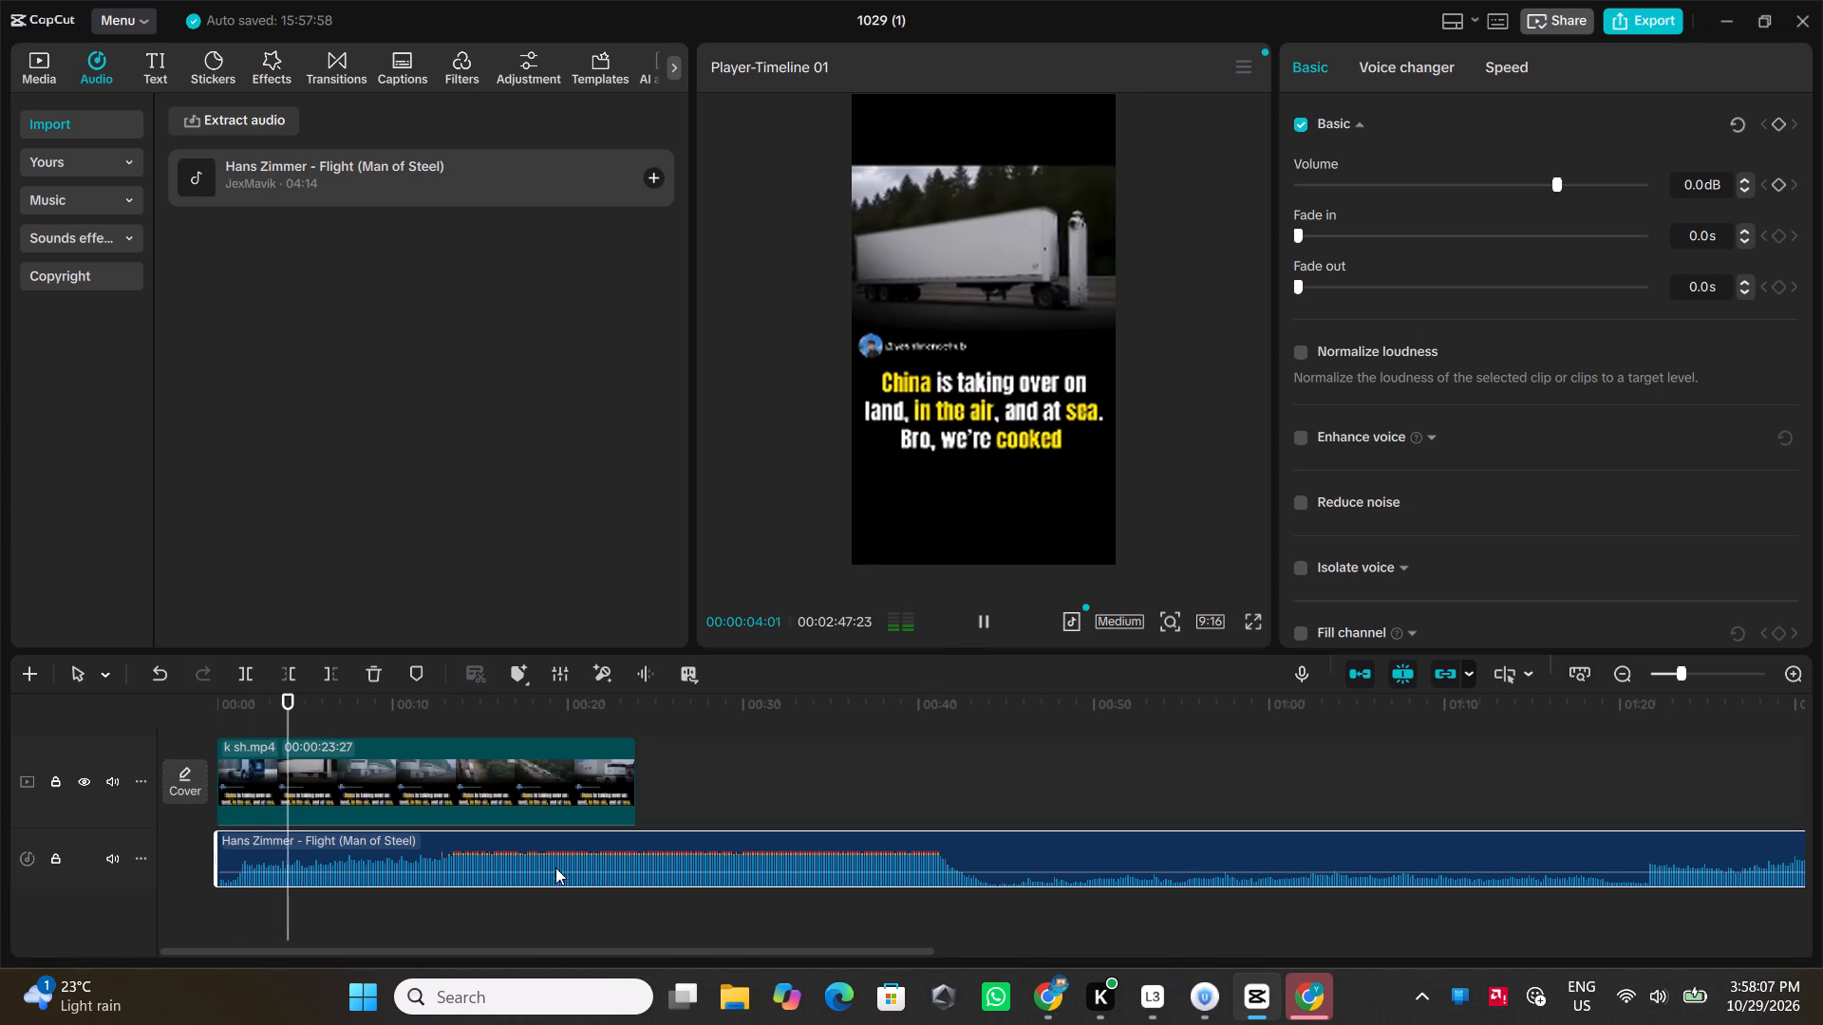
left_click_drag(308, 693, 475, 700)
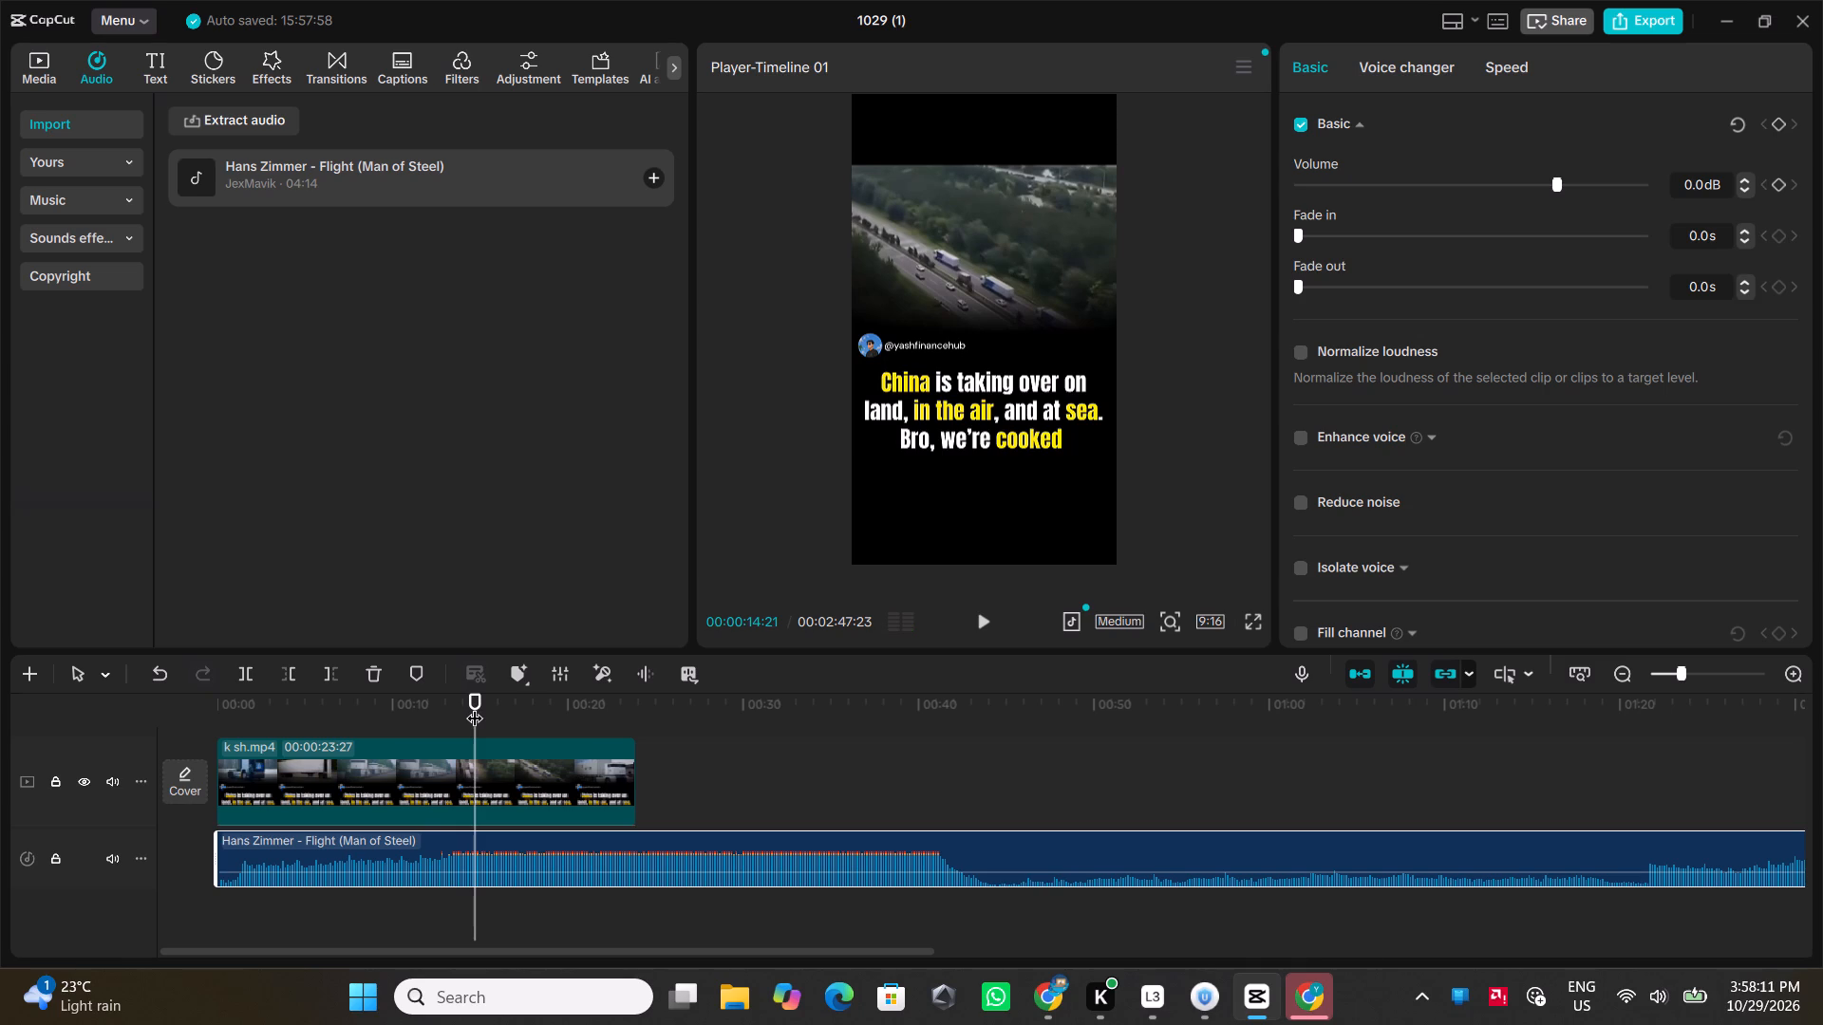
left_click(979, 638)
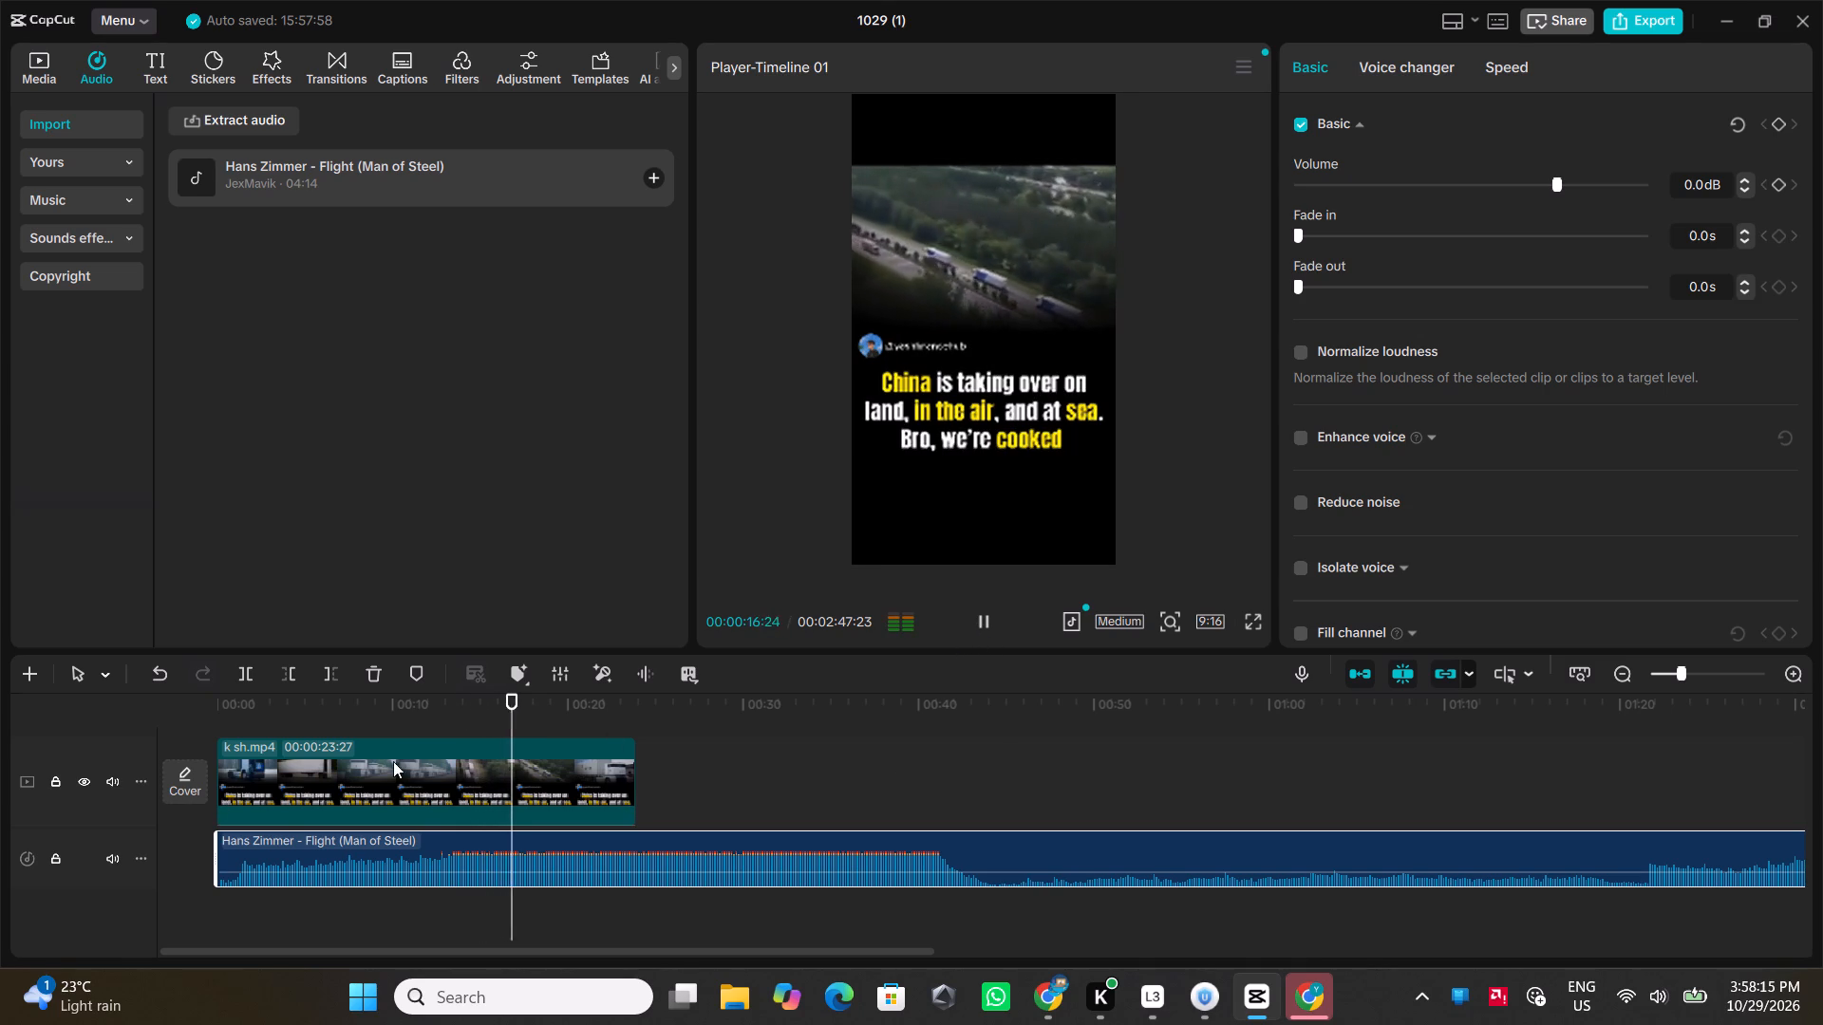
Trim about 1.4 seconds more off the beginning of the music clip and move it back to the timeline start.
left_click_drag(215, 860, 243, 861)
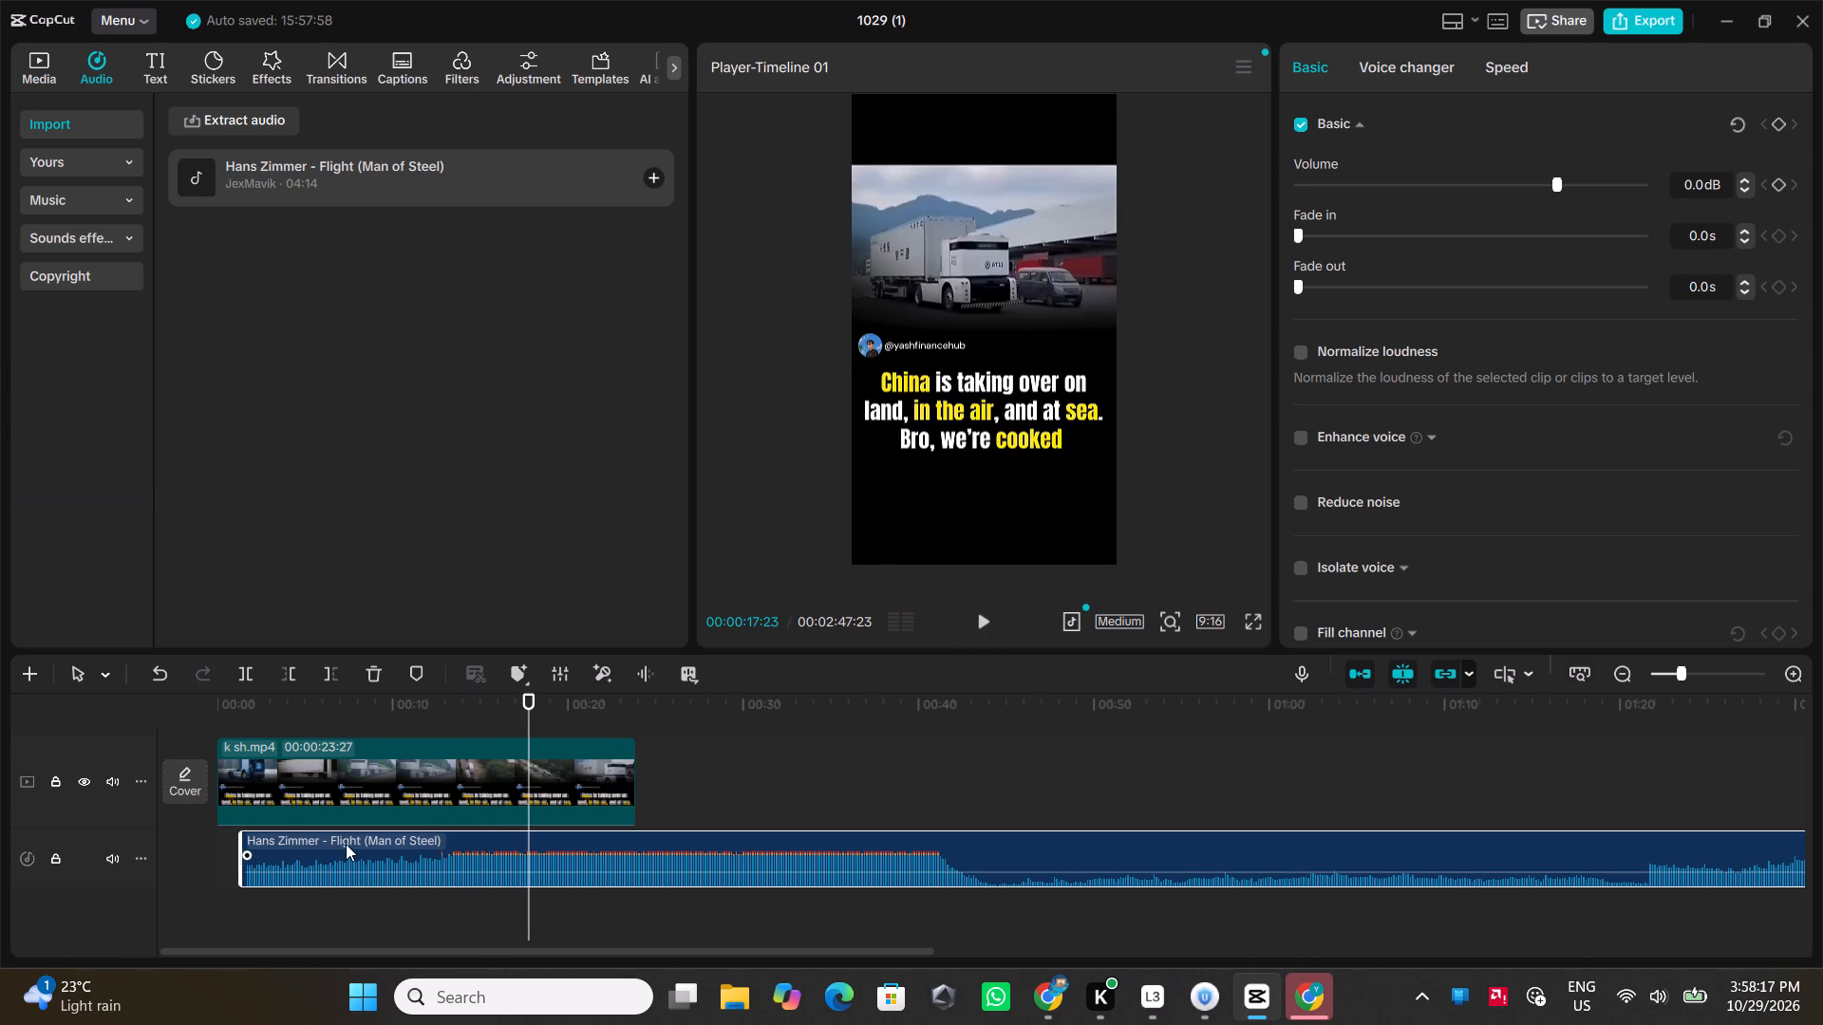
left_click_drag(347, 842, 275, 842)
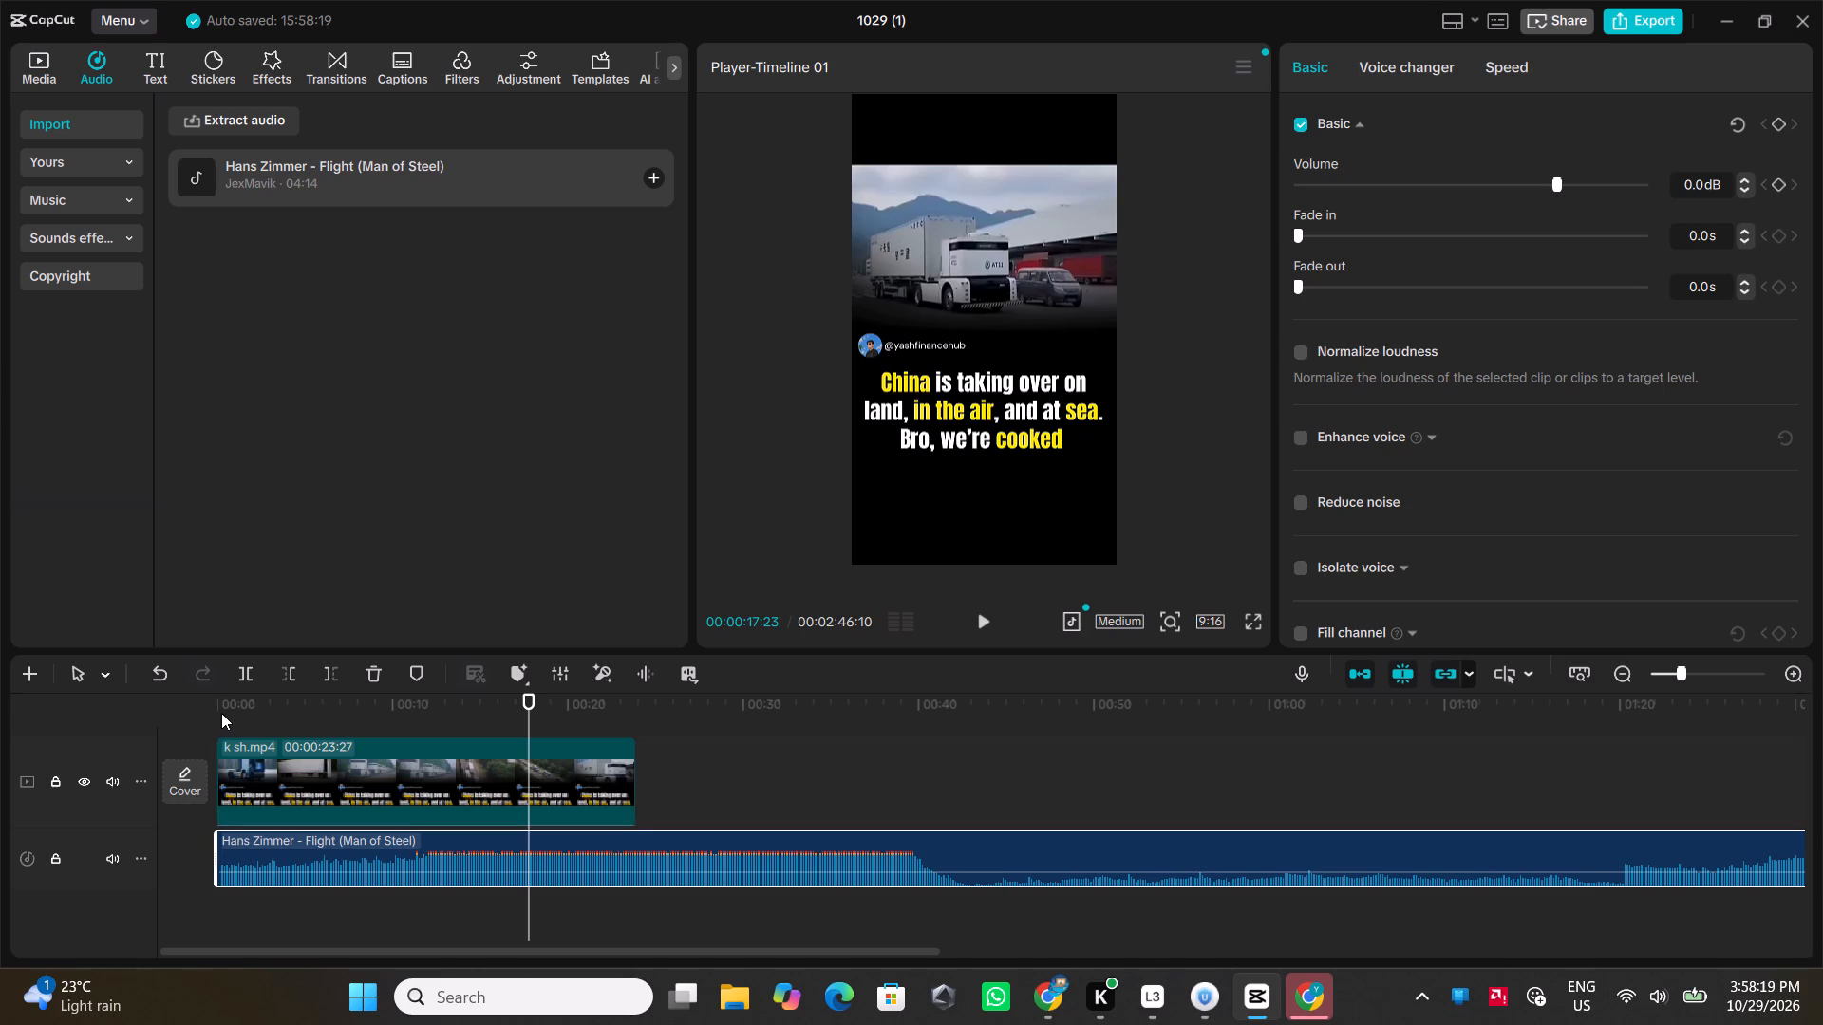
Play the video from the beginning to check the retimed music.
left_click_drag(228, 712, 203, 706)
key("space")
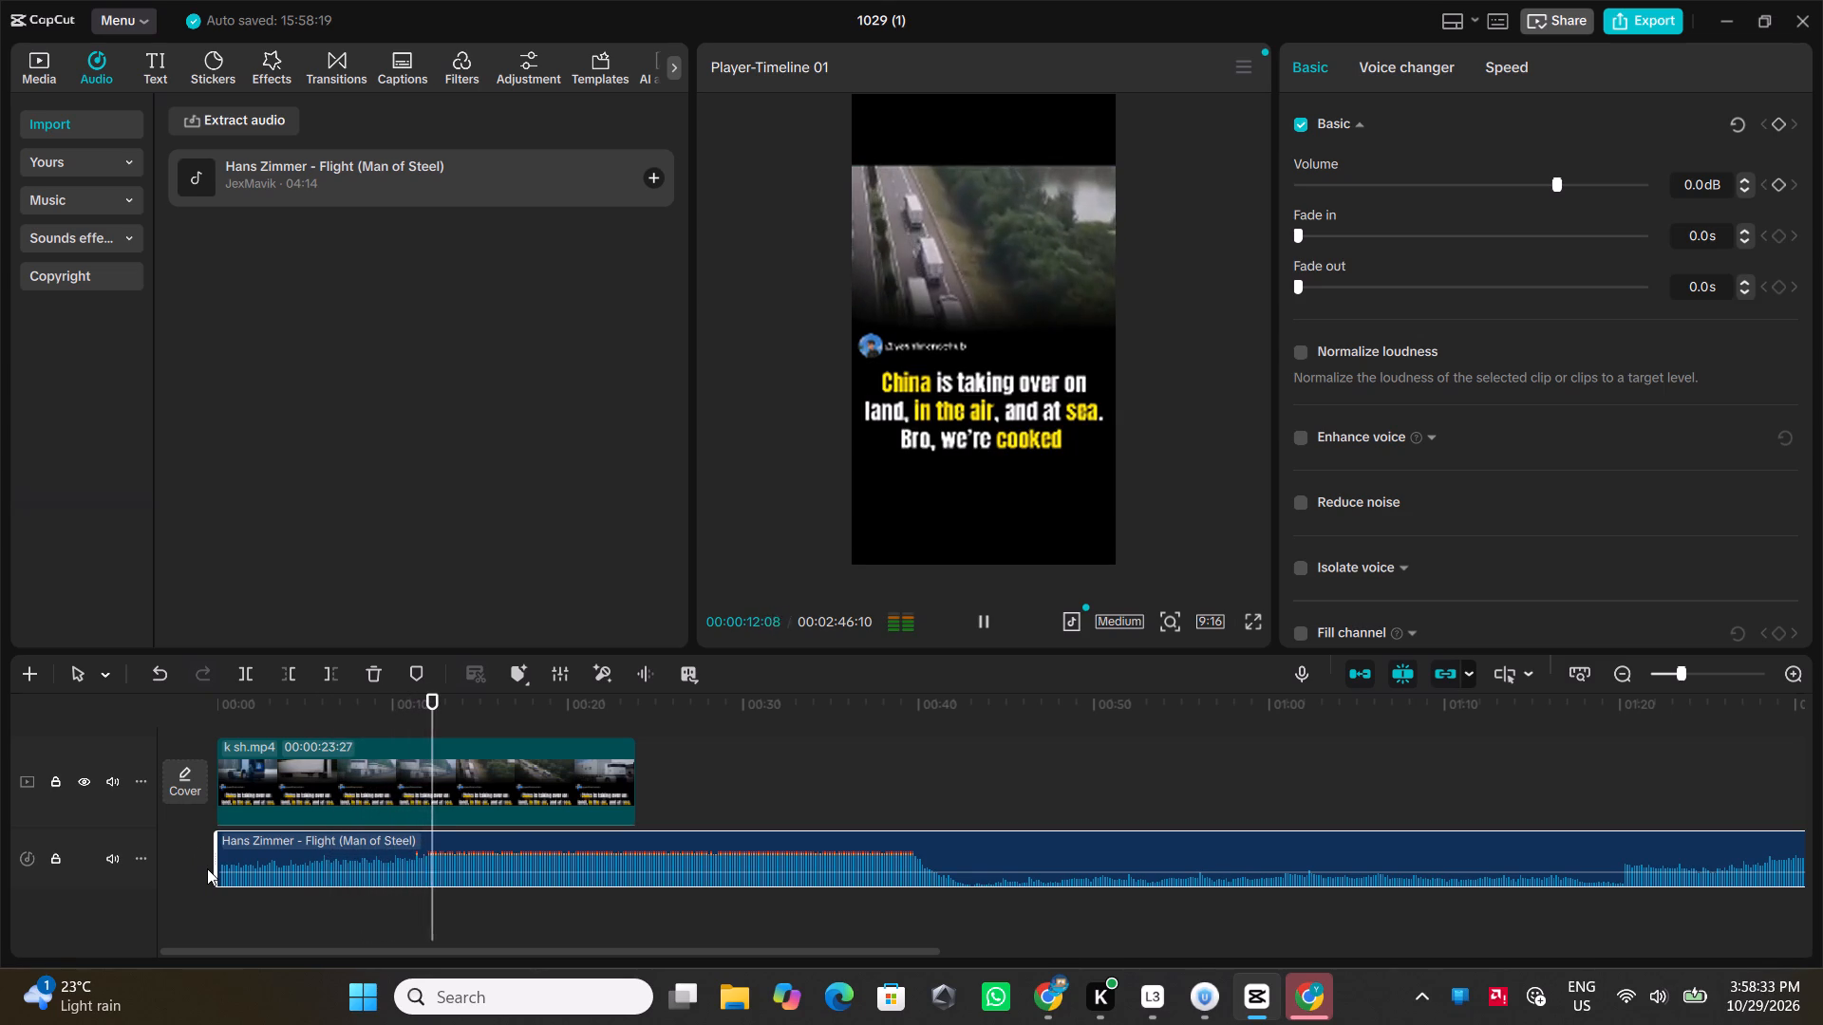
Split the music clip at the video's end, 00:00:23:27, and delete the remaining music after it.
left_click(640, 829)
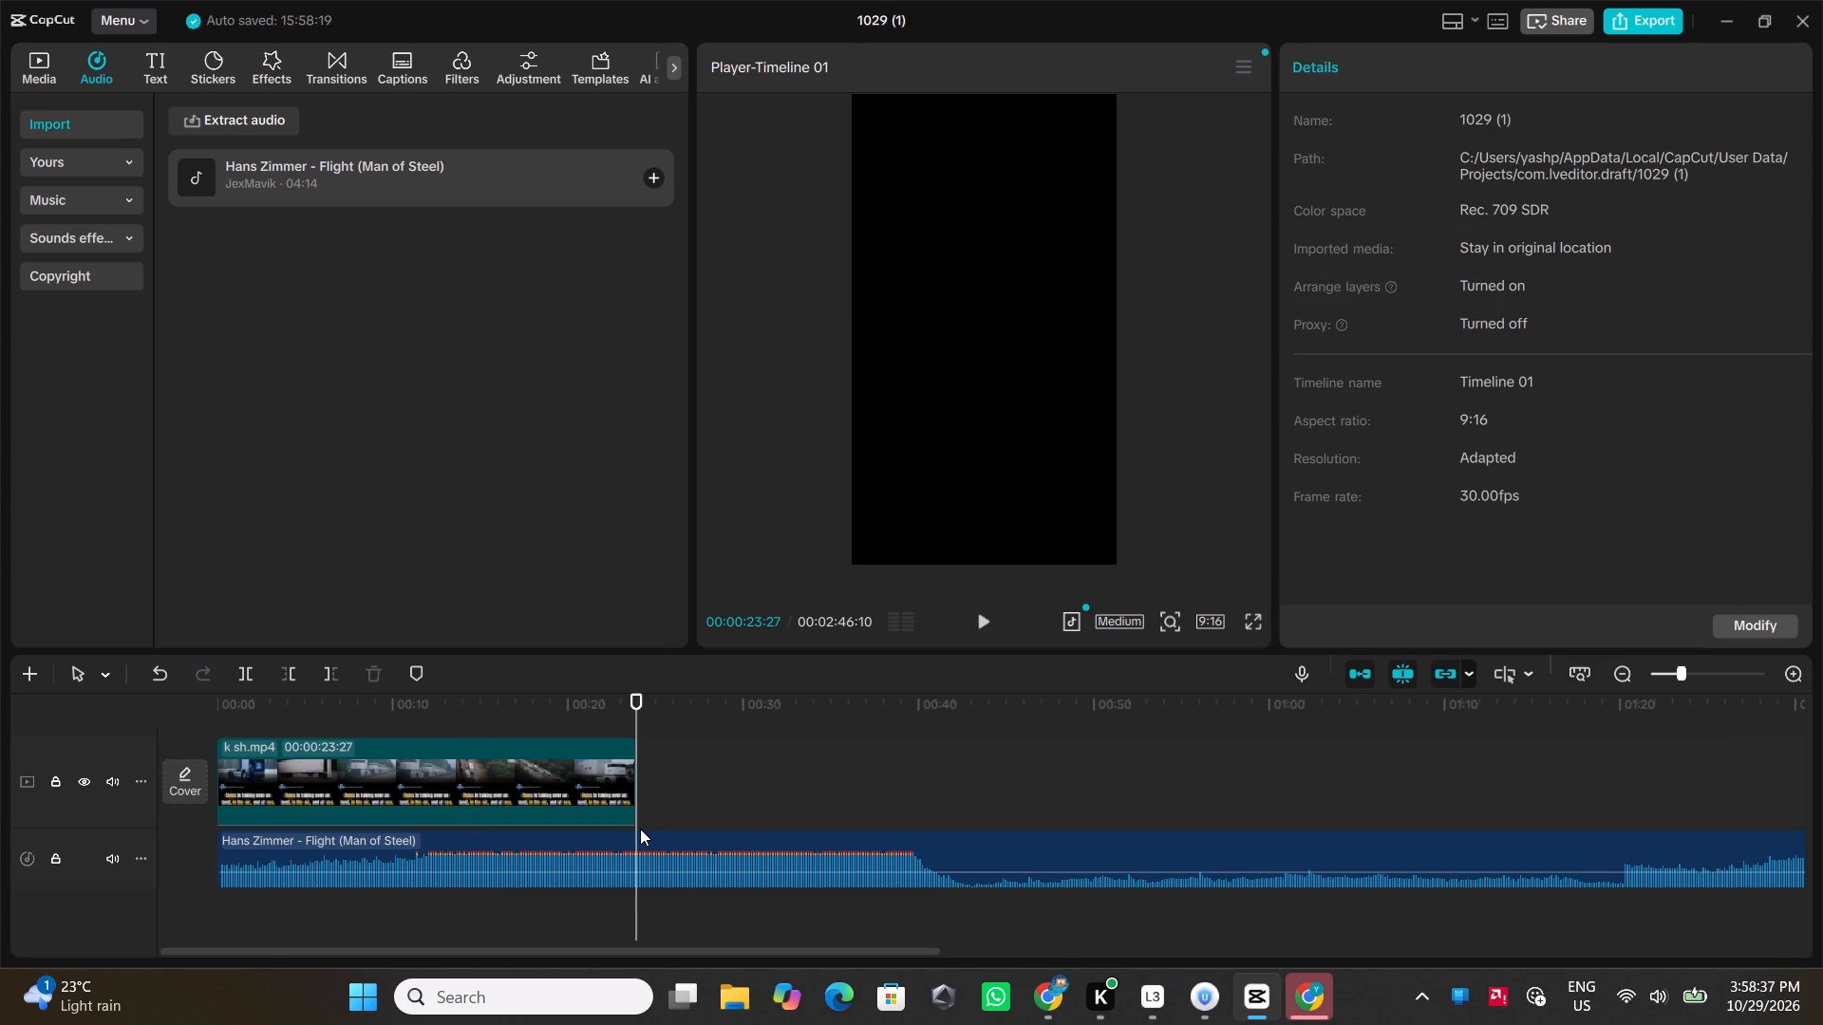
left_click(640, 829)
left_click(246, 674)
left_click(688, 835)
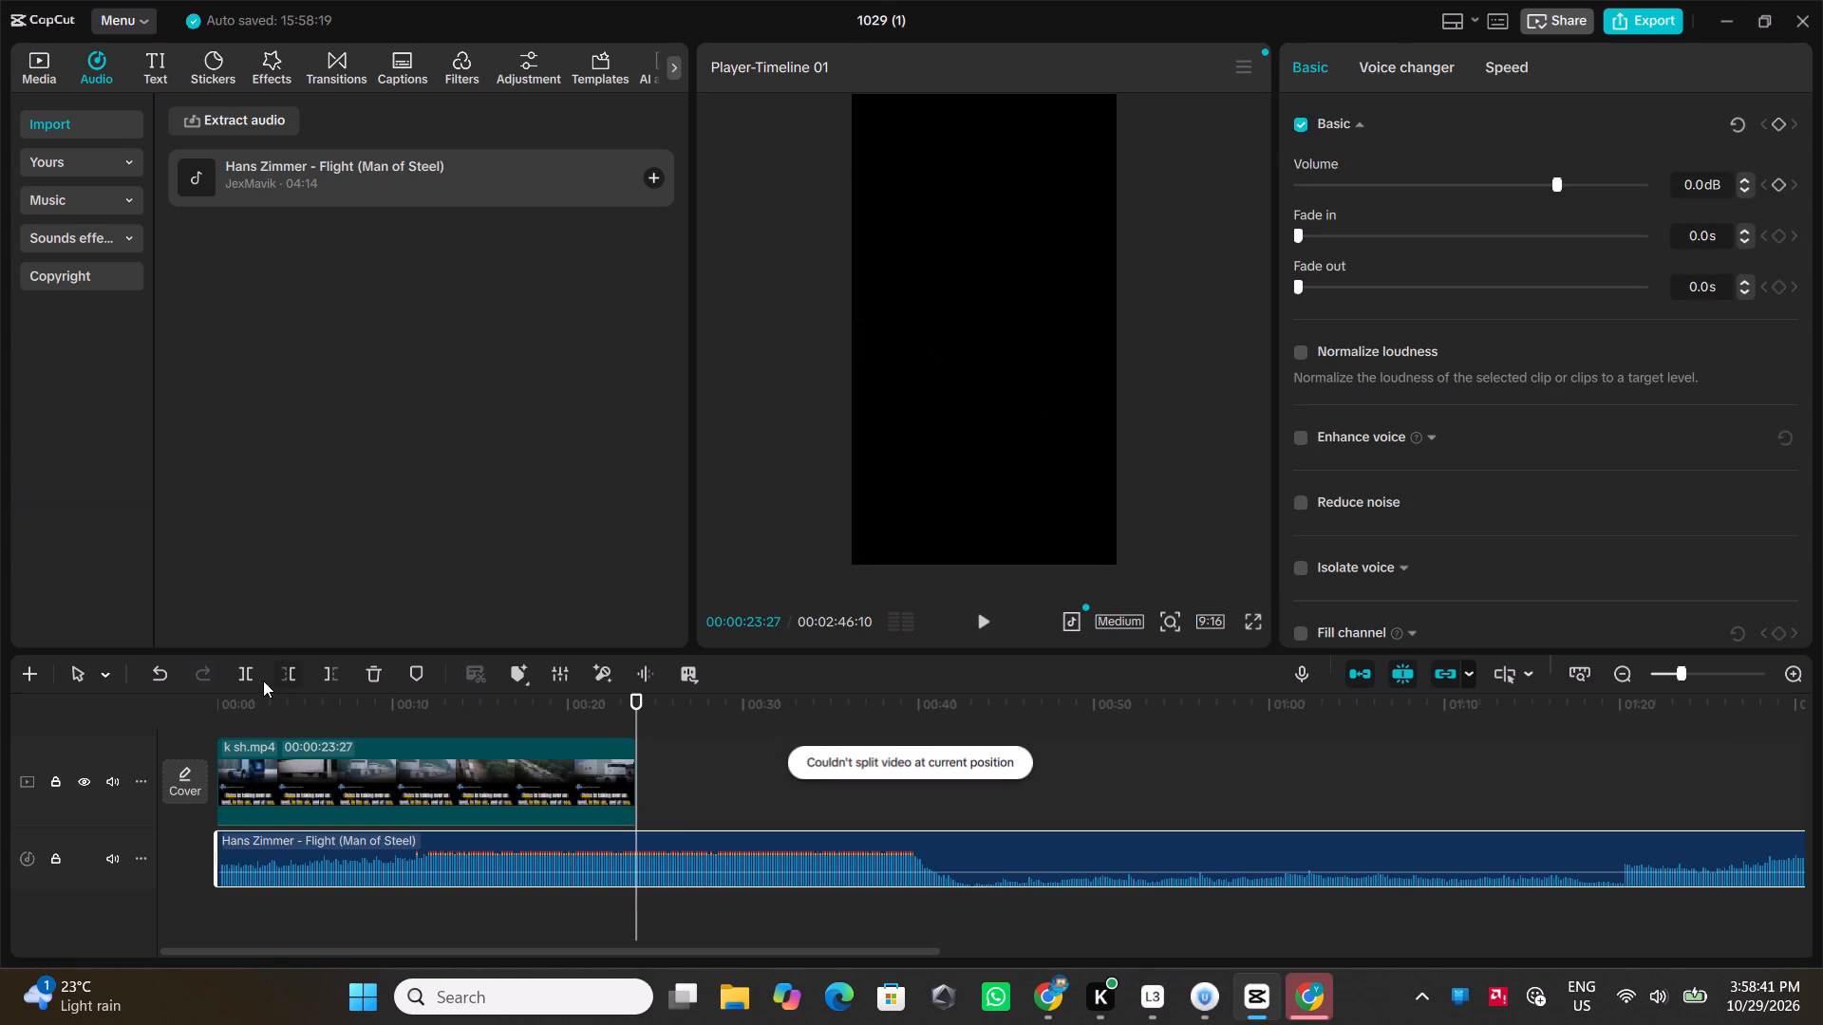
left_click(240, 673)
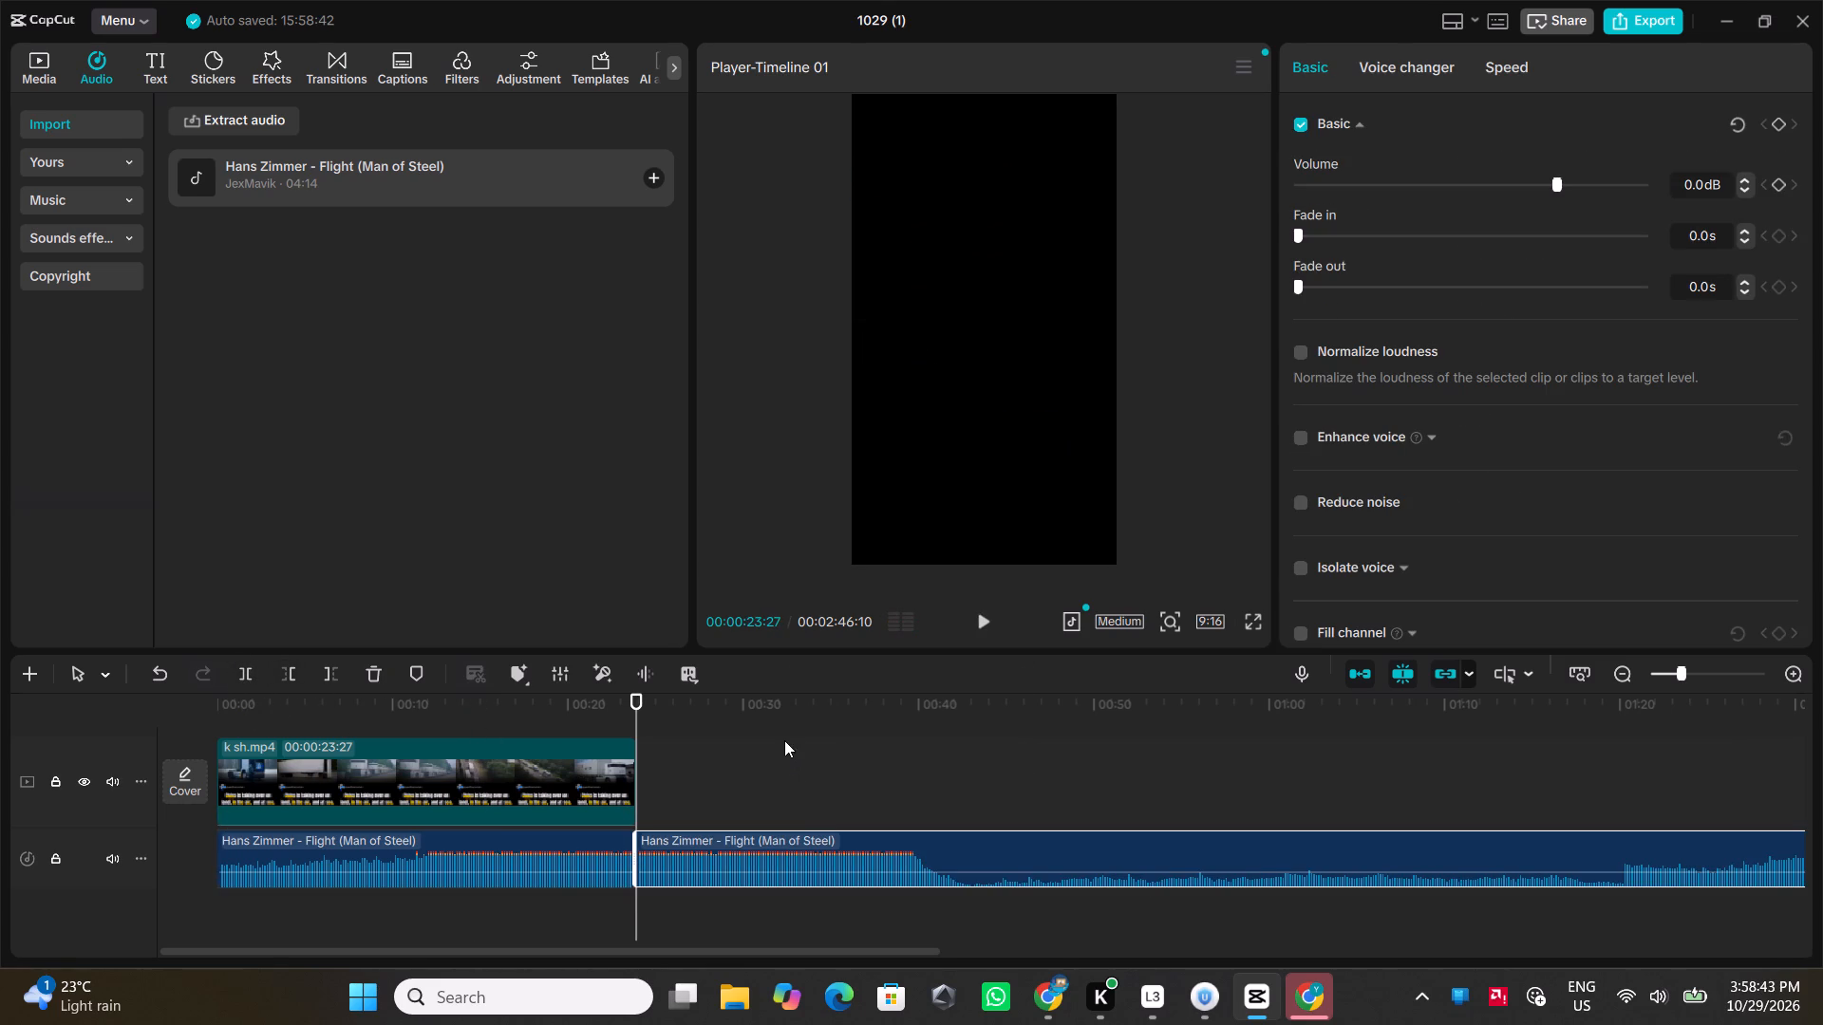
key("Delete")
left_click(781, 761)
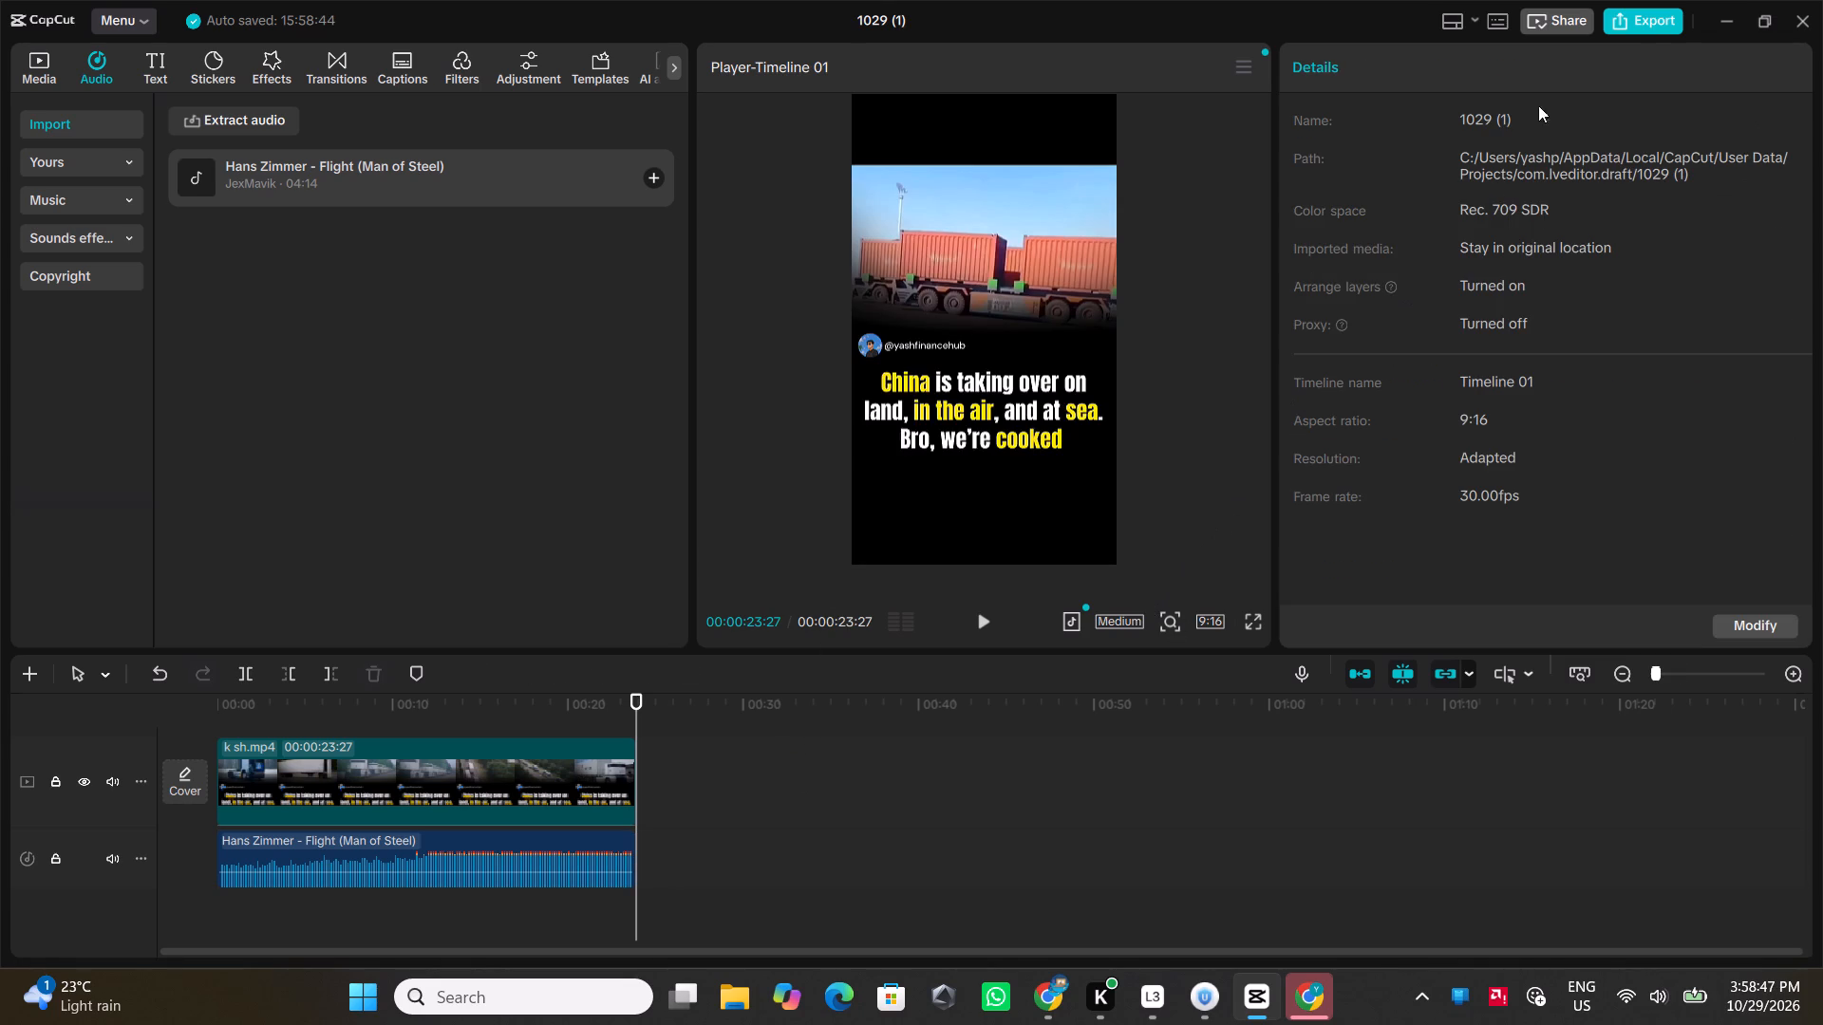
Export 1029 (1) as a 4K, 30fps H.264 mp4 to D:/capcut files and dismiss the sharing options.
left_click(1621, 20)
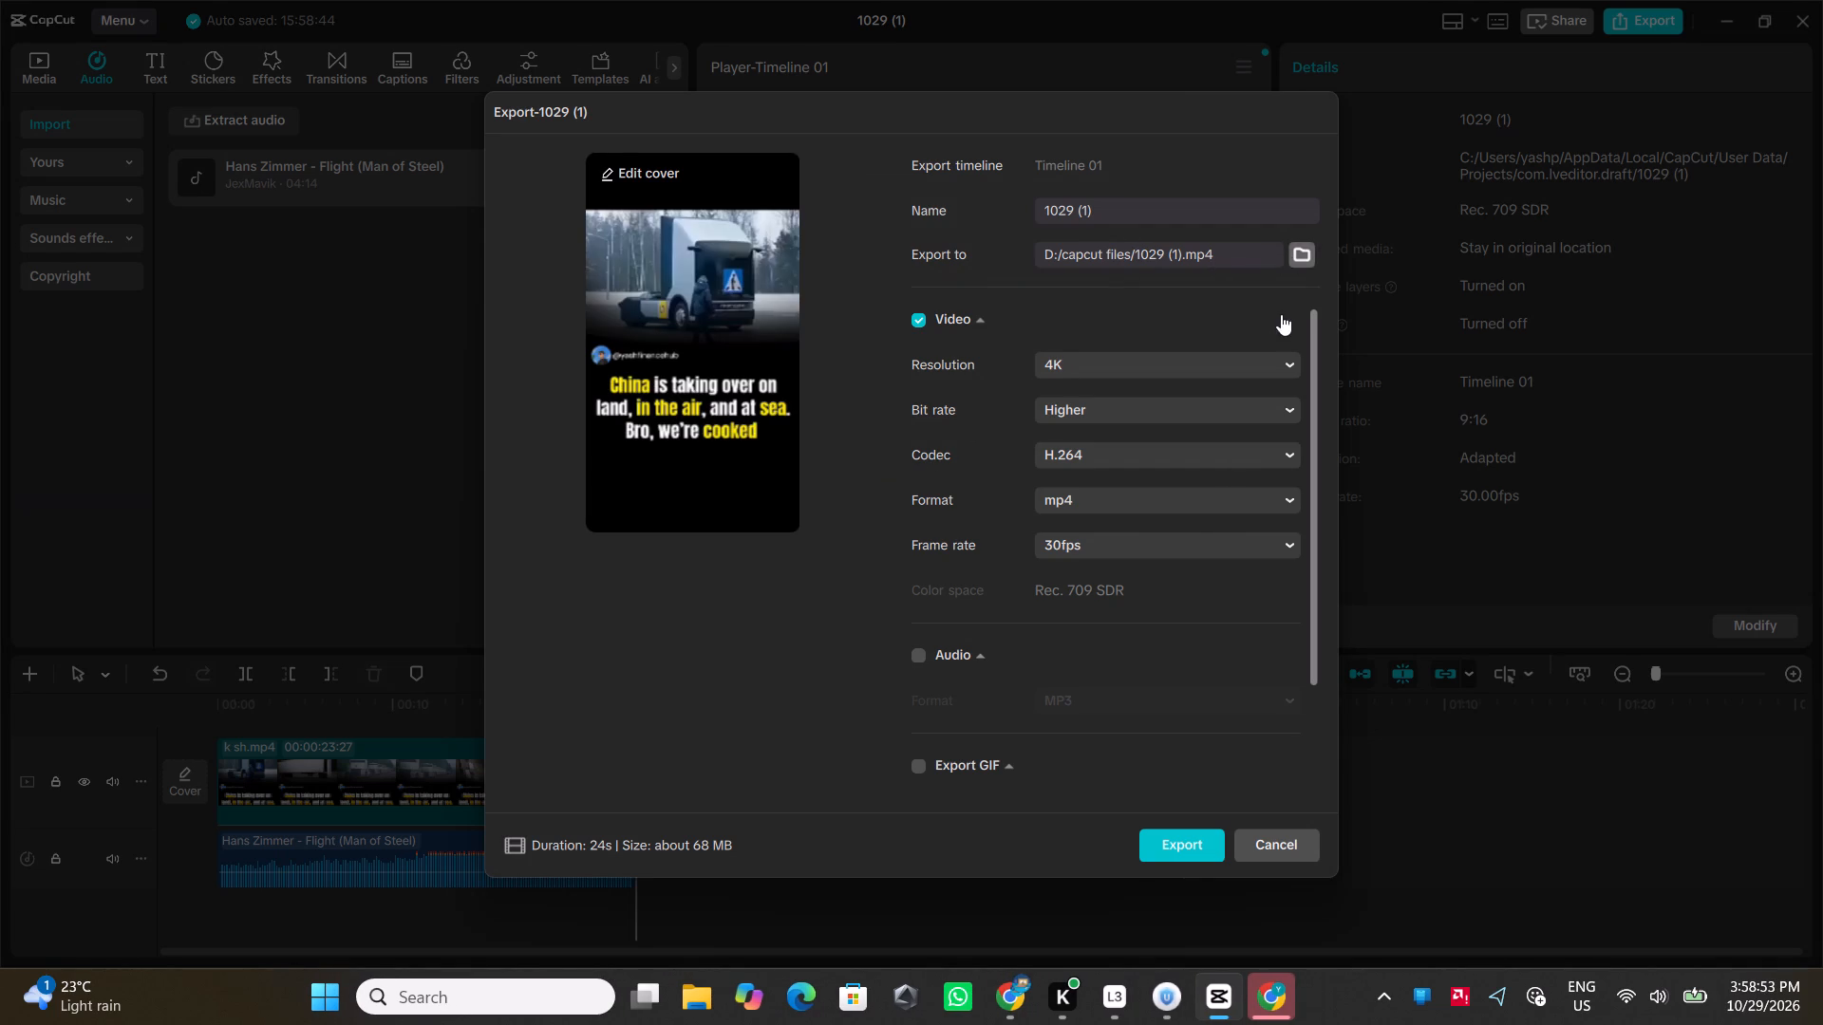
left_click(1160, 854)
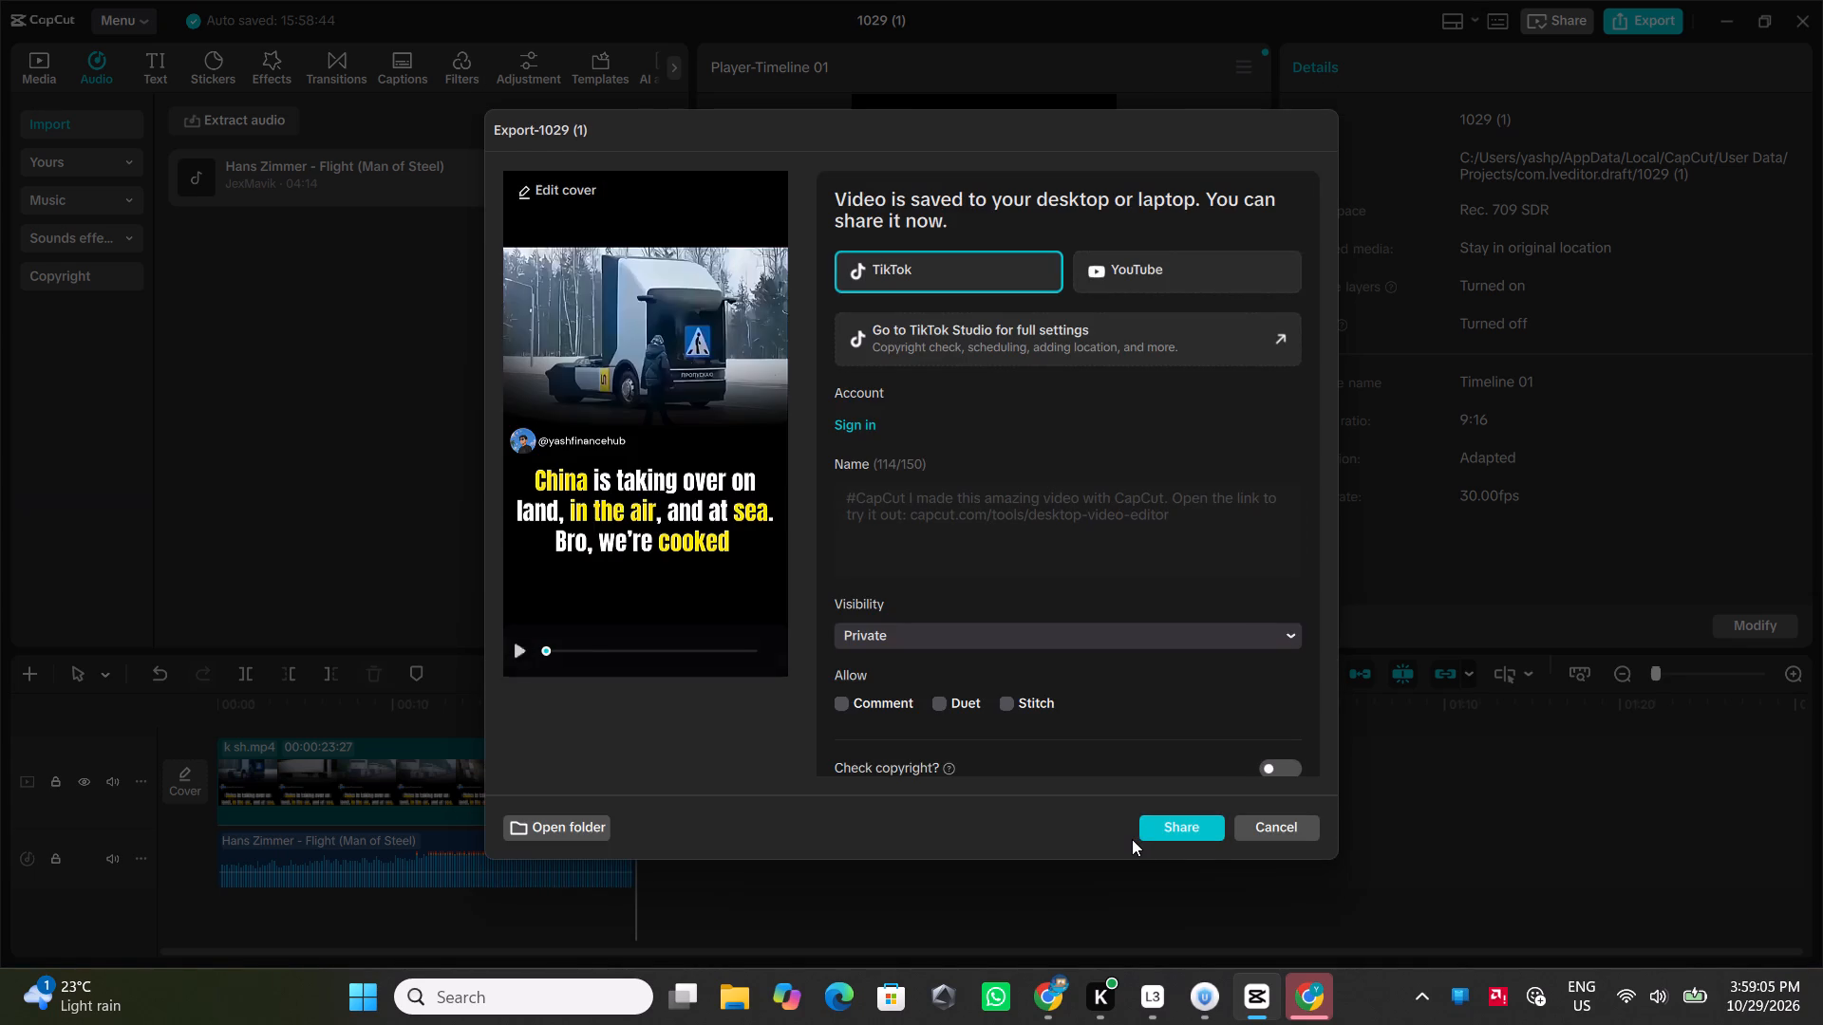
left_click(1277, 833)
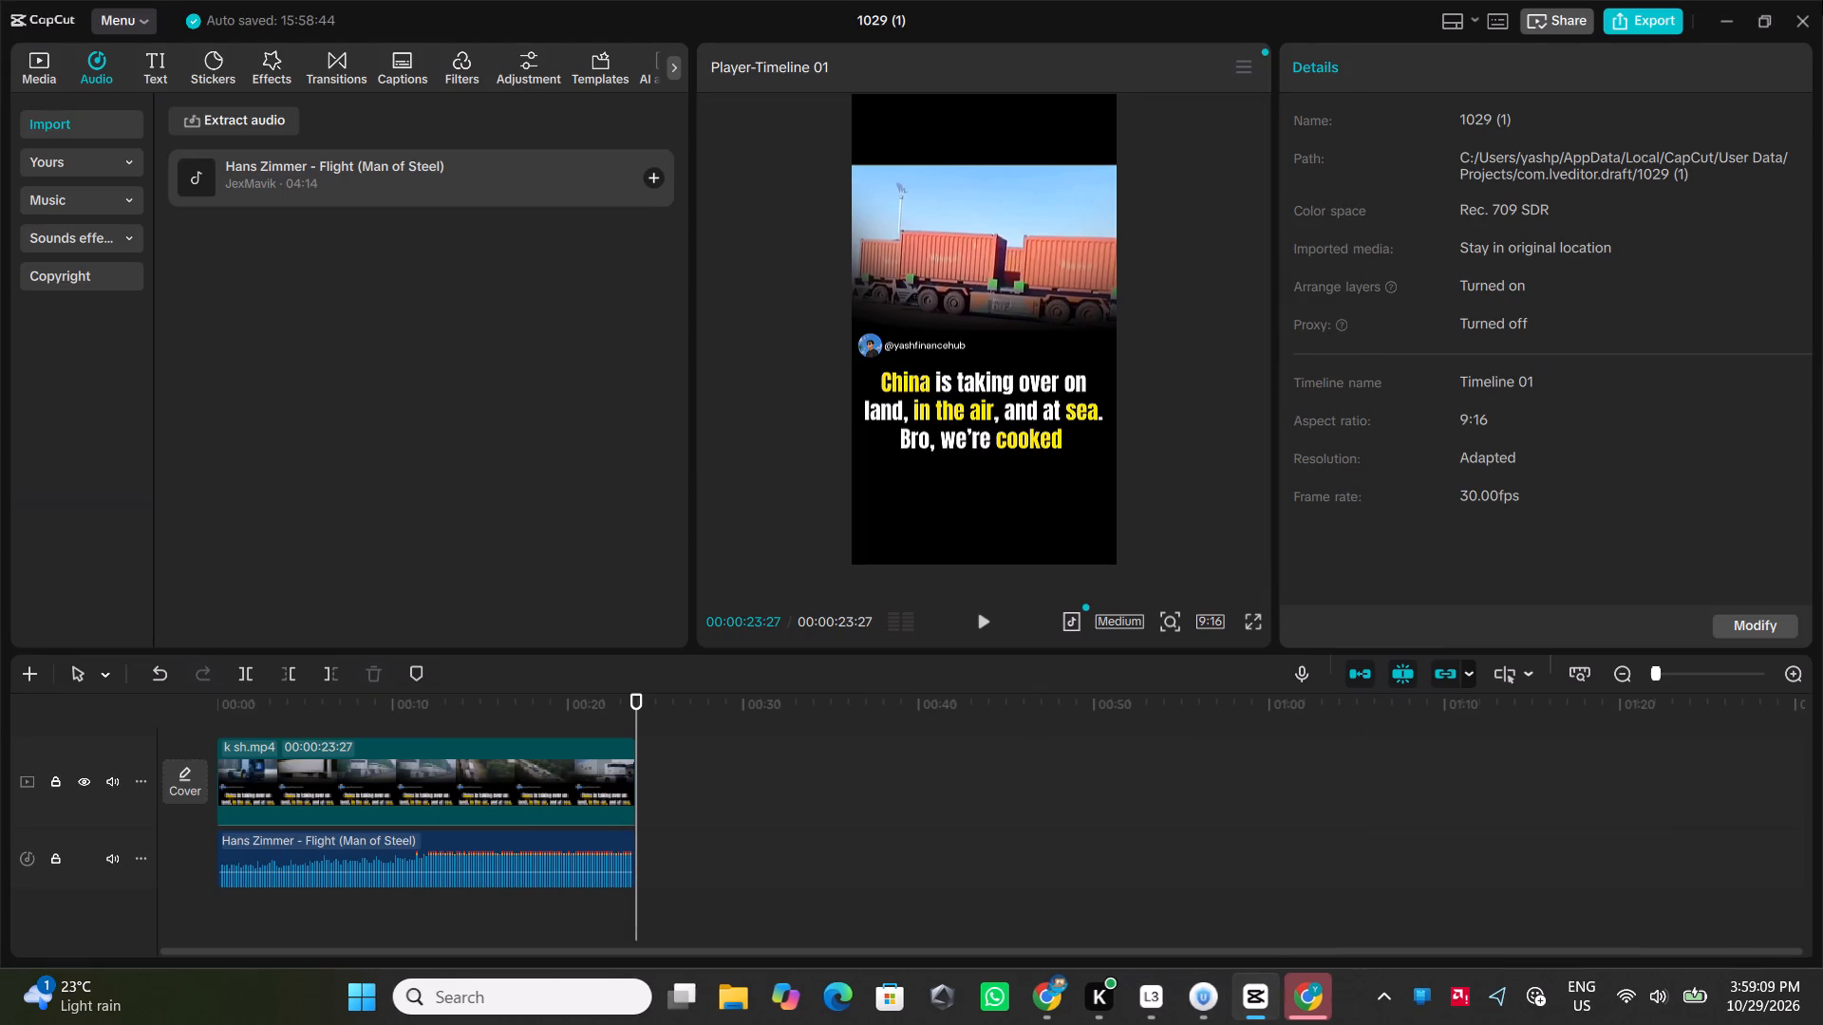
Close the CapCut editor and the Chrome window behind it.
left_click(1814, 34)
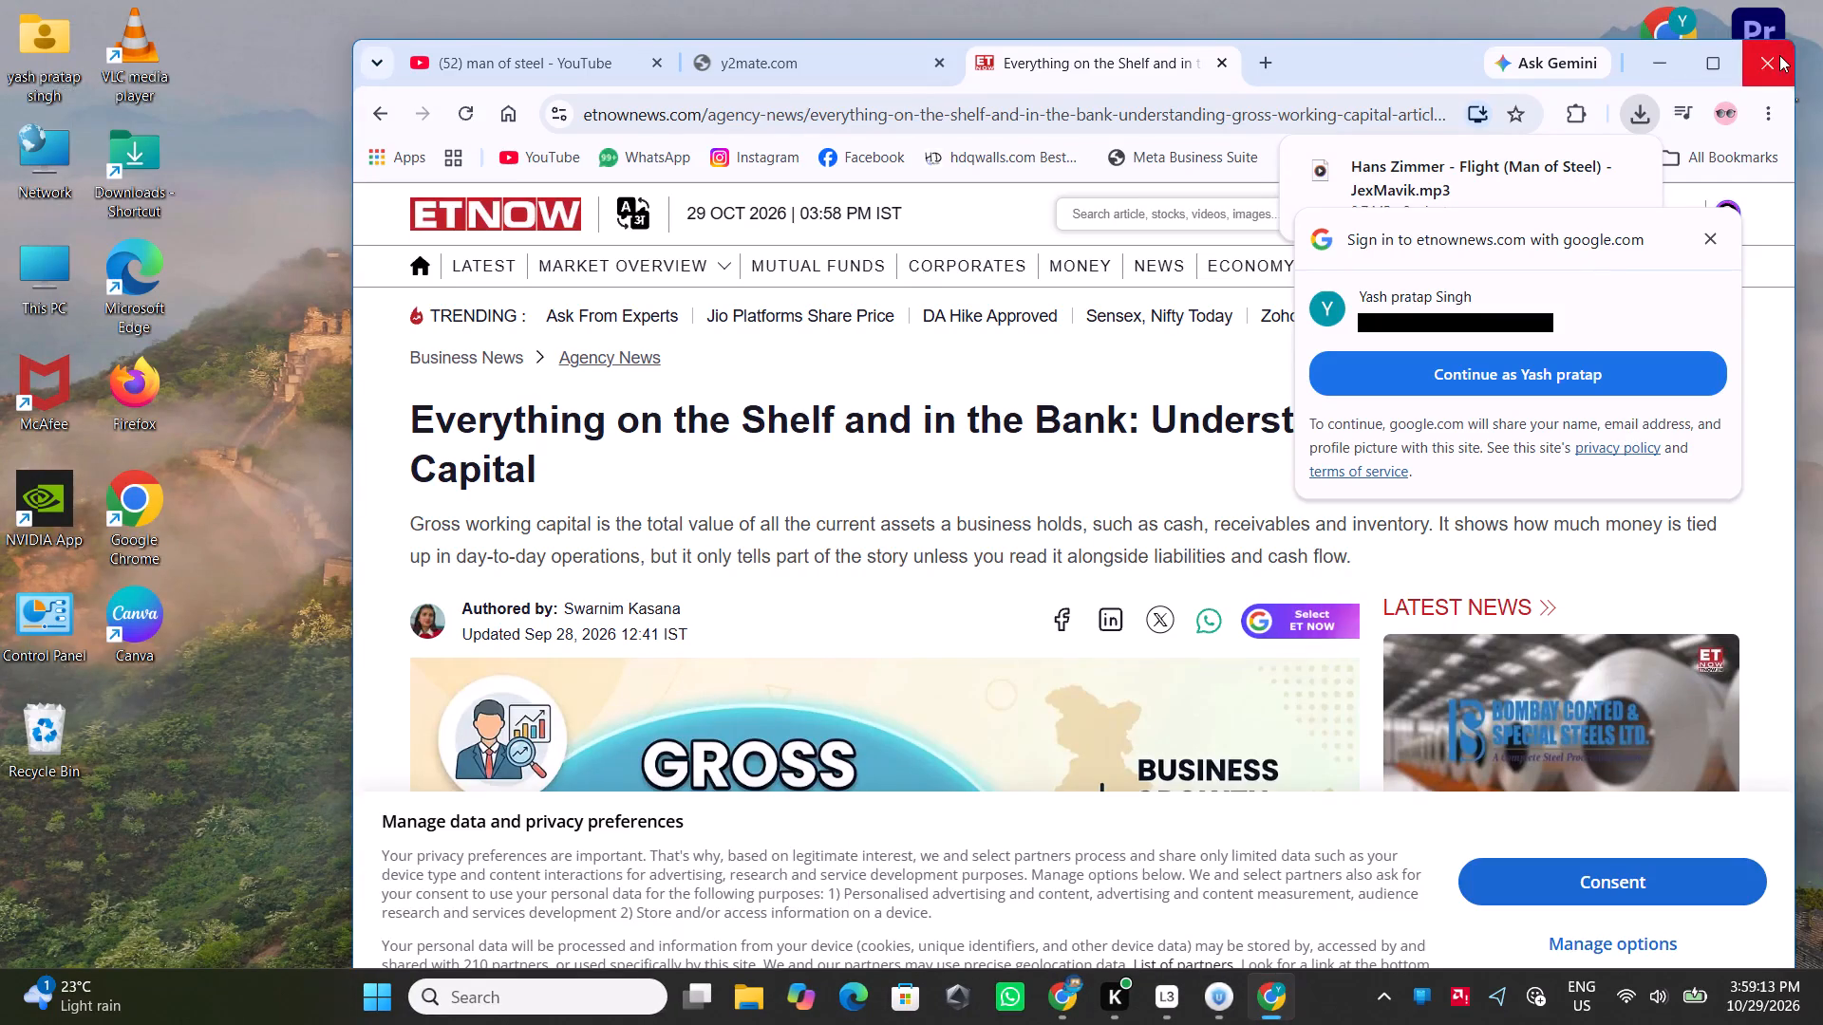
left_click(1779, 55)
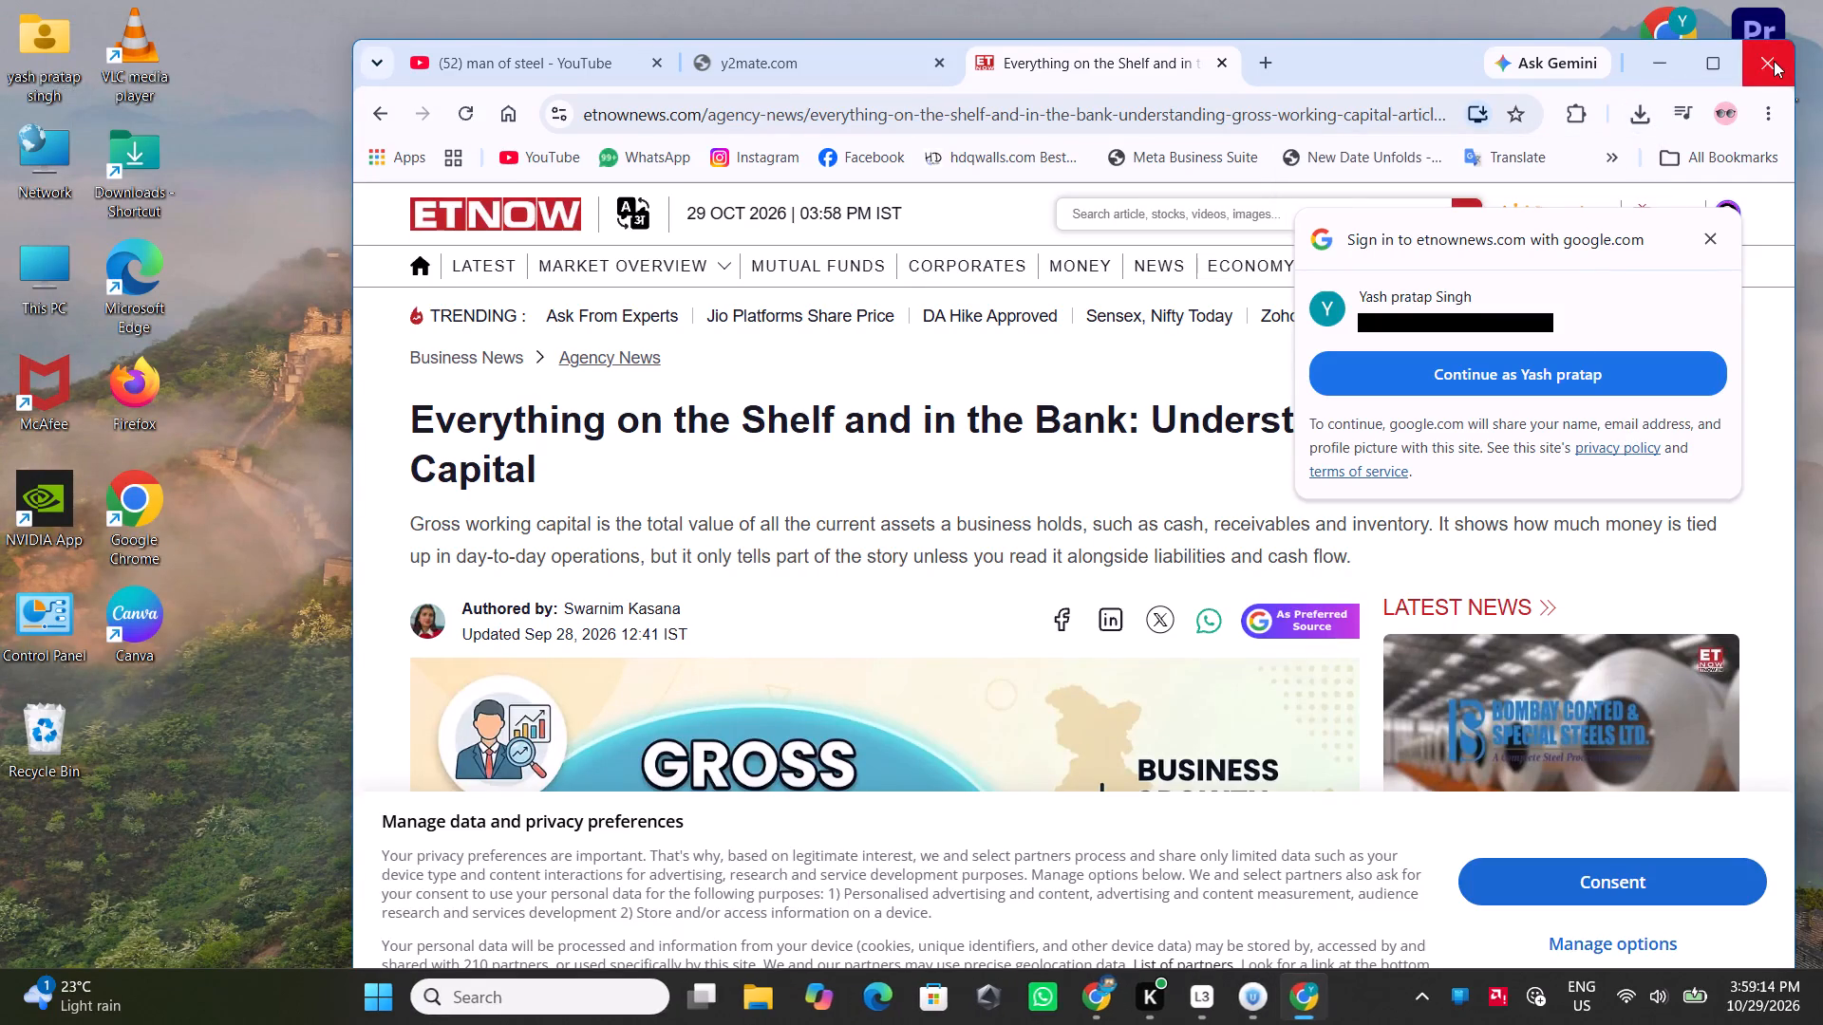